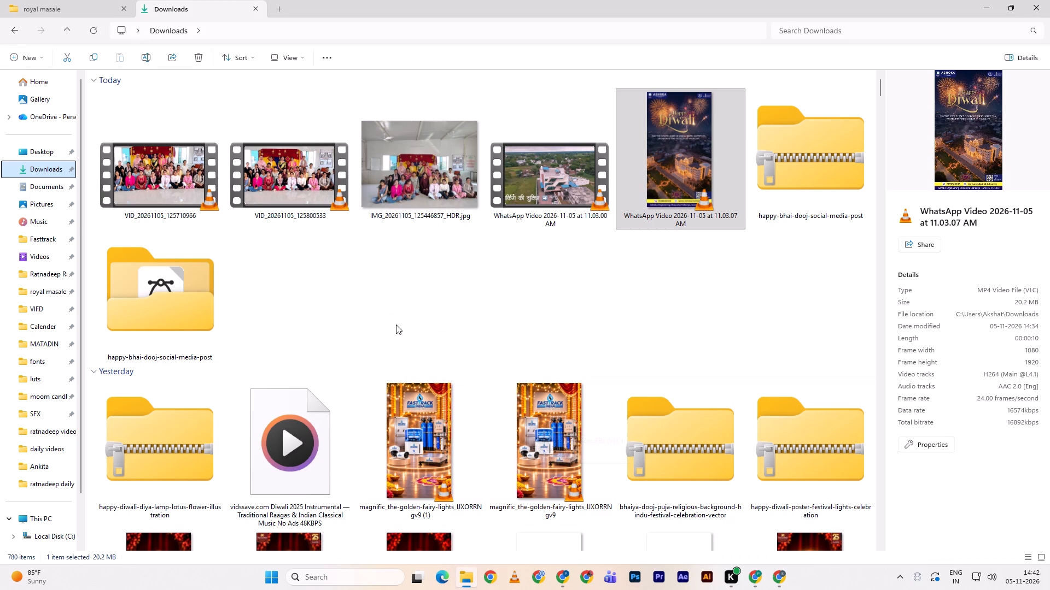
Play the WhatsApp video from 11.03.00 AM in Downloads and pause it on the close aerial view of the building at about 00:18.
triple_click(549, 197)
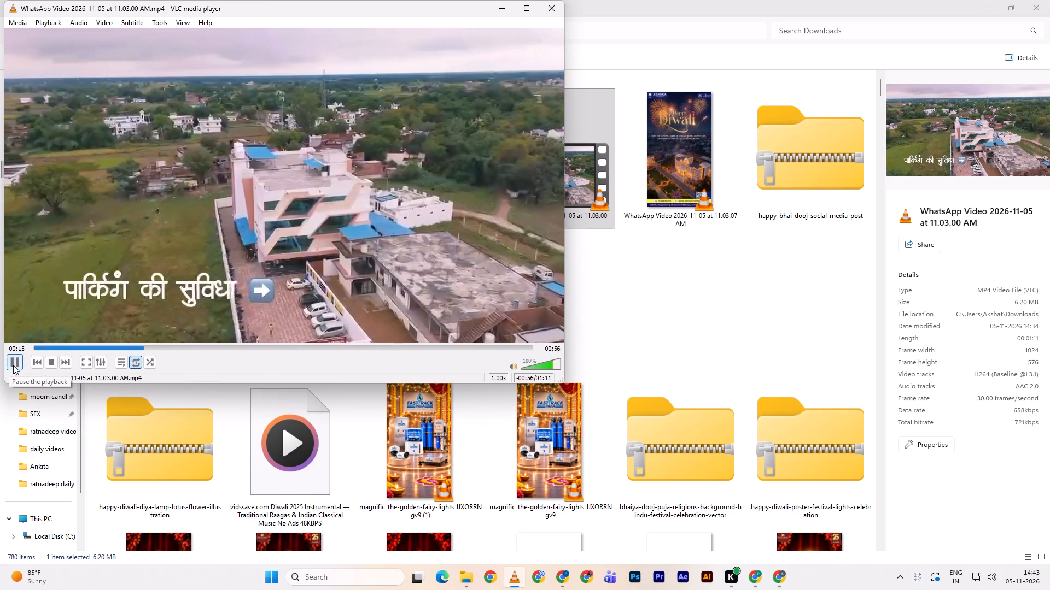
click(13, 365)
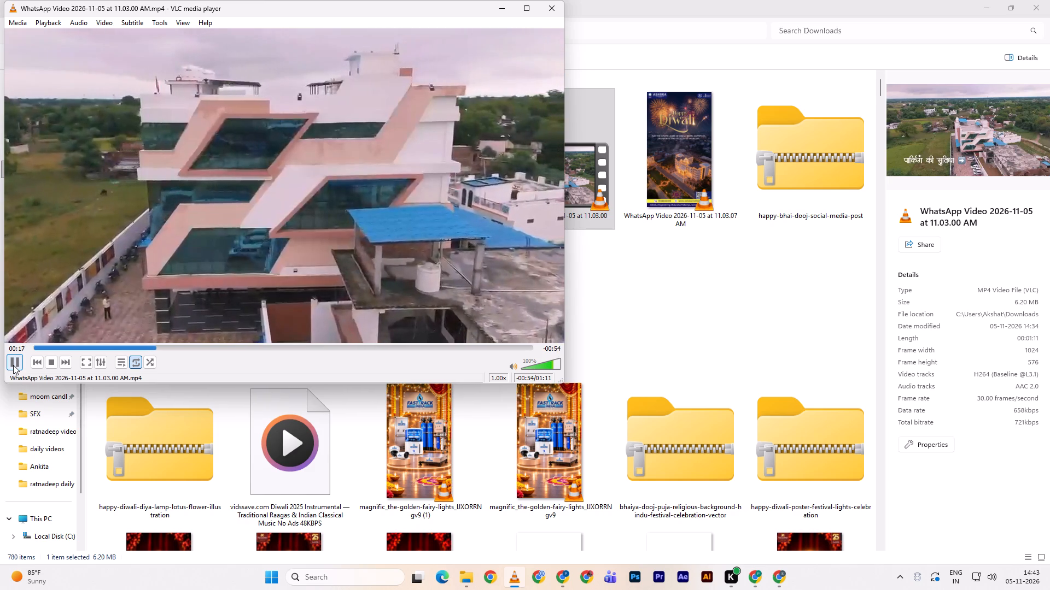
drag(155, 351, 161, 350)
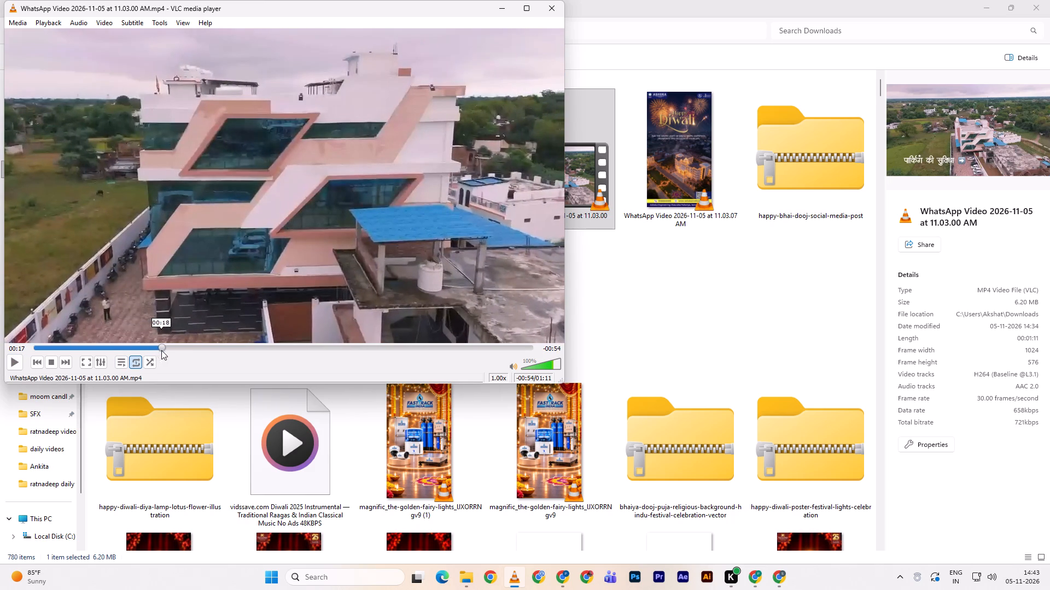
Look through the Matadin video in a maximised VLC player and stop at 00:17 on the building's front close-up.
drag(161, 350, 248, 345)
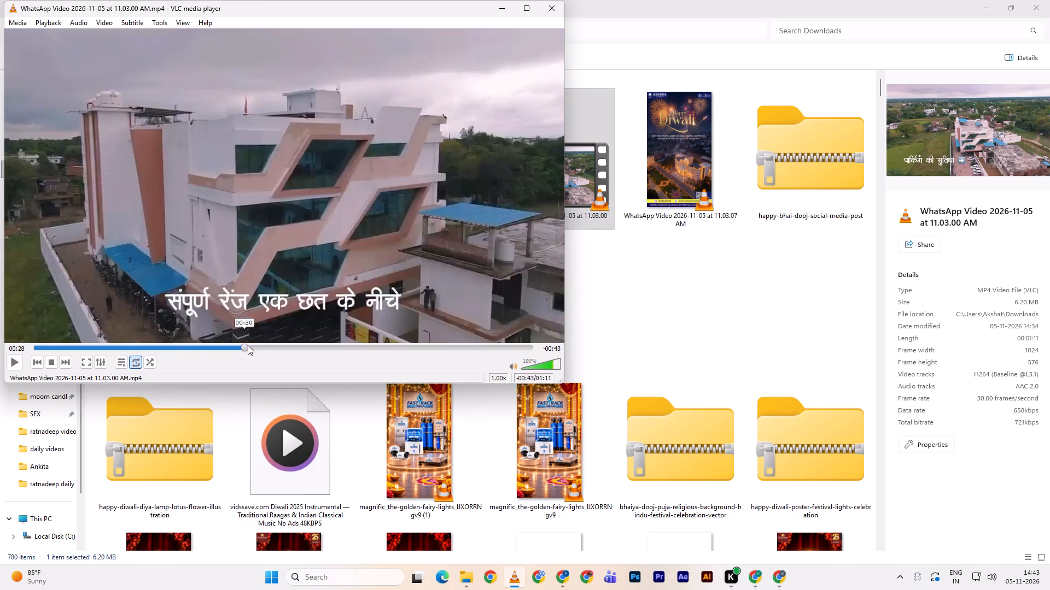
drag(248, 345, 275, 353)
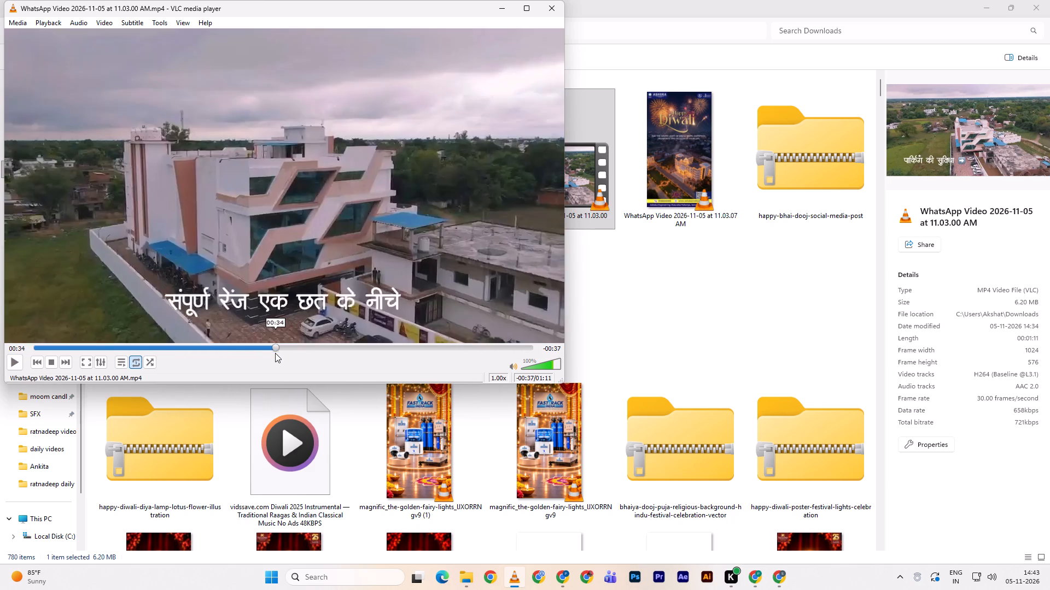
drag(275, 353, 250, 349)
click(519, 4)
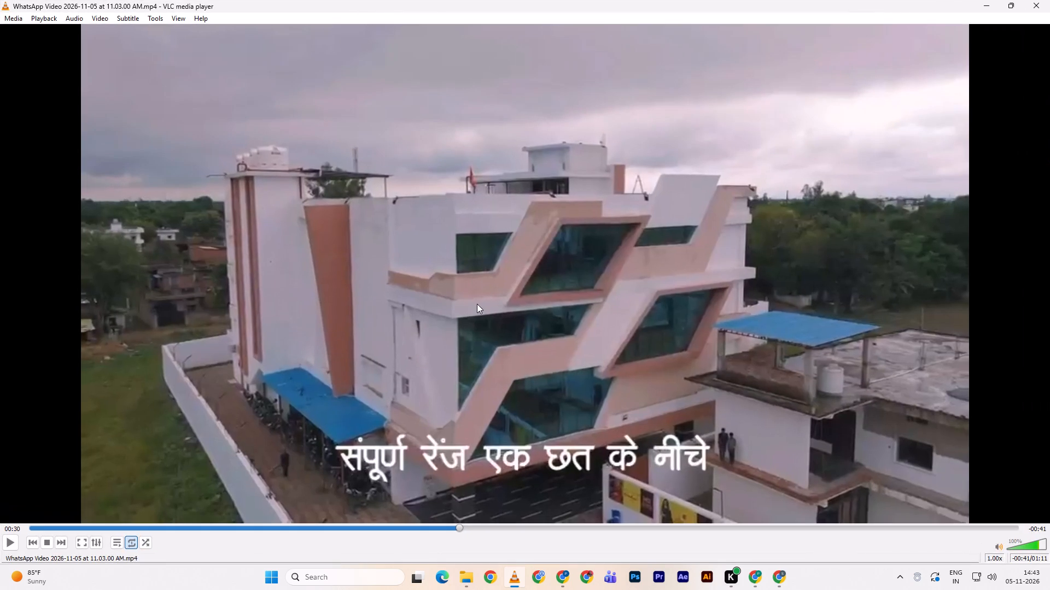
drag(459, 527, 445, 527)
drag(445, 527, 478, 518)
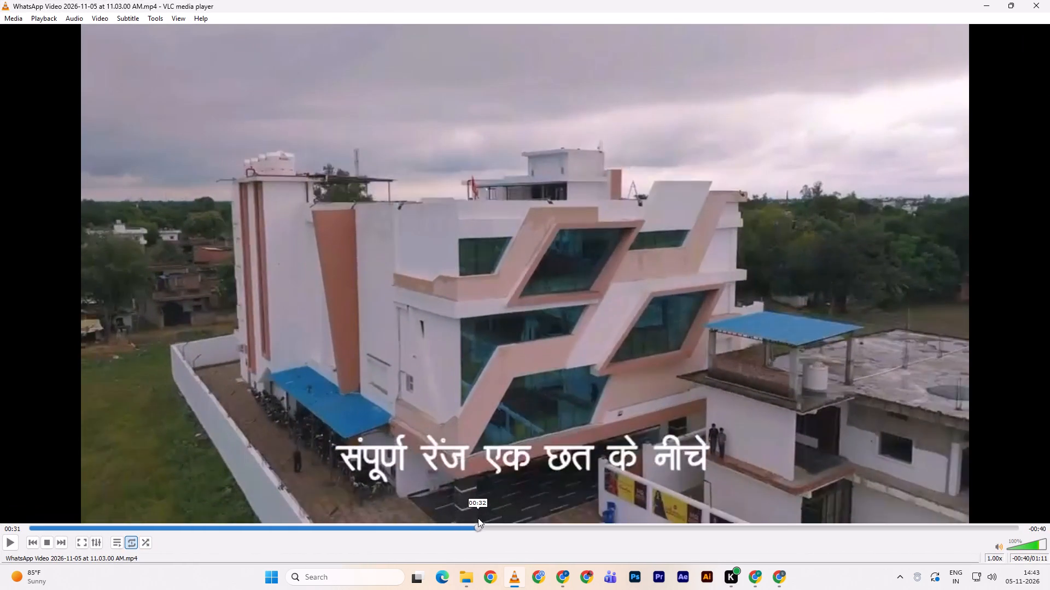
drag(478, 518, 530, 512)
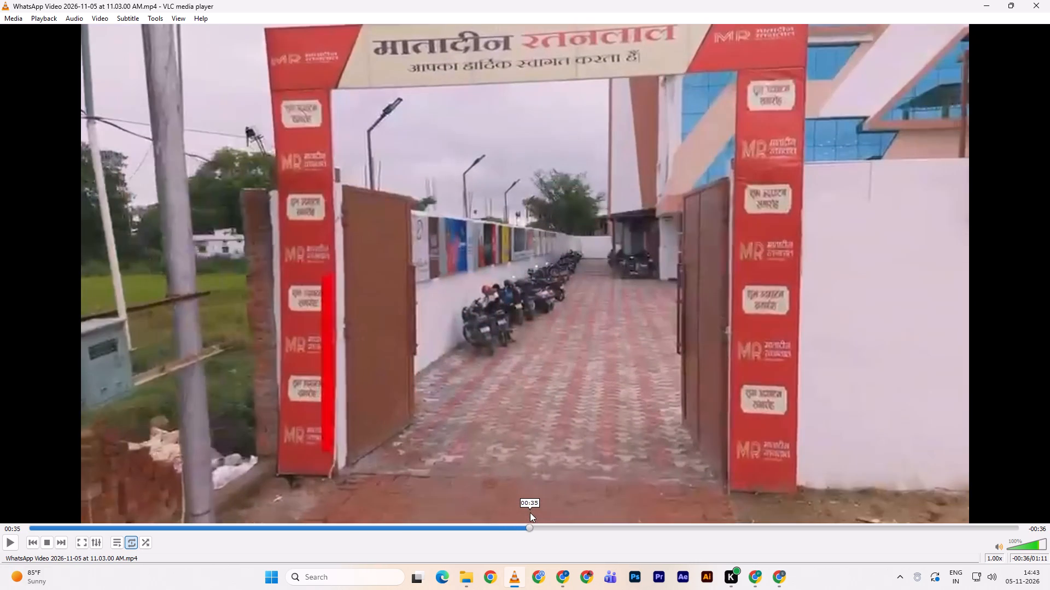
drag(530, 512, 712, 518)
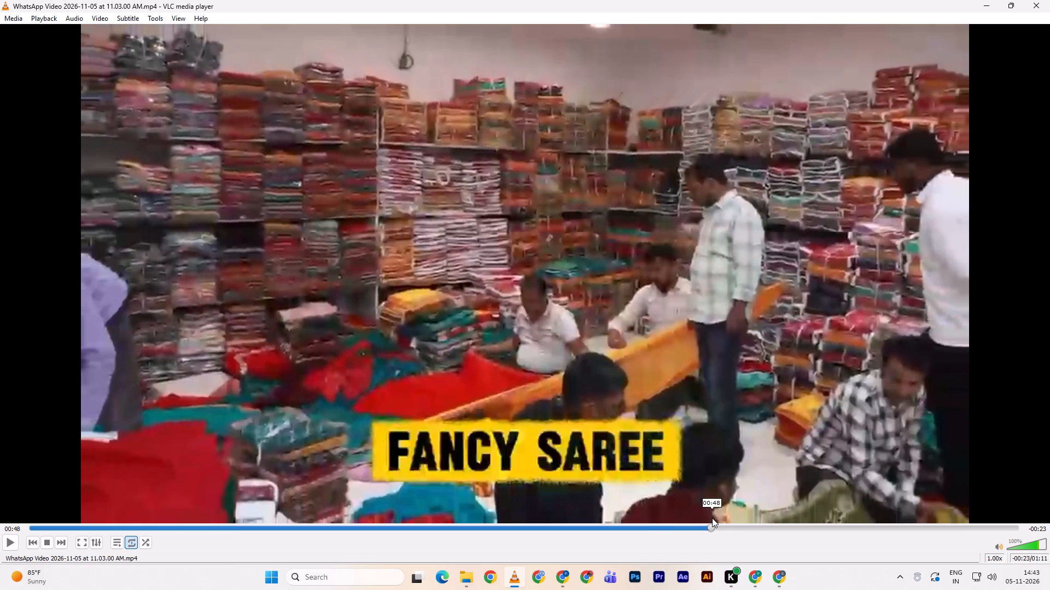
drag(712, 518, 652, 509)
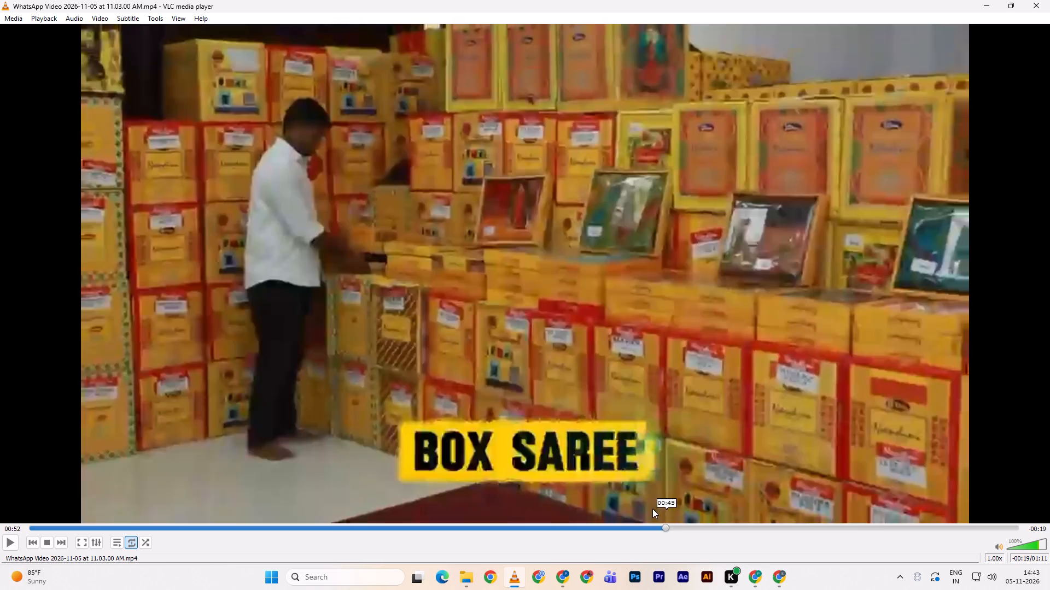
drag(652, 509, 379, 493)
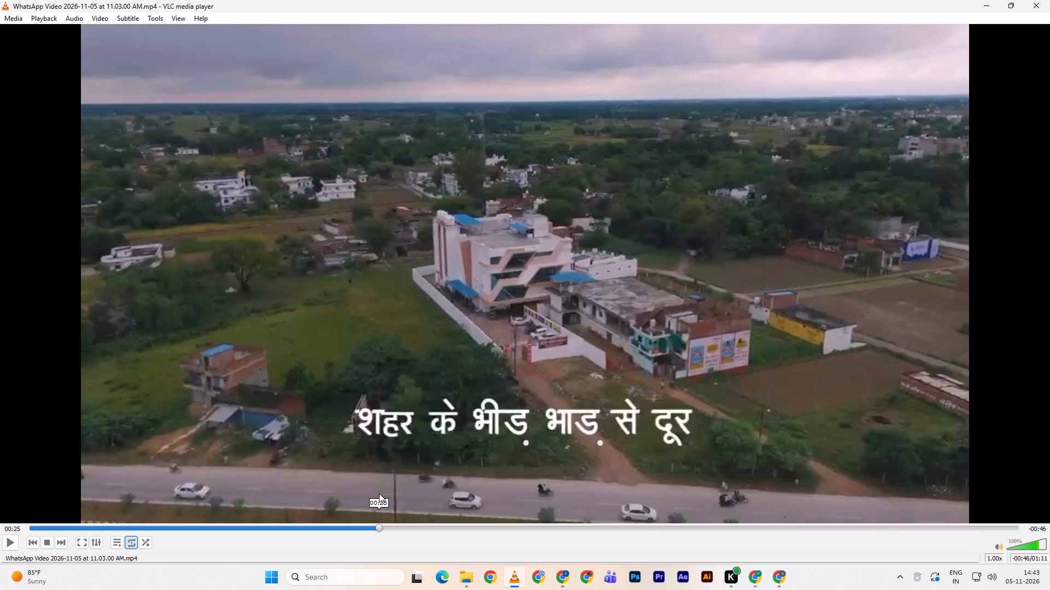
drag(379, 493, 258, 477)
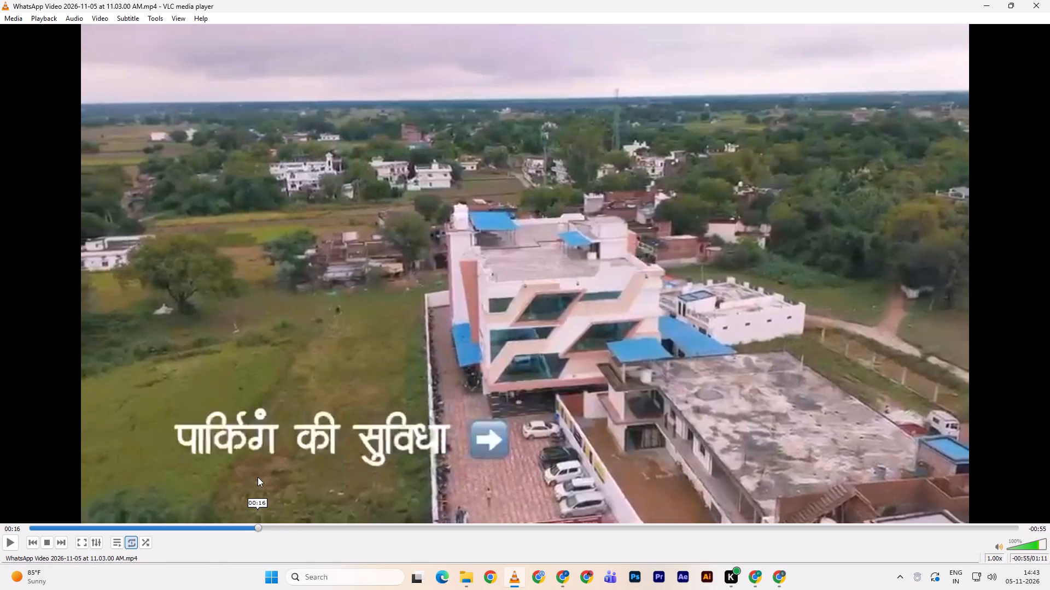
drag(258, 477, 267, 473)
click(267, 473)
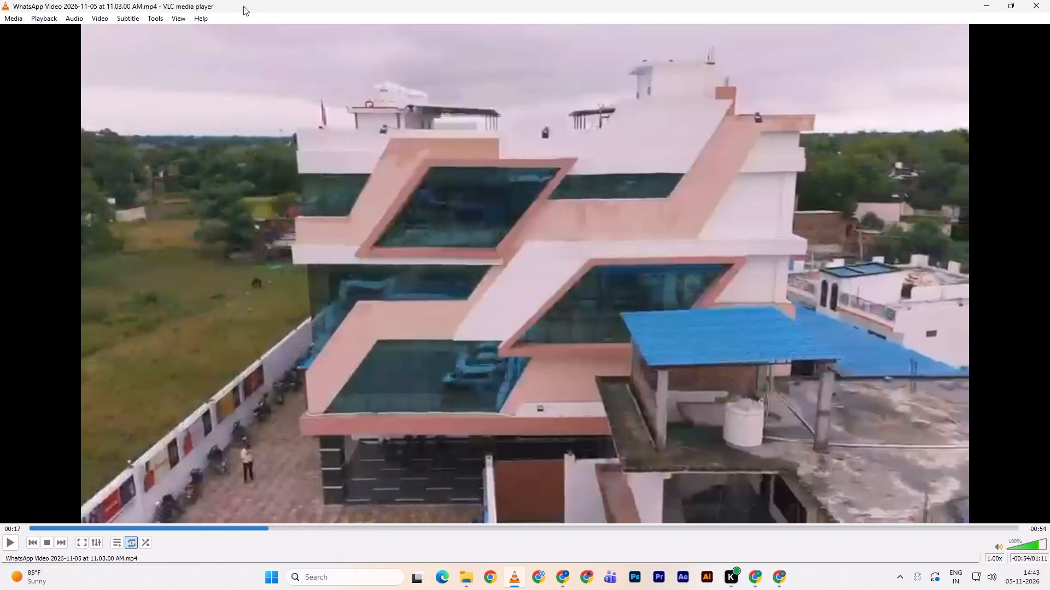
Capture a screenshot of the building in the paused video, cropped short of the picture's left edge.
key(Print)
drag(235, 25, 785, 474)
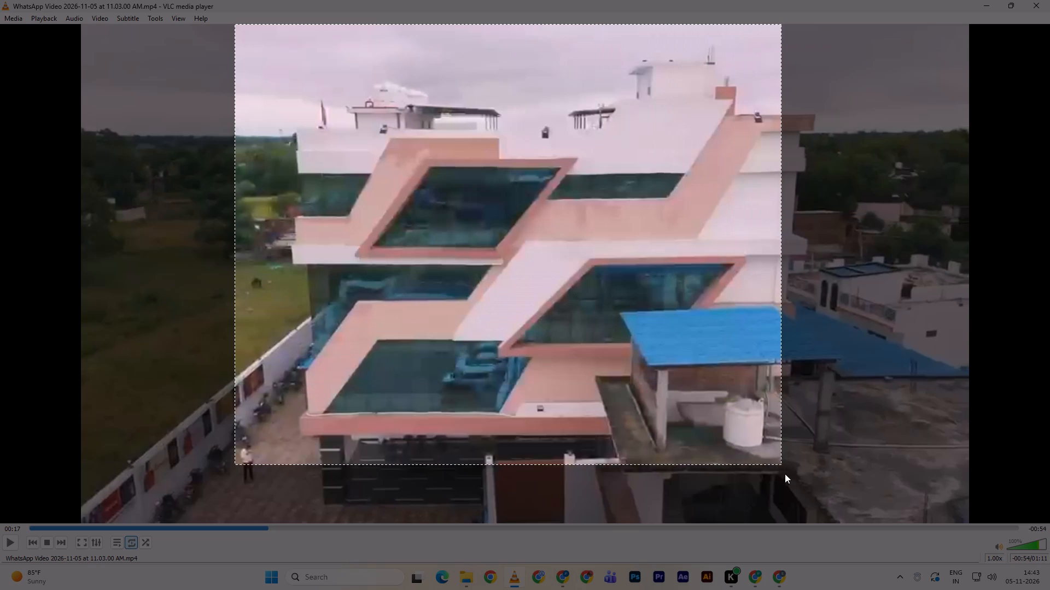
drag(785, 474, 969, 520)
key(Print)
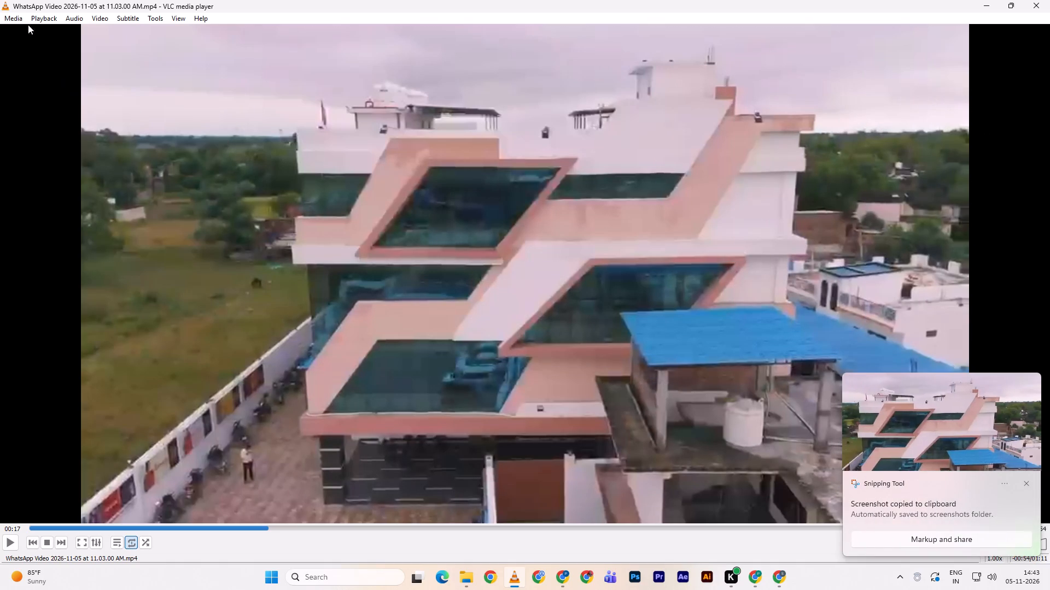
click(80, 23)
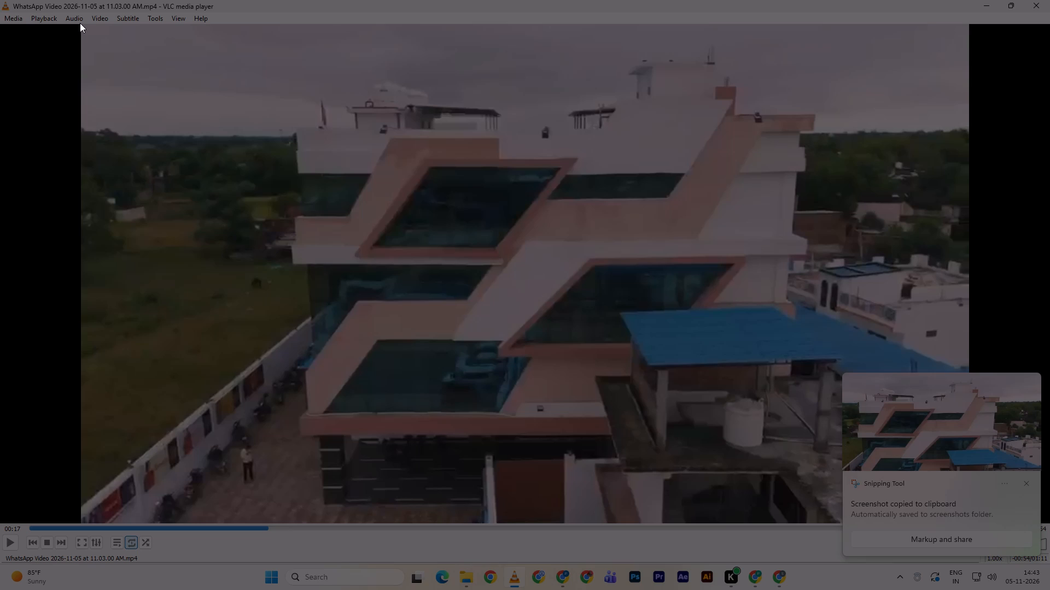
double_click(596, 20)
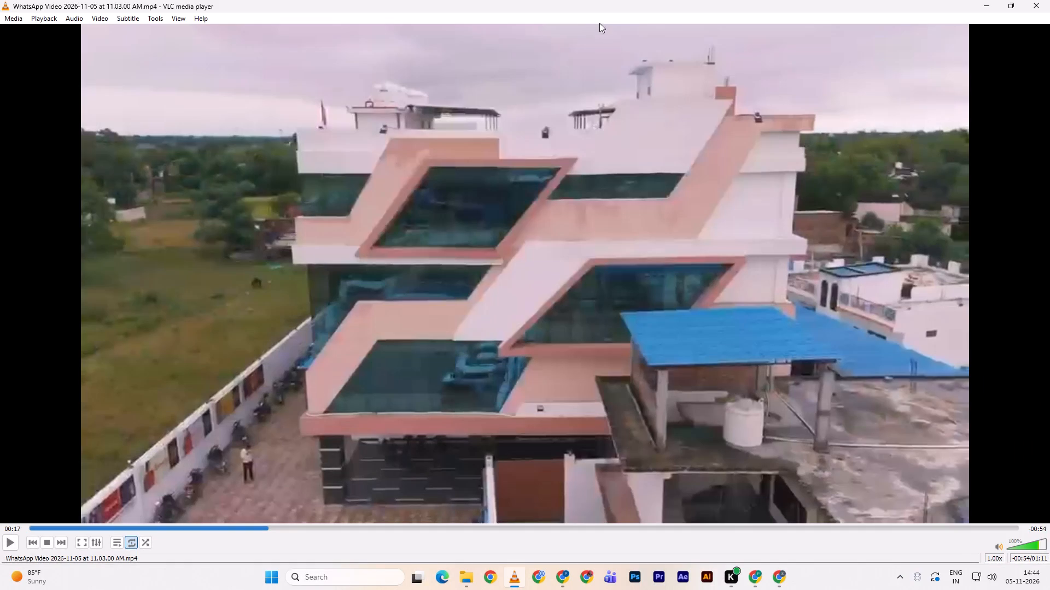
key(Print)
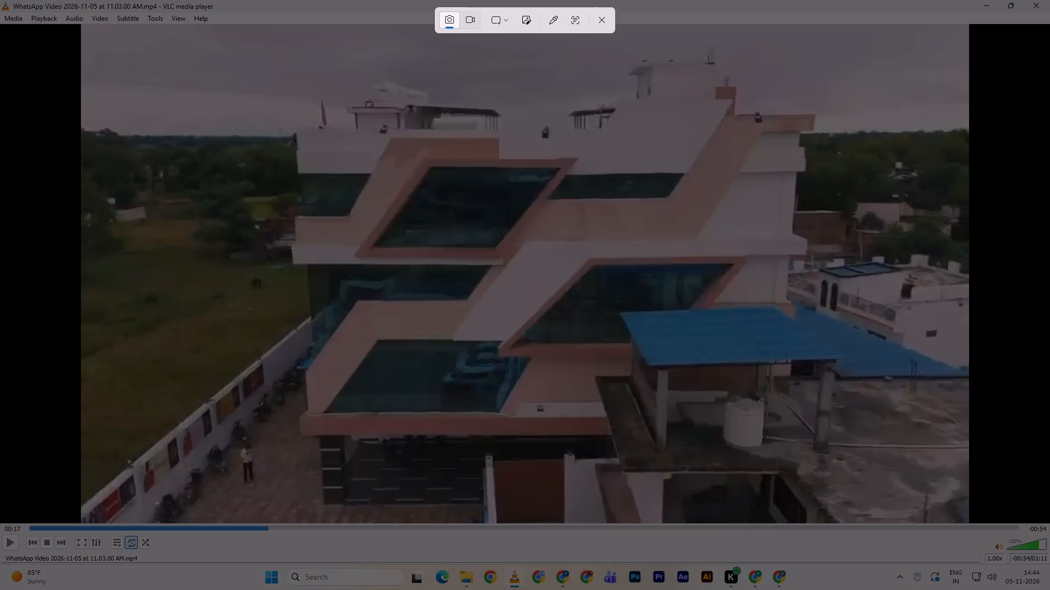
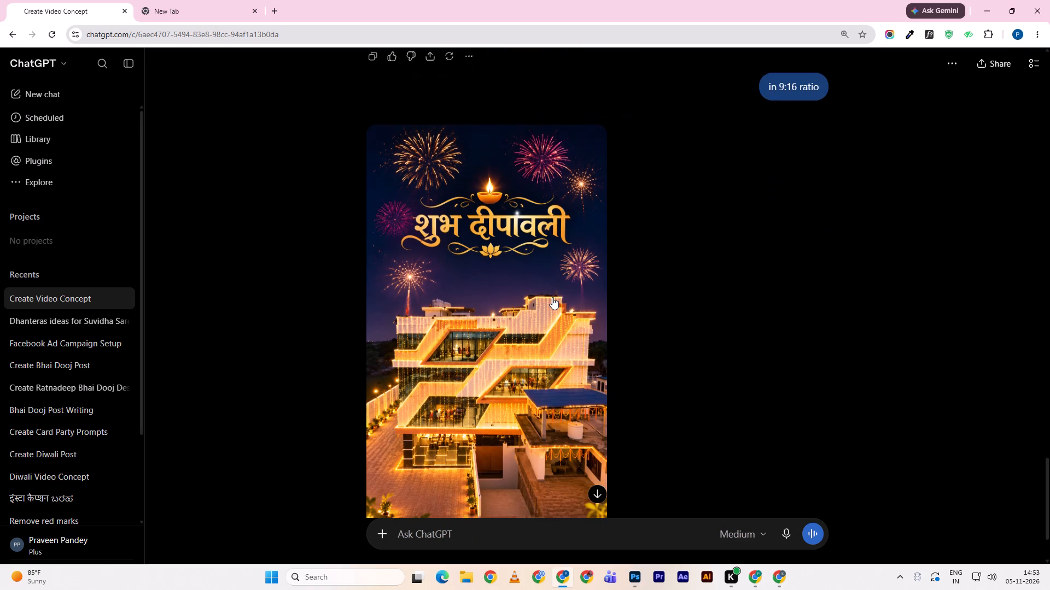
scroll(552, 297, down, 2)
scroll(552, 297, up, 3)
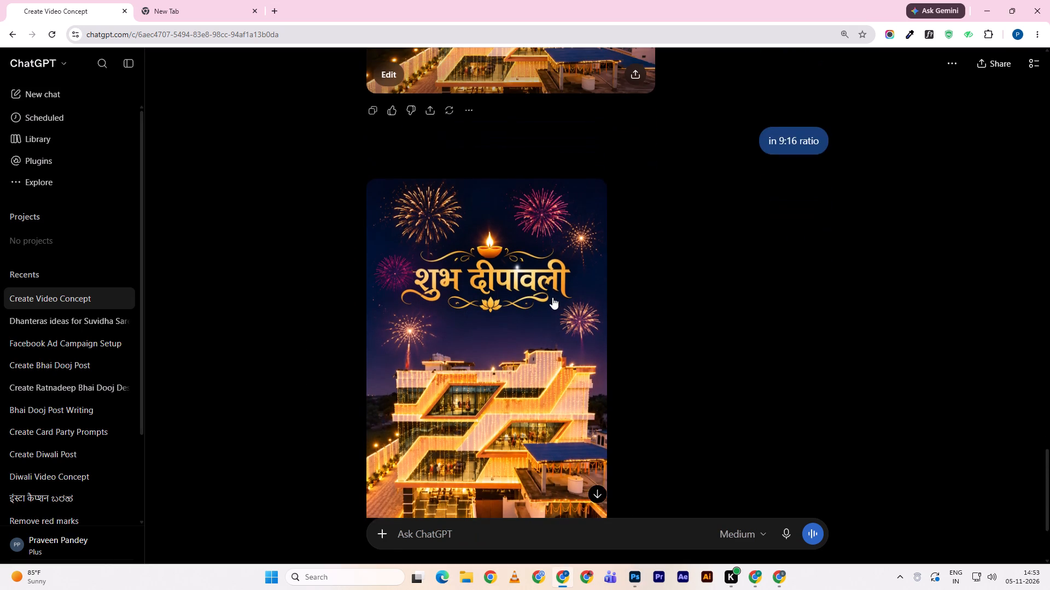
scroll(552, 297, up, 11)
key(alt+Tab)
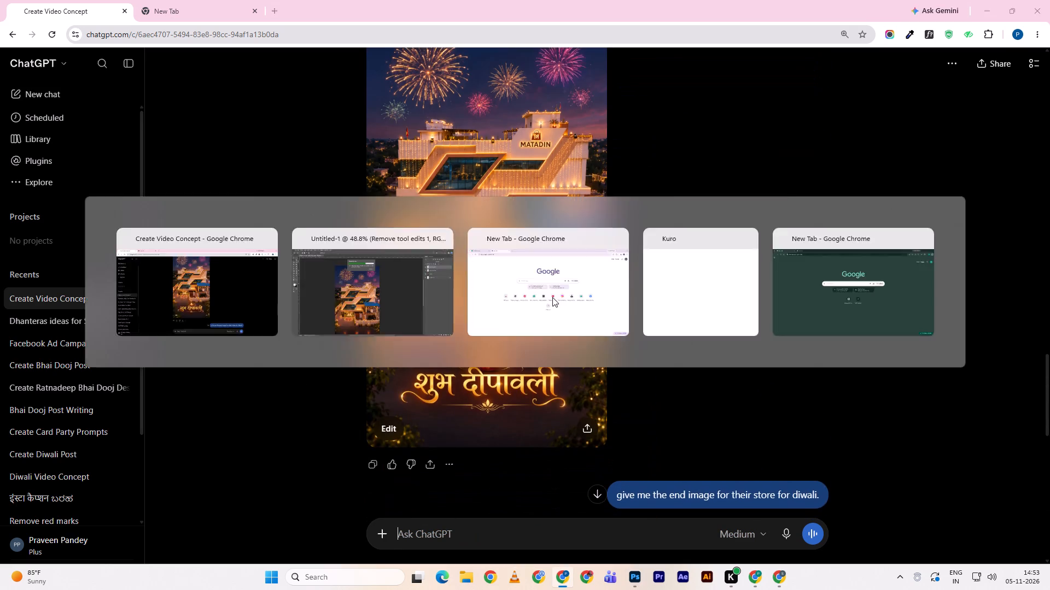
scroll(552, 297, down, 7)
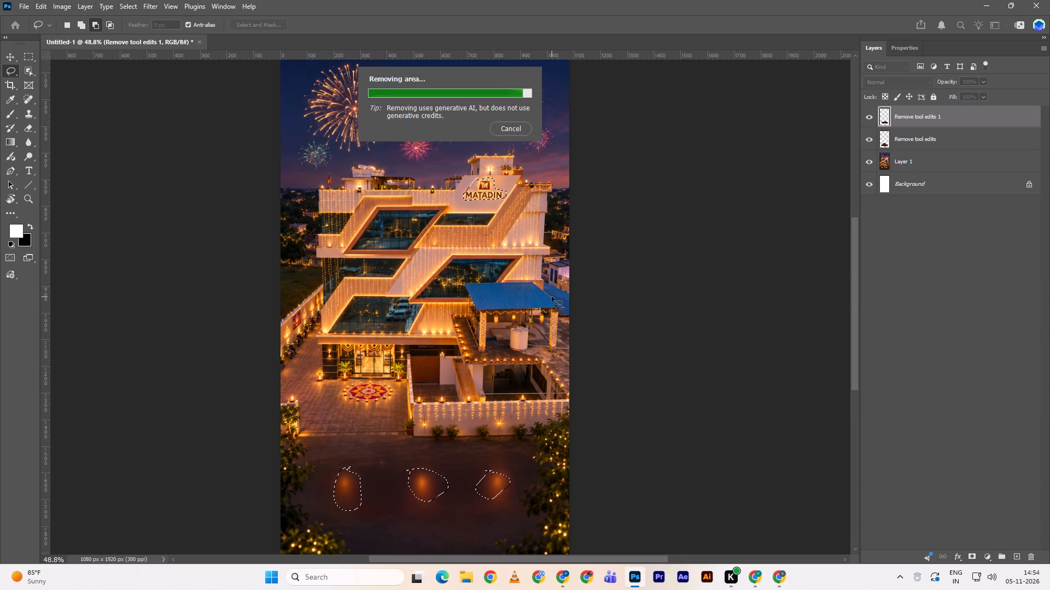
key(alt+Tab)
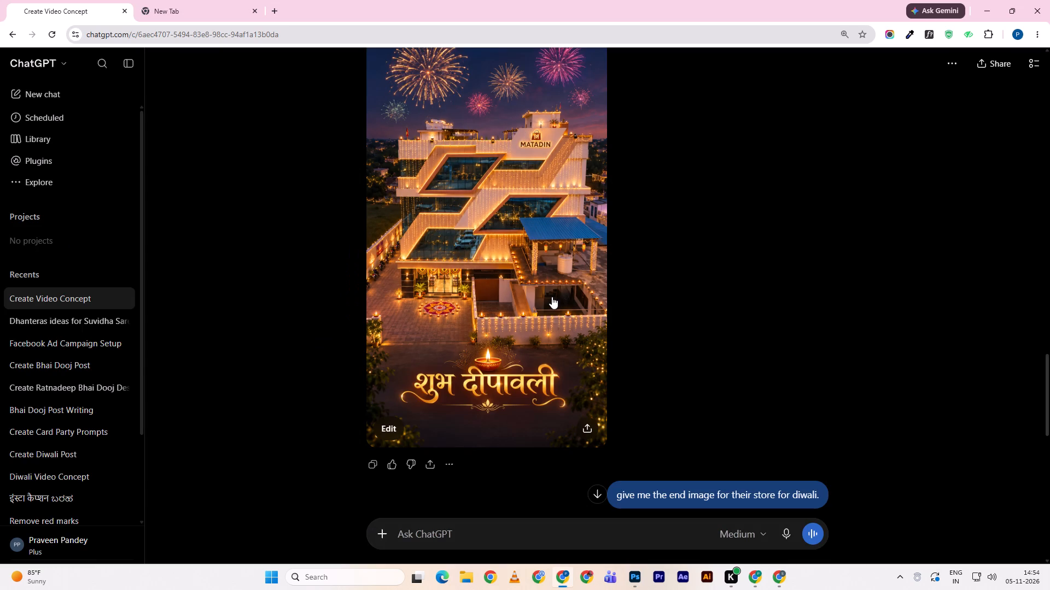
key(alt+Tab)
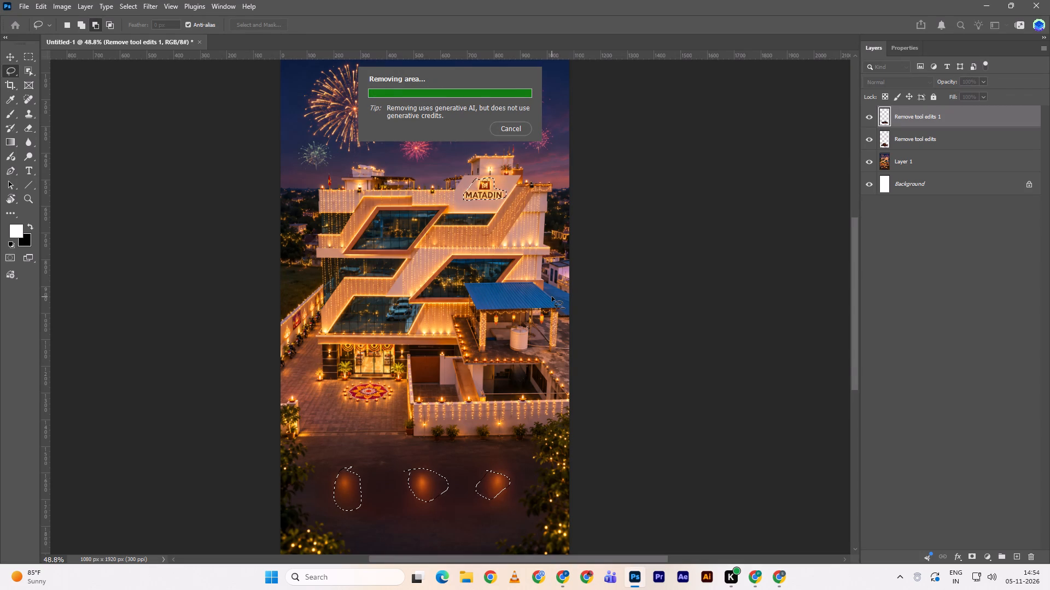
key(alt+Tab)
Switch to Photoshop and merge Layer 1 with the three Remove tool edits layers above it into one layer.
key(alt+Tab)
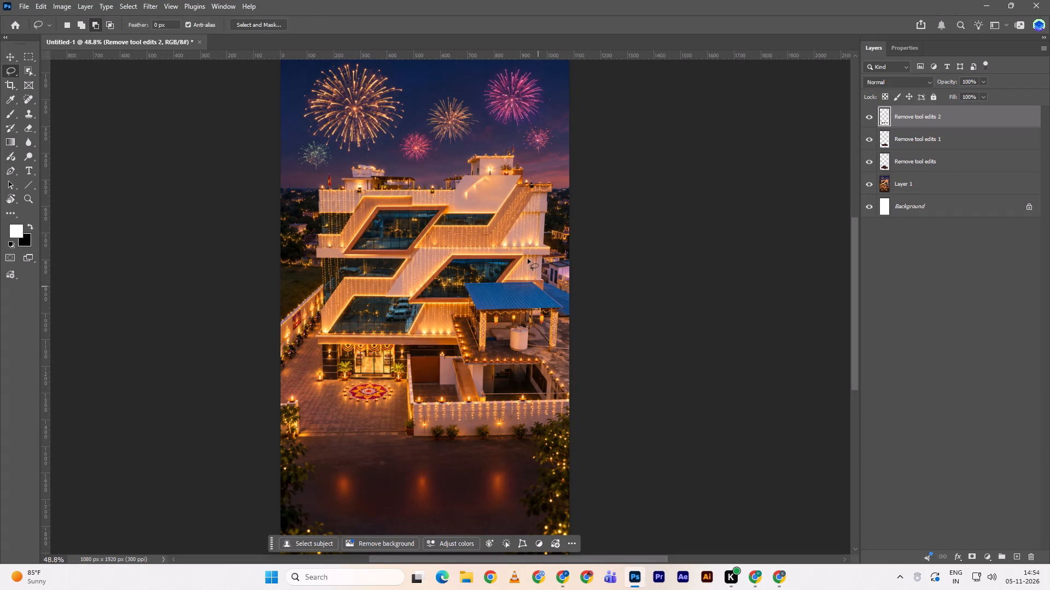
key(v)
shift+double_click(930, 184)
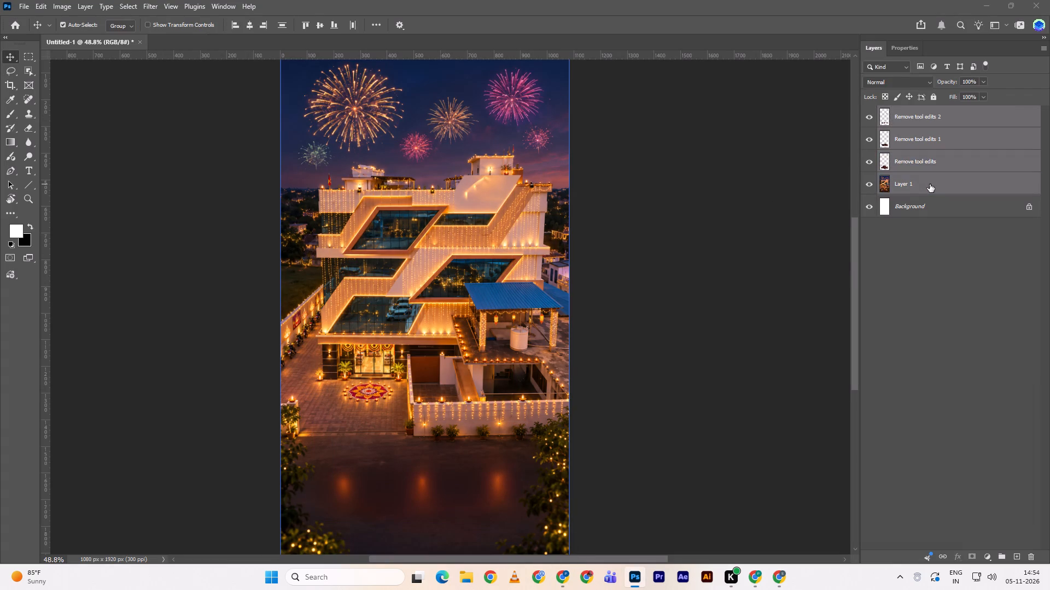
ctrl+click(1000, 295)
ctrl+click(942, 103)
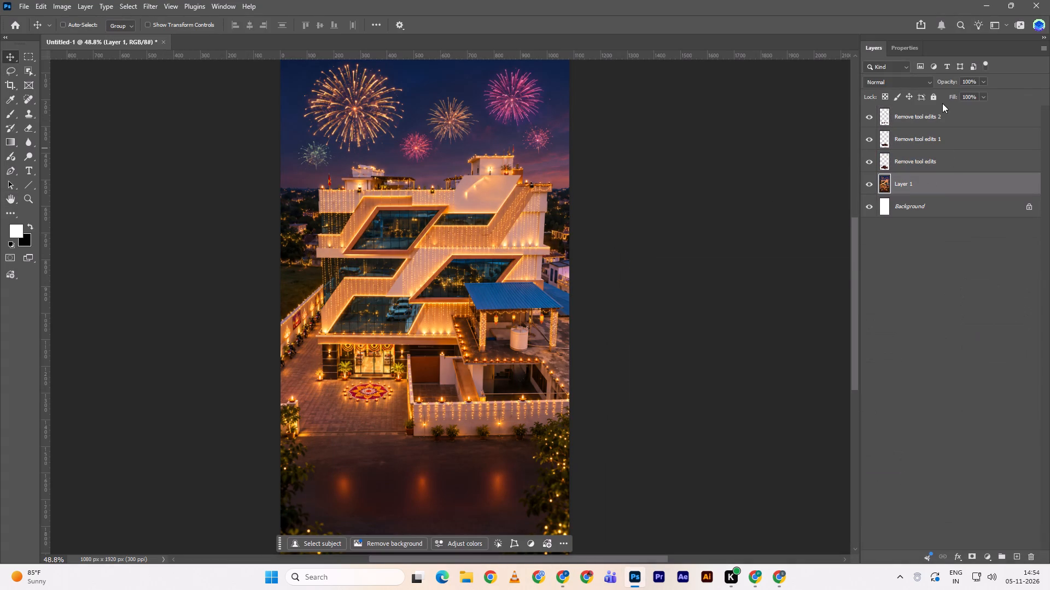
ctrl+click(934, 120)
ctrl+click(934, 128)
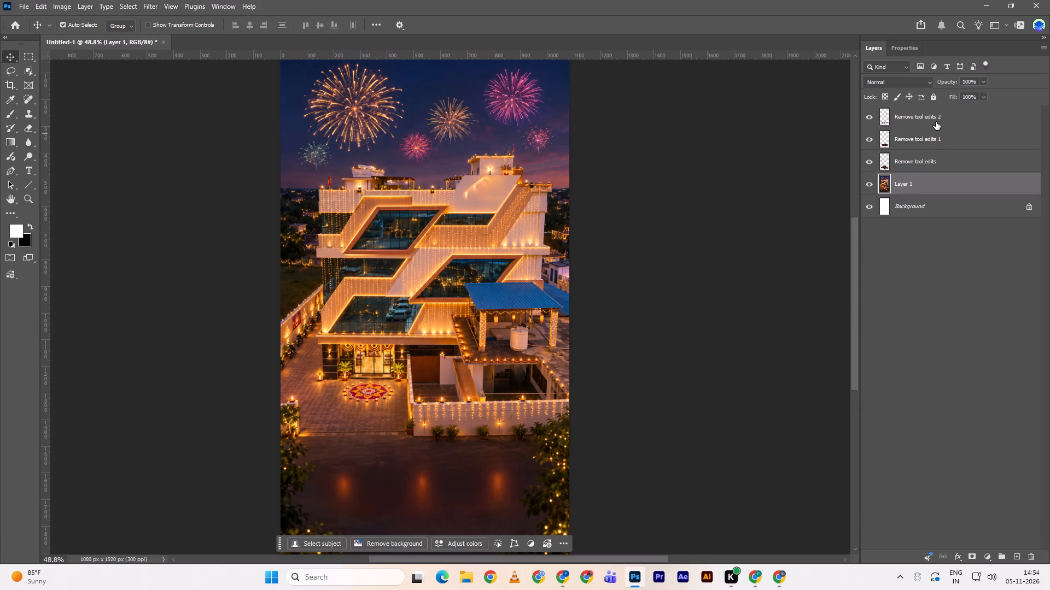
shift+click(935, 117)
key(ctrl+e)
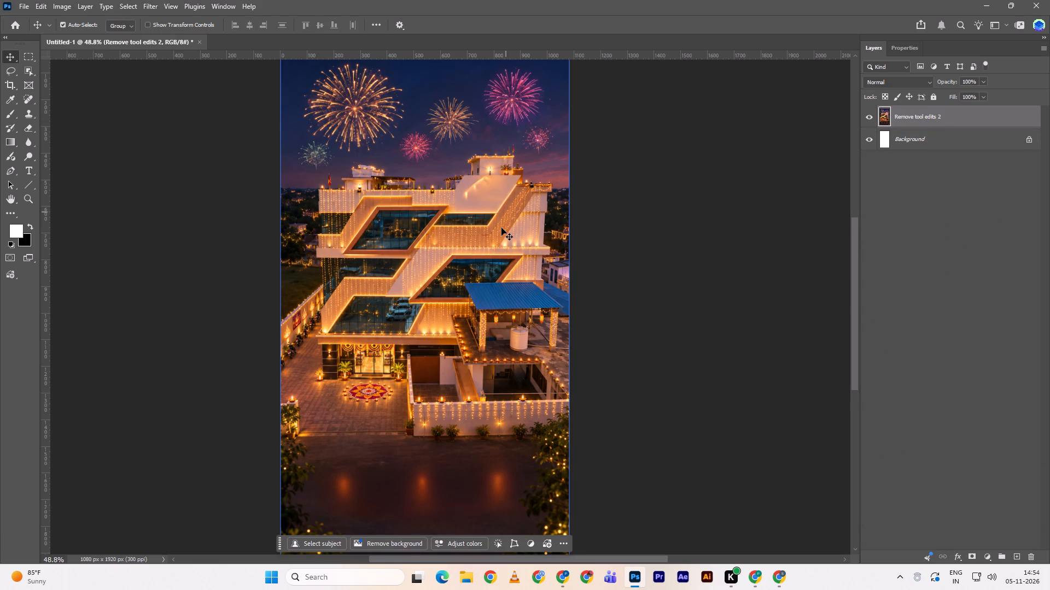
Paint over the three orange glow spots on the road with the content-aware Spot Healing Brush.
scroll(501, 228, up, 1)
key(j)
double_click(341, 488)
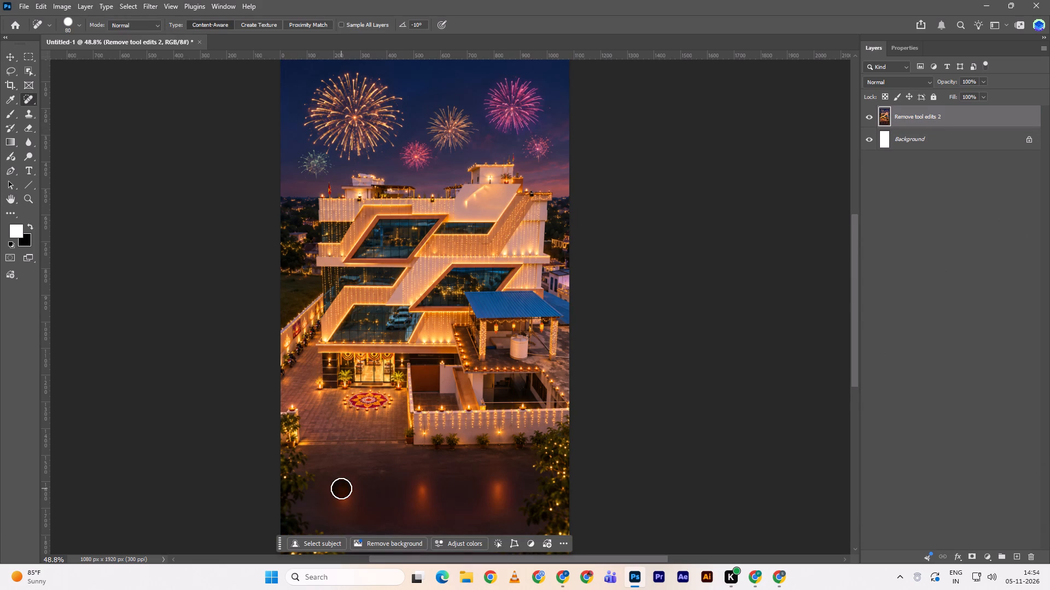
drag(344, 503, 348, 471)
drag(338, 493, 429, 493)
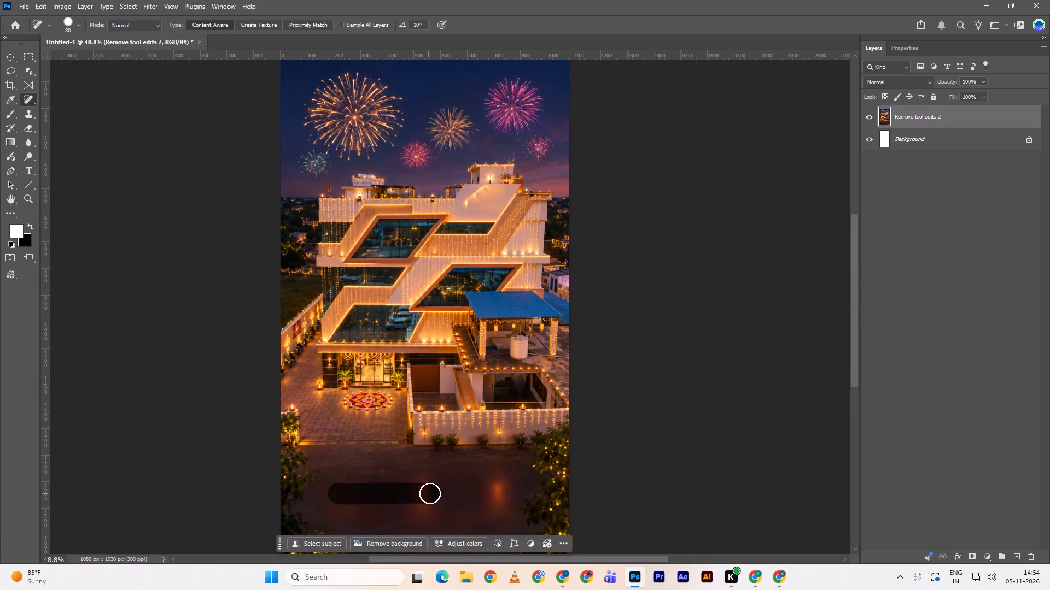
drag(409, 488, 454, 491)
click(454, 491)
drag(410, 499, 439, 499)
click(439, 499)
drag(425, 471, 427, 514)
drag(499, 476, 497, 505)
click(497, 505)
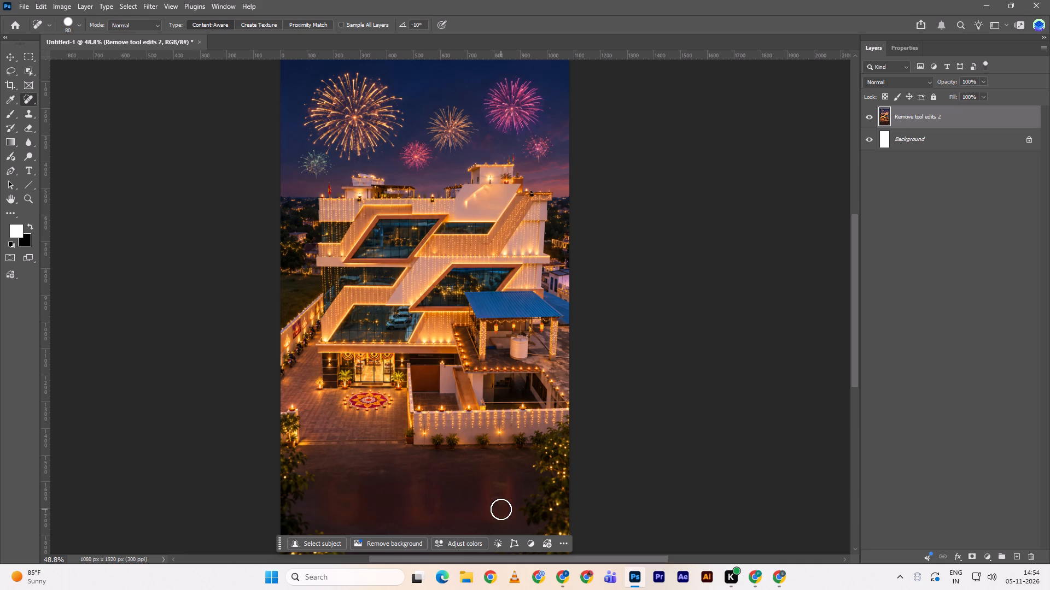
Heal the leftover reddish patches on the road where the three glow spots were, using the Spot Healing Brush.
drag(501, 509, 503, 485)
click(503, 485)
drag(488, 481, 485, 508)
drag(430, 489, 430, 512)
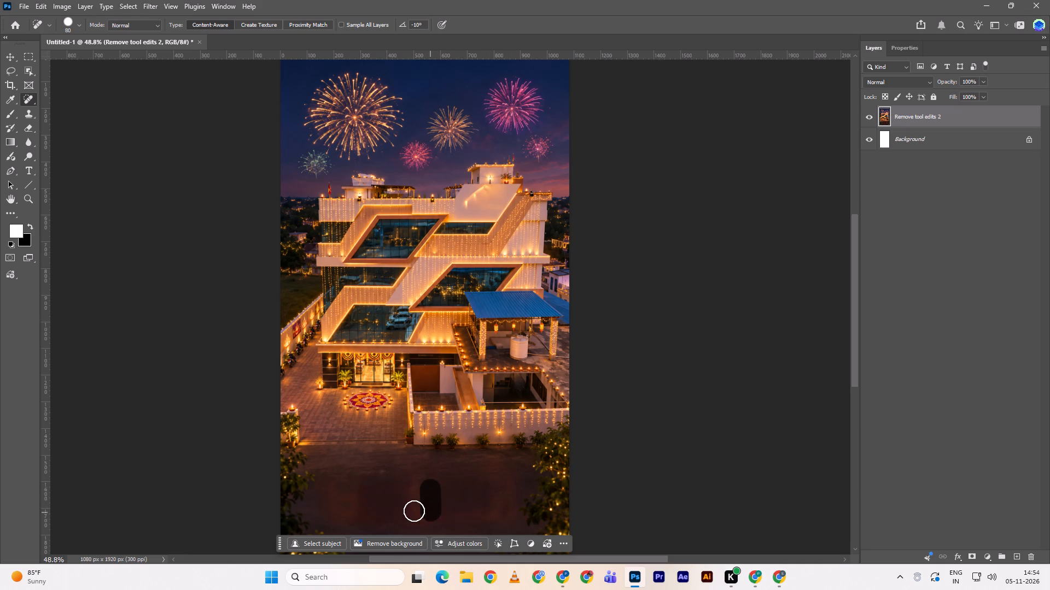
drag(411, 488, 411, 523)
drag(332, 493, 346, 514)
click(346, 514)
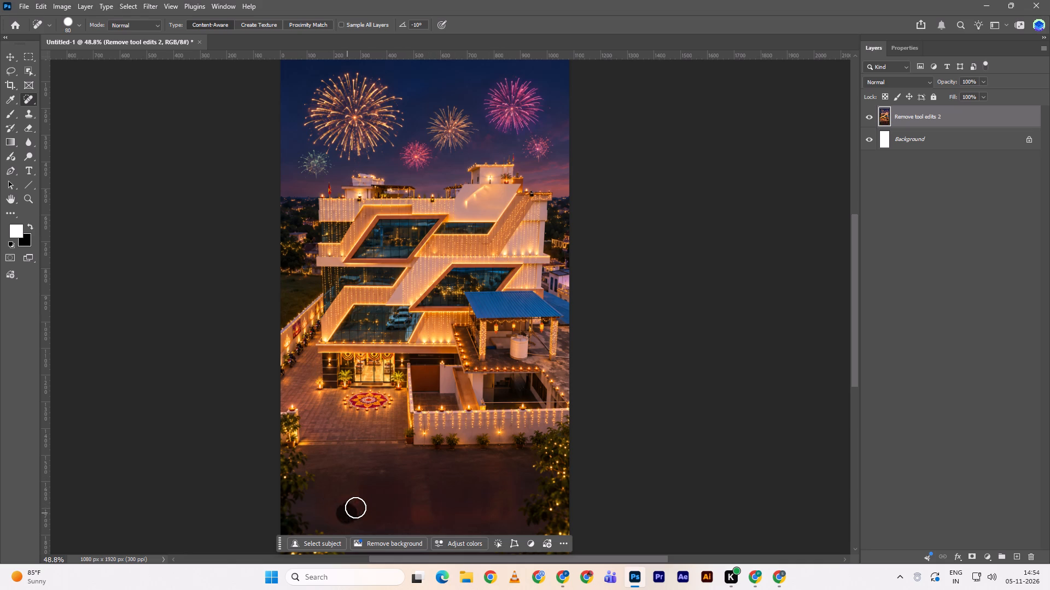
Heal the leftover light streaks on the building's blank upper wall where the MATADIN sign was.
scroll(476, 186, up, 3)
alt+scroll(483, 224, up, 8)
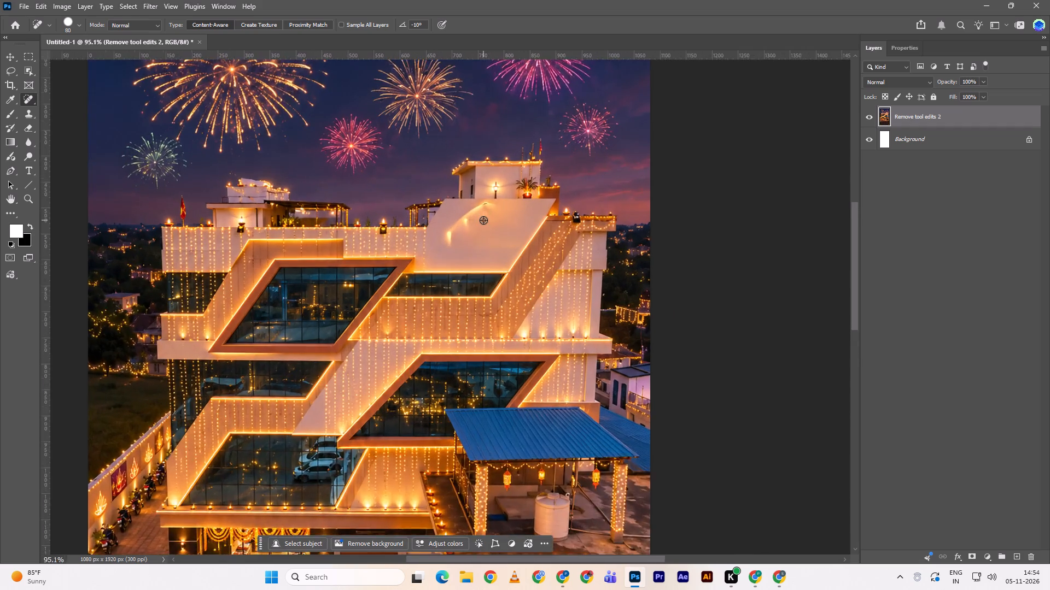
alt+scroll(483, 220, up, 2)
click(475, 221)
double_click(453, 233)
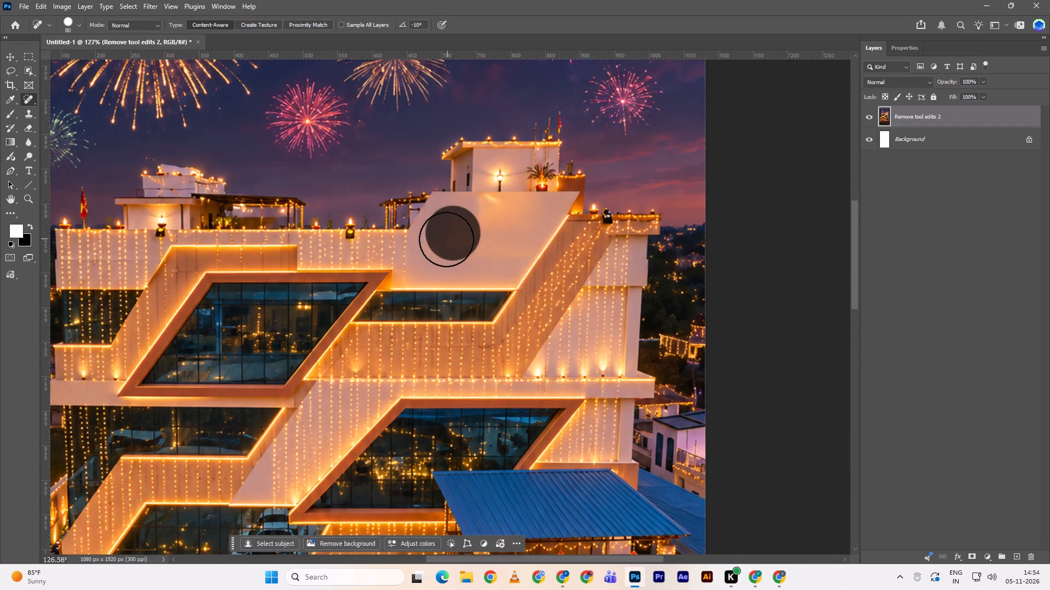
double_click(446, 240)
double_click(481, 217)
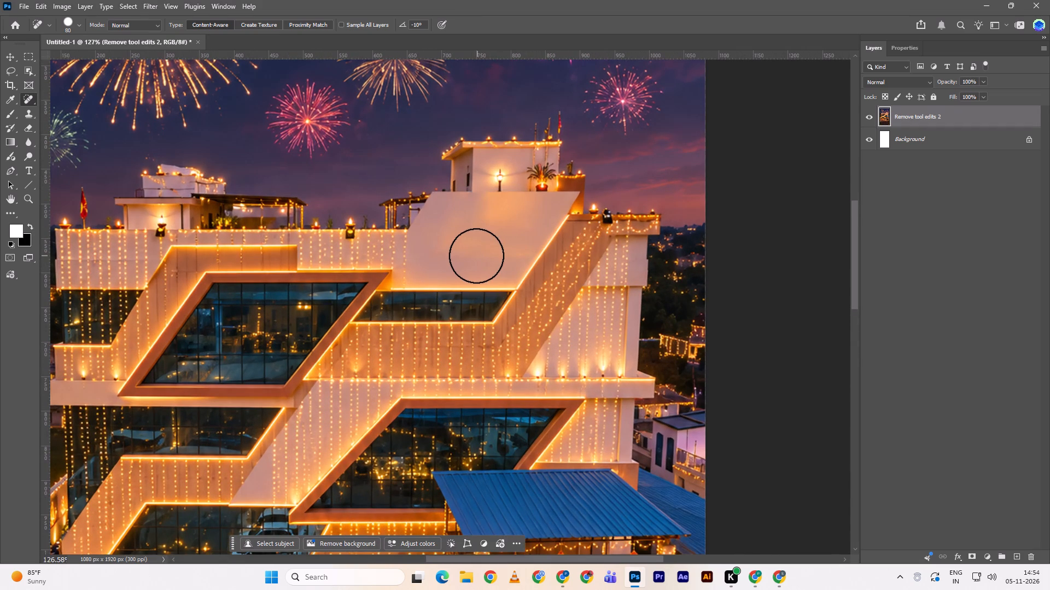
Enlarge the healing brush to 150 and remove the small pink firework beside the roof tower and the small pale green one across the sky.
alt+scroll(476, 256, down, 7)
scroll(476, 255, up, 9)
alt+scroll(481, 253, up, 3)
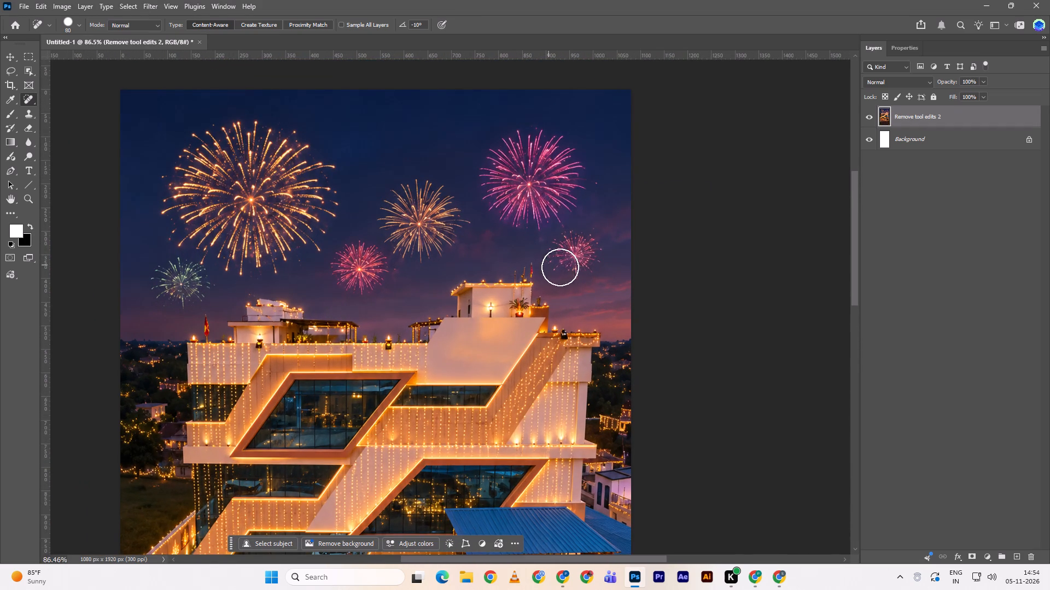
key(bracketright)
key(bracketright)
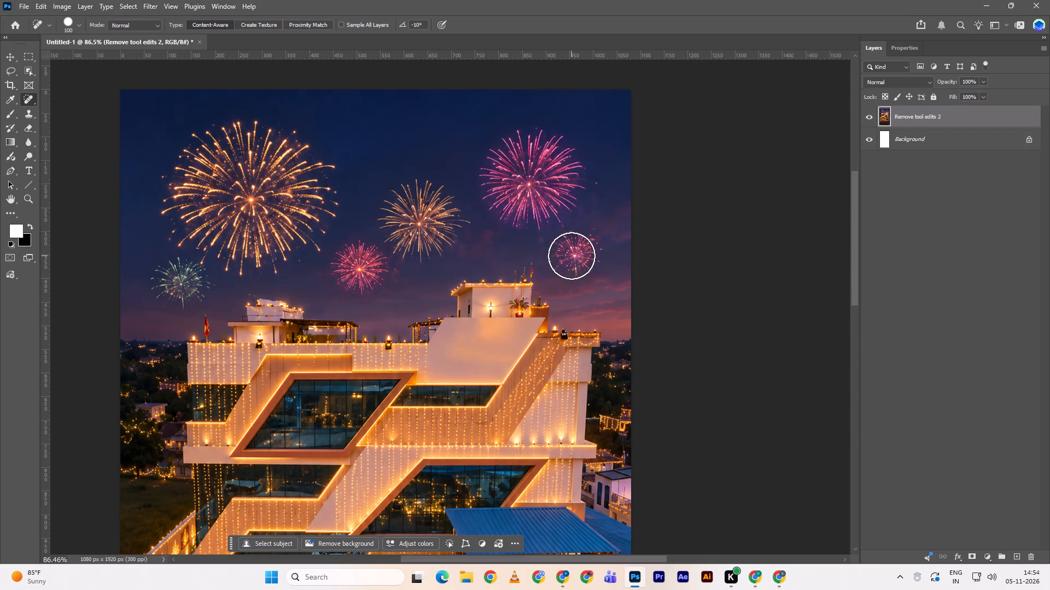
key(bracketright)
key(bracketright)
double_click(575, 253)
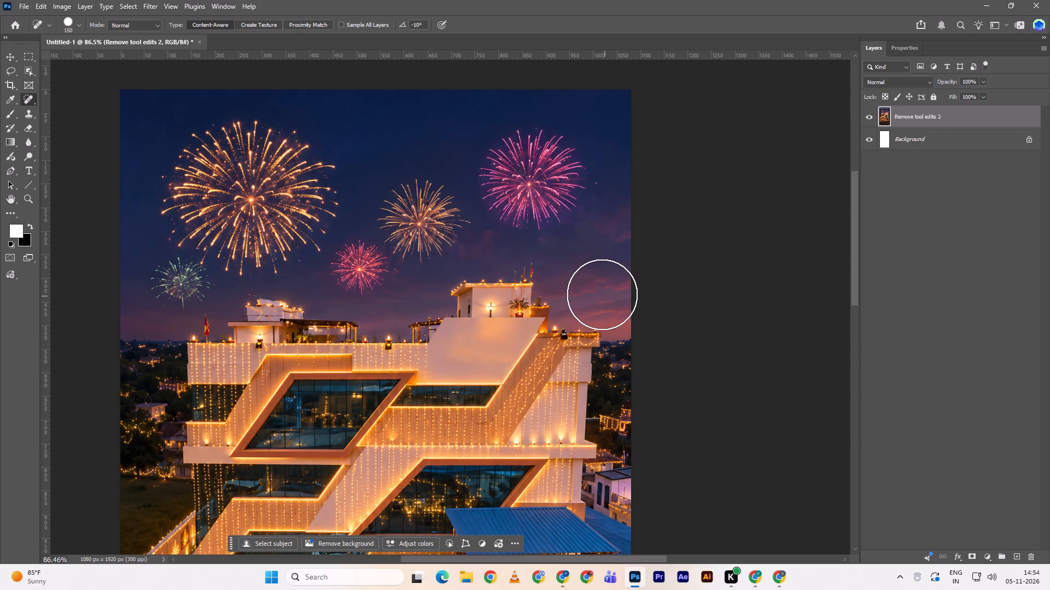
scroll(600, 283, down, 2)
double_click(182, 262)
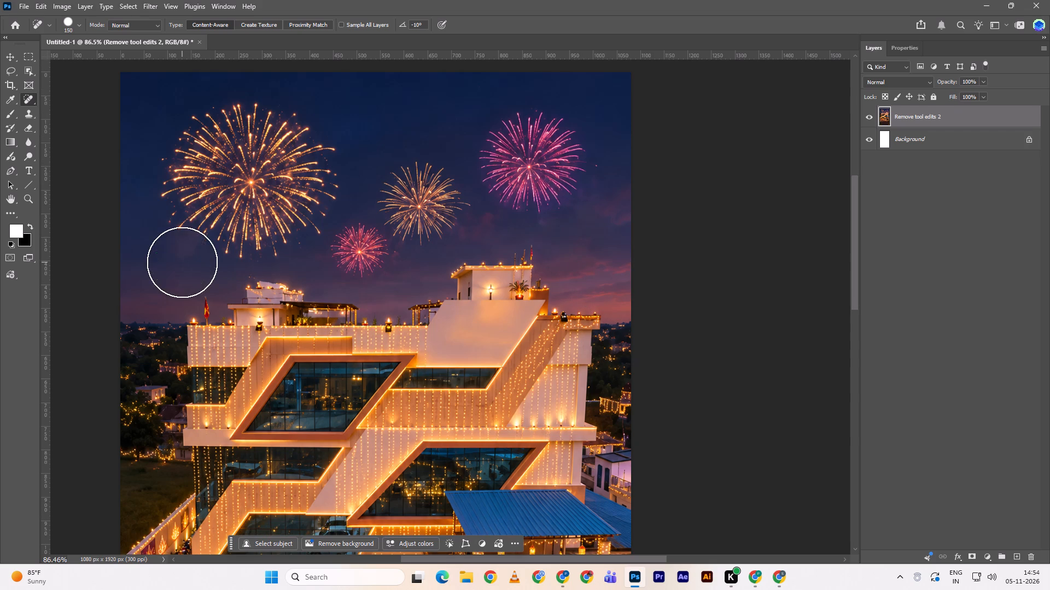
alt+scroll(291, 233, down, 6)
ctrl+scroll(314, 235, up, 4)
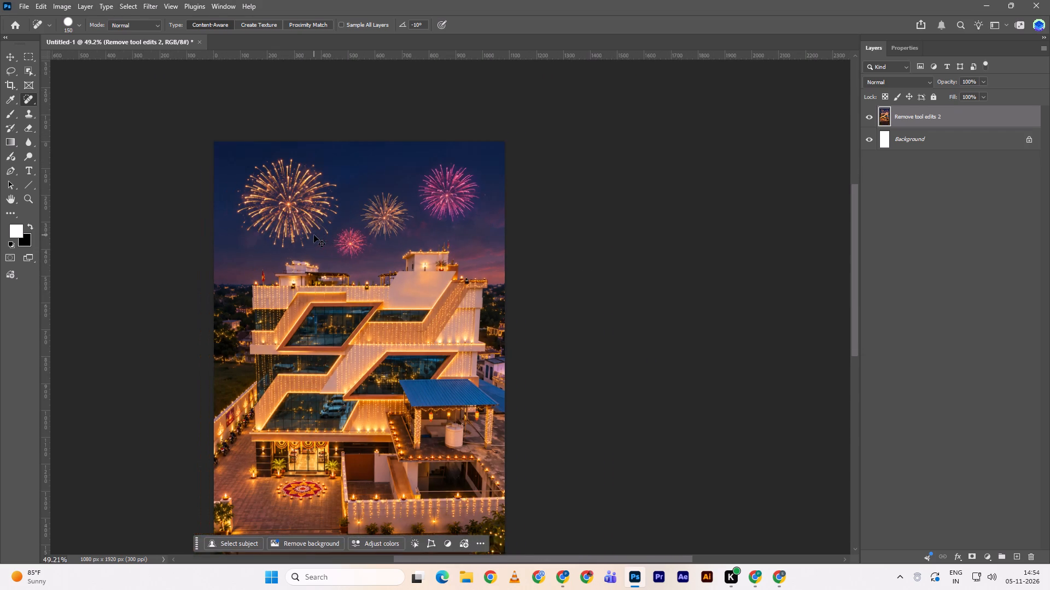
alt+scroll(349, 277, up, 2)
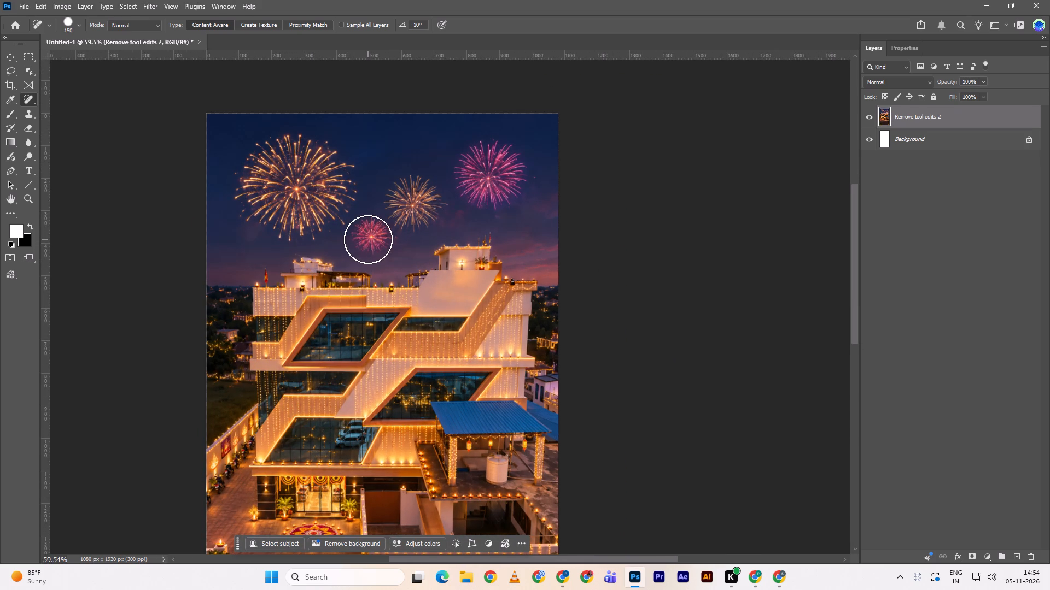
Remove the small pink firework just above the building's roof with the Spot Healing Brush.
scroll(350, 270, down, 4)
scroll(350, 272, up, 4)
click(367, 237)
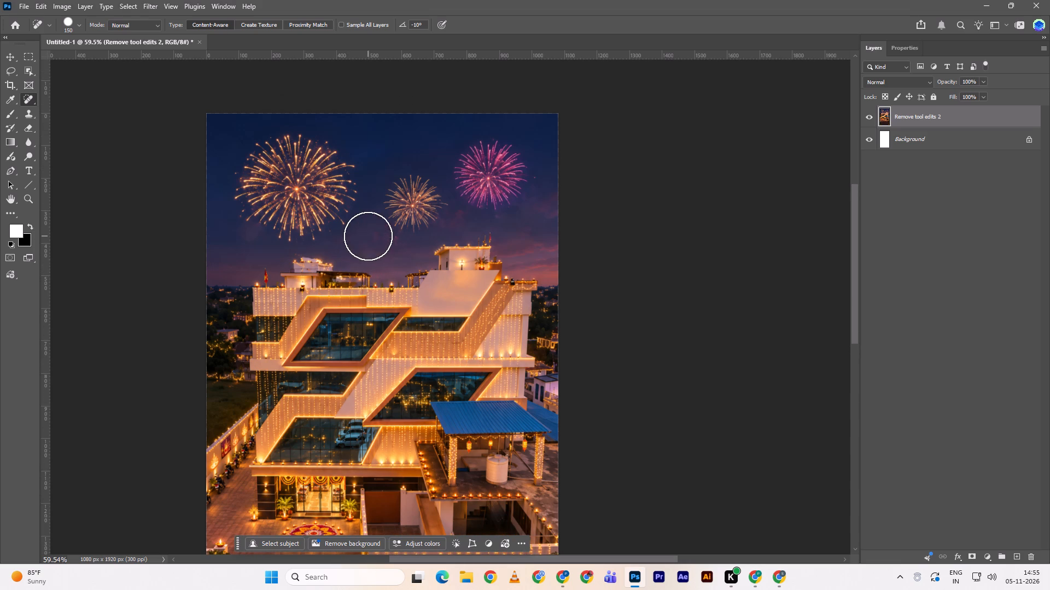
Remove the small golden firework in the middle of the sky and its leftover sparks, enlarging the healing brush to 200.
click(410, 206)
alt+scroll(413, 204, up, 3)
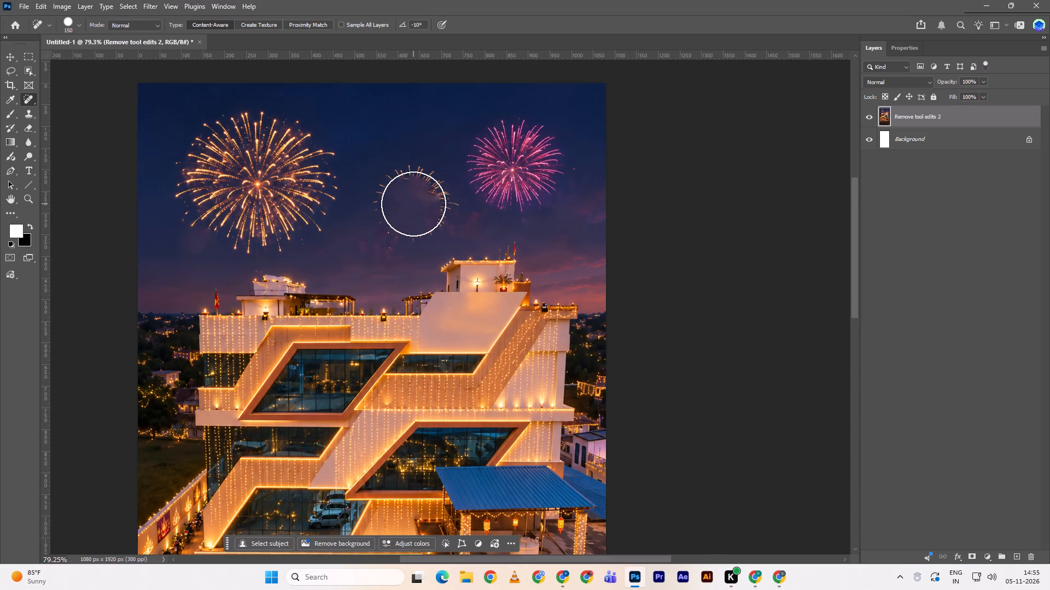
key(bracketright)
key(bracketright)
key(bracketright)
key(bracketright)
key(bracketright)
key(bracketright)
key(bracketright)
key(bracketright)
key(bracketright)
text(]p)
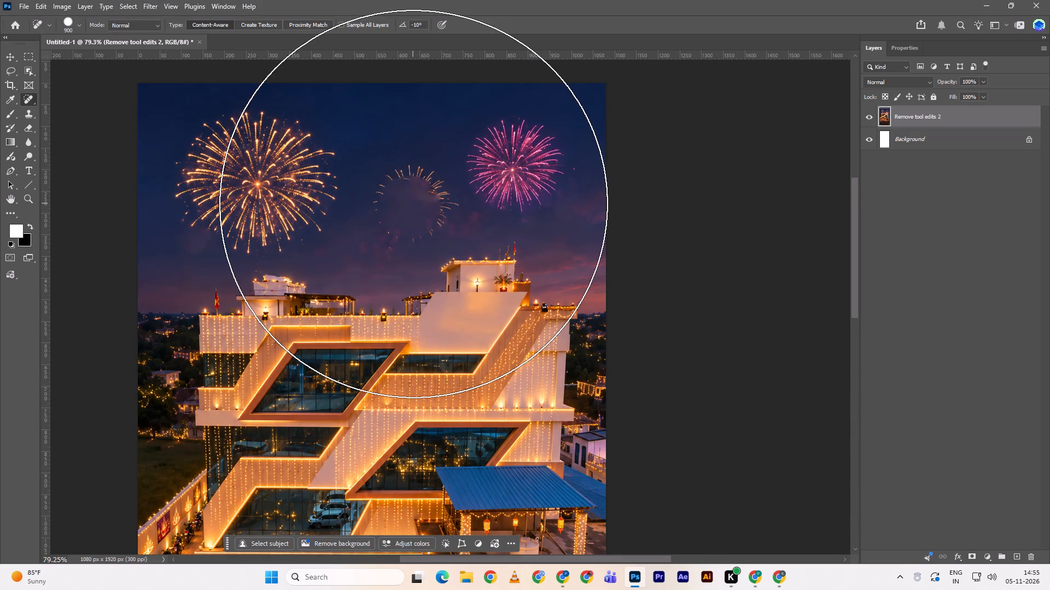
key(bracketleft)
key(bracketleft)
key(bracketleft)
key(bracketleft)
key(bracketleft)
key(bracketleft)
key(bracketleft)
key(bracketleft)
double_click(414, 202)
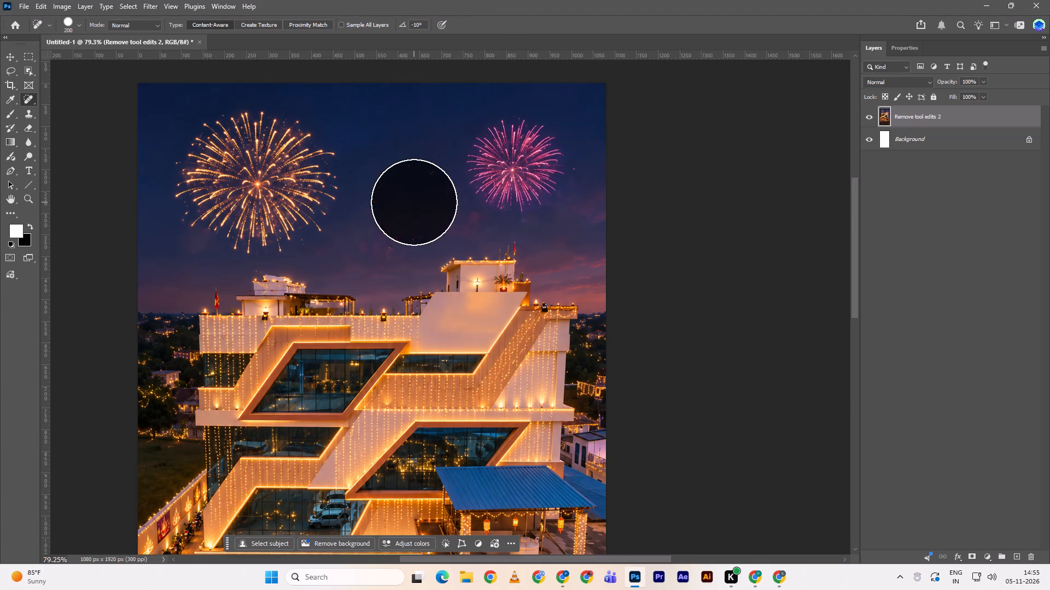
click(388, 225)
double_click(428, 208)
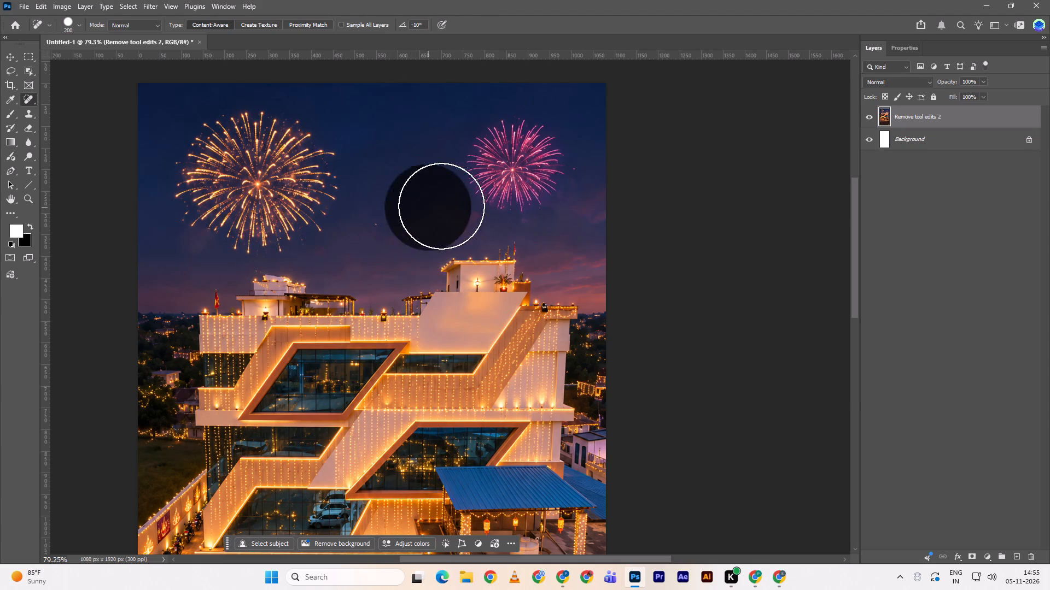
Remove the remaining pink firework with a 300 healing brush and the large golden firework with a 400 brush.
text(]]])
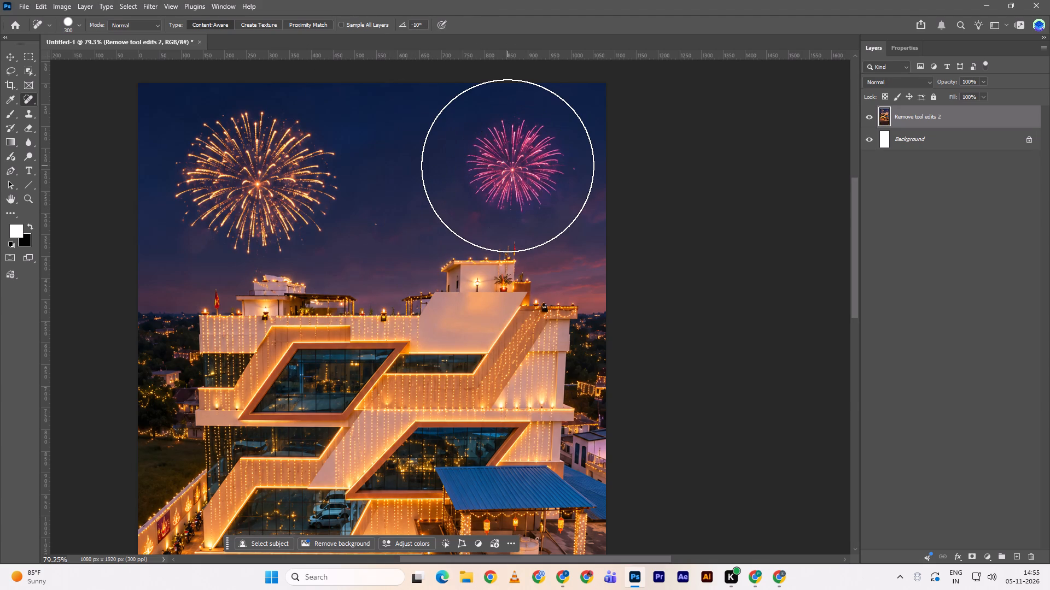
key(bracketleft)
click(507, 166)
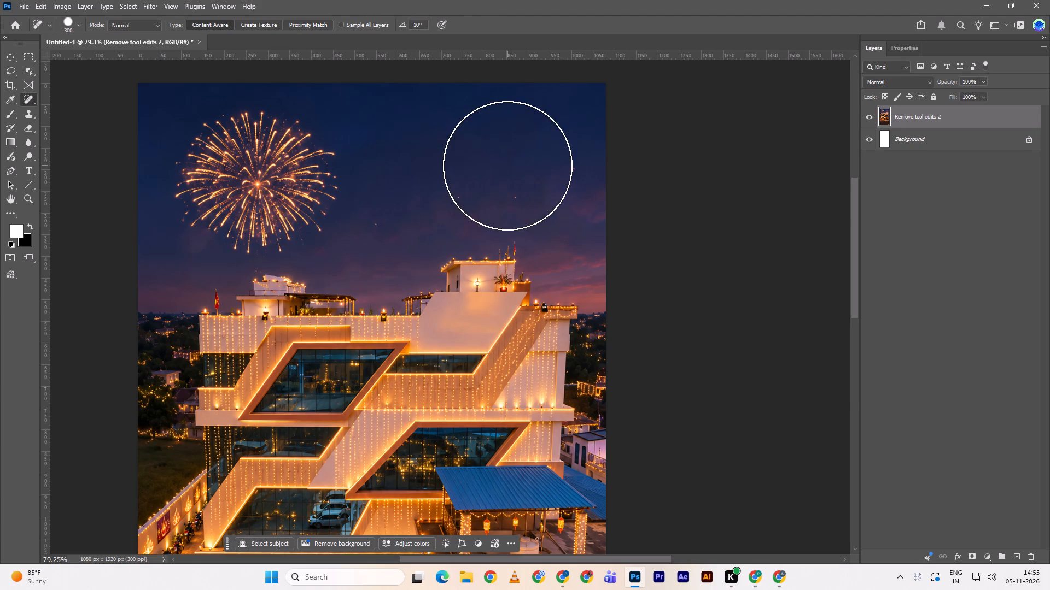
key(bracketright)
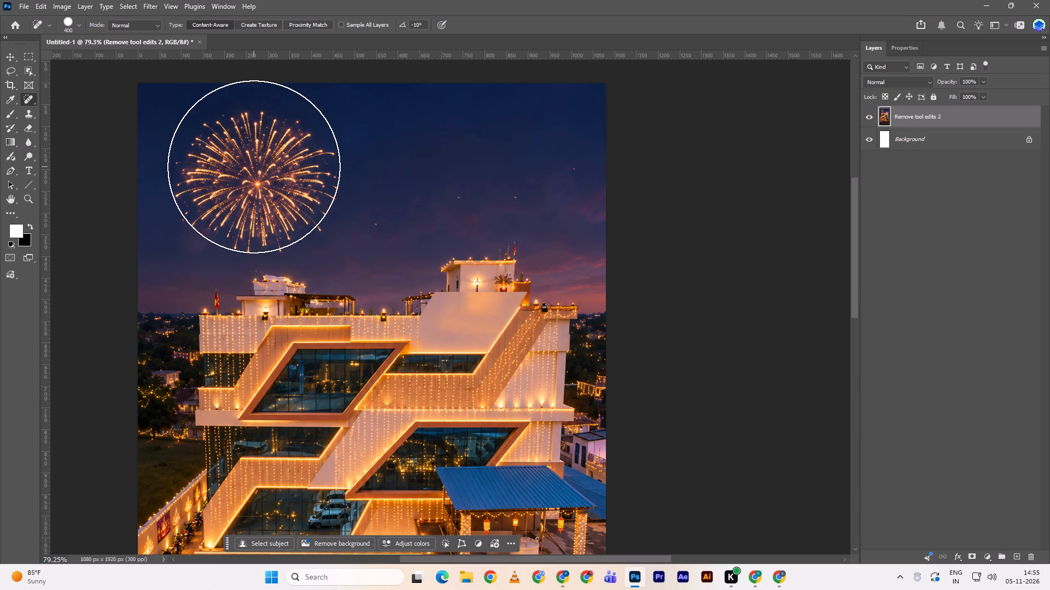
click(256, 178)
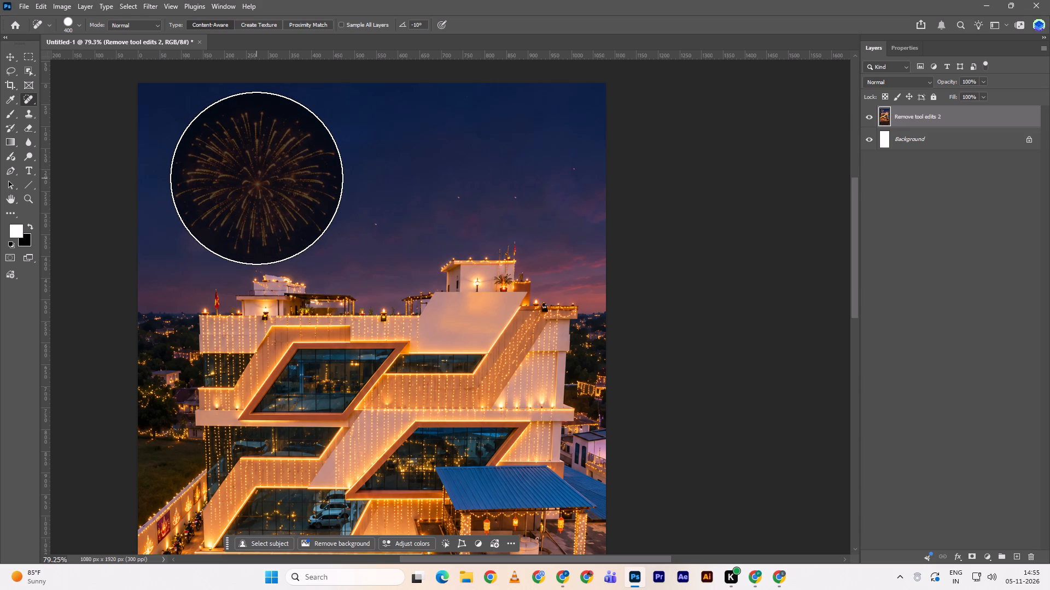
key(v)
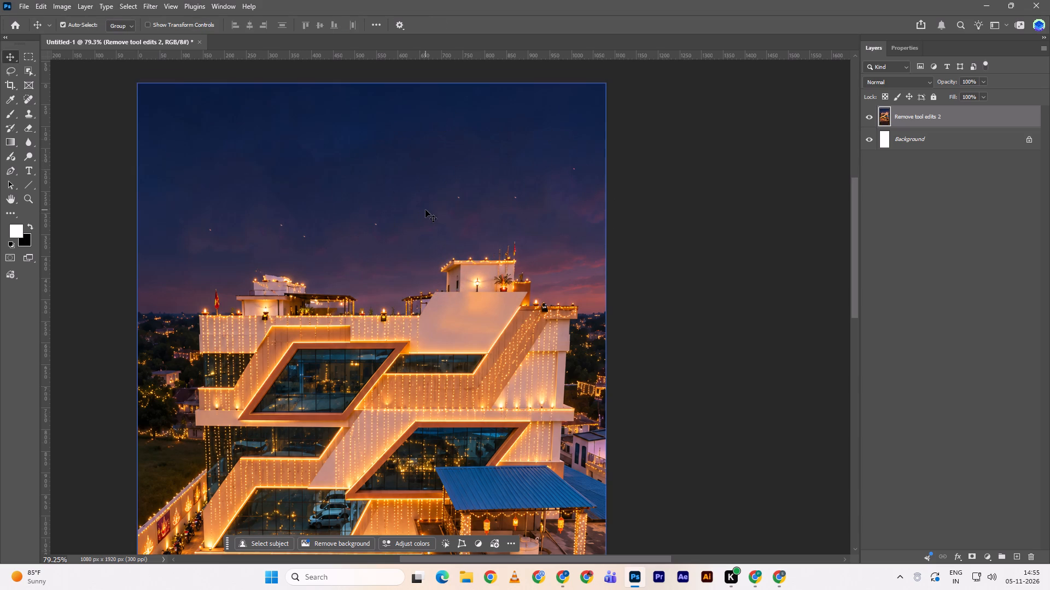
scroll(425, 210, down, 5)
alt+scroll(425, 210, down, 6)
alt+scroll(425, 210, up, 3)
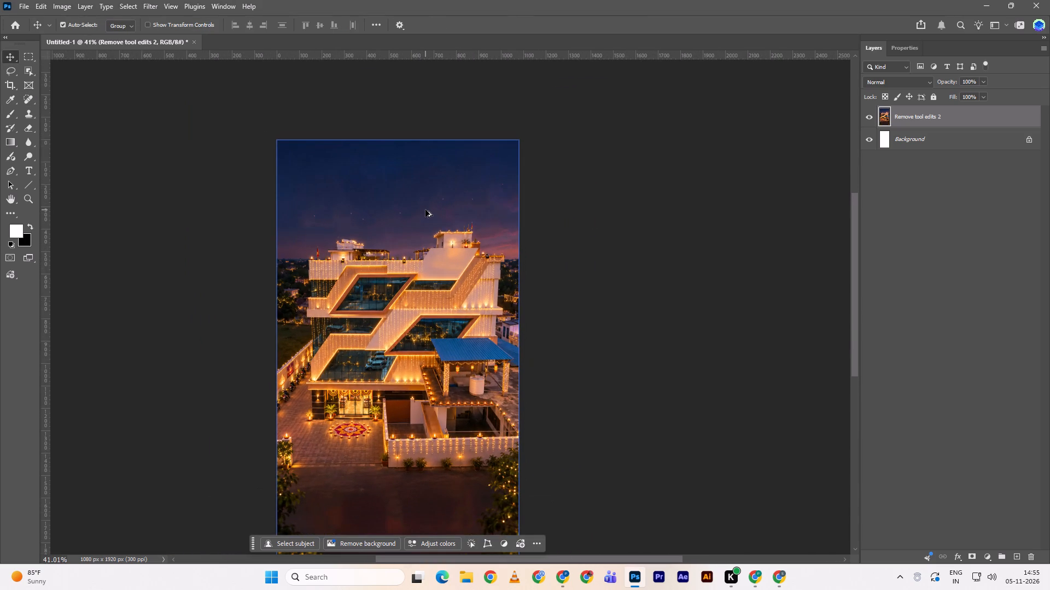
scroll(425, 210, down, 9)
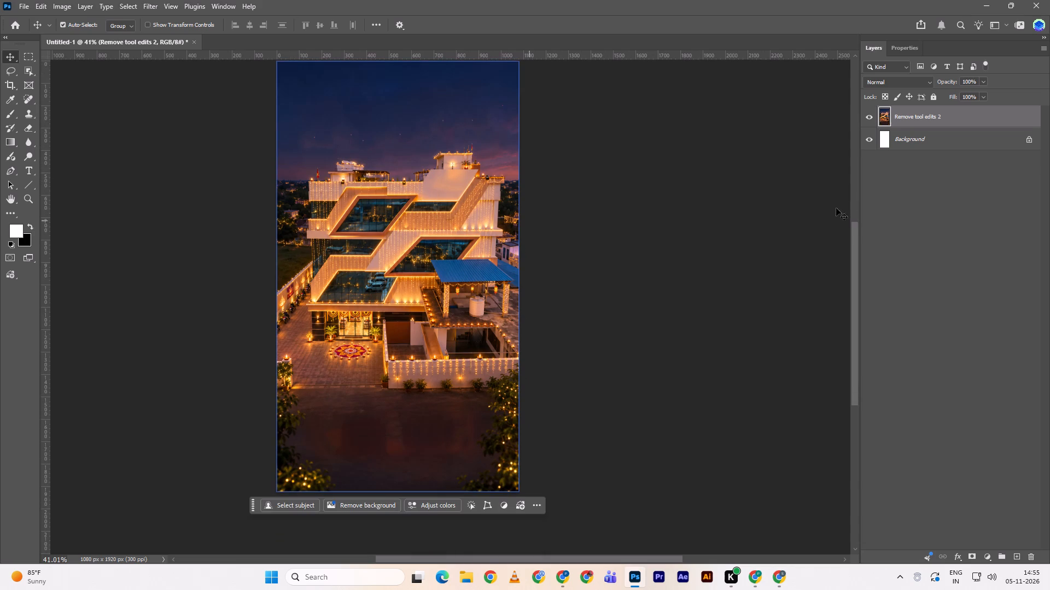
scroll(564, 239, up, 4)
Save the cleaned image as a PNG named "matadin 1" in the Downloads folder.
key(ctrl+w)
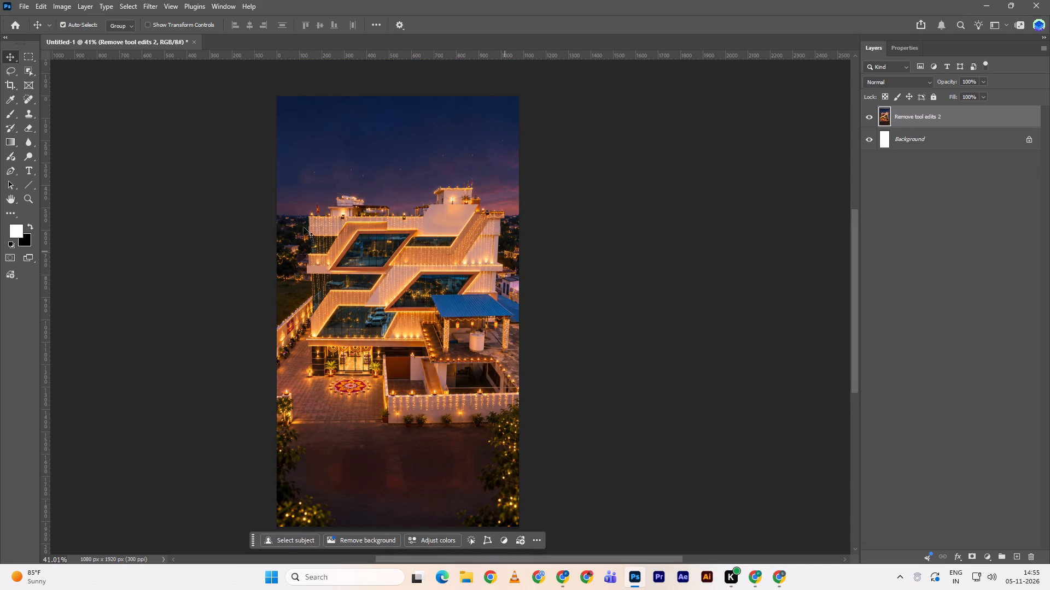
scroll(144, 211, up, 4)
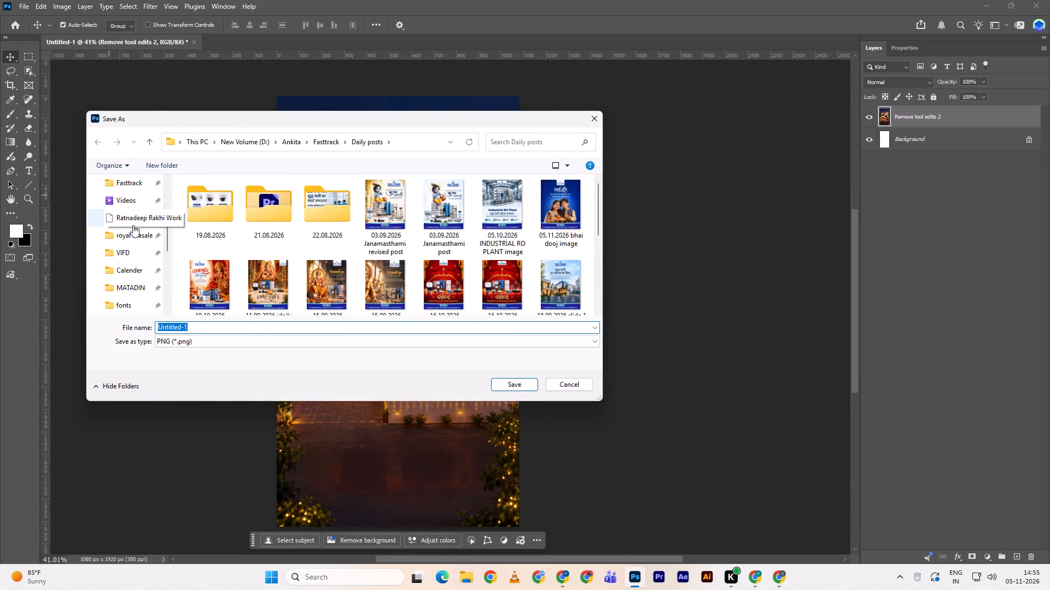
scroll(138, 257, up, 2)
click(128, 220)
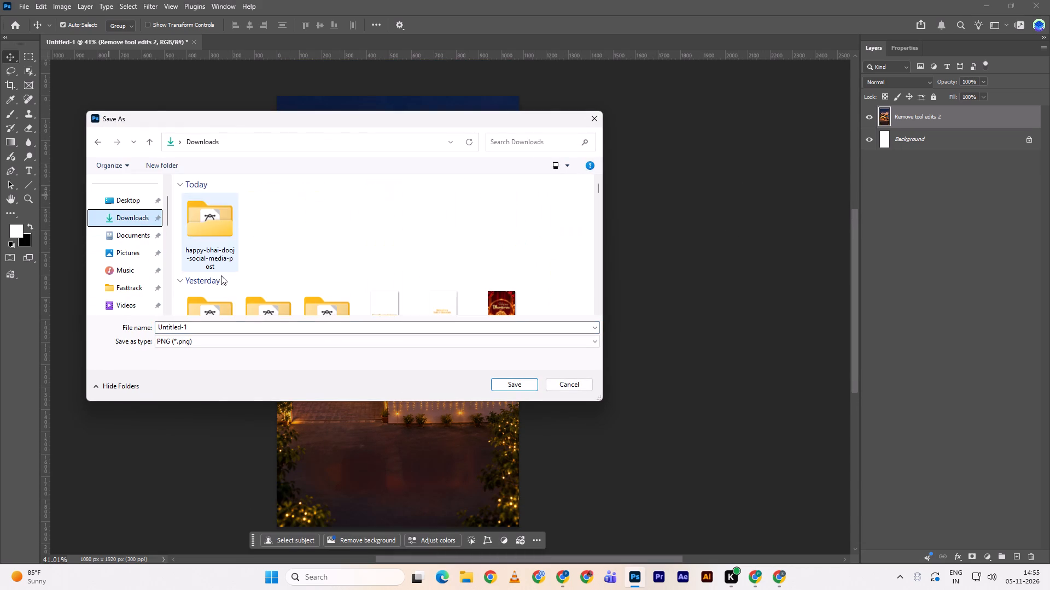
double_click(209, 329)
drag(209, 329, 109, 314)
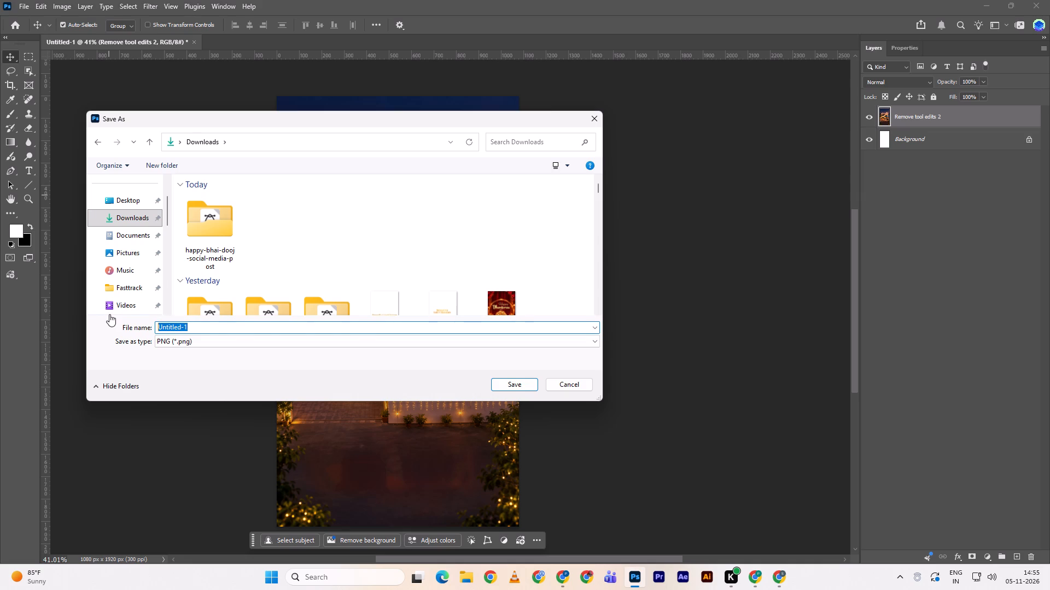
text(matadin 1)
key(Return)
key(alt+Tab)
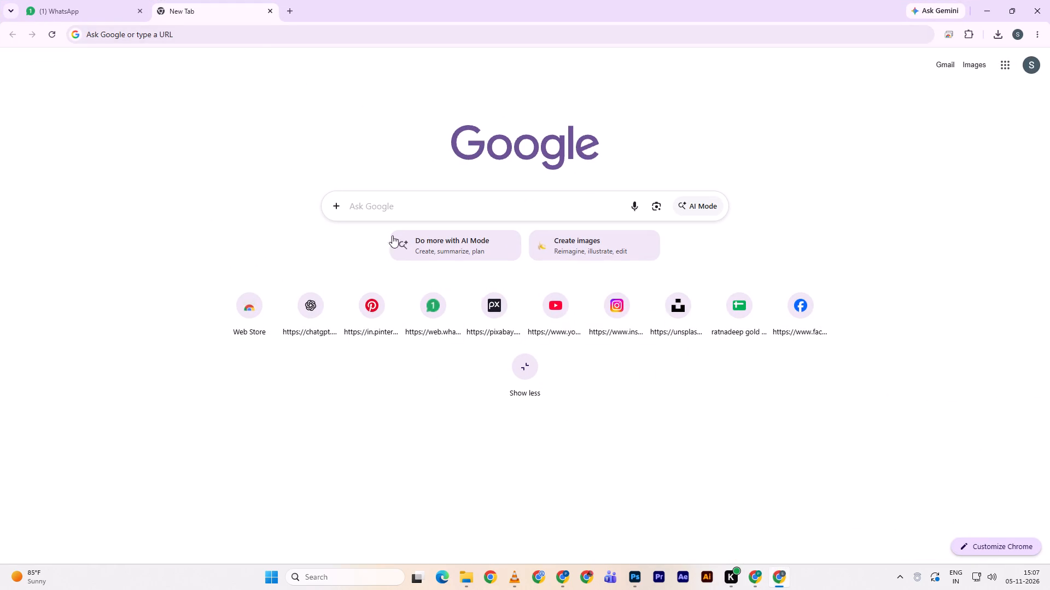
Open Instagram and look through the feed's carousel post of Diwali story emojis and stickers.
click(601, 320)
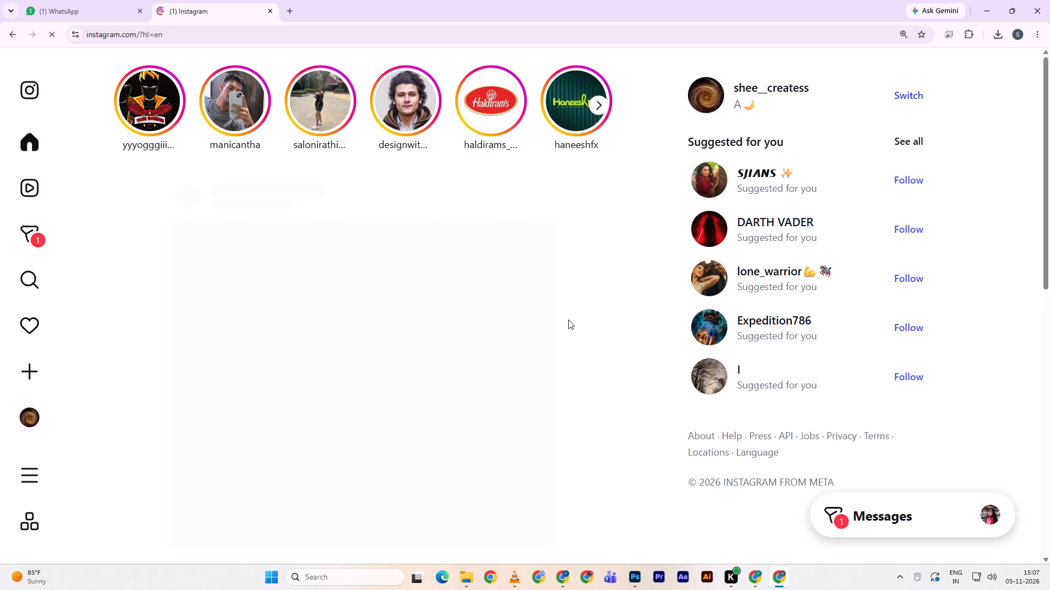
scroll(605, 306, down, 2)
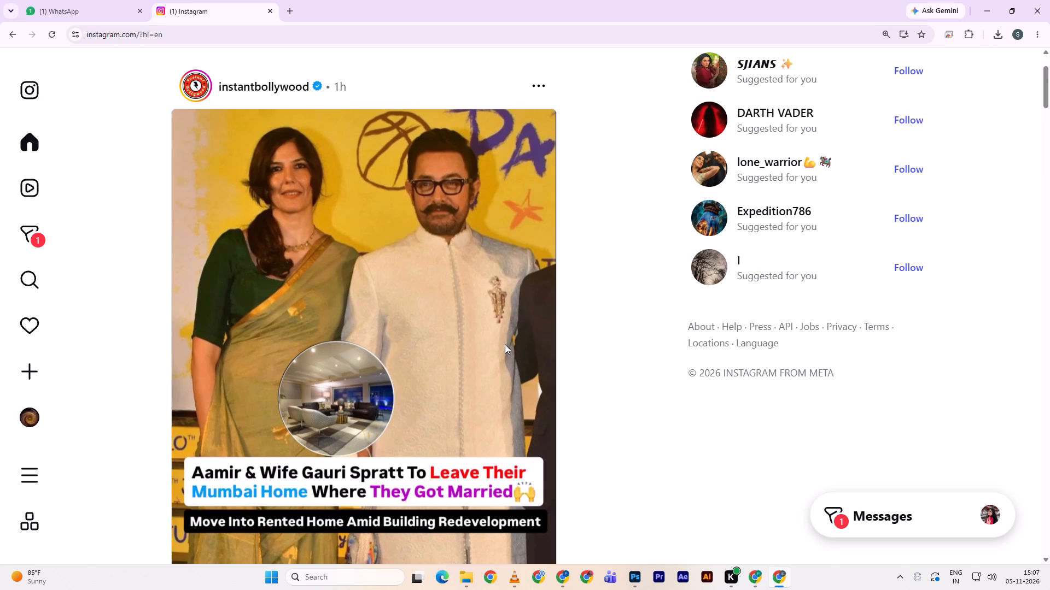
scroll(505, 344, down, 3)
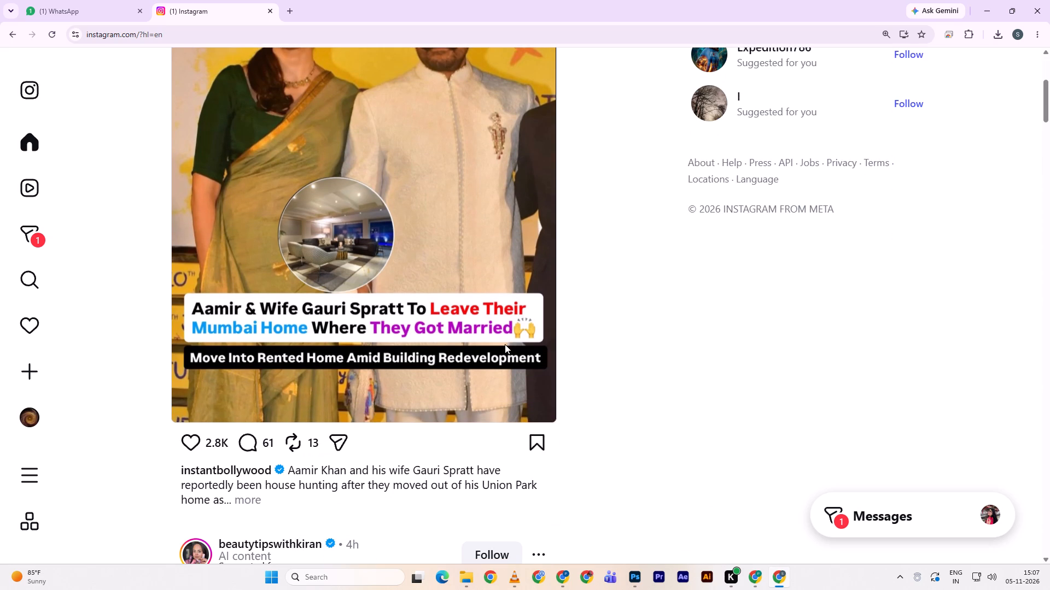
scroll(505, 344, down, 9)
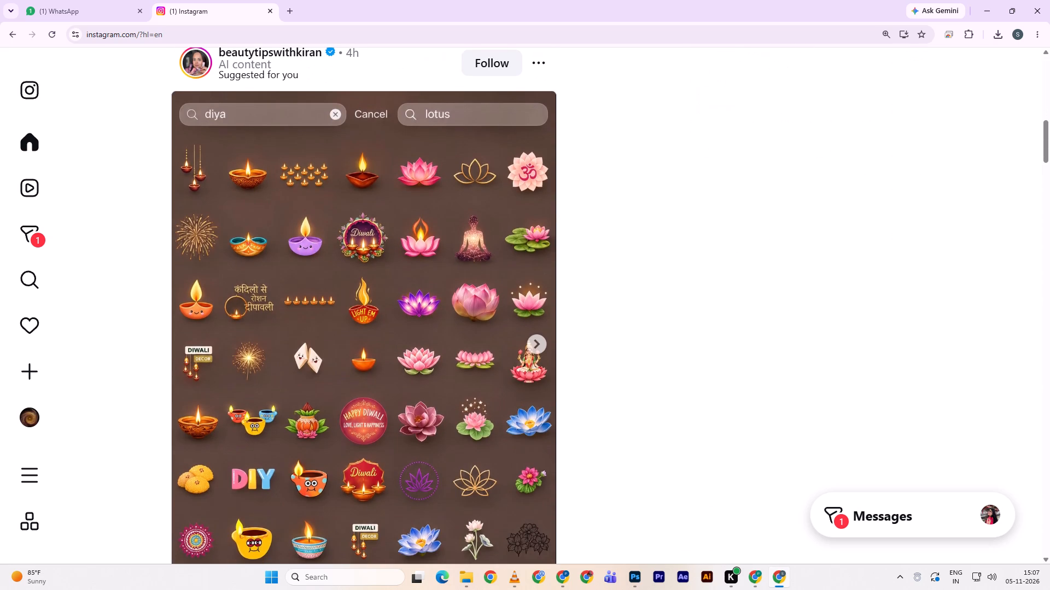
scroll(505, 341, down, 2)
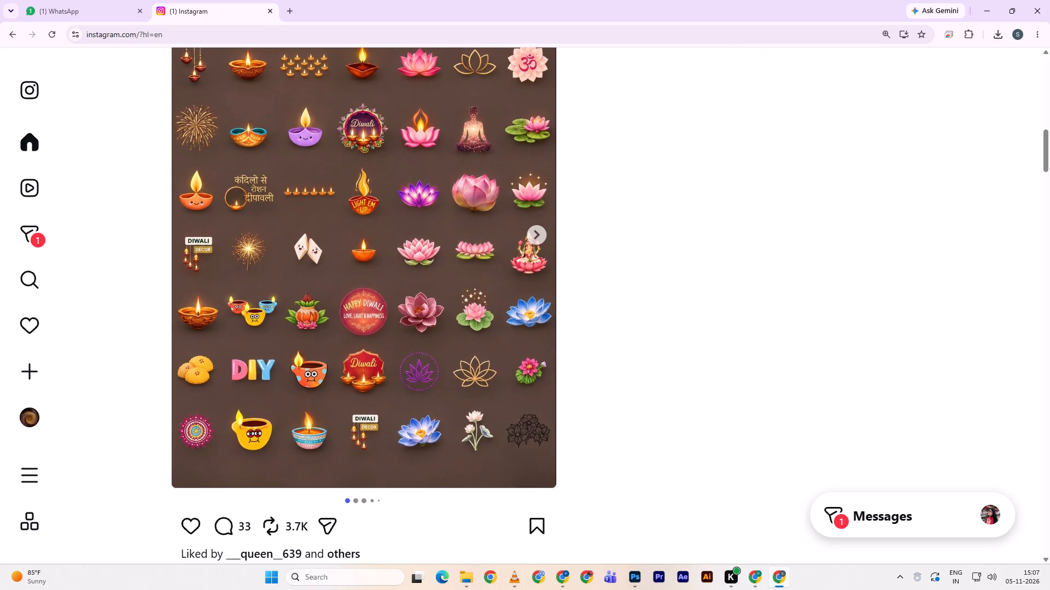
click(538, 231)
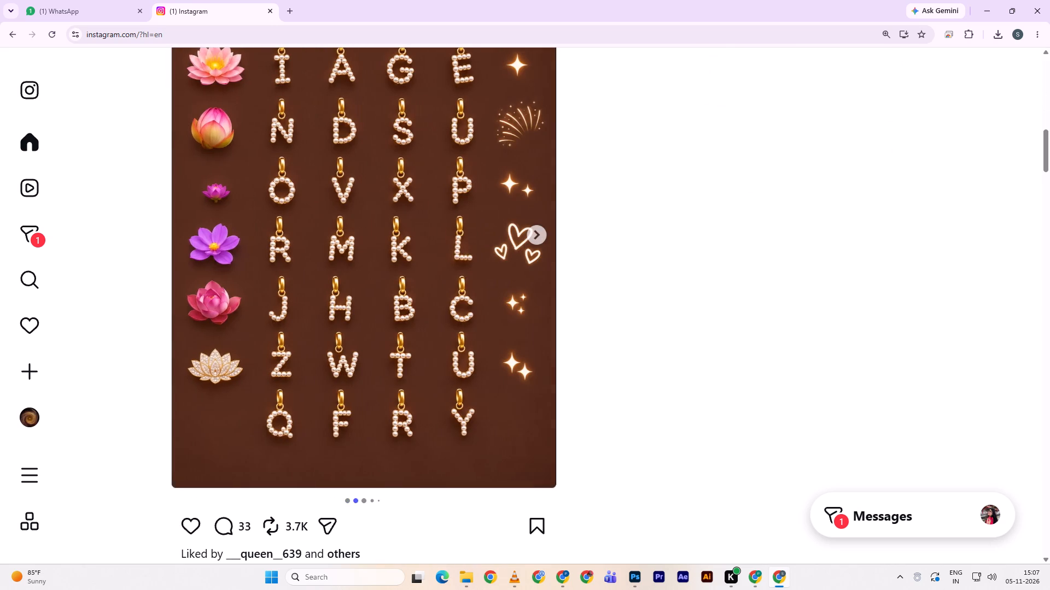
scroll(505, 281, up, 2)
scroll(505, 281, down, 1)
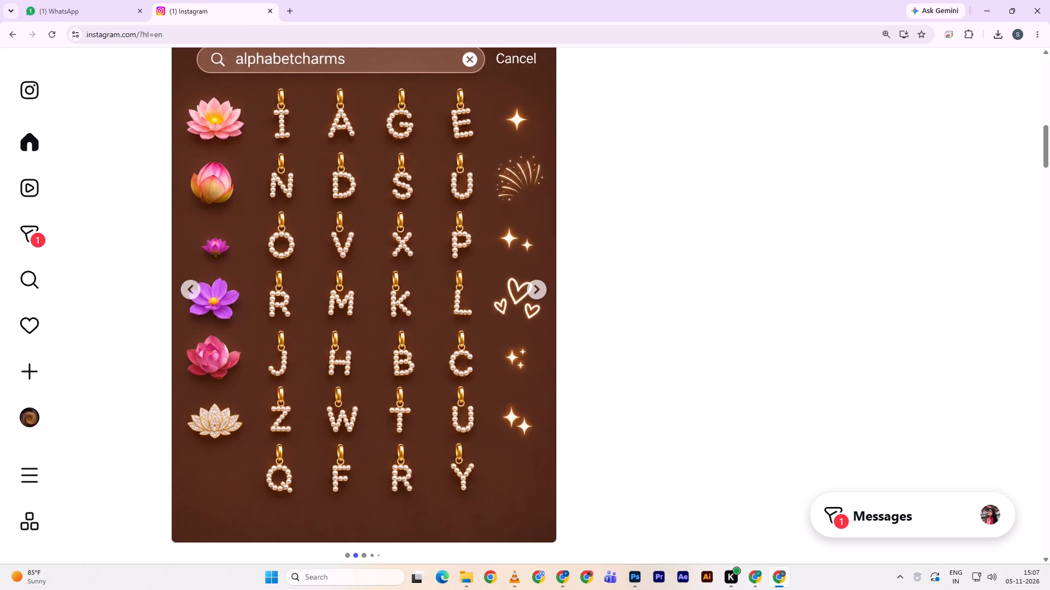
click(538, 279)
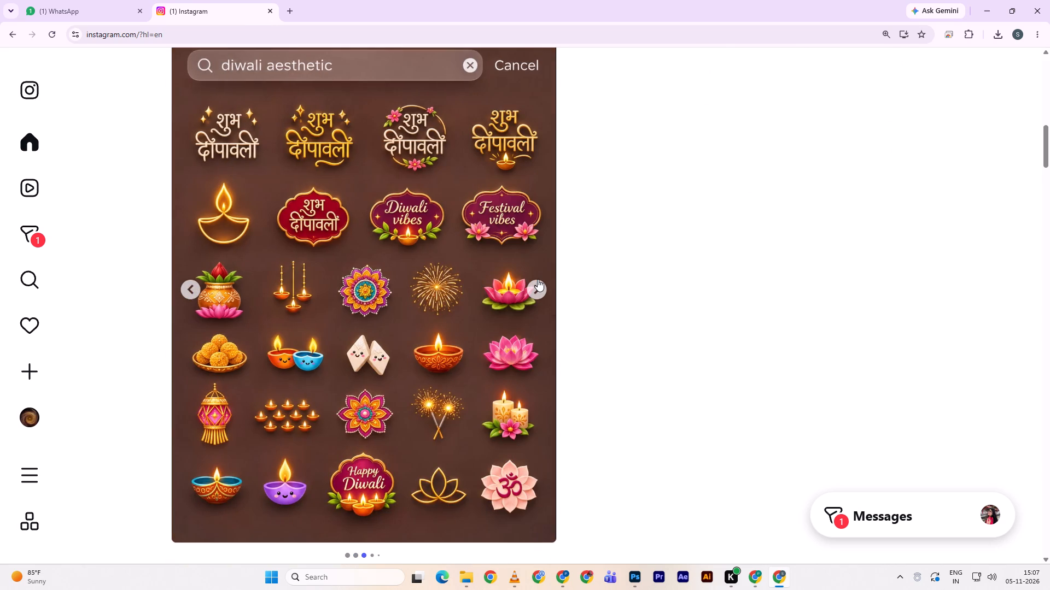
click(538, 283)
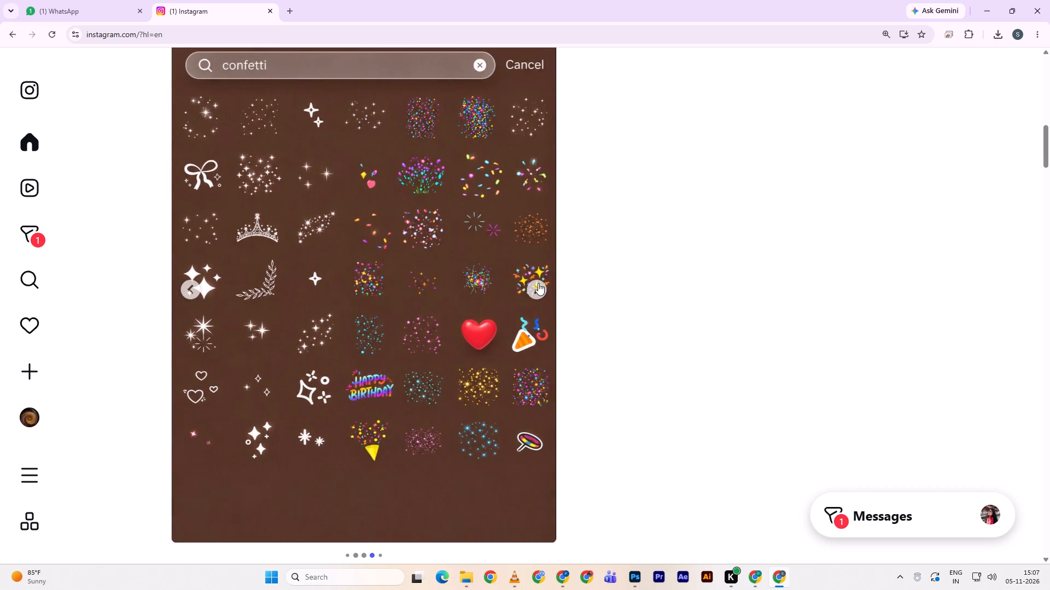
click(538, 283)
Browse further down the Instagram feed with video sound on, watching the trendcircle.in secret website reel and the lifeatfilmygyan reel.
scroll(377, 315, down, 5)
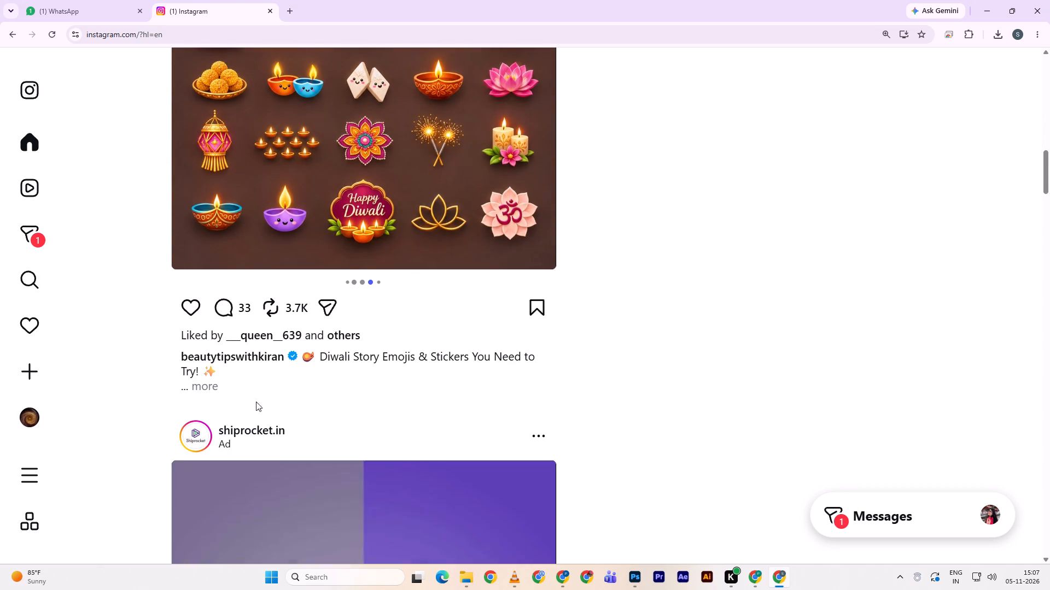
scroll(575, 414, down, 9)
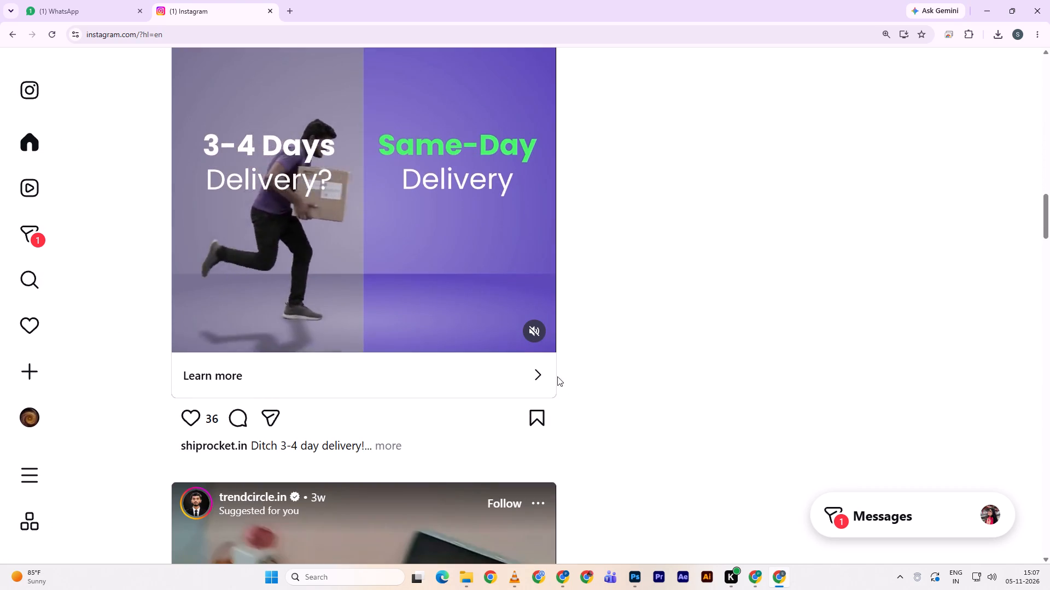
click(539, 334)
scroll(481, 358, down, 5)
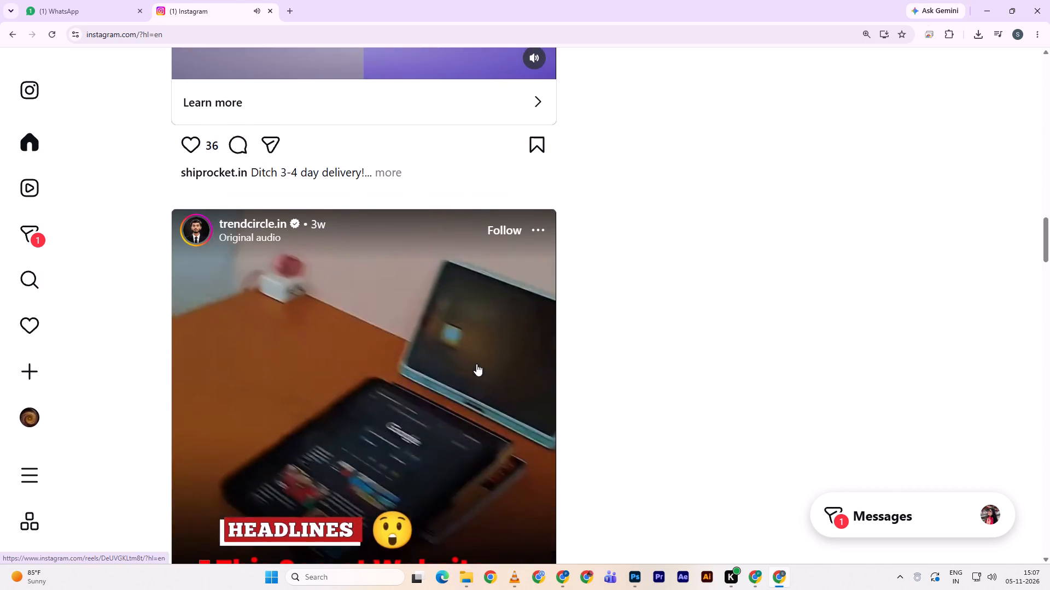
scroll(476, 364, down, 2)
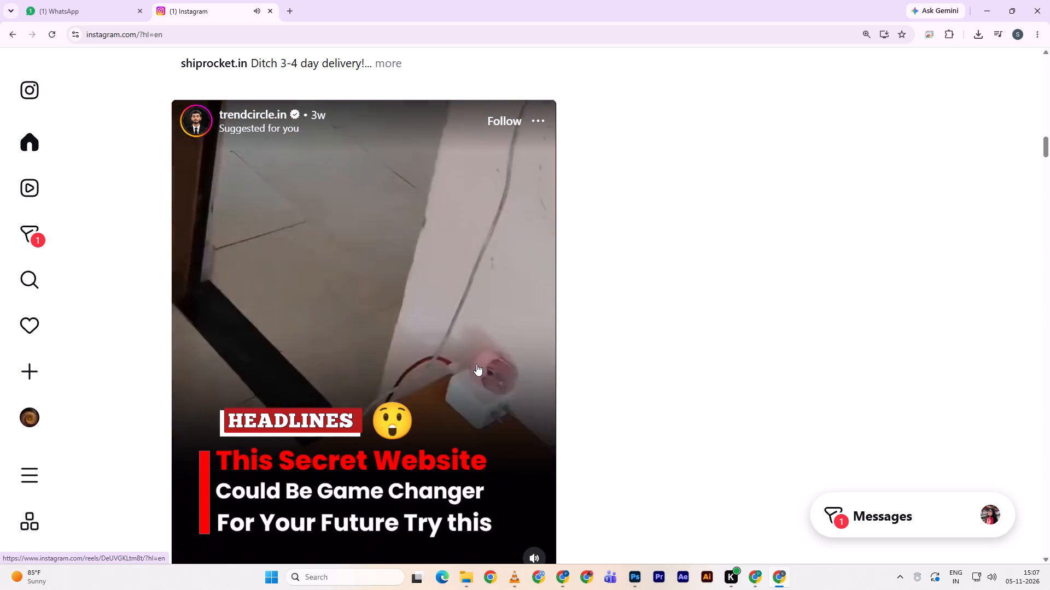
scroll(476, 364, down, 1)
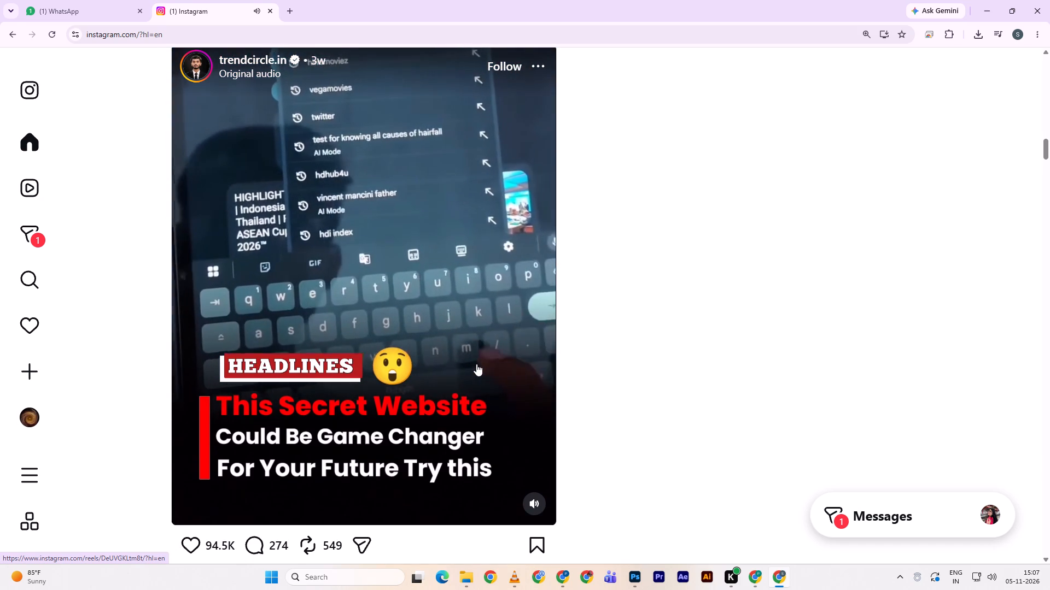
scroll(476, 364, up, 1)
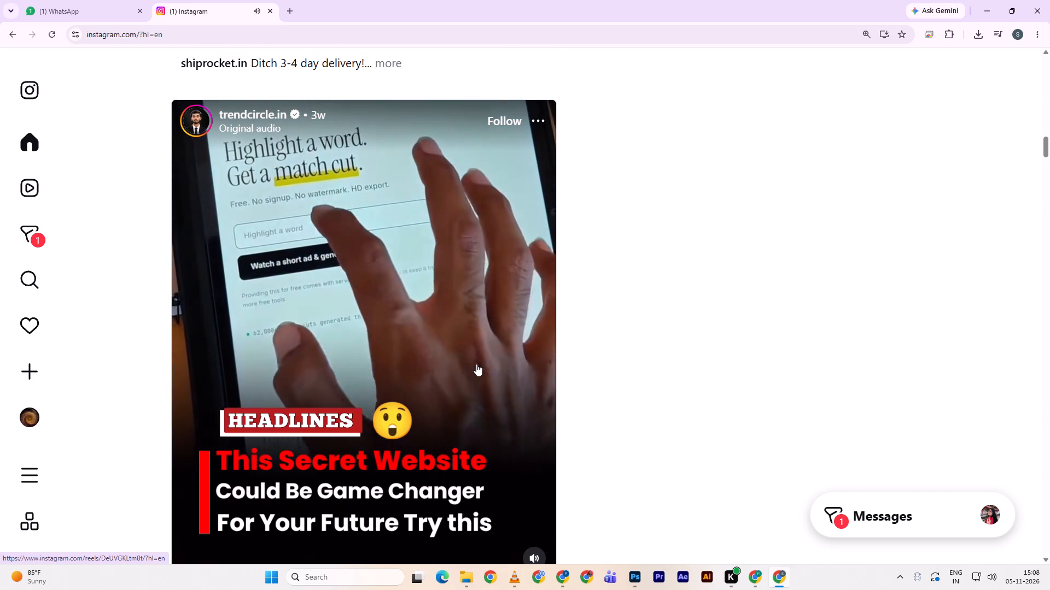
scroll(476, 364, down, 11)
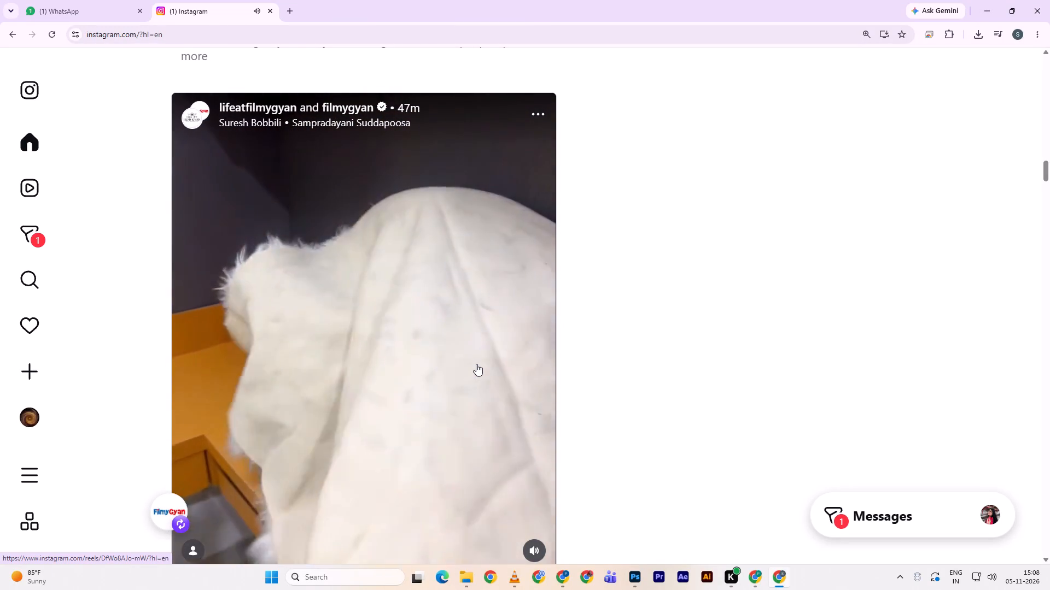
scroll(476, 364, down, 1)
scroll(476, 364, up, 1)
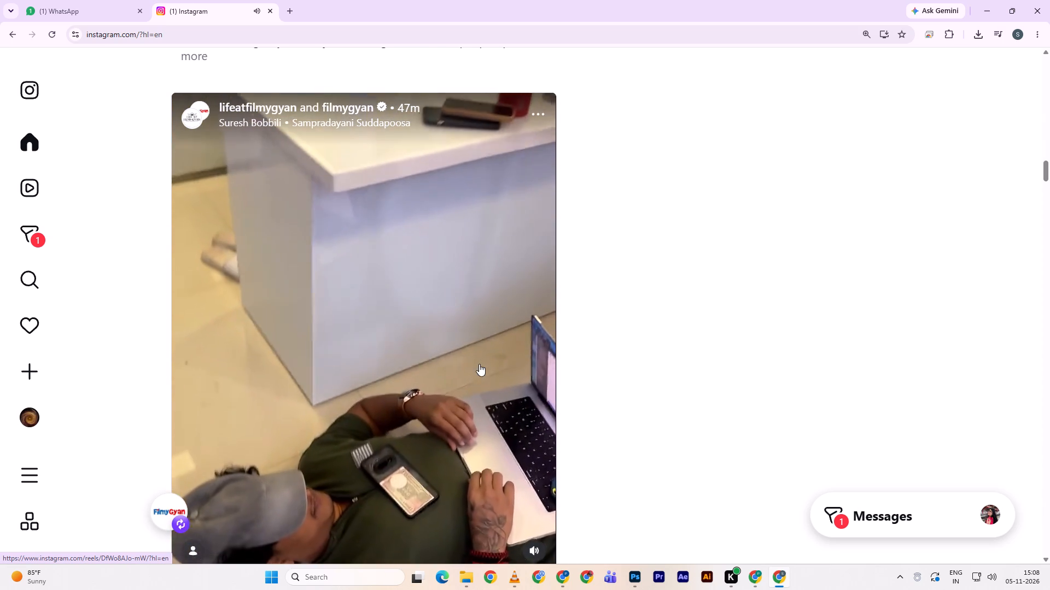
scroll(479, 364, down, 2)
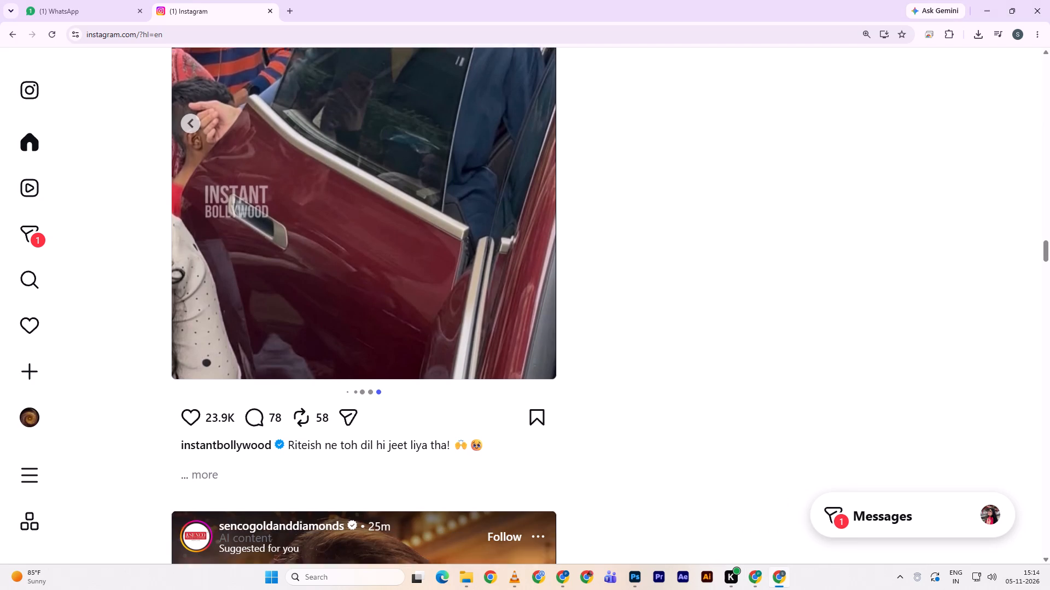
Find the sencogoldanddiamonds Diwali post in the Instagram feed, open it as a reel and watch it.
scroll(471, 394, down, 5)
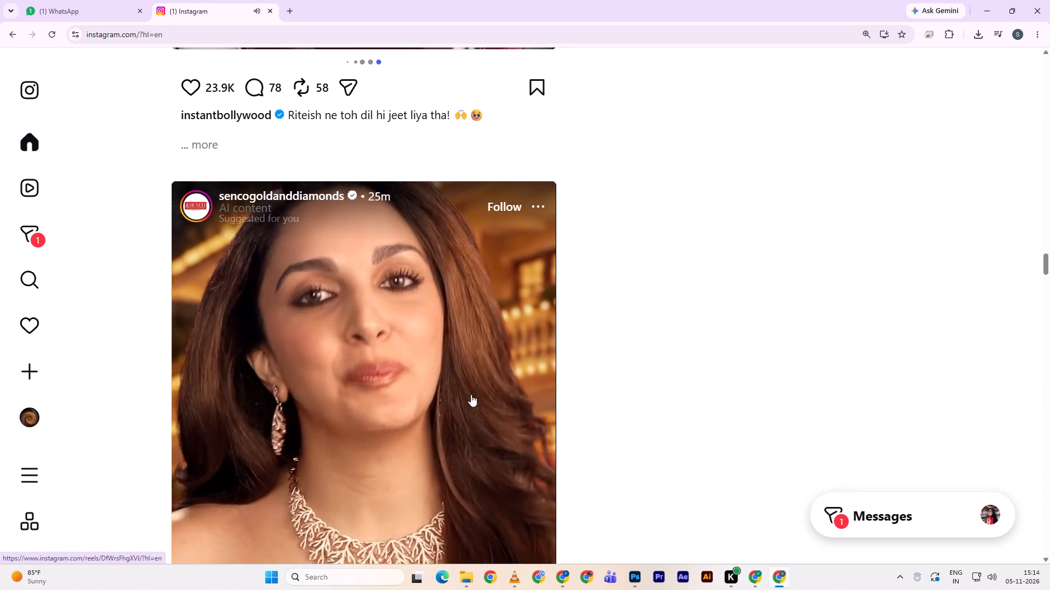
scroll(471, 394, down, 4)
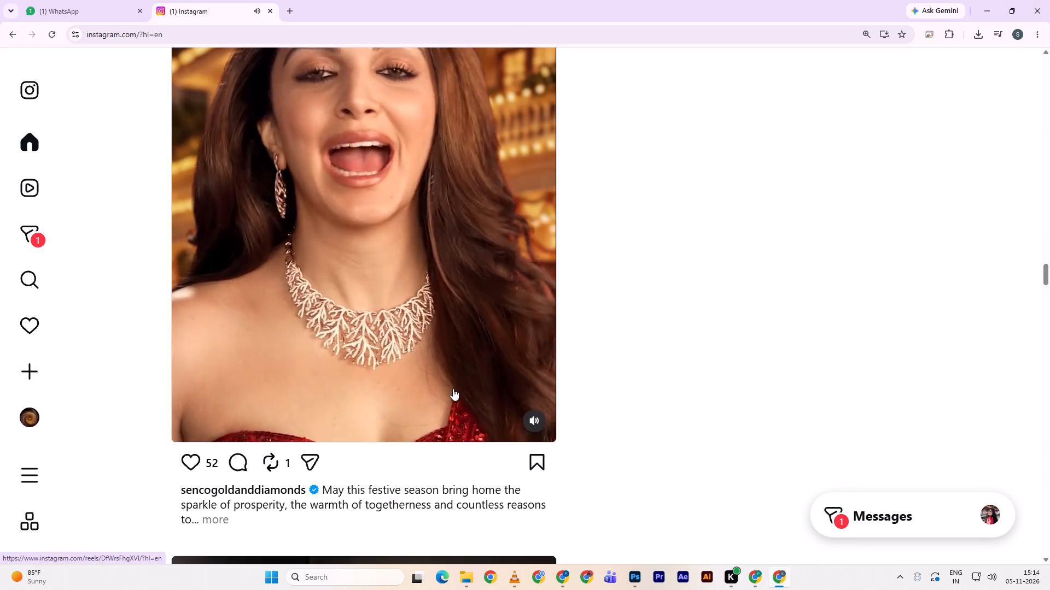
scroll(452, 388, up, 3)
scroll(452, 388, down, 3)
click(452, 388)
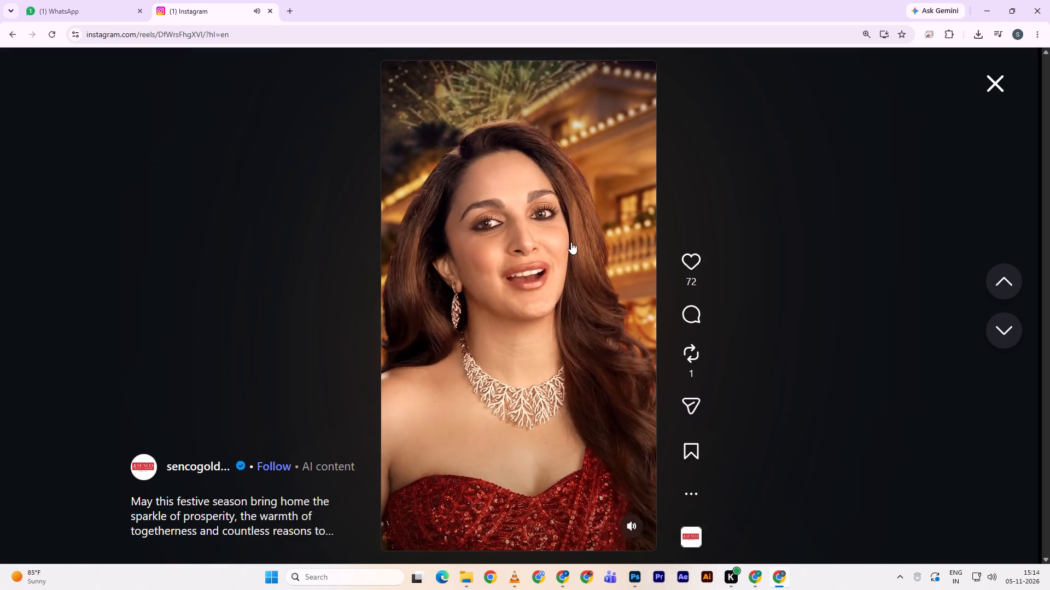
double_click(526, 261)
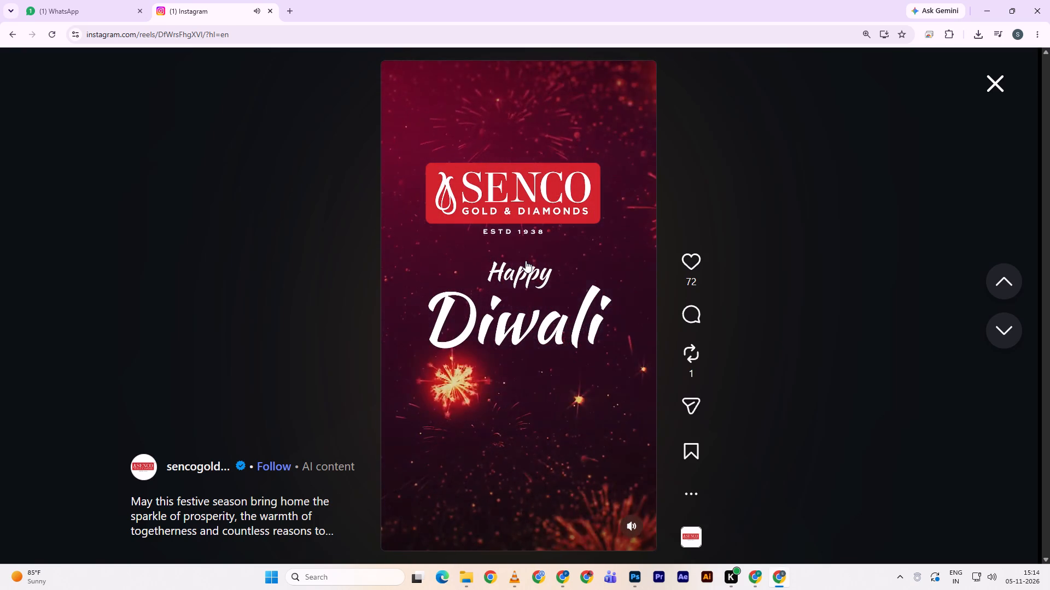
click(526, 261)
click(526, 261)
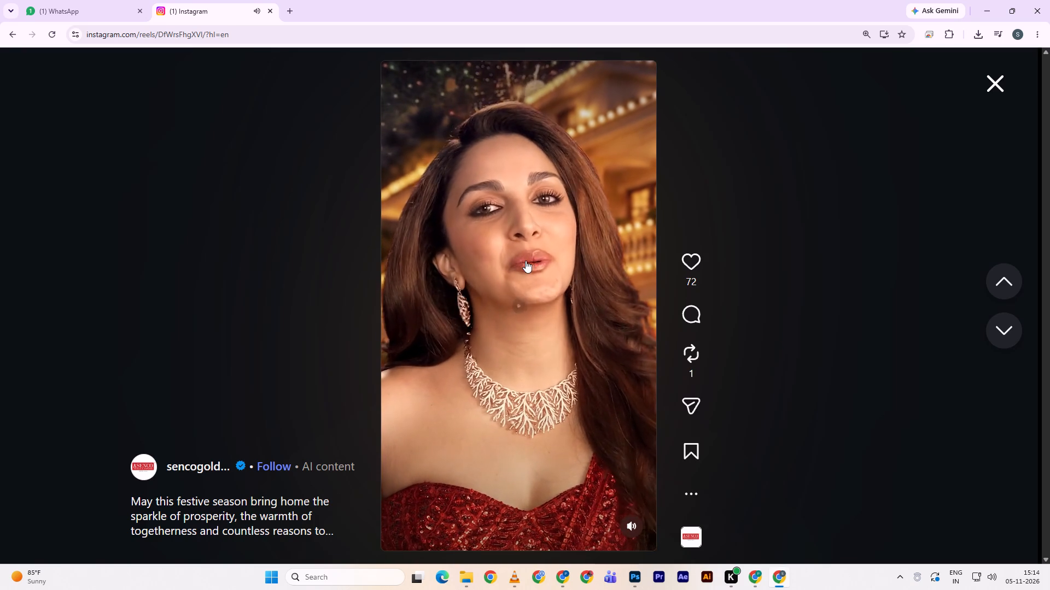
click(526, 261)
Send the Senco reel to the contact with the white bear profile photo, adding the message "aisa mnga lo ratandeep ka".
click(690, 400)
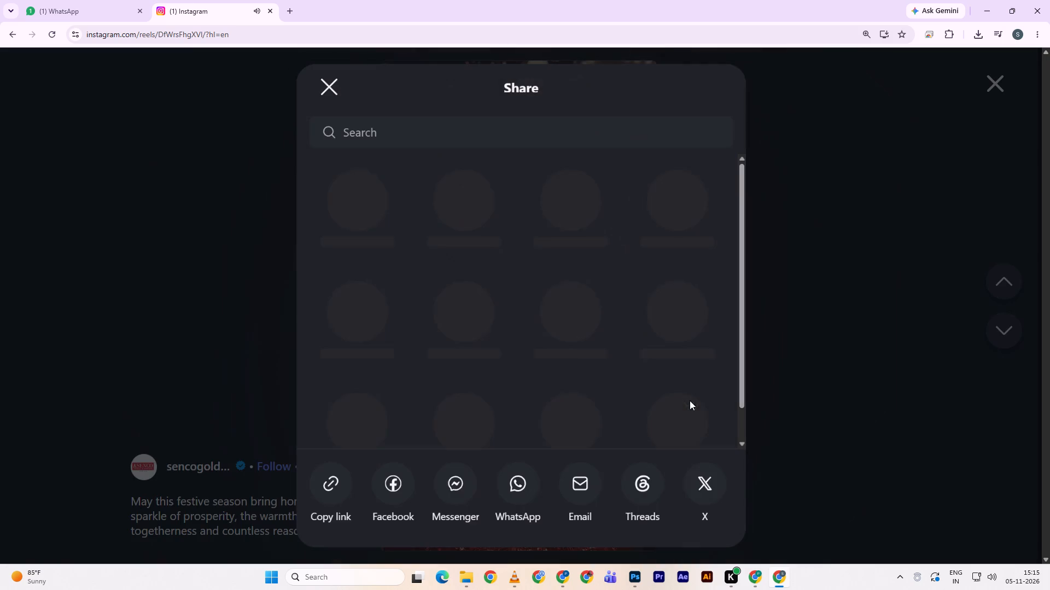
click(454, 237)
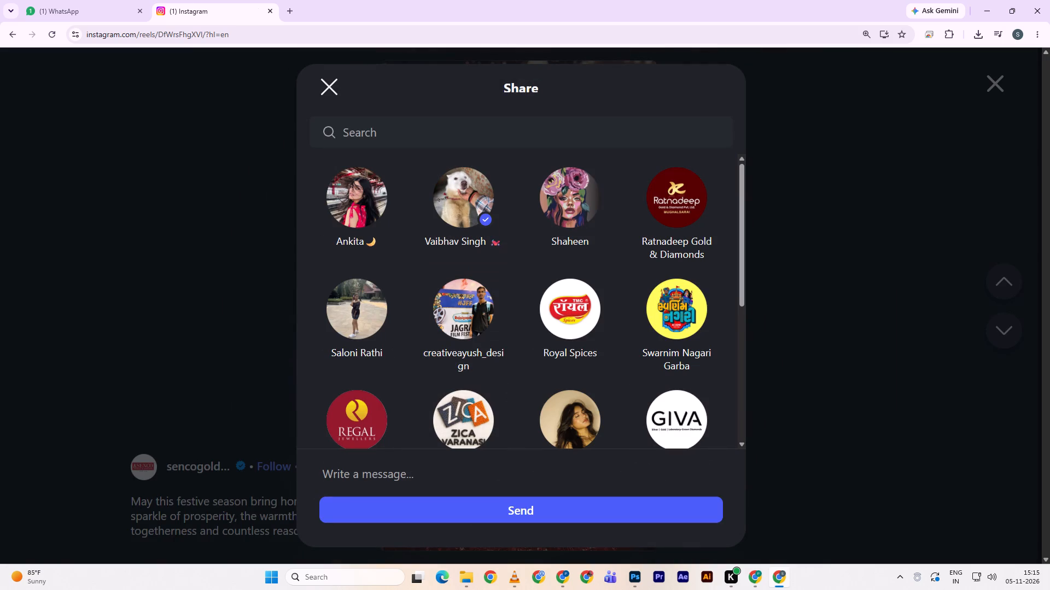
click(433, 471)
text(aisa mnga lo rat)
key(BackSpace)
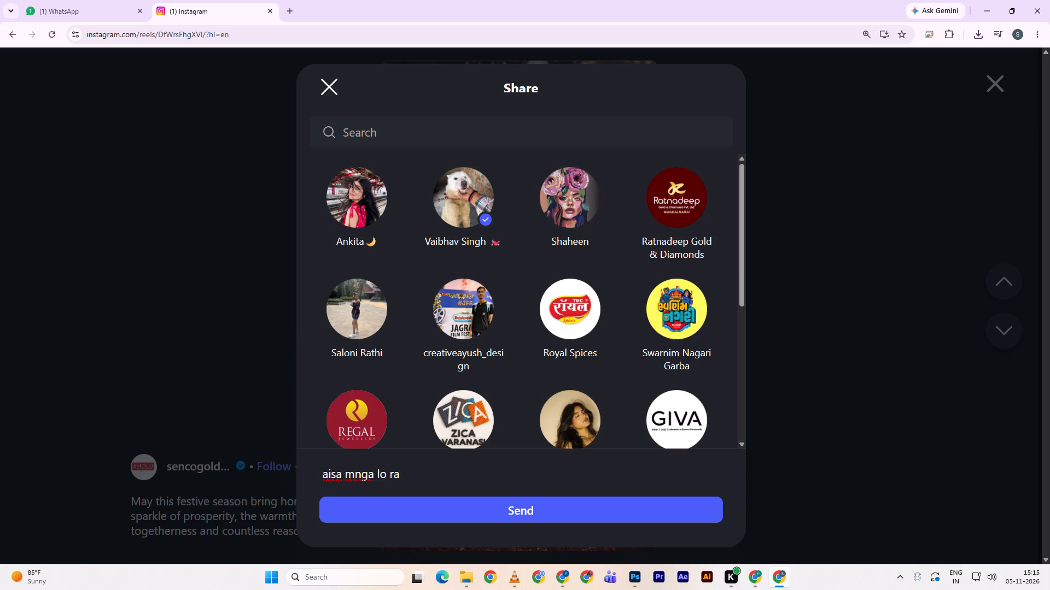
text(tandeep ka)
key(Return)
click(468, 514)
Save mycreativefx_official's rocking chair reel to the "Green screen" collection.
scroll(572, 312, down, 3)
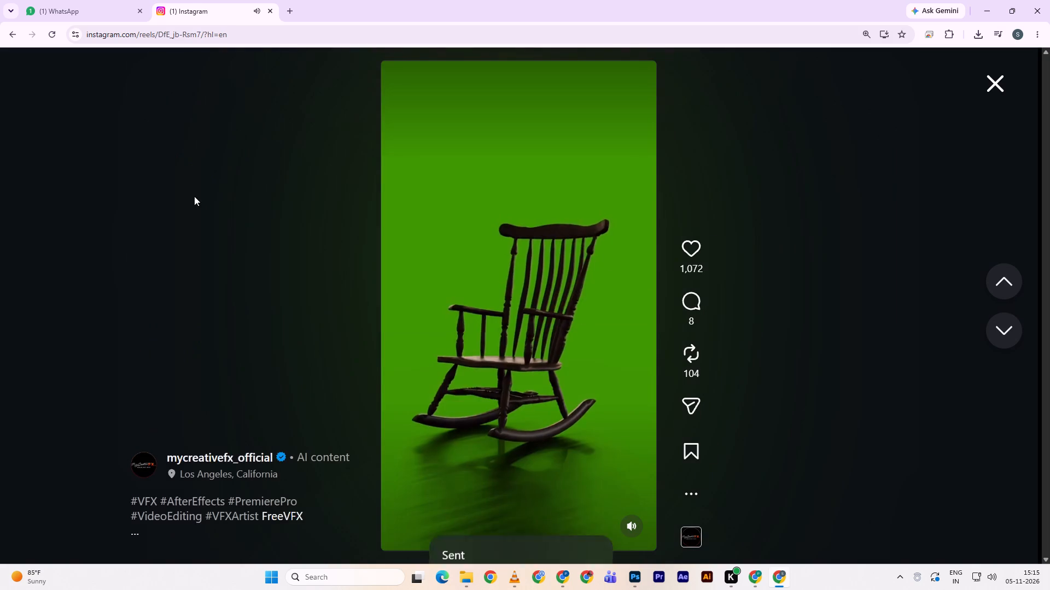
double_click(695, 454)
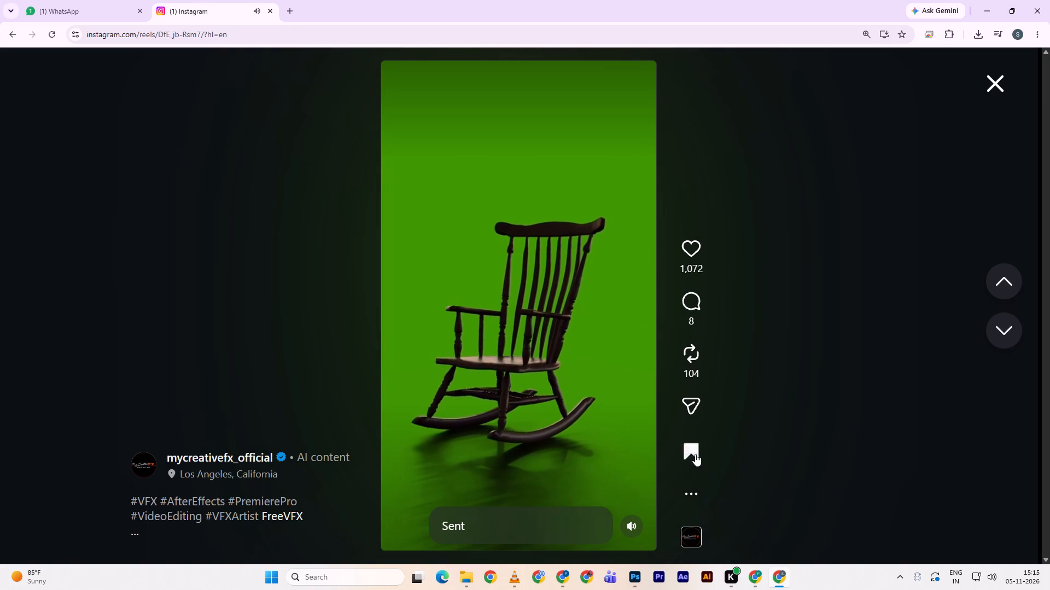
scroll(632, 408, down, 2)
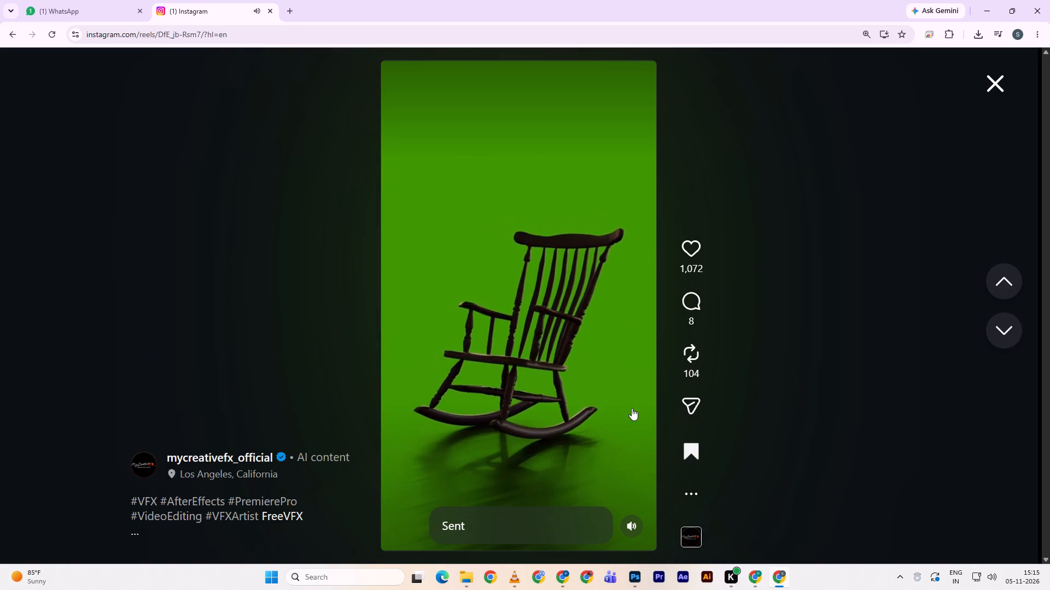
click(668, 257)
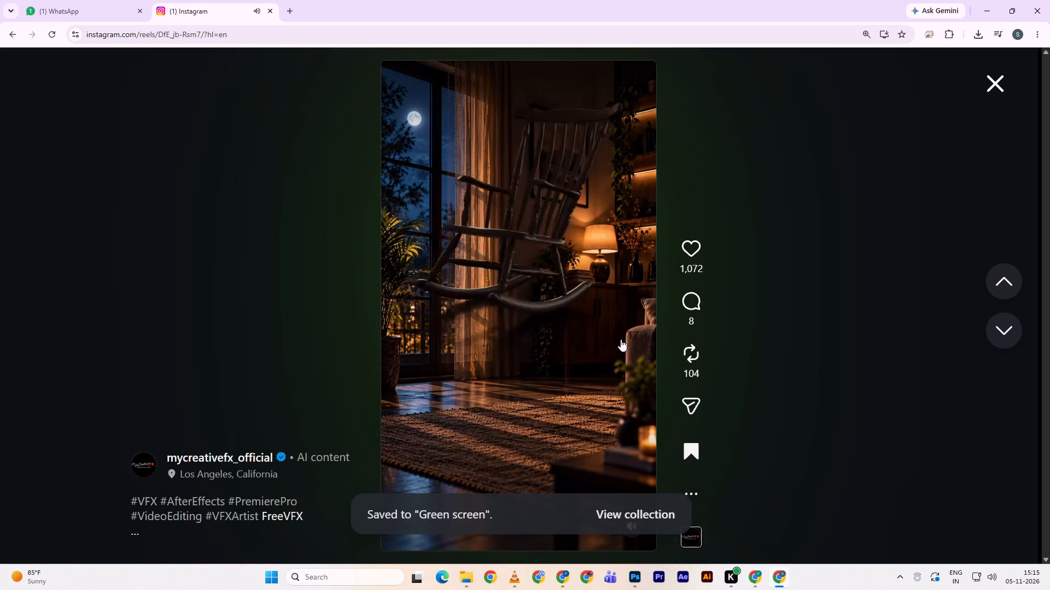
Browse the reels that follow, viewing the After Effects, Lakshmi, sound pack, green-screen billboard, Diwali hamper and background music clips.
scroll(574, 361, down, 4)
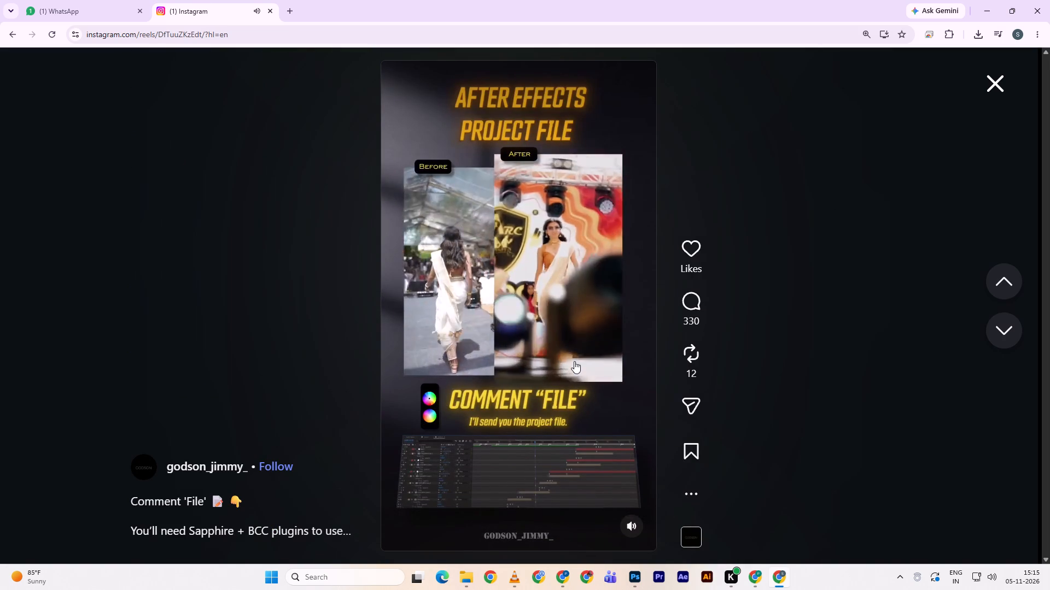
scroll(574, 361, down, 5)
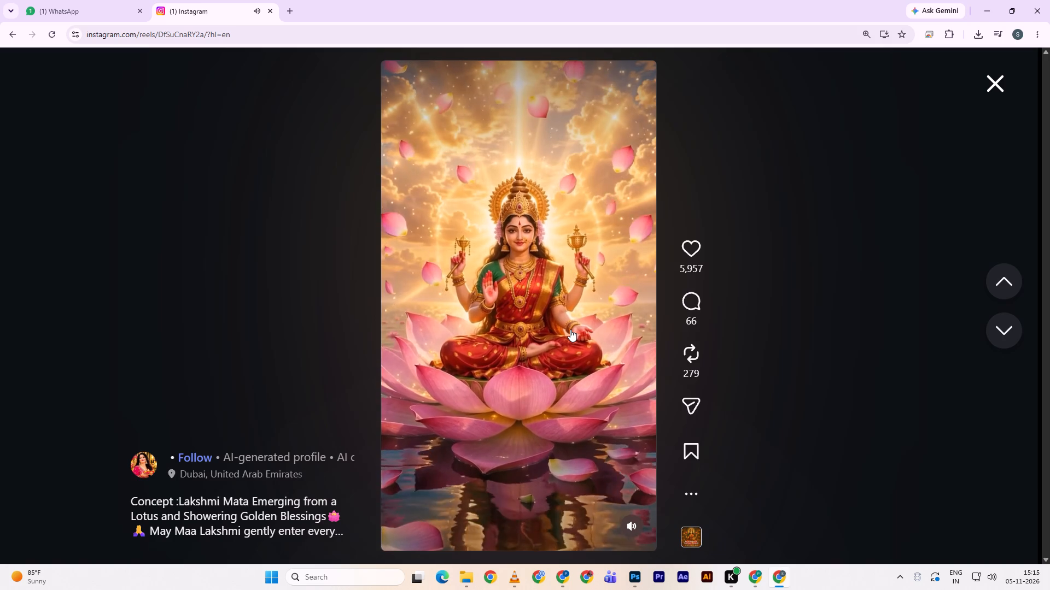
scroll(570, 329, down, 5)
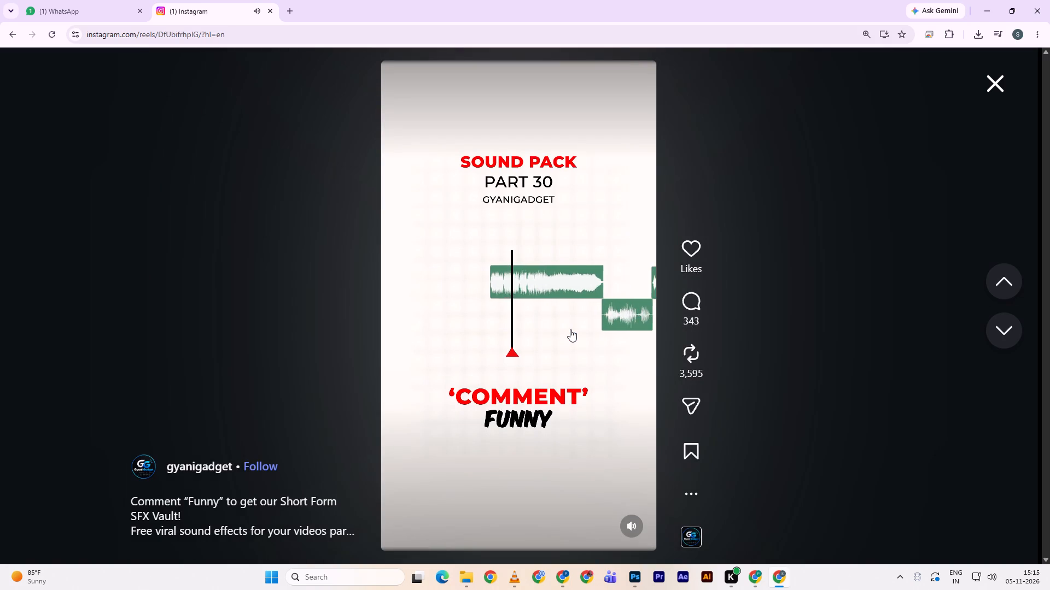
scroll(570, 329, down, 4)
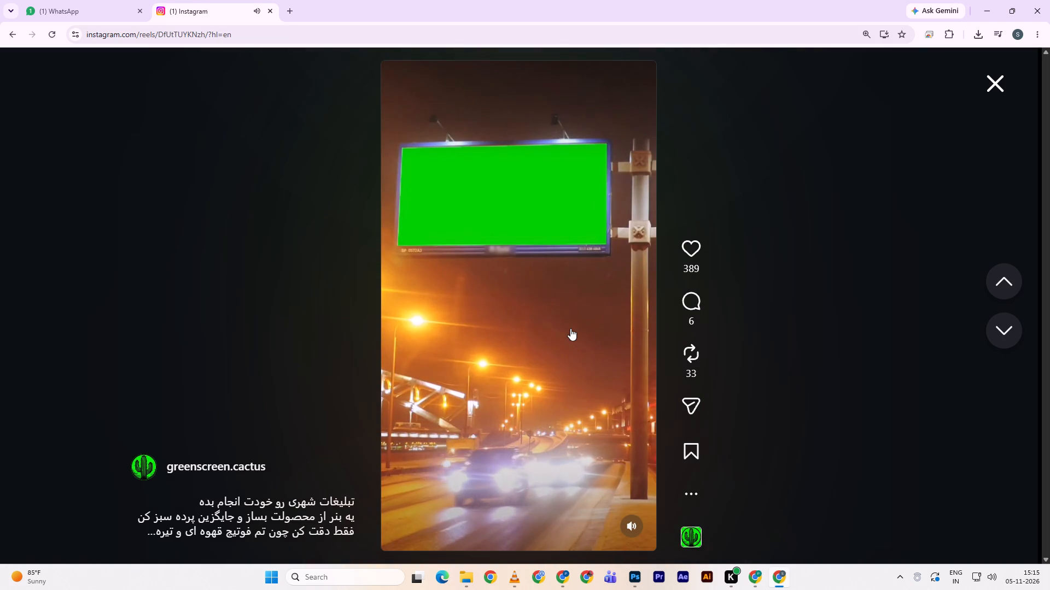
scroll(570, 328, down, 4)
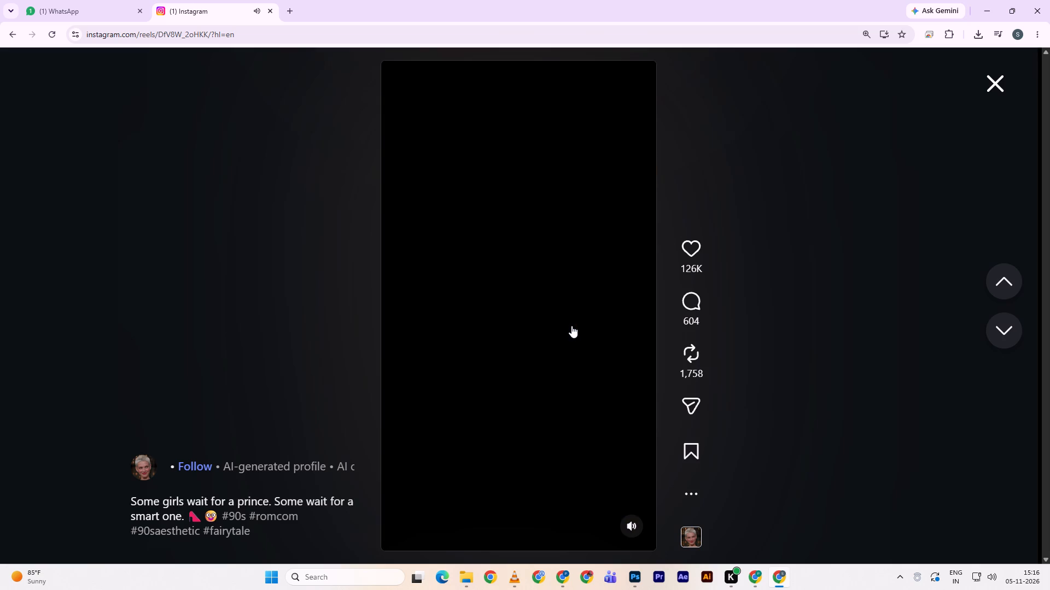
scroll(571, 326, down, 5)
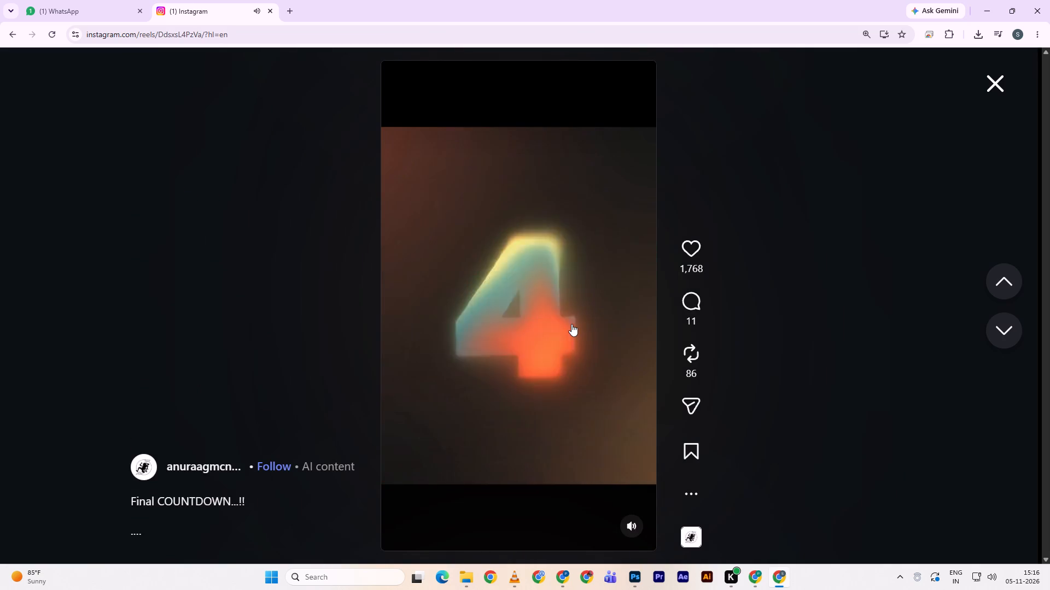
scroll(571, 324, down, 5)
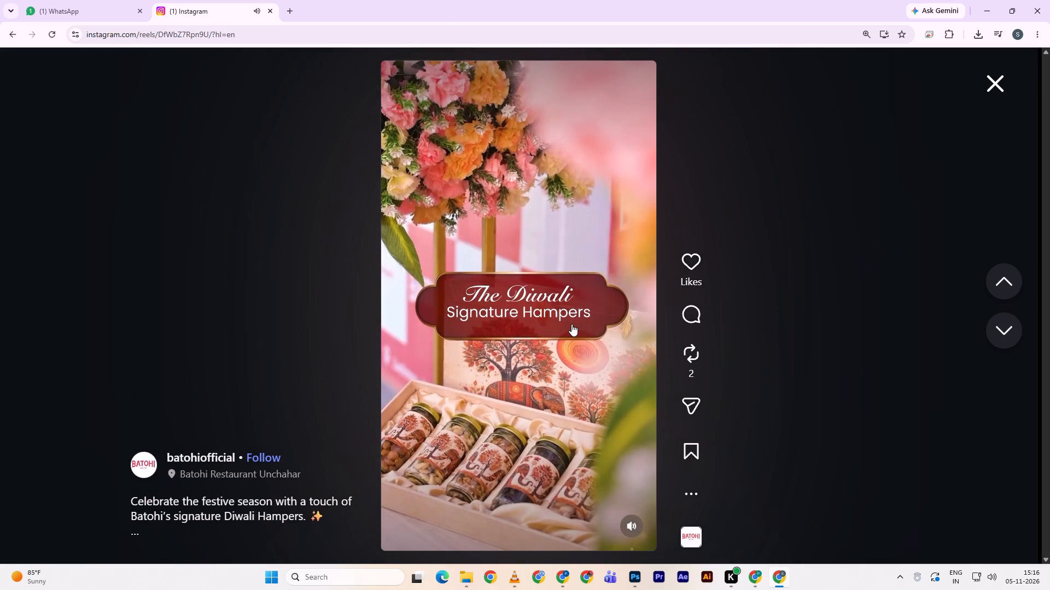
scroll(571, 324, down, 2)
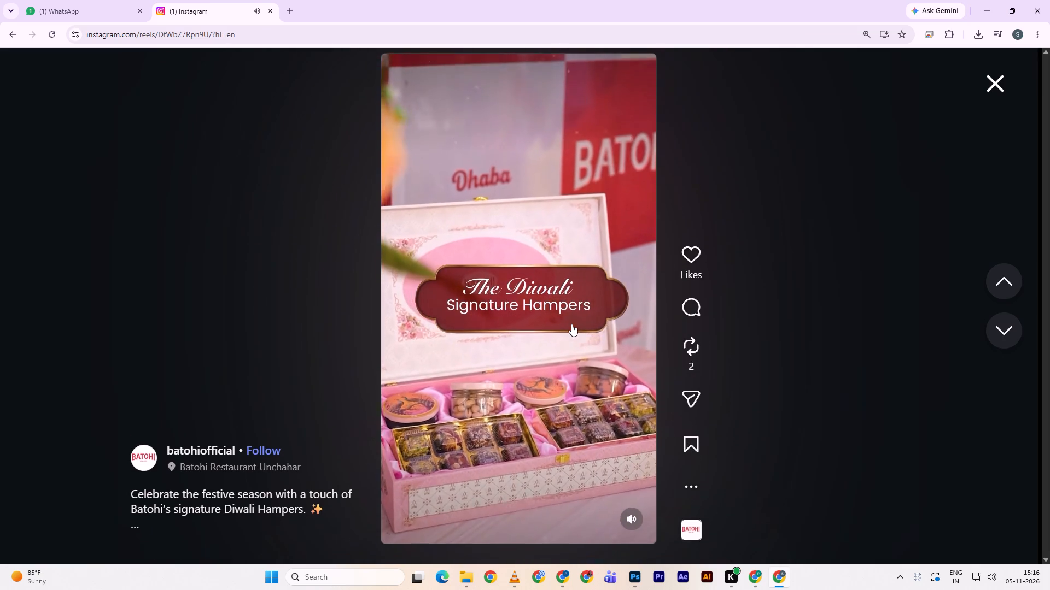
scroll(571, 324, down, 1)
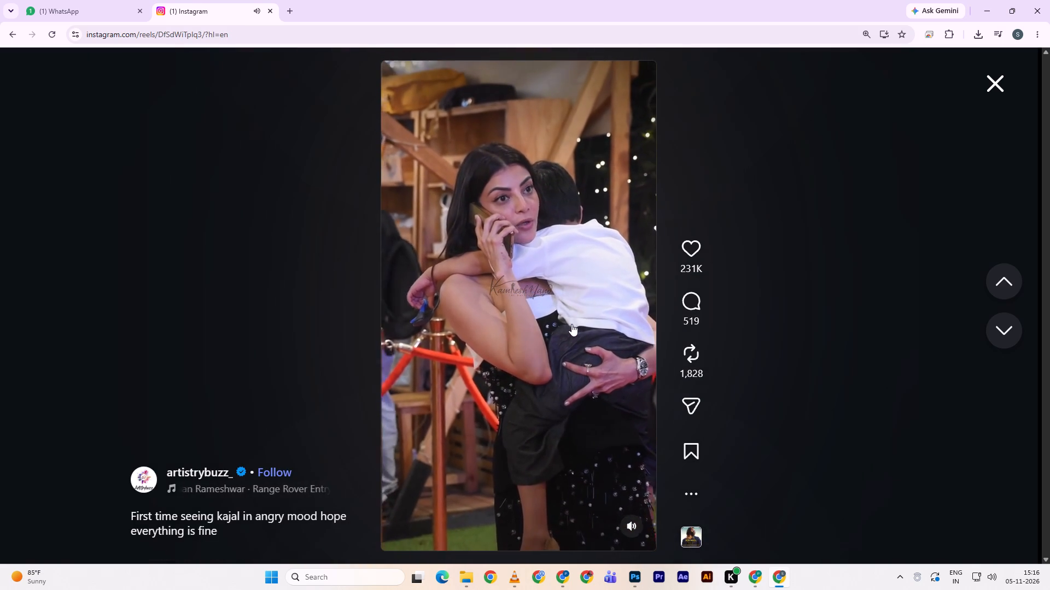
scroll(571, 324, down, 5)
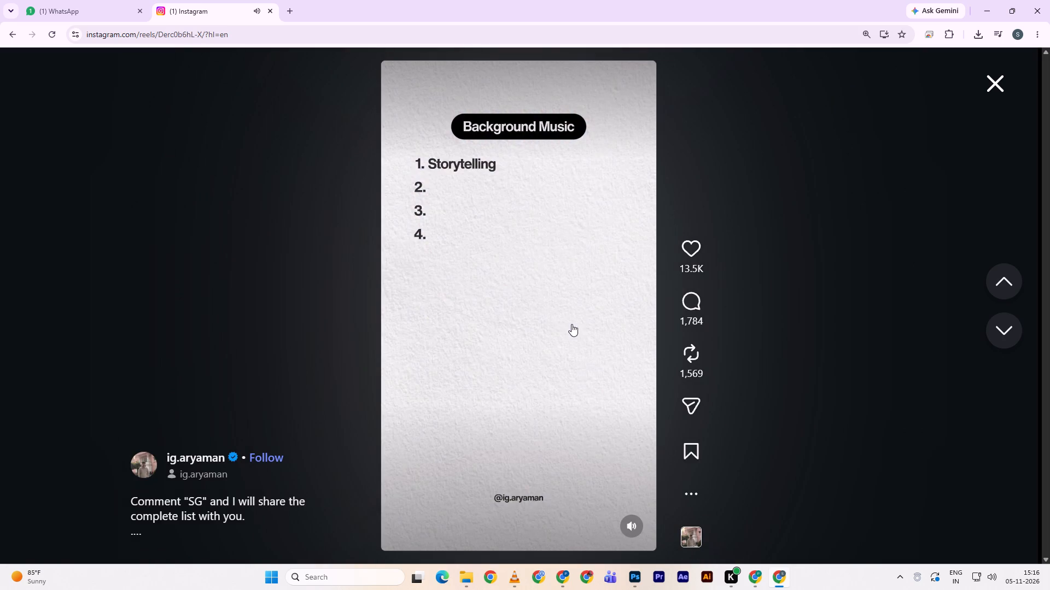
scroll(571, 324, down, 6)
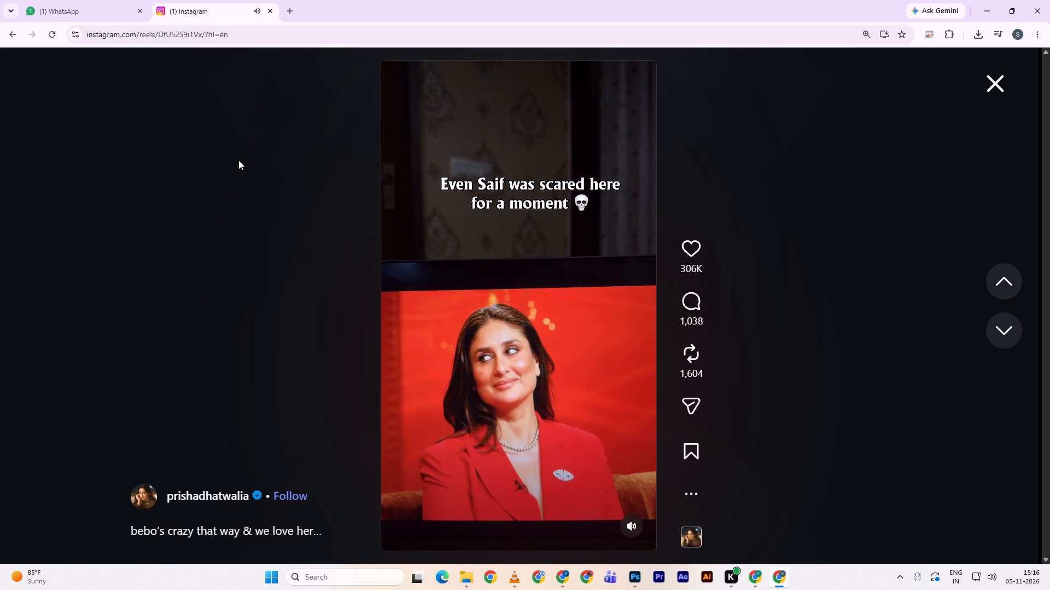
scroll(238, 160, down, 5)
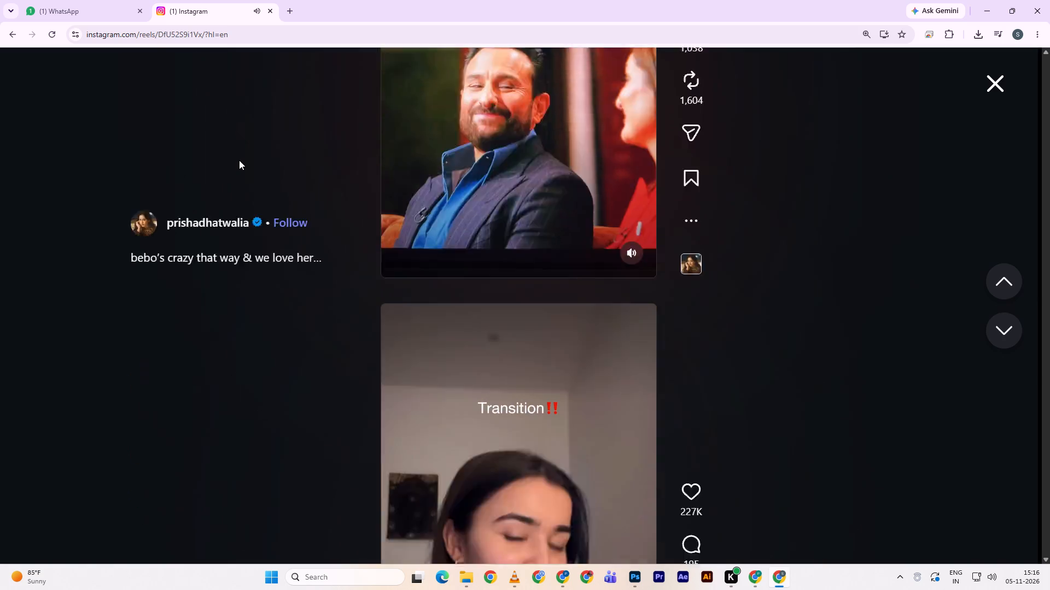
scroll(378, 193, down, 5)
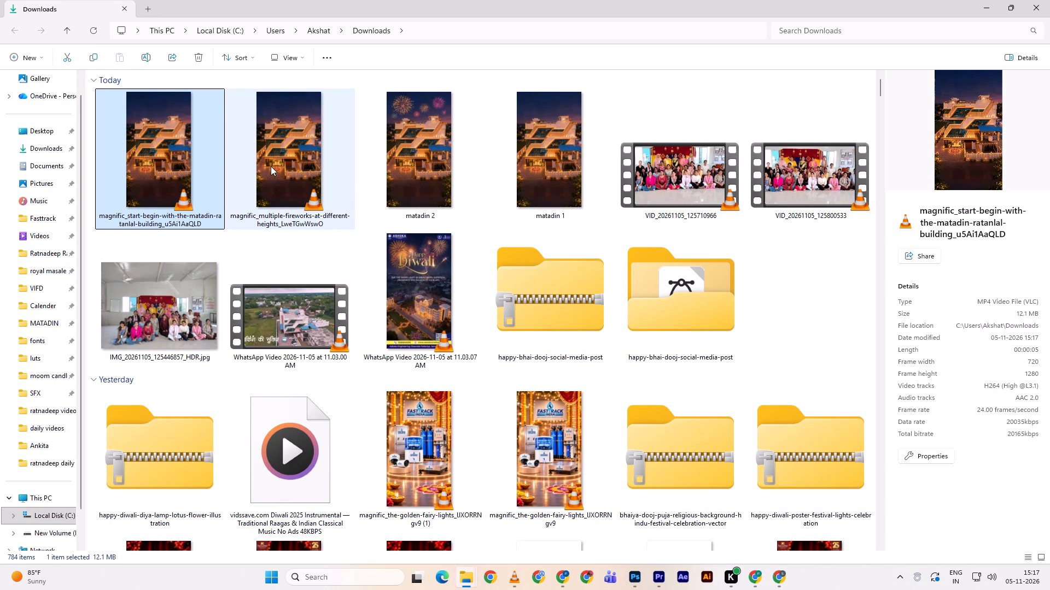
ctrl+click(271, 166)
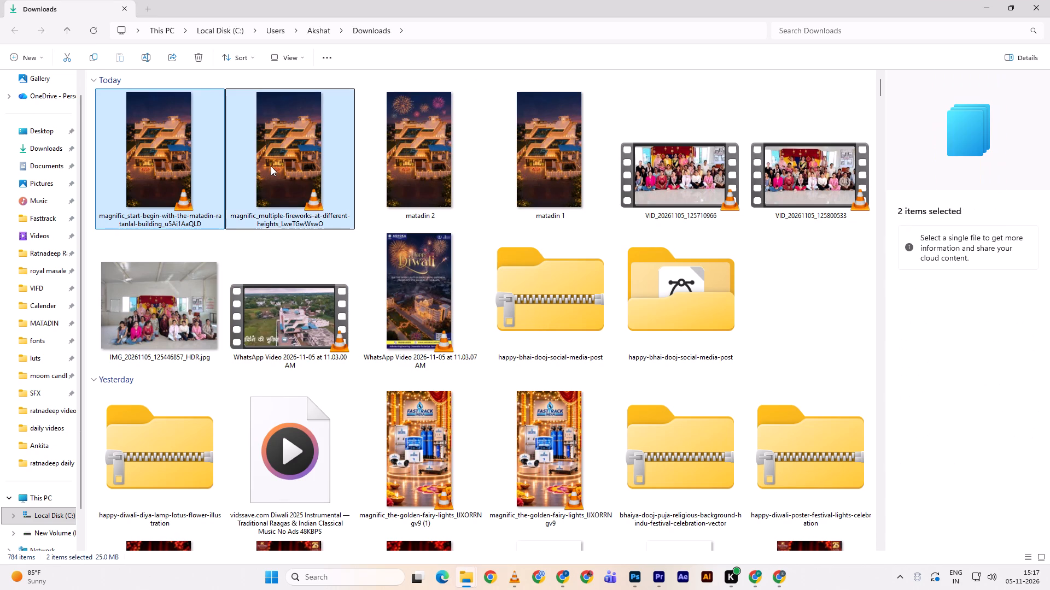
key(ctrl+x)
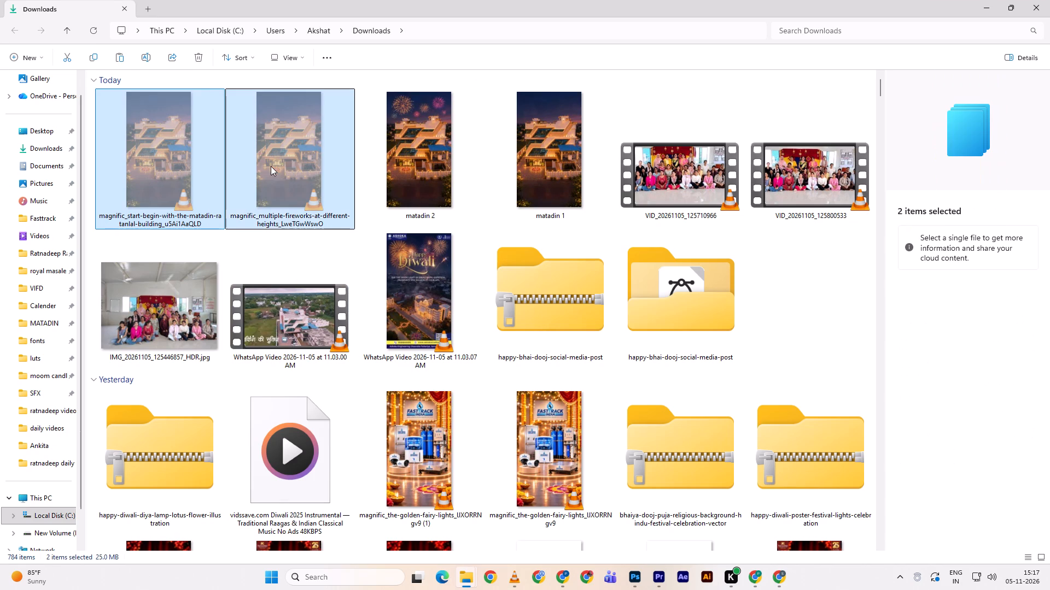
Paste the two cut videos into the Daily videos folder inside MATADIN > Ankita, using a new File Explorer tab.
click(155, 2)
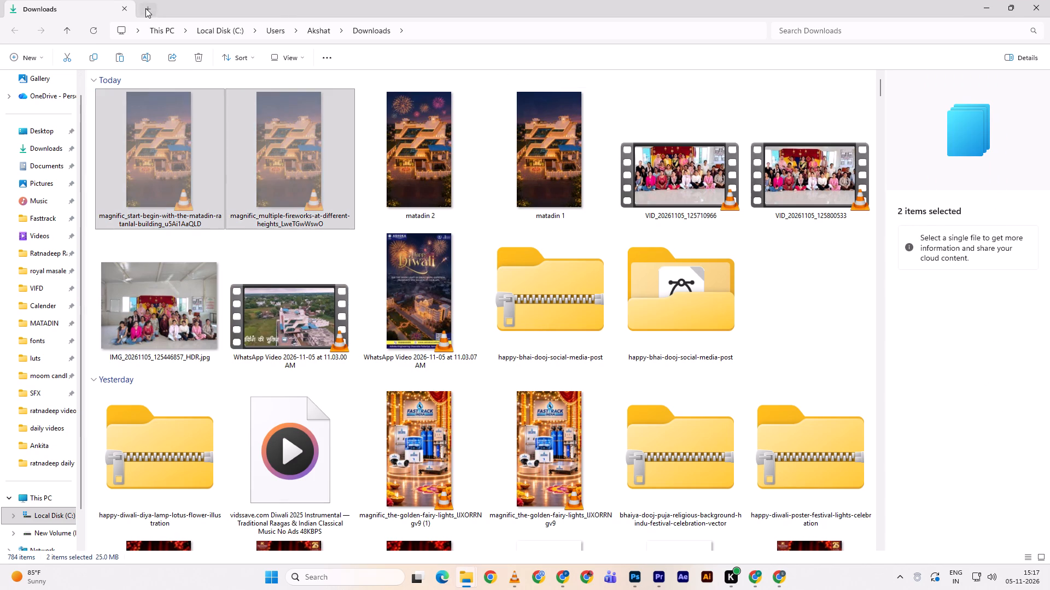
click(145, 8)
click(49, 348)
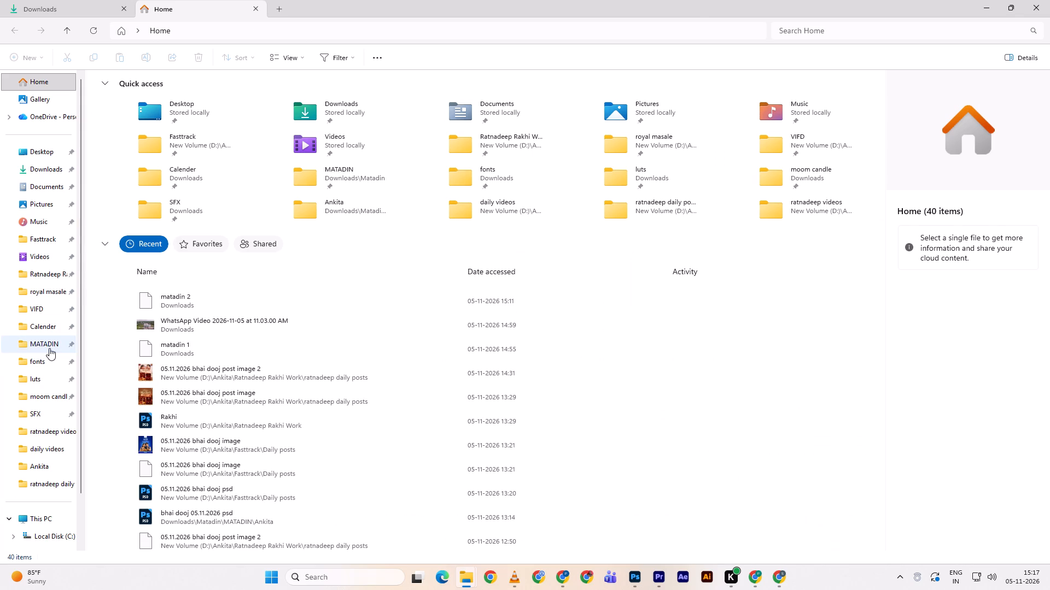
double_click(144, 156)
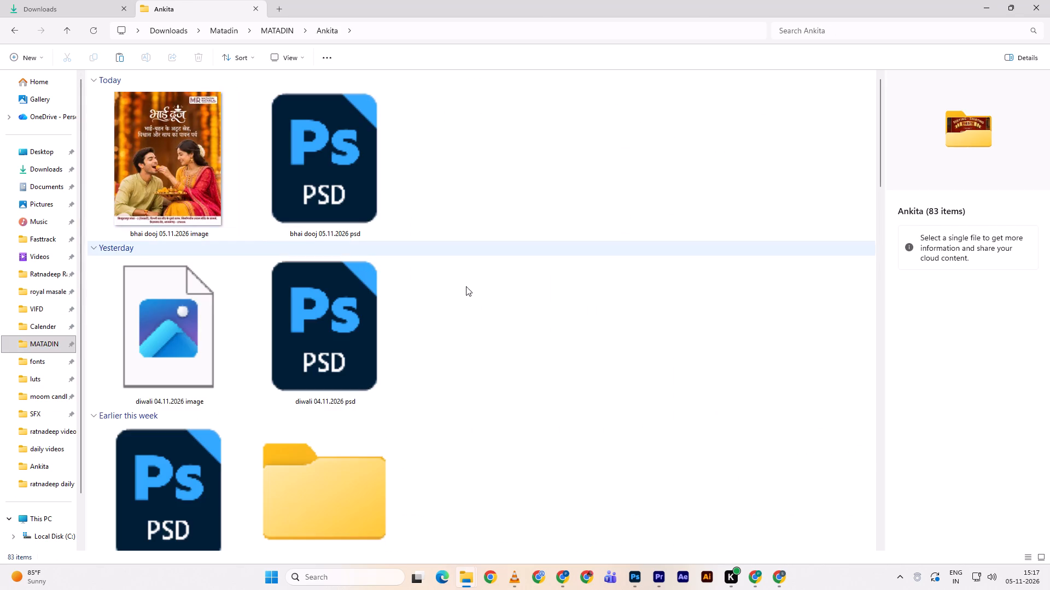
scroll(493, 293, down, 5)
scroll(493, 293, up, 10)
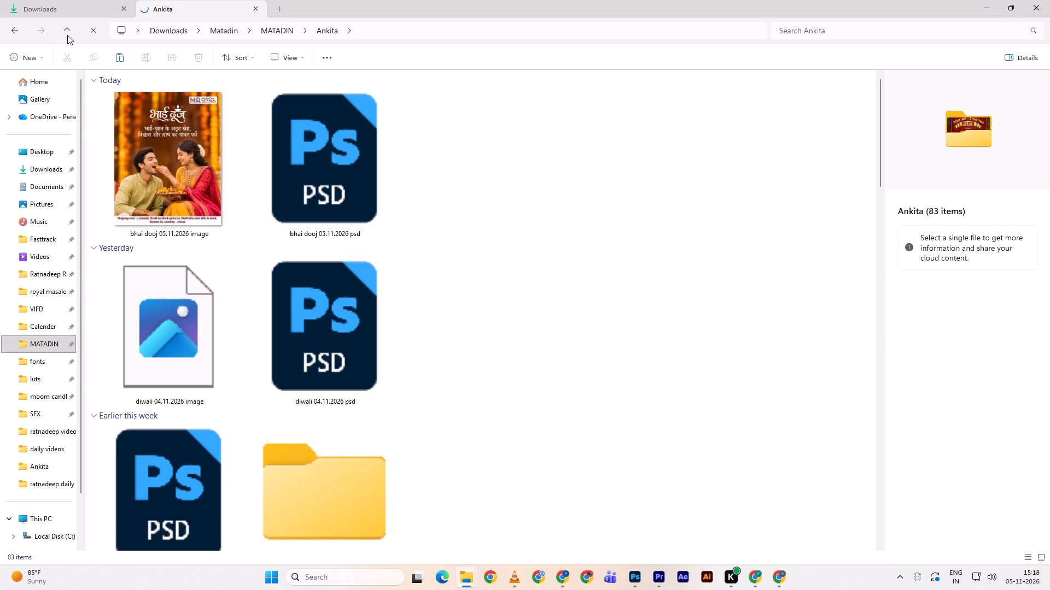
click(64, 33)
double_click(158, 166)
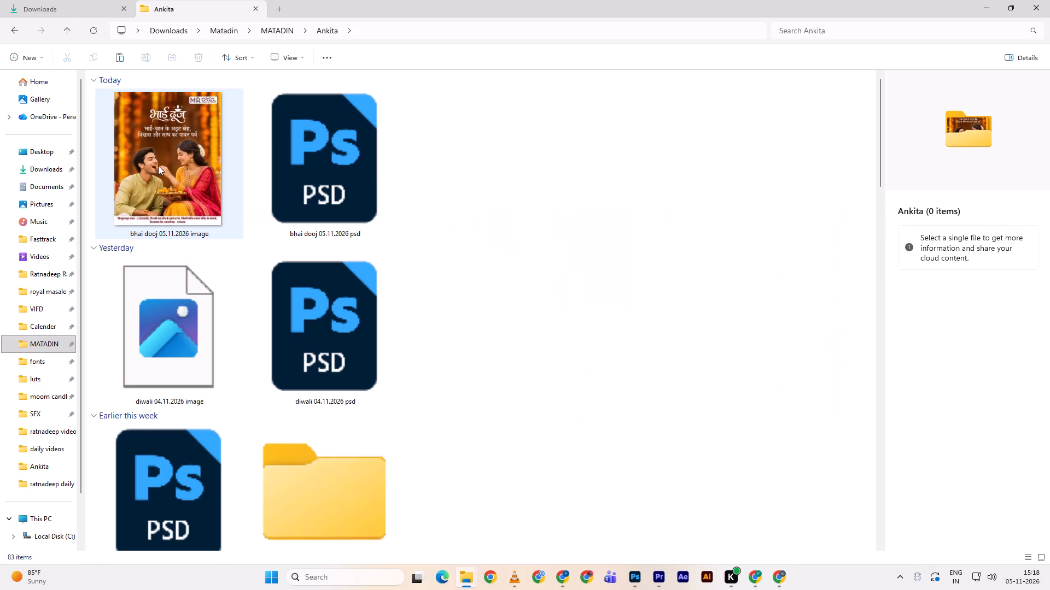
scroll(369, 235, down, 19)
scroll(442, 258, up, 3)
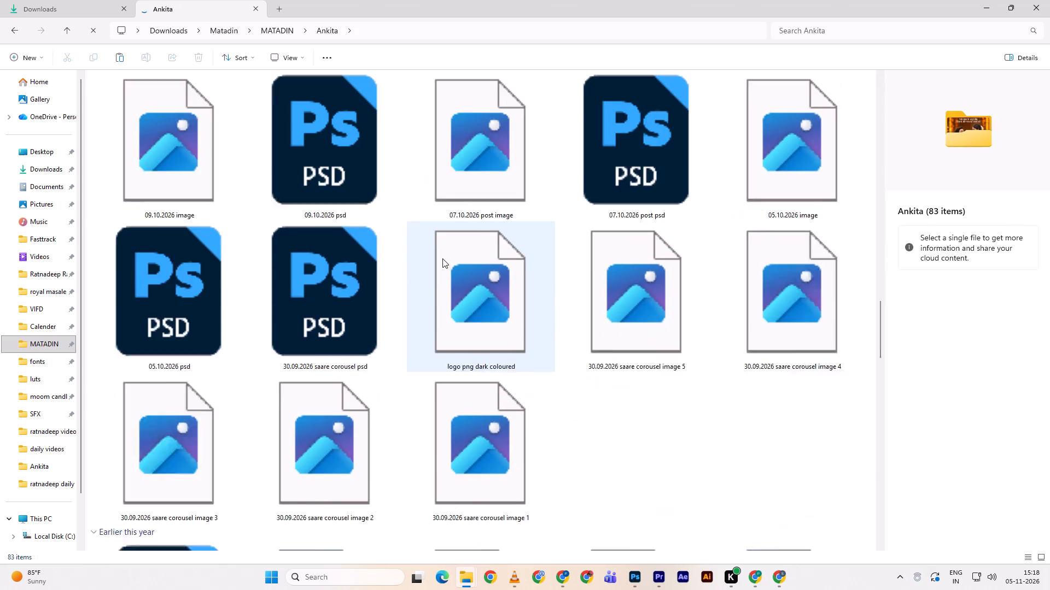
scroll(442, 258, up, 14)
click(523, 323)
scroll(523, 323, down, 1)
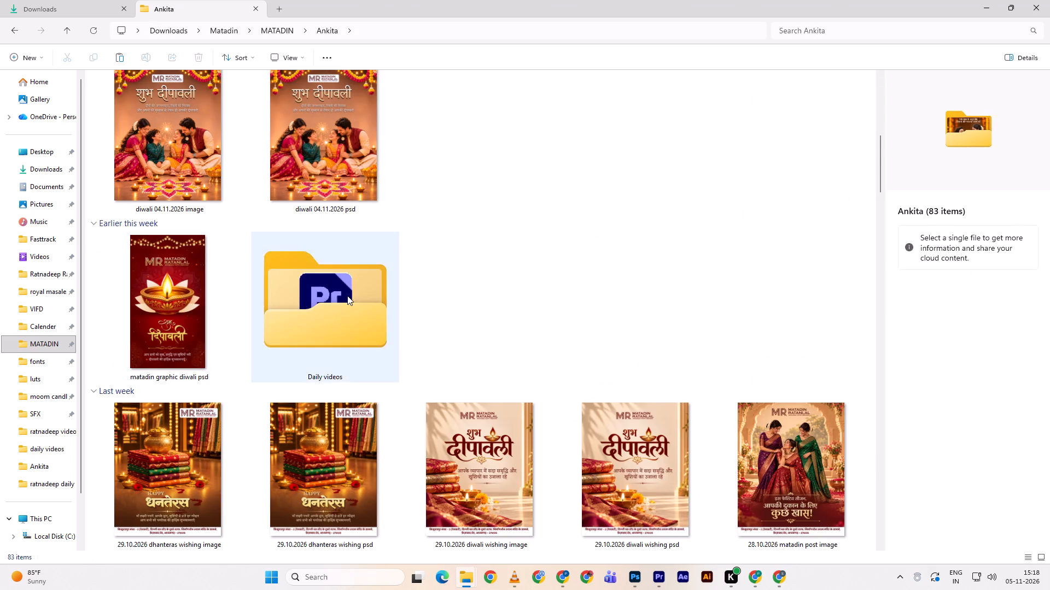
triple_click(347, 296)
key(ctrl+v)
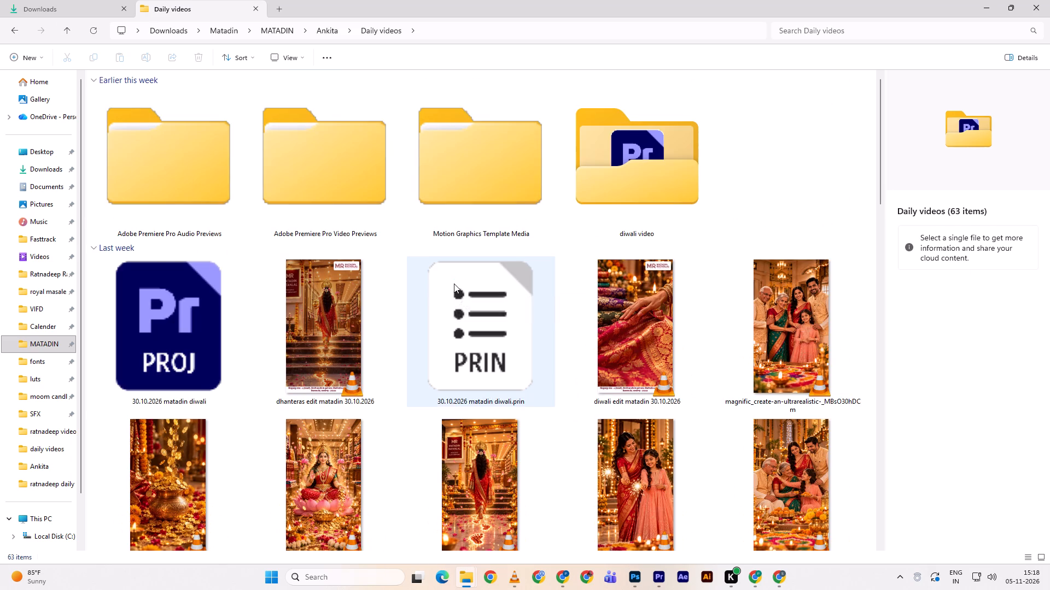
double_click(486, 186)
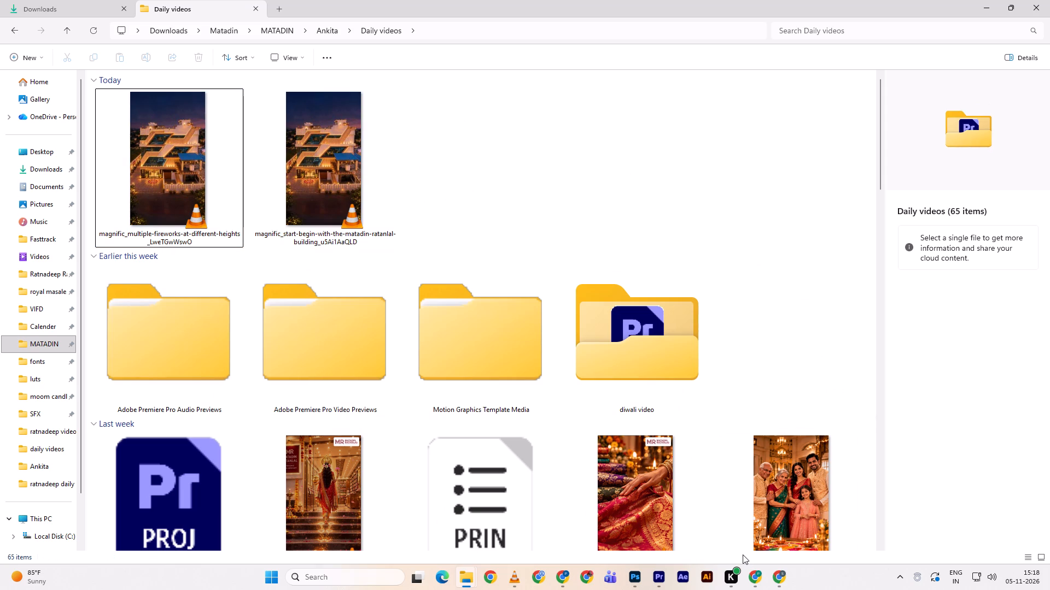
Switch to Adobe Premiere and start a new project named "diwali matadin".
click(654, 578)
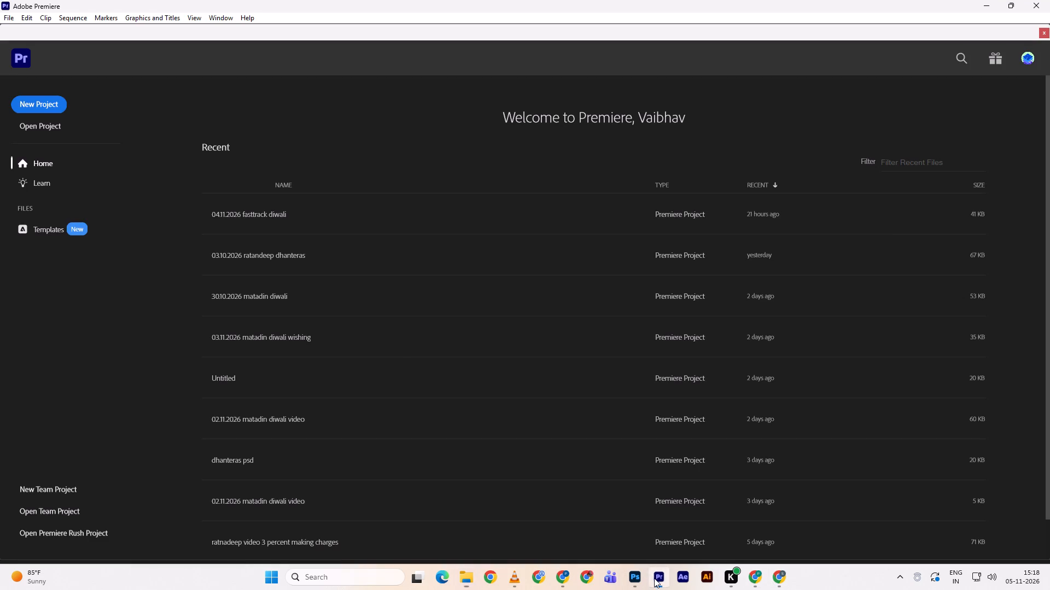
scroll(246, 206, up, 3)
click(39, 110)
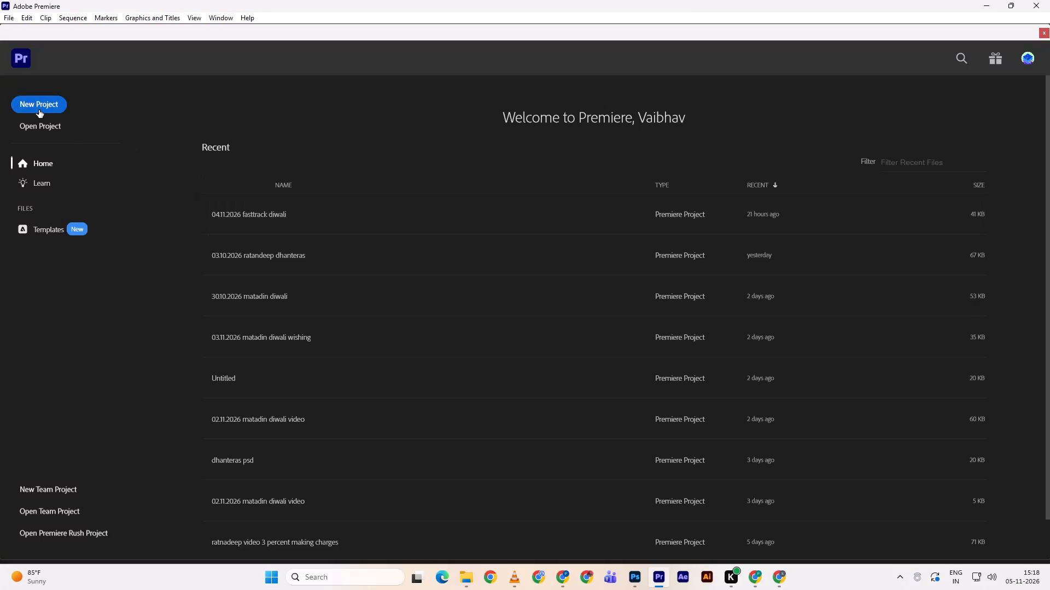
text(diwali matadin)
Set the project's save location to the Daily videos folder inside MATADIN > Ankita.
click(615, 282)
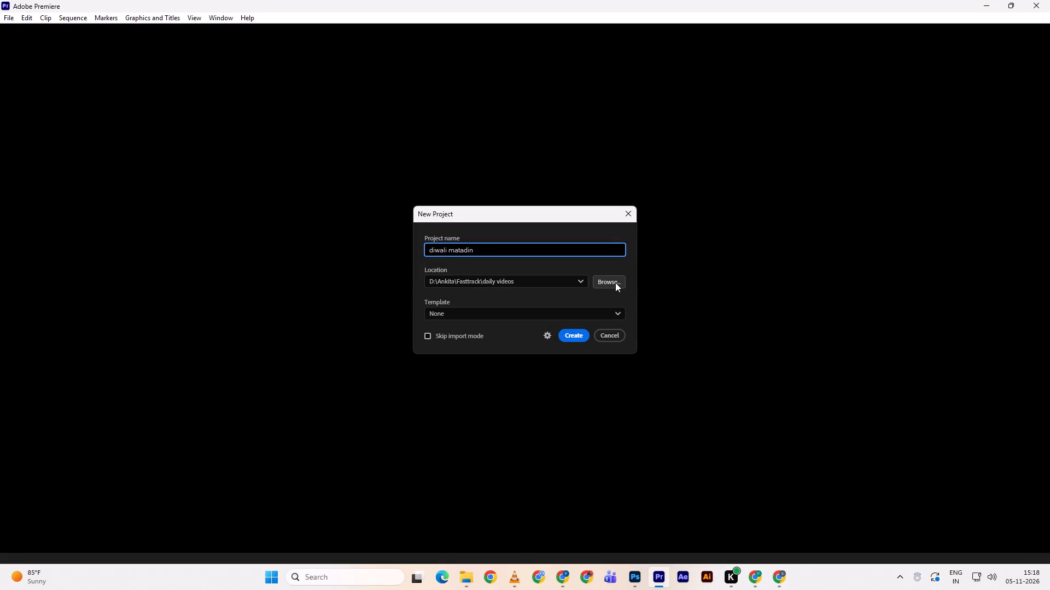
scroll(491, 316, up, 1)
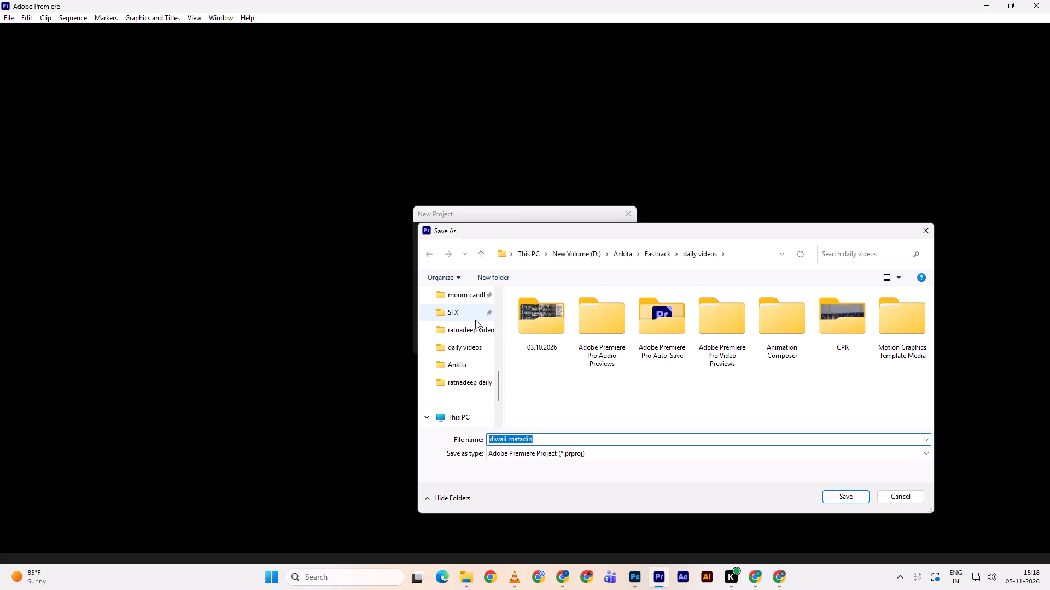
scroll(454, 338, up, 2)
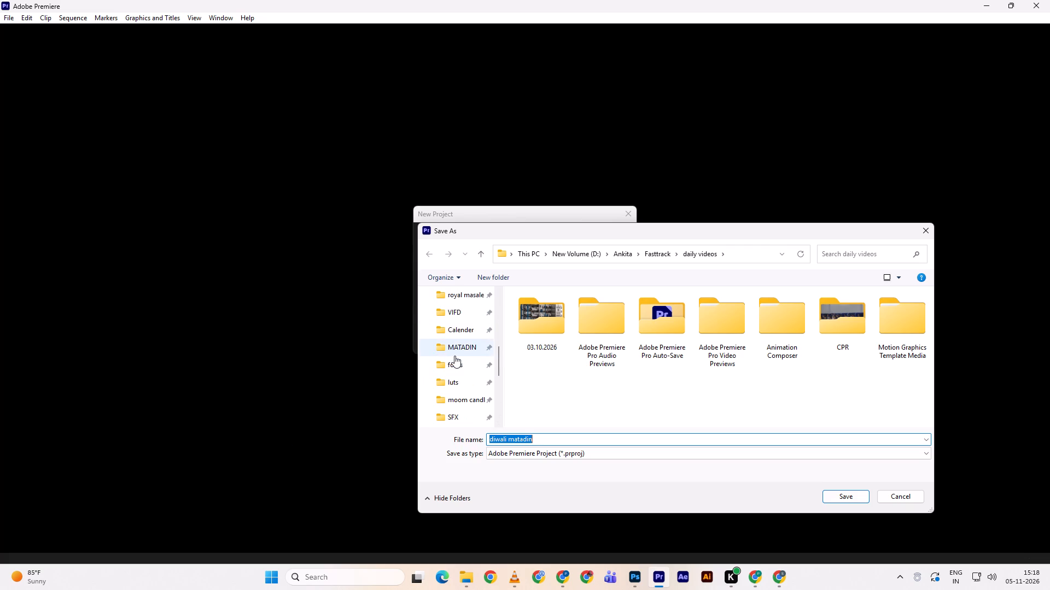
scroll(454, 356, up, 1)
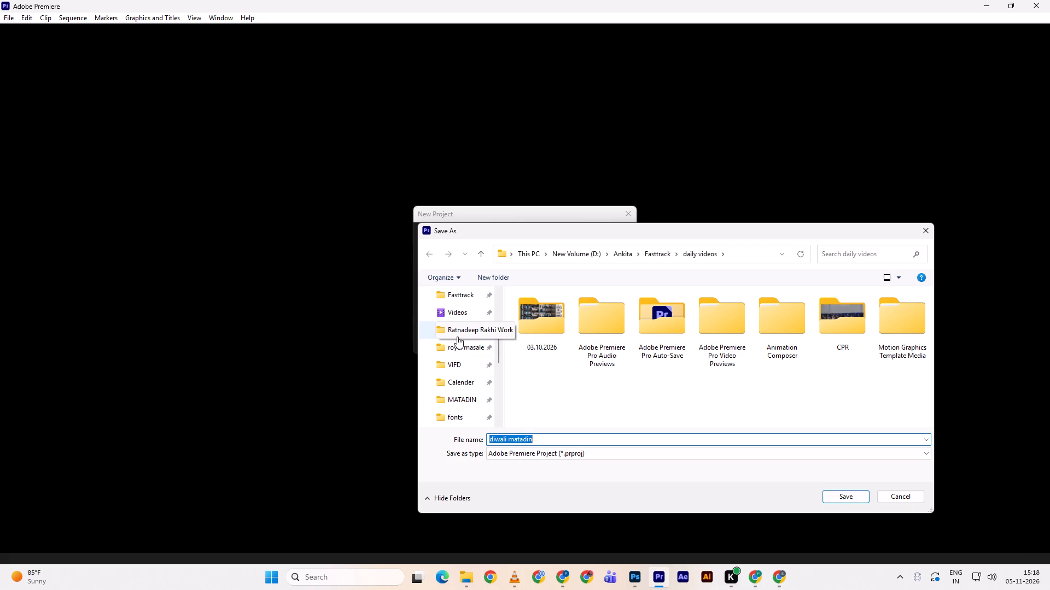
double_click(457, 337)
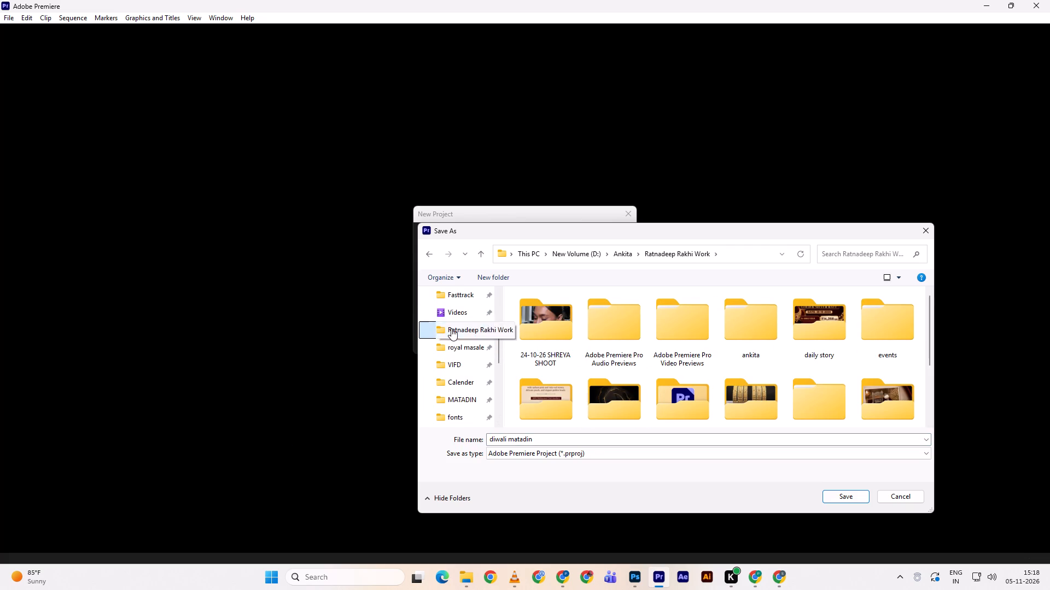
click(458, 395)
double_click(537, 345)
double_click(537, 345)
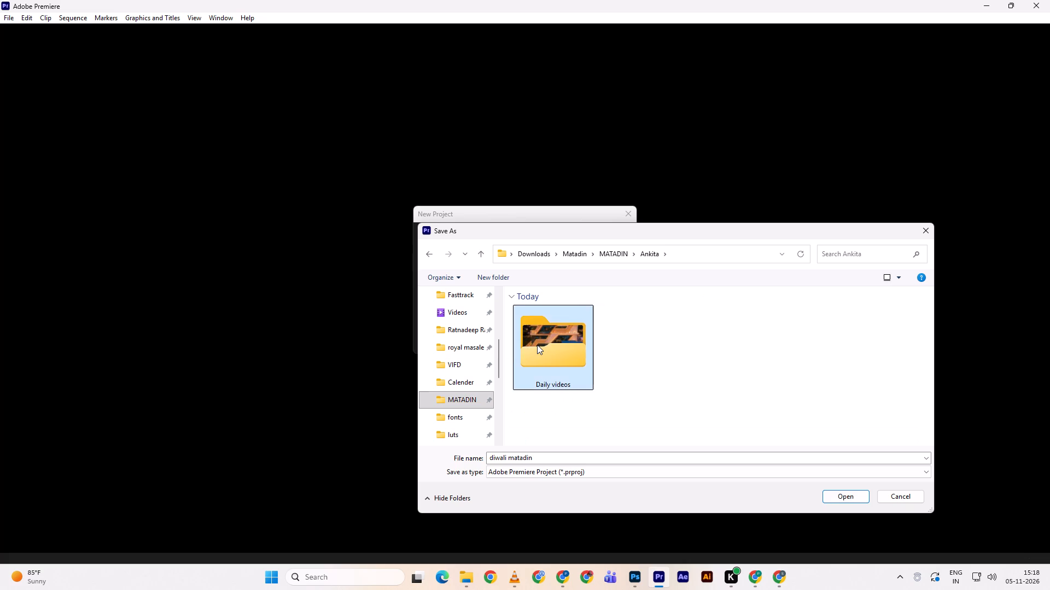
click(860, 493)
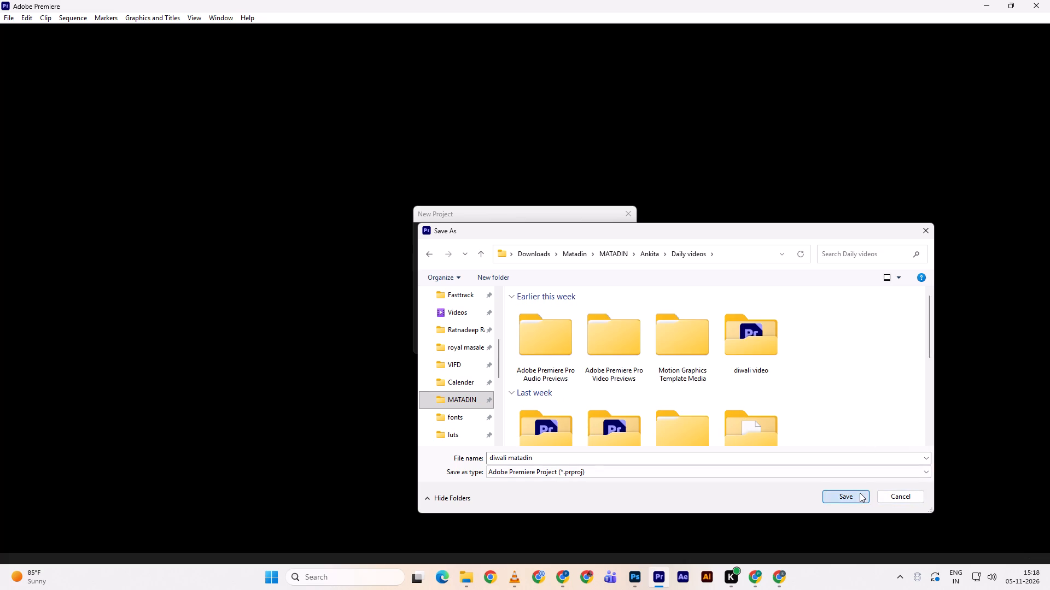
Create the project and skip the initial media import.
double_click(562, 328)
double_click(564, 339)
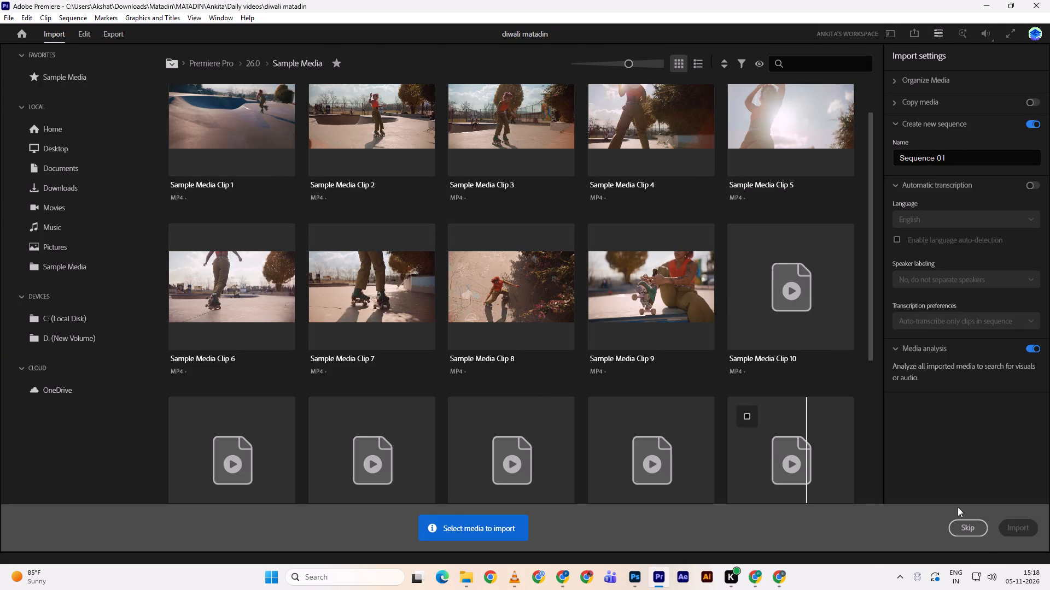
click(962, 526)
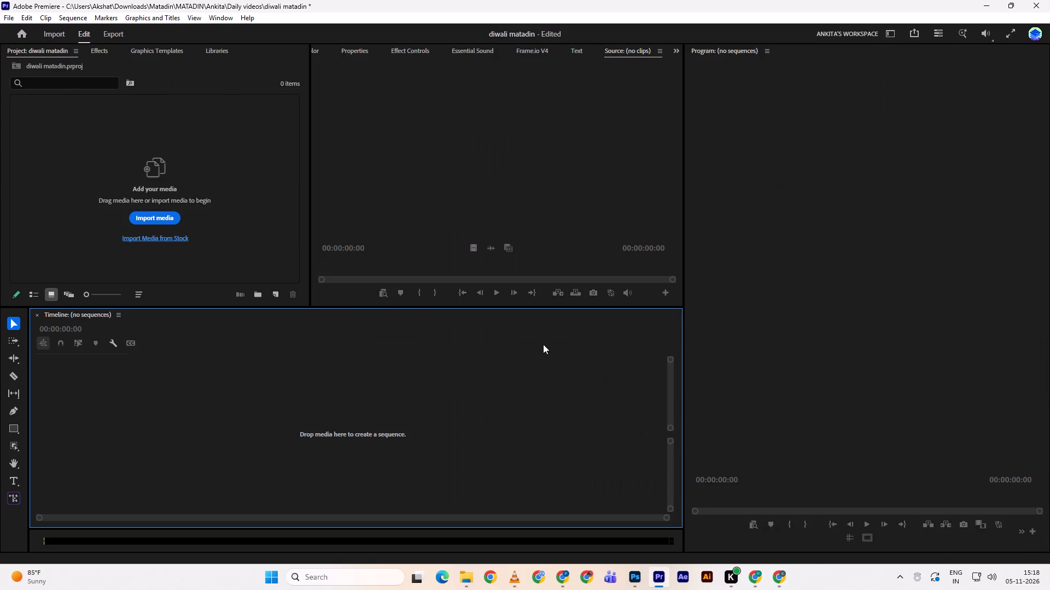
Bring the two Magnific videos from the Daily videos folder in File Explorer into the Premiere project, closing the VLC preview.
key(alt+Tab)
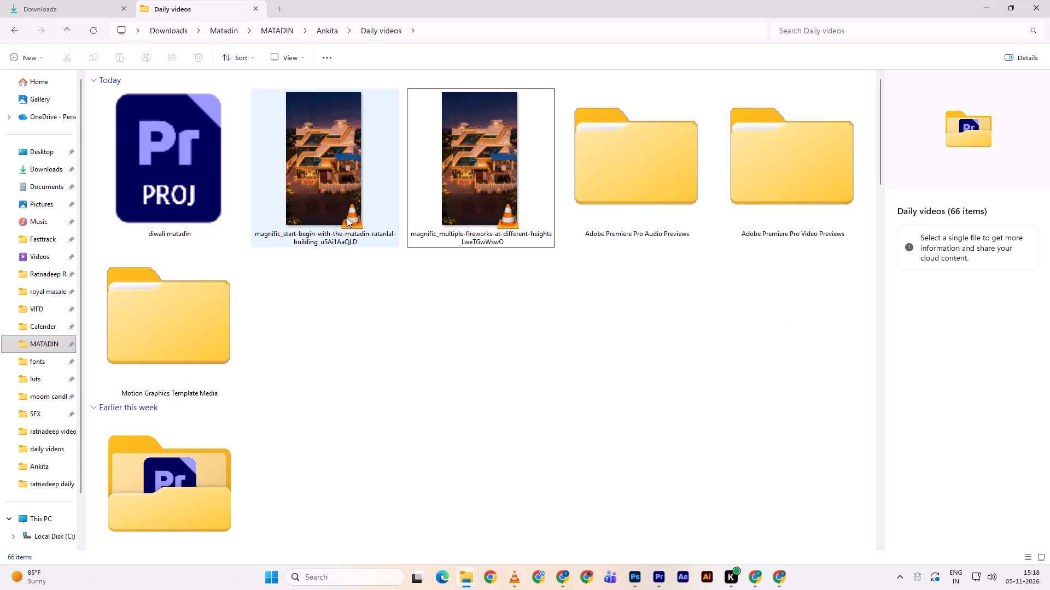
ctrl+click(349, 193)
ctrl+double_click(476, 185)
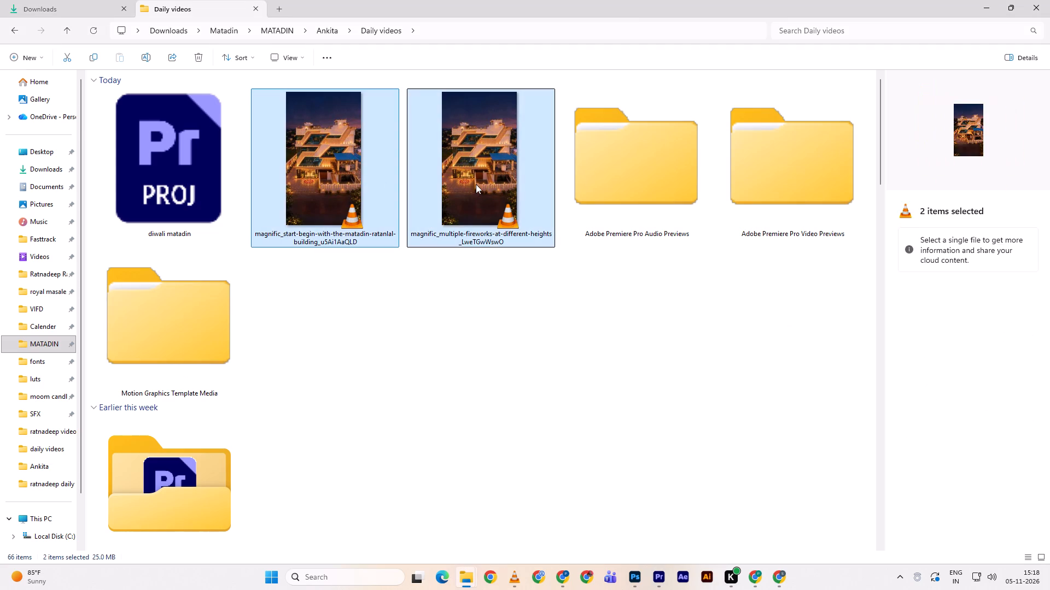
drag(476, 184, 256, 239)
key(alt+Tab)
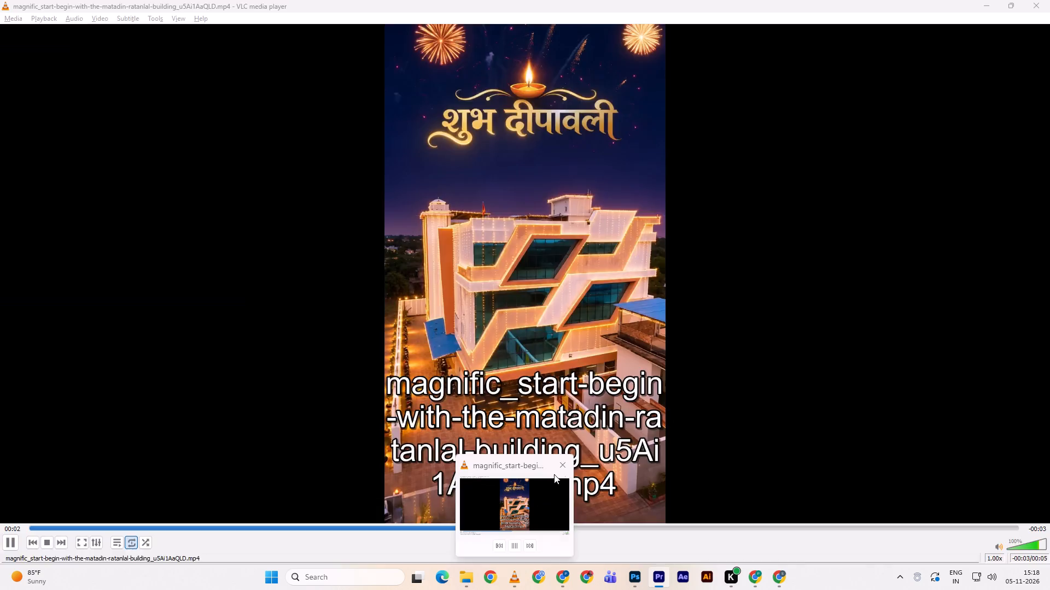
click(564, 463)
Create a sequence from the multiple-fireworks clip and place the start-begin building clip directly after it on Video 1.
double_click(85, 144)
double_click(80, 120)
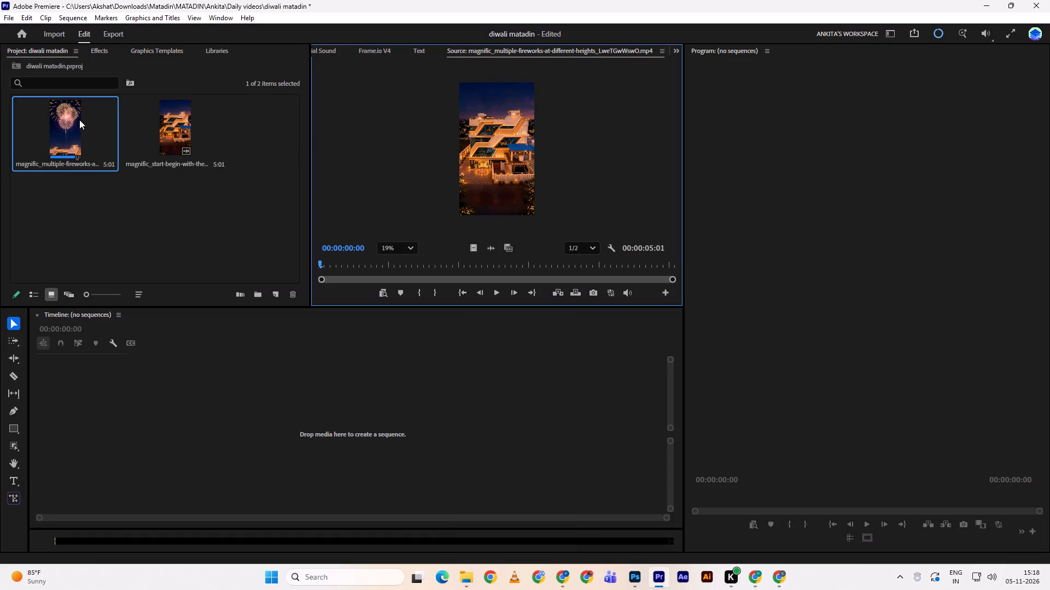
double_click(79, 120)
drag(61, 125, 150, 411)
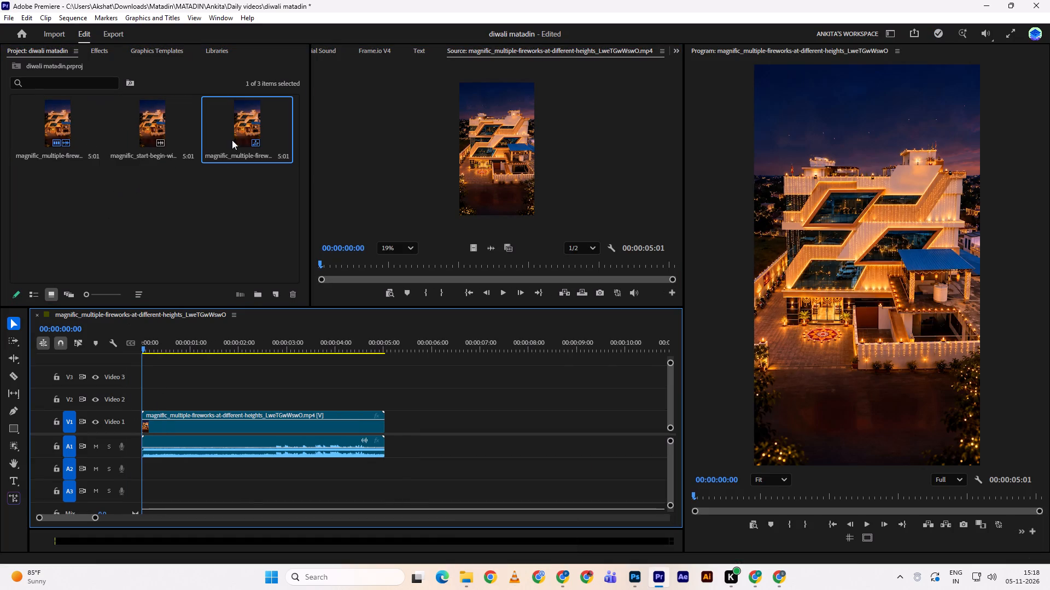
drag(142, 119, 387, 450)
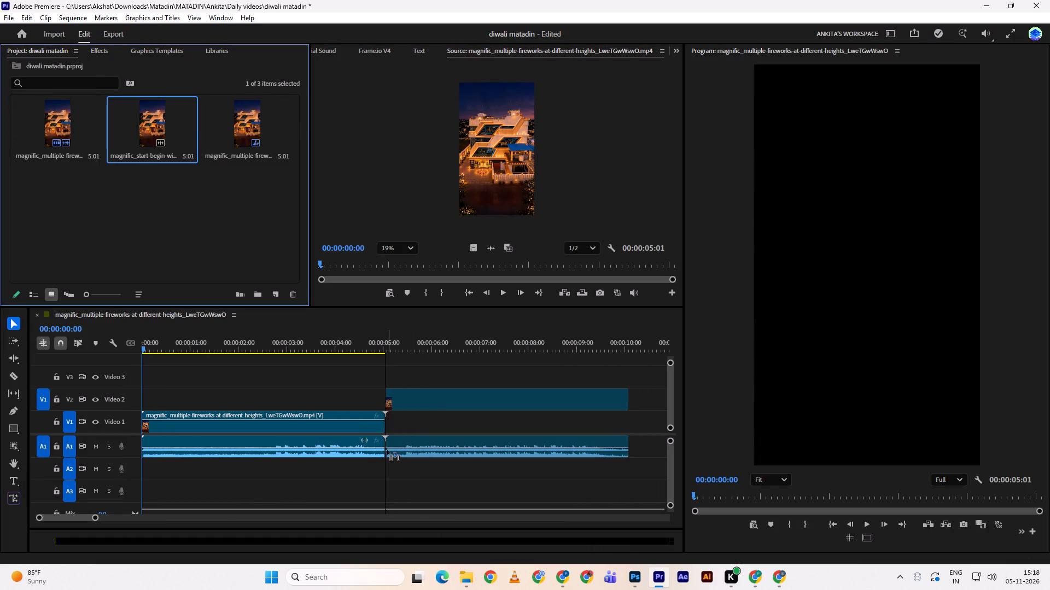
drag(387, 450, 390, 431)
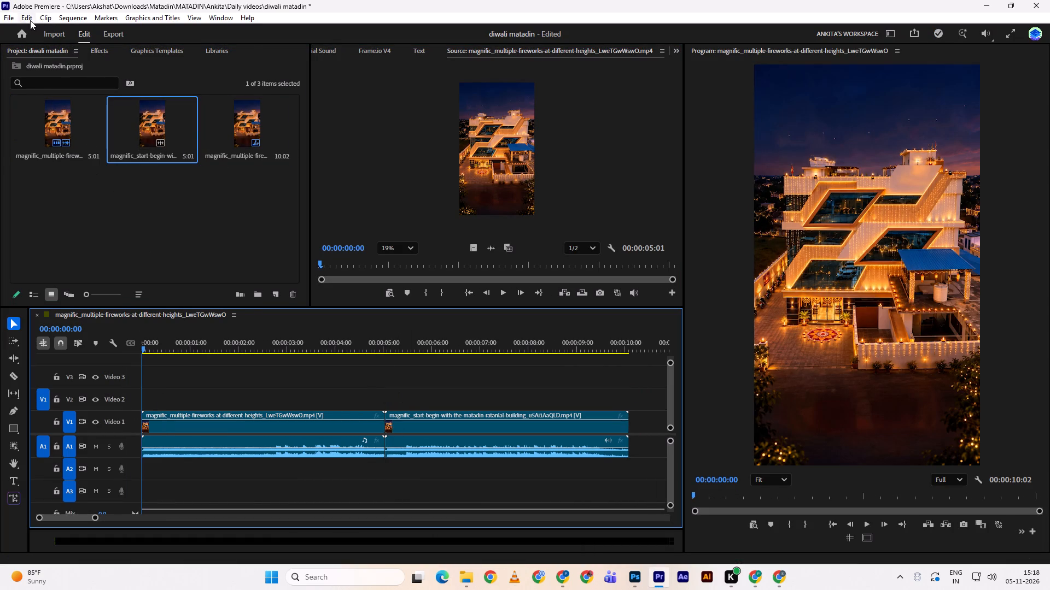
Set the sequence frame size to 1080 horizontal by 1920 vertical and apply the settings.
double_click(61, 17)
click(90, 33)
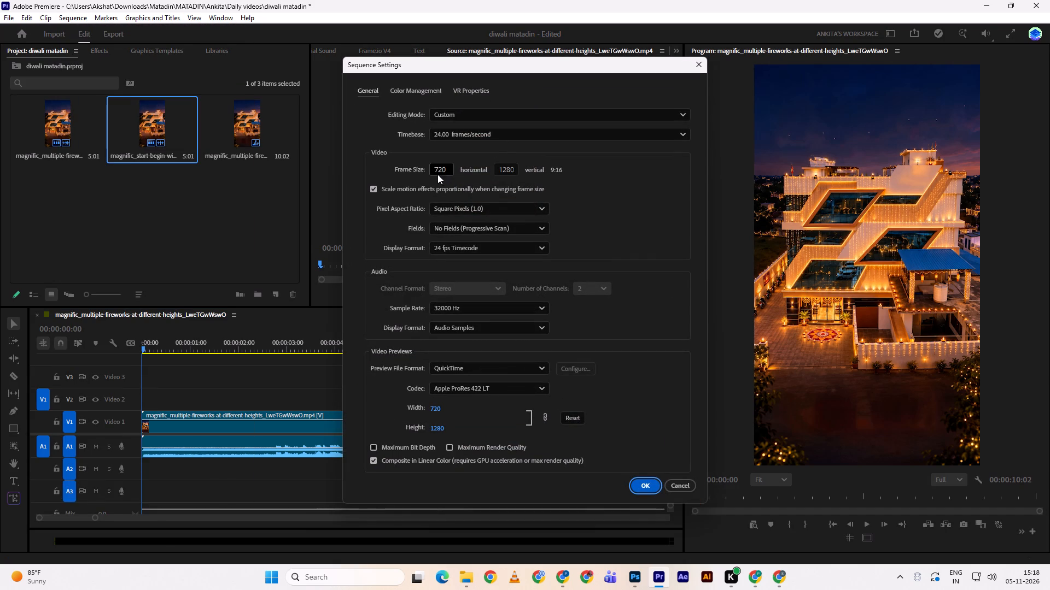
triple_click(448, 167)
text(18)
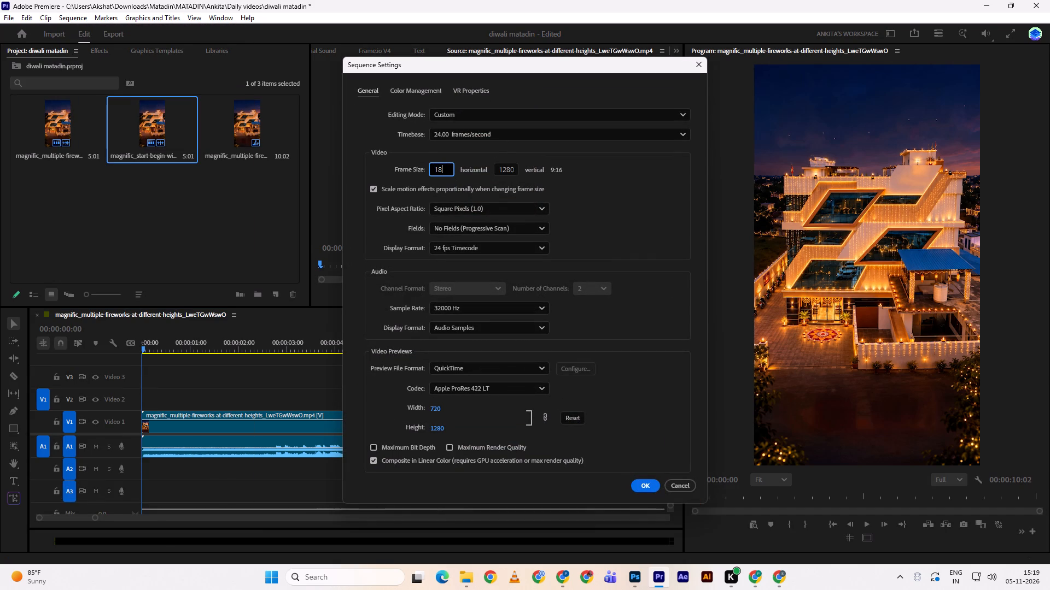
key(BackSpace)
text(080)
triple_click(512, 167)
click(512, 167)
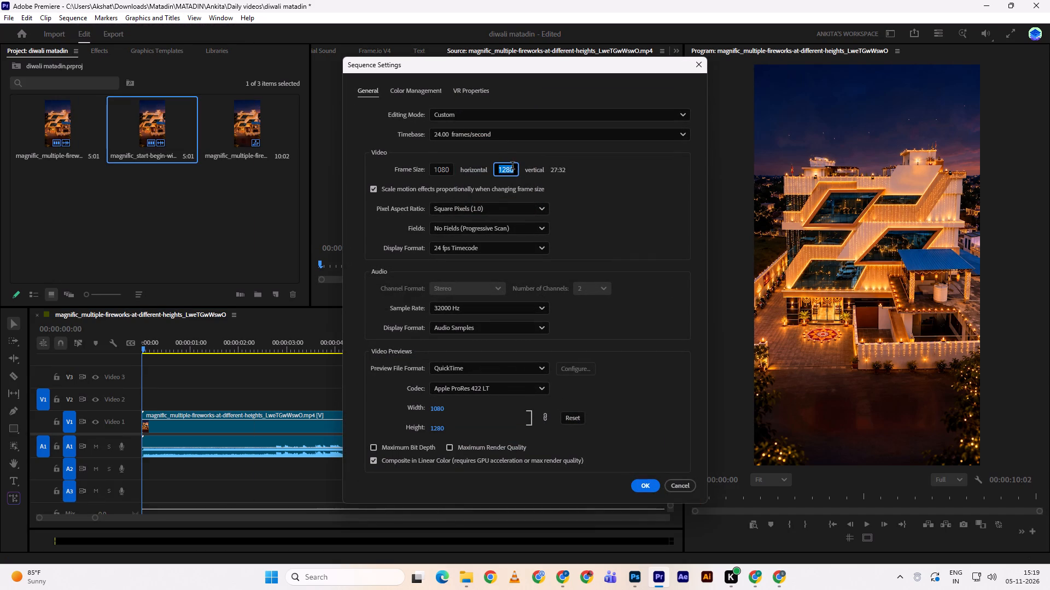
text(1920)
click(653, 488)
click(591, 337)
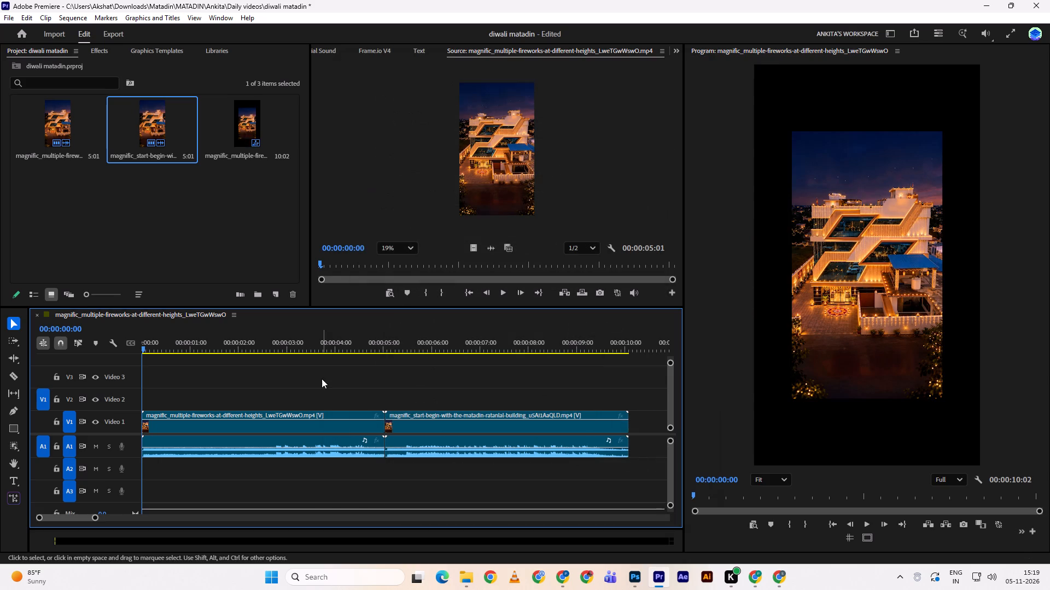
Scale both timeline clips to fill the enlarged frame and play back the beginning.
drag(320, 370, 425, 438)
key(f)
key(space)
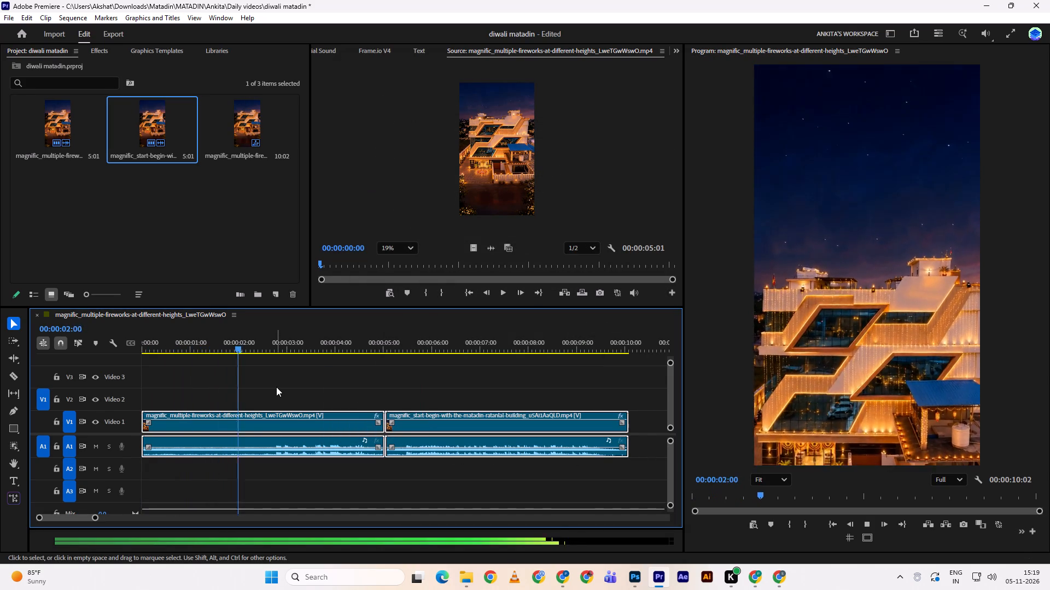
key(space)
click(334, 379)
Move the multiple-fireworks clip on Video 1 past the start-begin building clip, starting at about 13 seconds.
drag(307, 379, 310, 409)
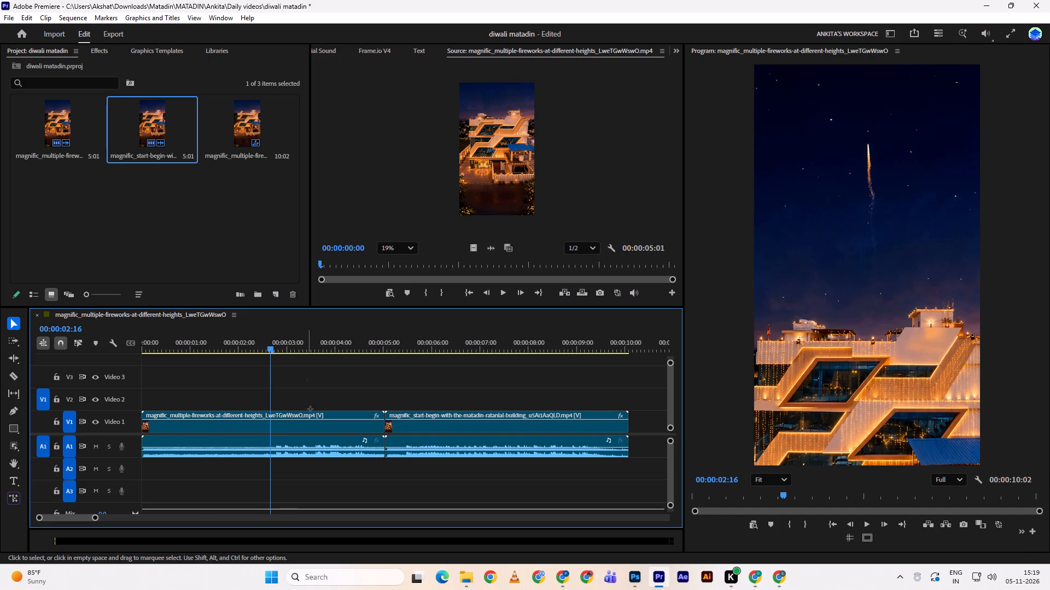
drag(310, 409, 309, 465)
drag(297, 427, 689, 422)
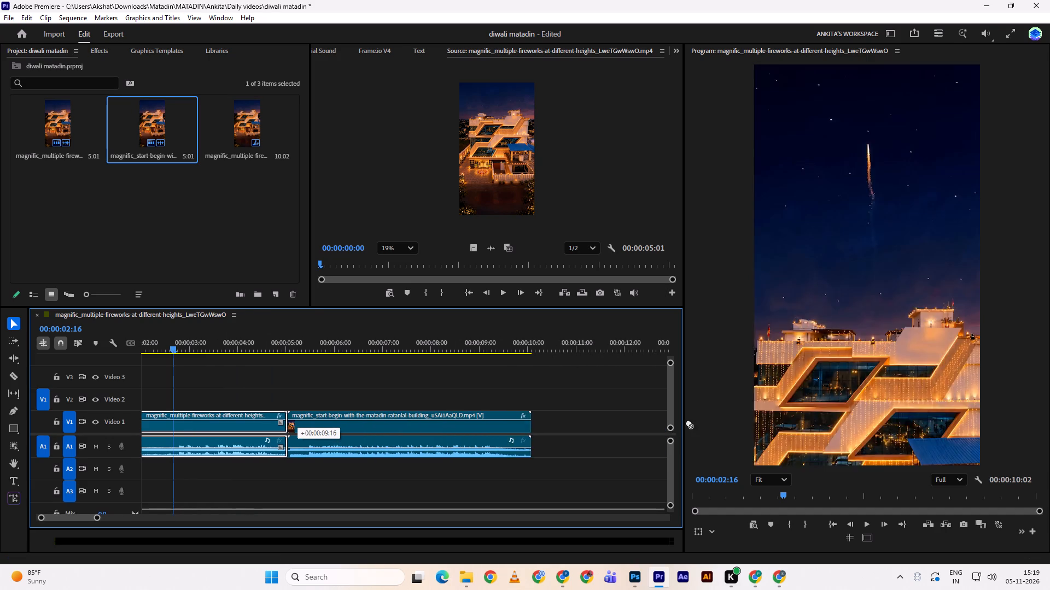
drag(689, 422, 366, 429)
scroll(366, 429, up, 5)
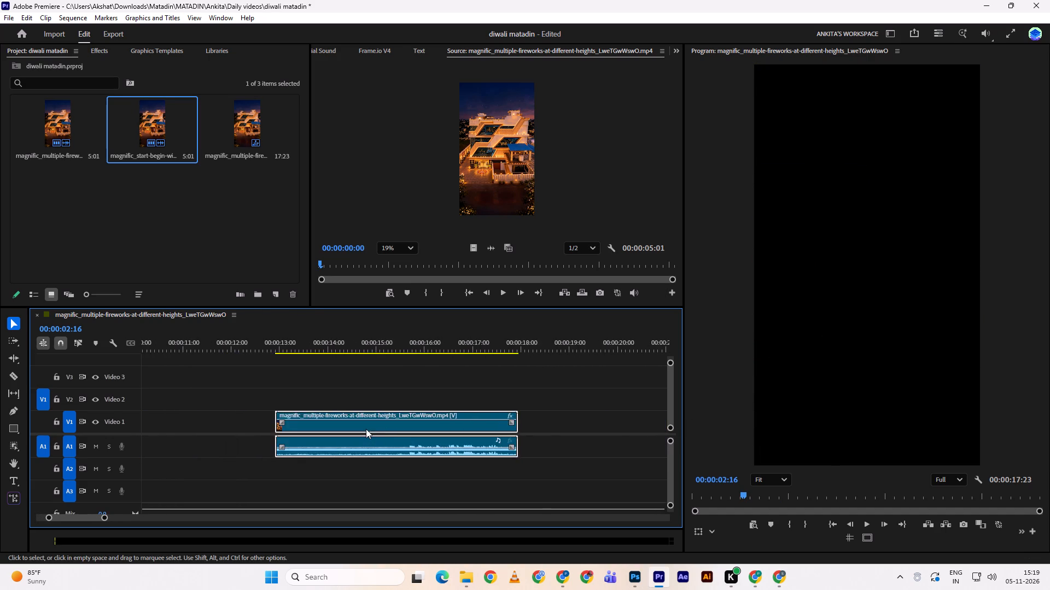
scroll(366, 429, up, 20)
scroll(366, 429, up, 5)
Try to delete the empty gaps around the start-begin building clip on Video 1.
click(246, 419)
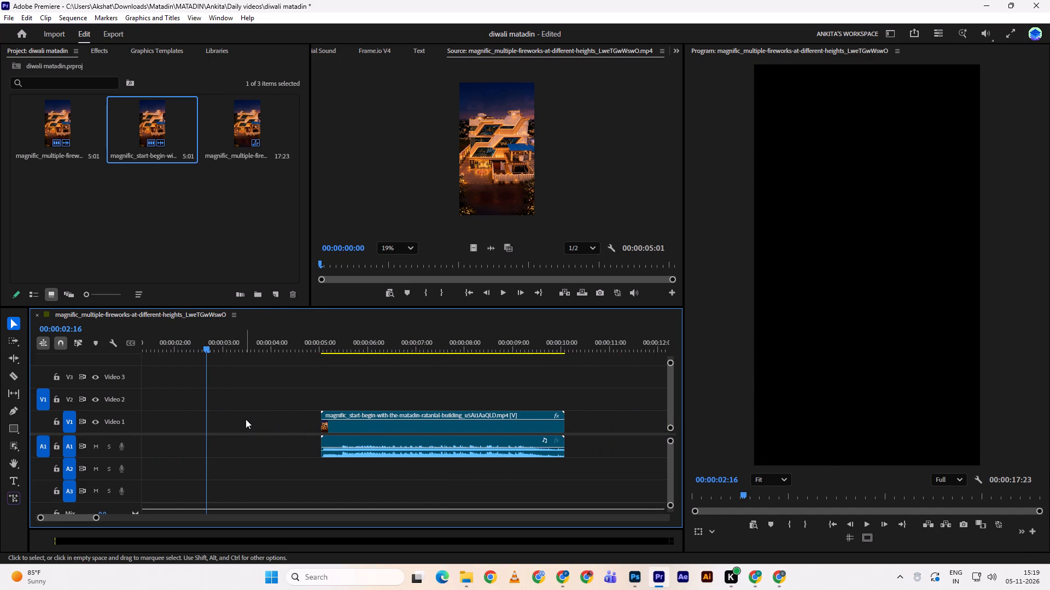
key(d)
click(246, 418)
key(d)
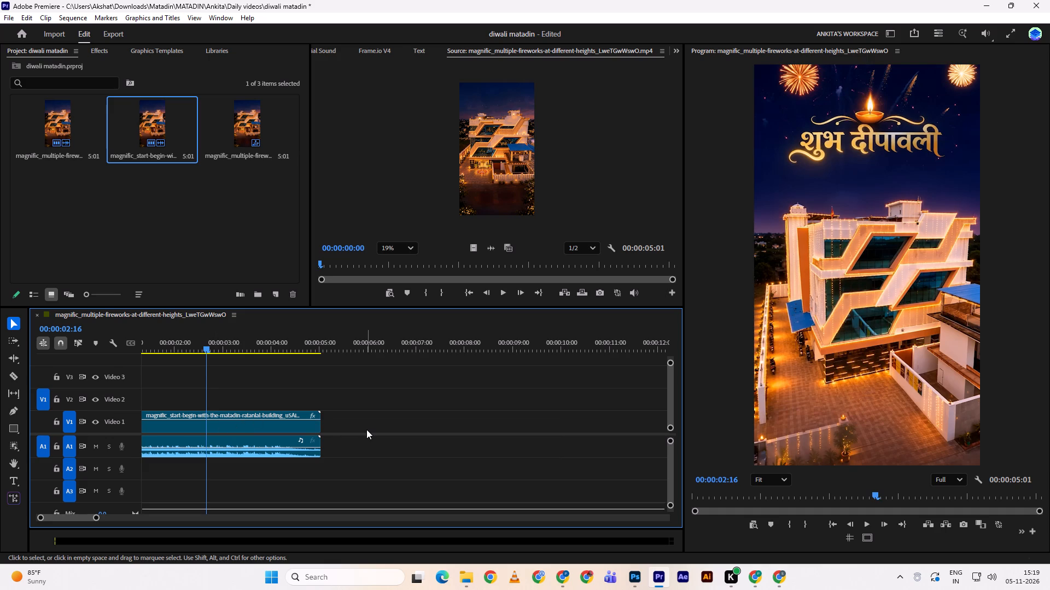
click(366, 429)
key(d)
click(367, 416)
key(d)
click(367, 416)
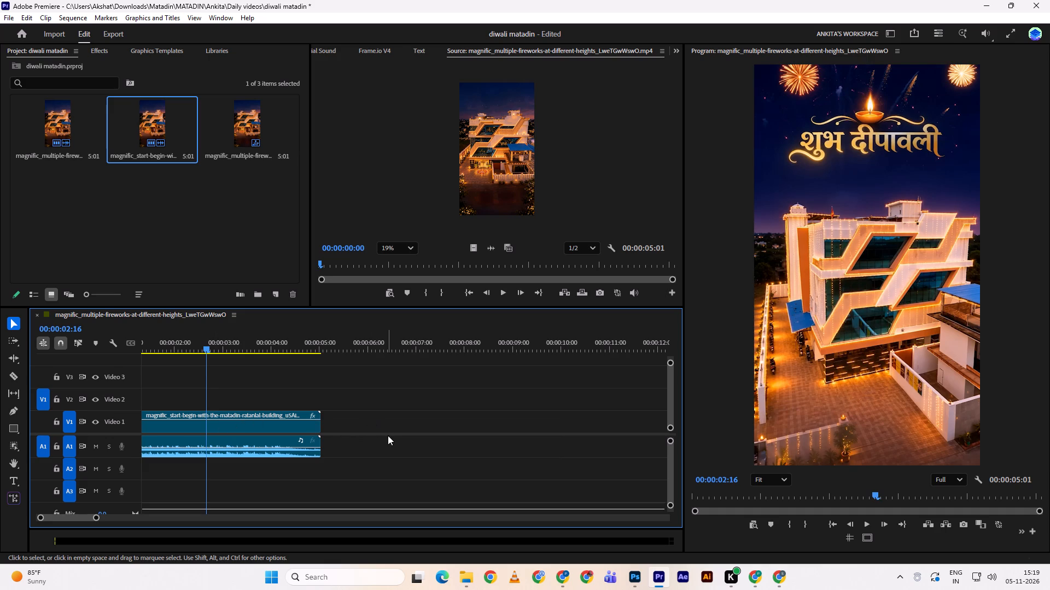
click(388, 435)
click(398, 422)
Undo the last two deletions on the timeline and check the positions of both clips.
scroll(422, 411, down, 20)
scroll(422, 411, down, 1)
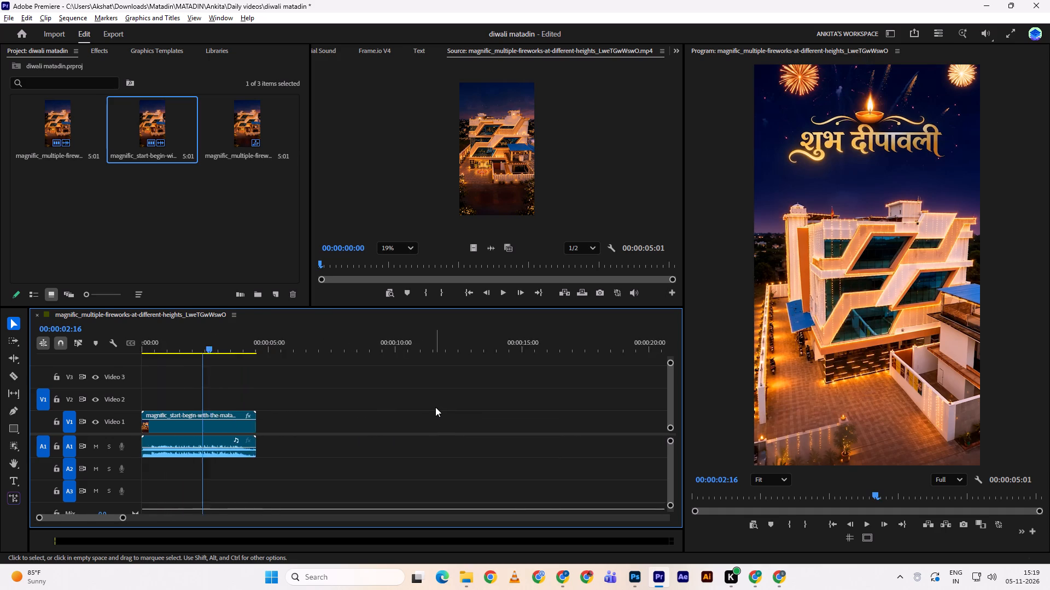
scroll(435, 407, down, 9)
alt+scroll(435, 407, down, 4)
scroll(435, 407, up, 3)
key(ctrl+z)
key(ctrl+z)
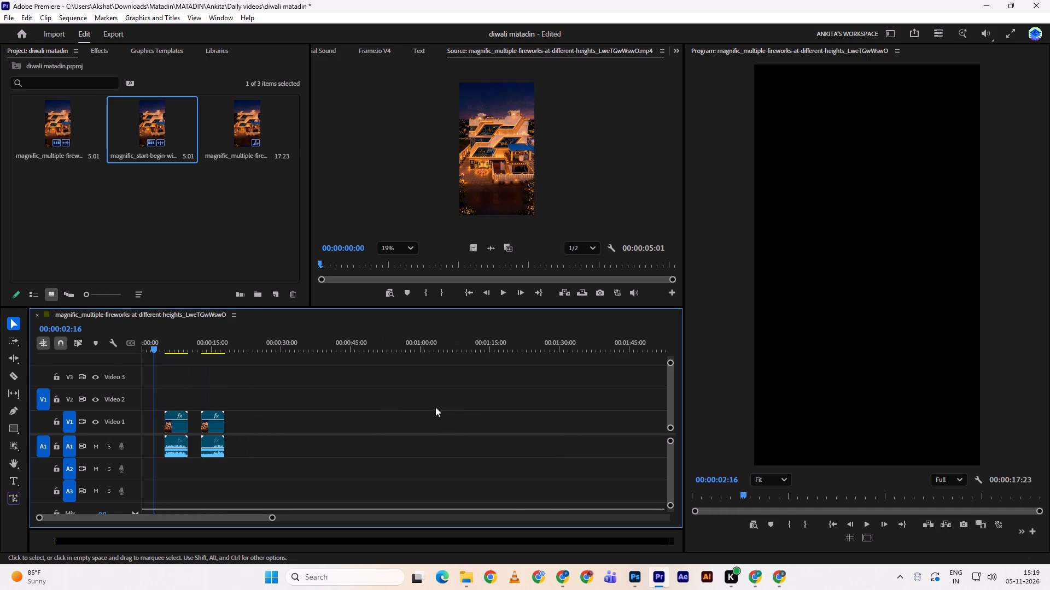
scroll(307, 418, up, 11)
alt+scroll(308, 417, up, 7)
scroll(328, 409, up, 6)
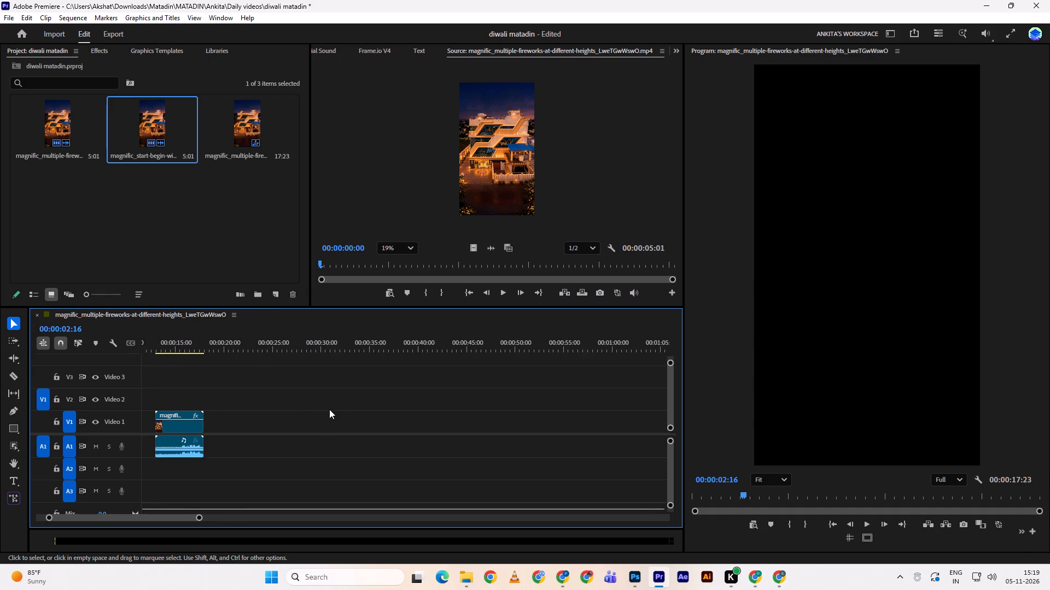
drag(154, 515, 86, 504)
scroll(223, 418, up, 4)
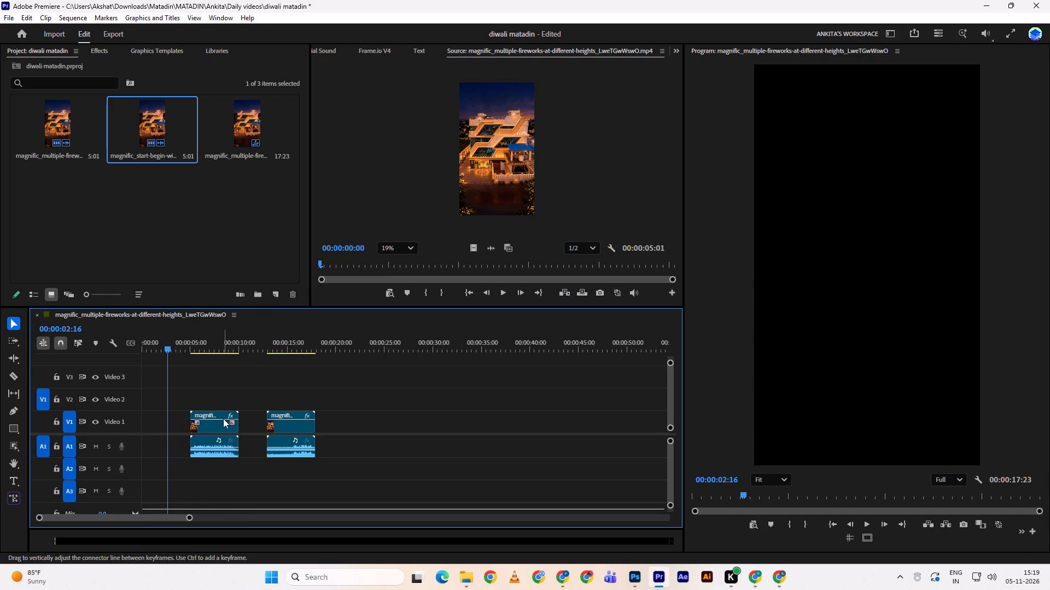
Ripple delete the gaps before and after the start-begin building clip on Video 1 so both clips run back-to-back from 00:00.
click(211, 387)
alt+scroll(211, 387, up, 16)
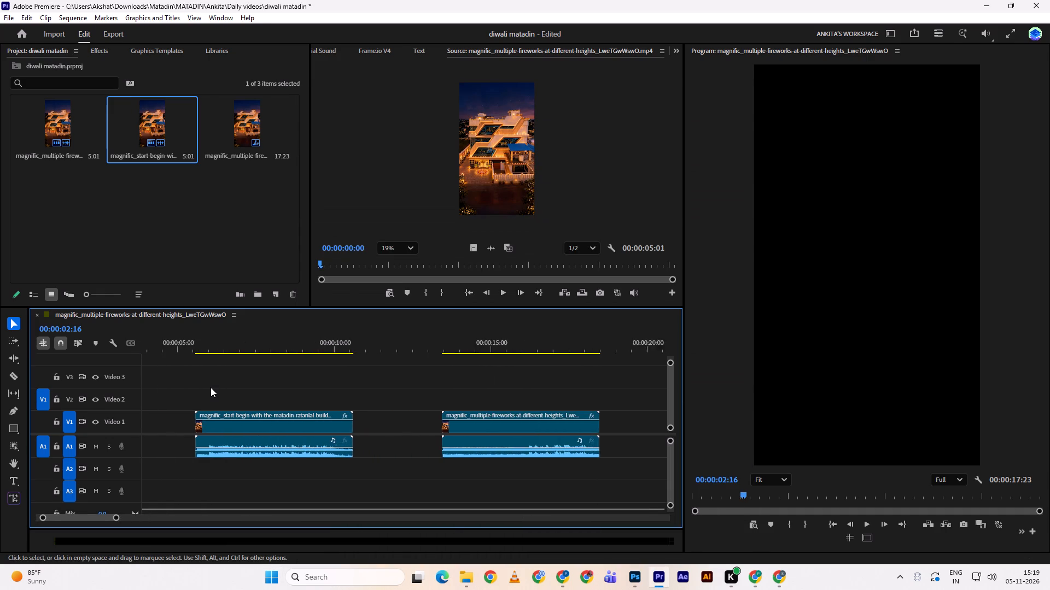
alt+scroll(211, 387, up, 13)
click(177, 418)
key(d)
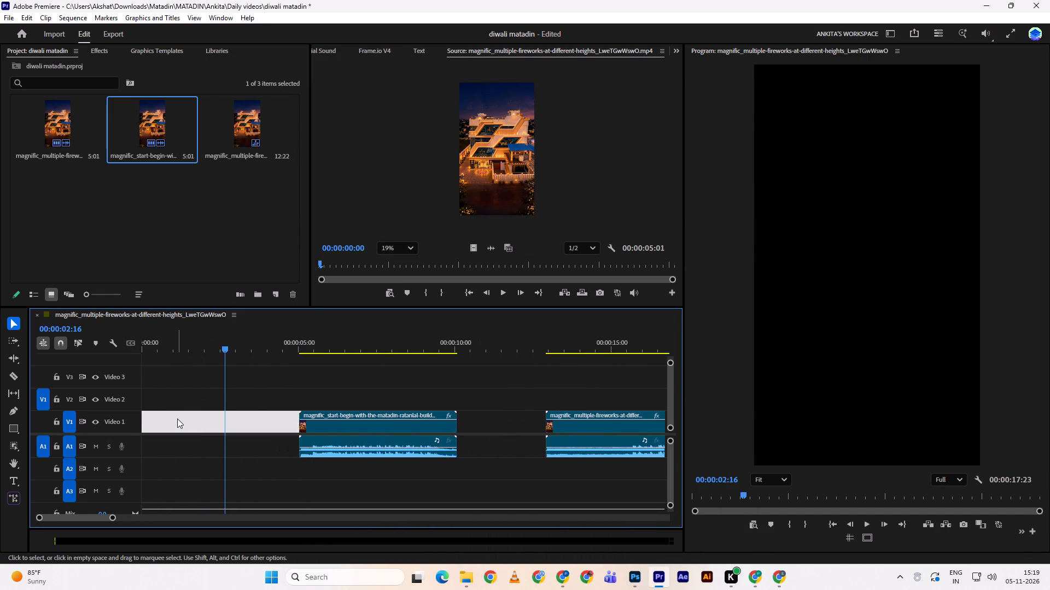
click(342, 424)
key(d)
Play and scrub the start-begin building clip, and ripple-trim its end at 00:00:01:21 before the greeting text appears.
drag(244, 349, 111, 358)
key(space)
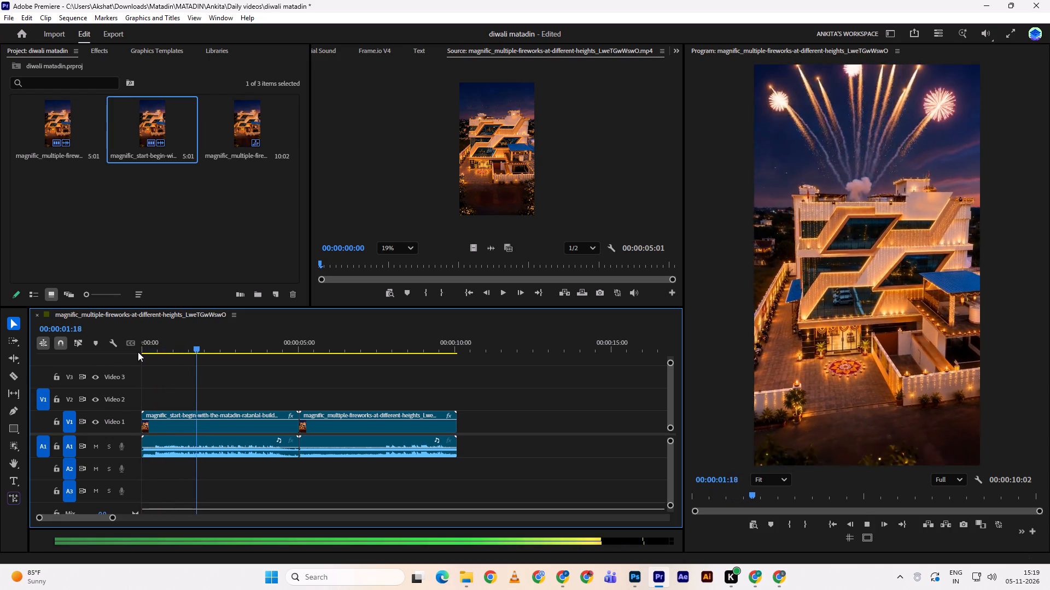
key(space)
key(space)
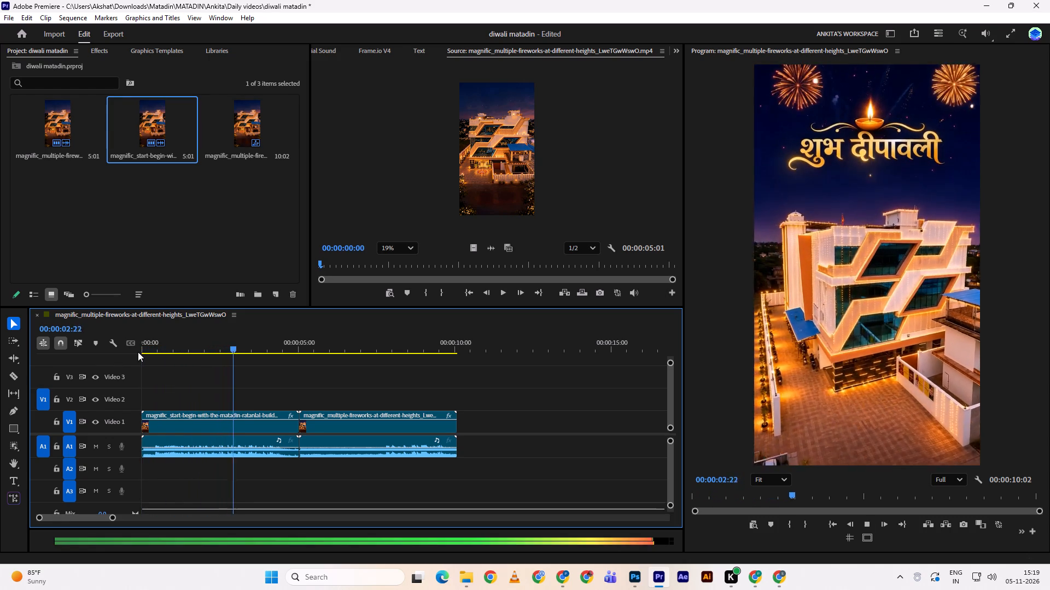
drag(242, 348, 206, 363)
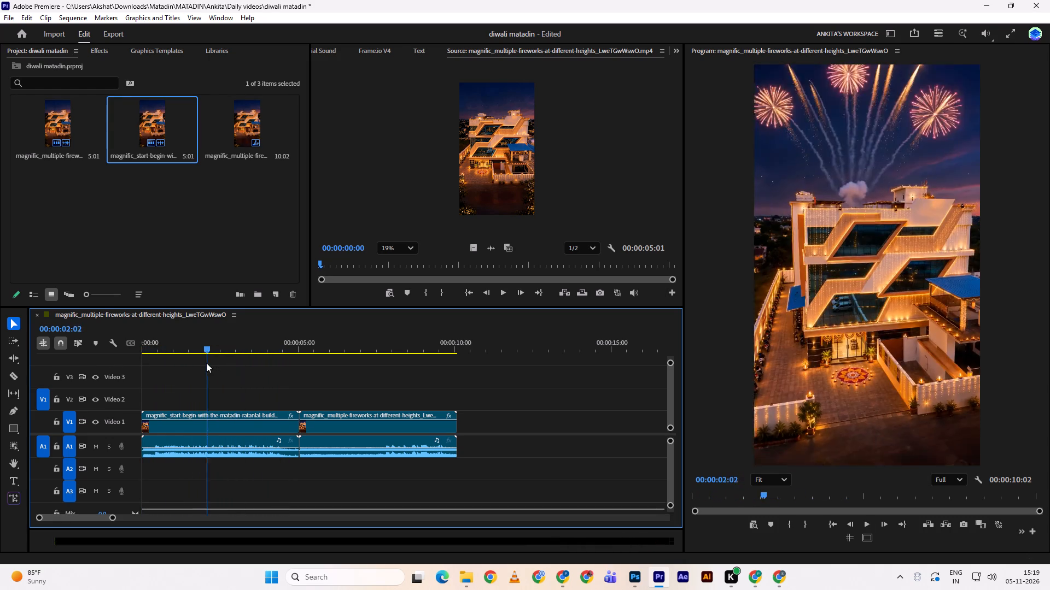
drag(206, 363, 160, 358)
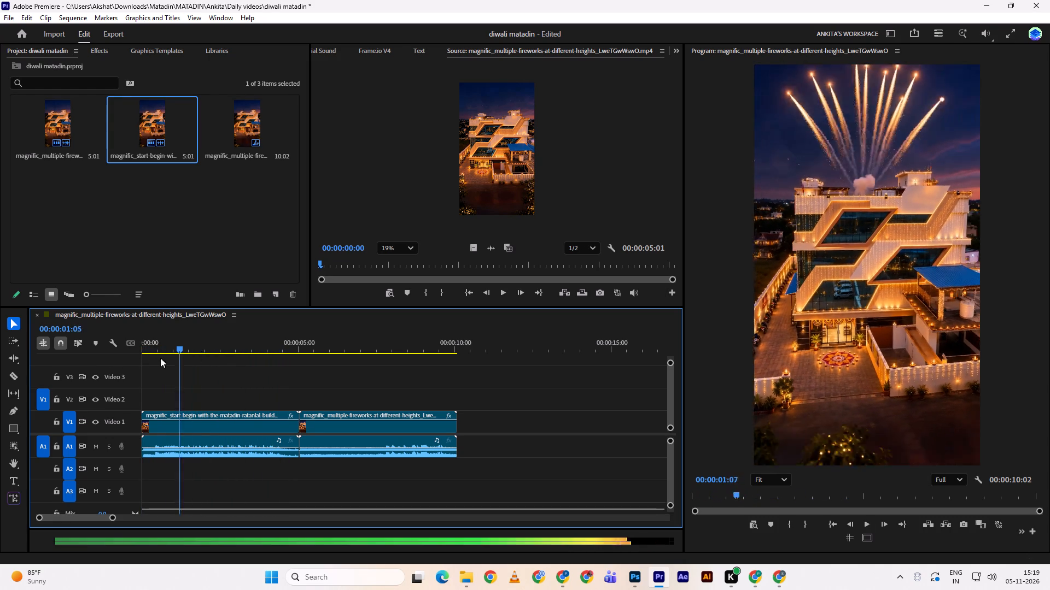
drag(160, 358, 197, 351)
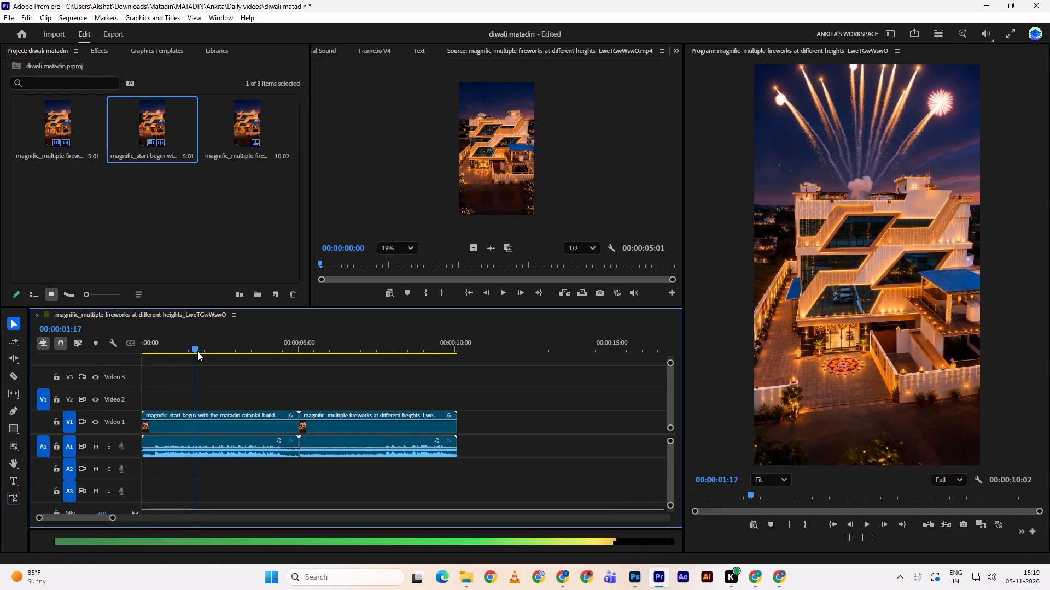
drag(197, 351, 202, 349)
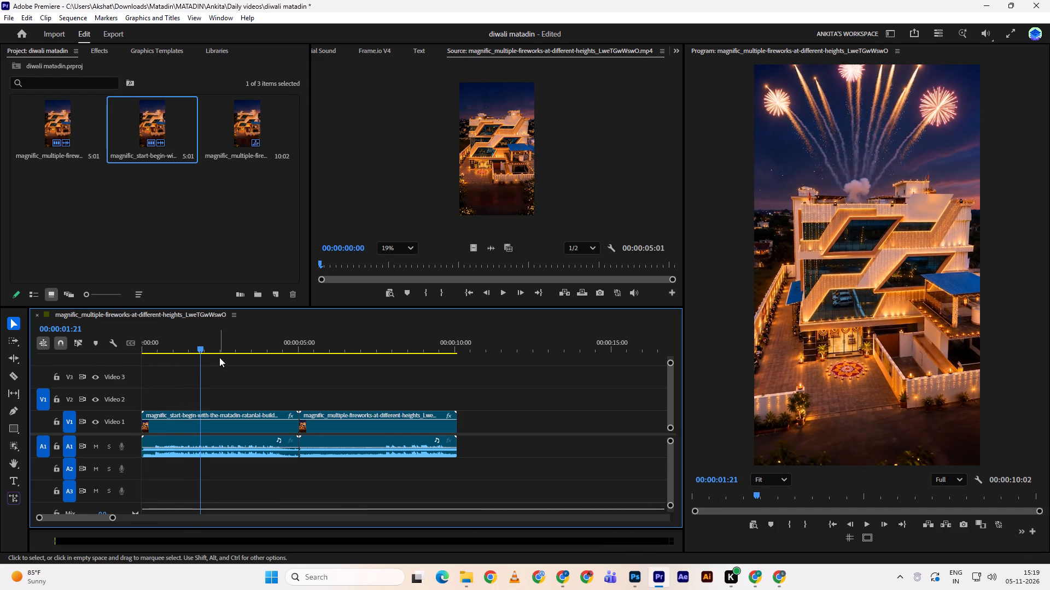
key(w)
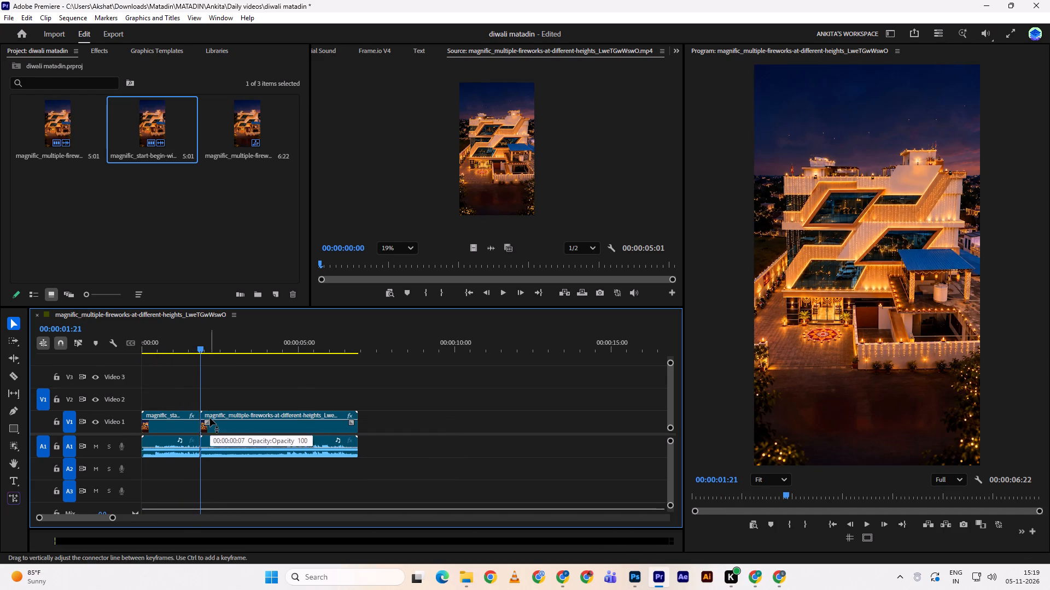
Play across the cut and ripple-trim the start of the multiple-fireworks clip up to 00:00:02:16.
drag(191, 340, 121, 356)
key(space)
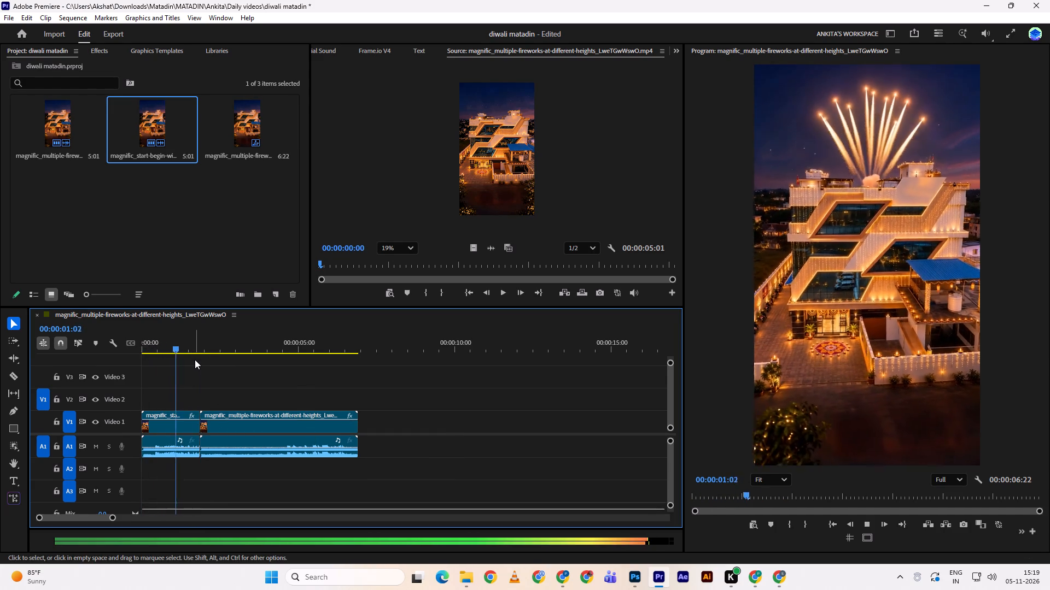
key(space)
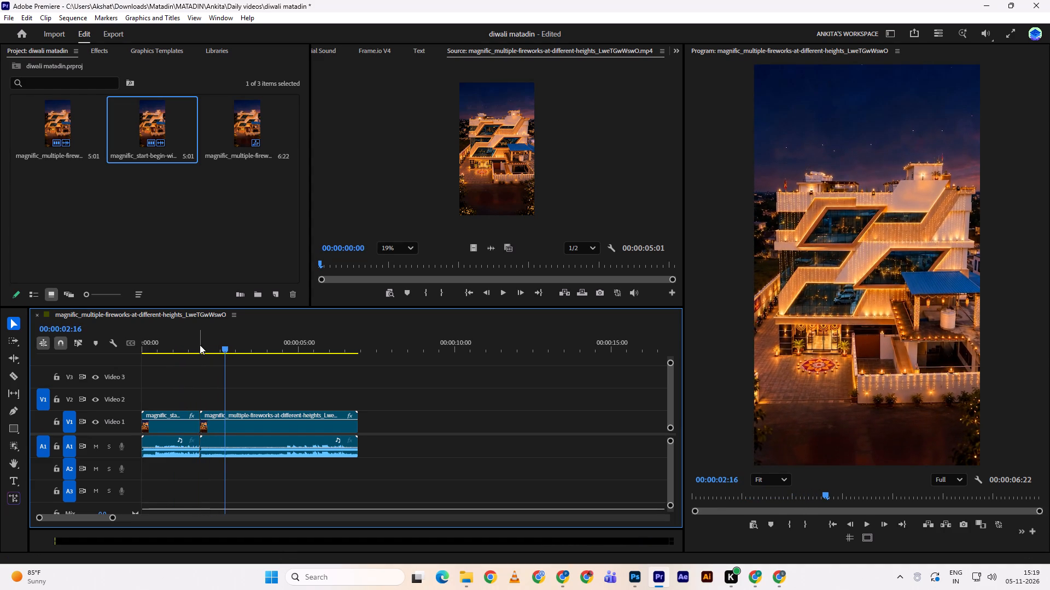
key(q)
Play back the two trimmed clips to review the transition between them.
drag(197, 351, 169, 361)
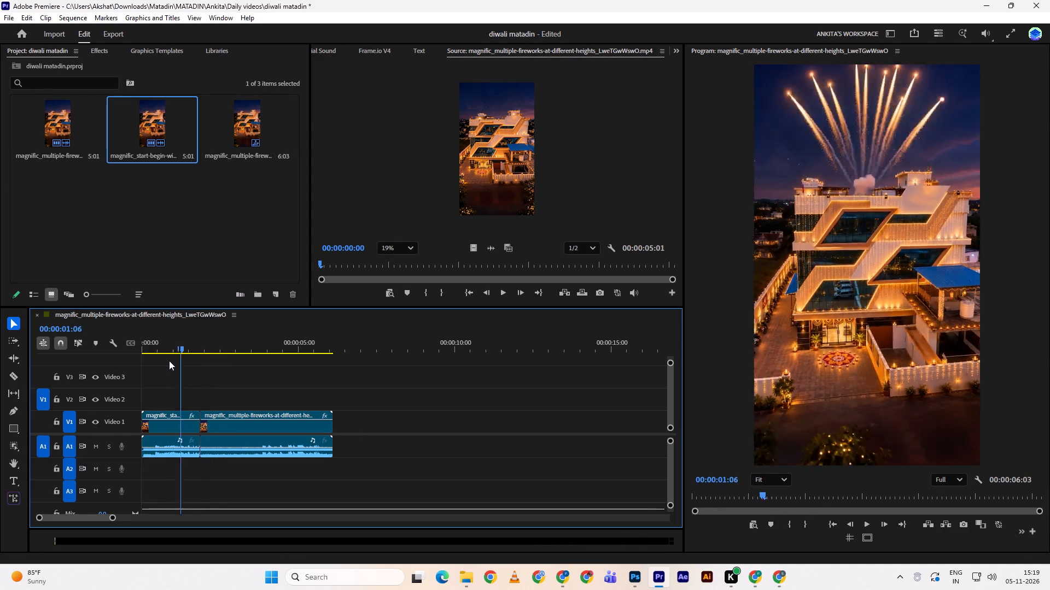
drag(169, 361, 169, 361)
click(169, 361)
key(space)
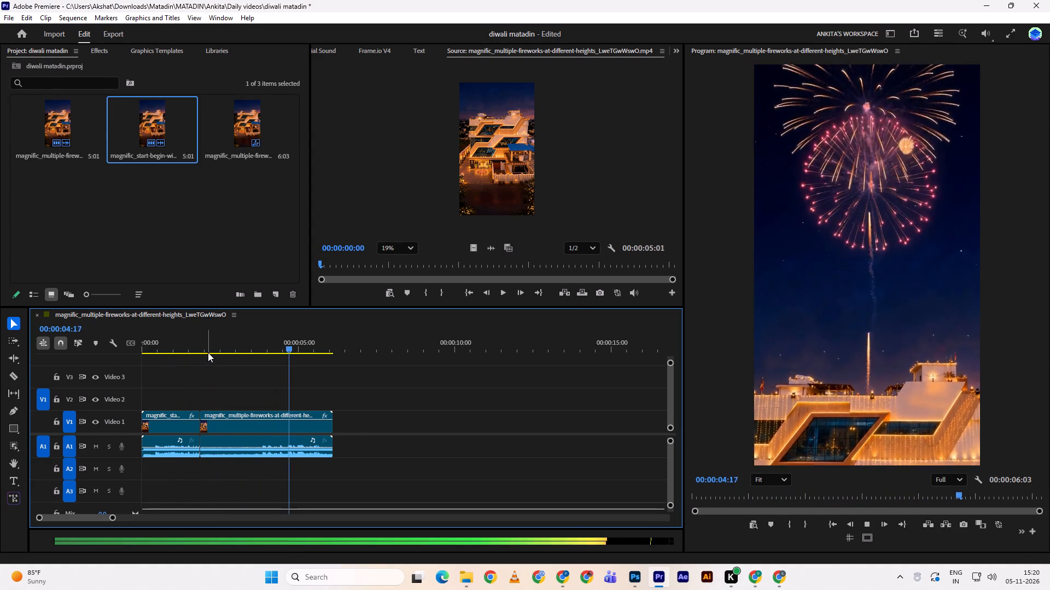
drag(214, 341, 125, 349)
click(125, 349)
key(space)
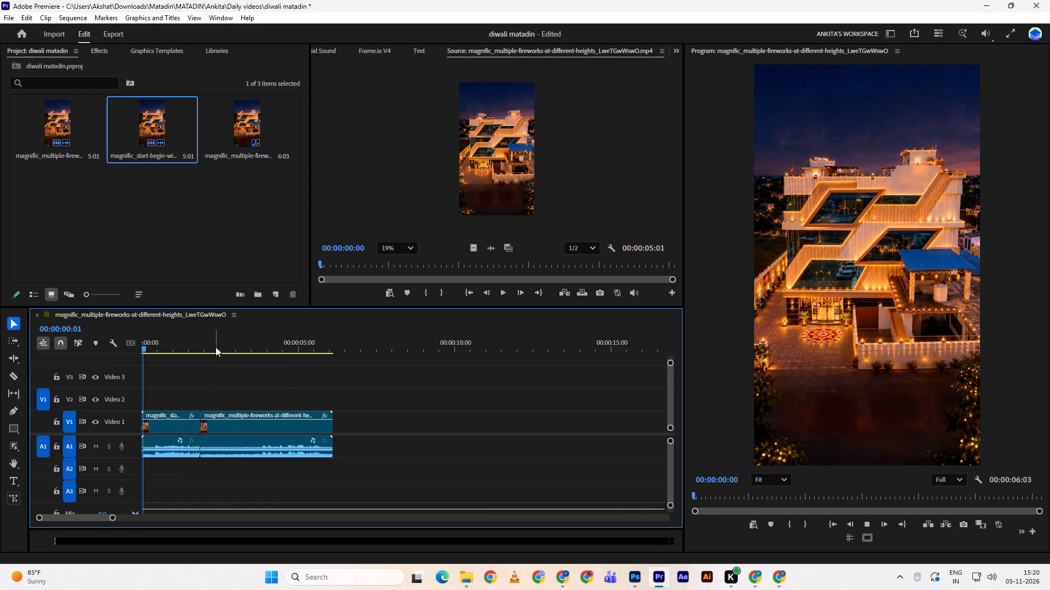
key(space)
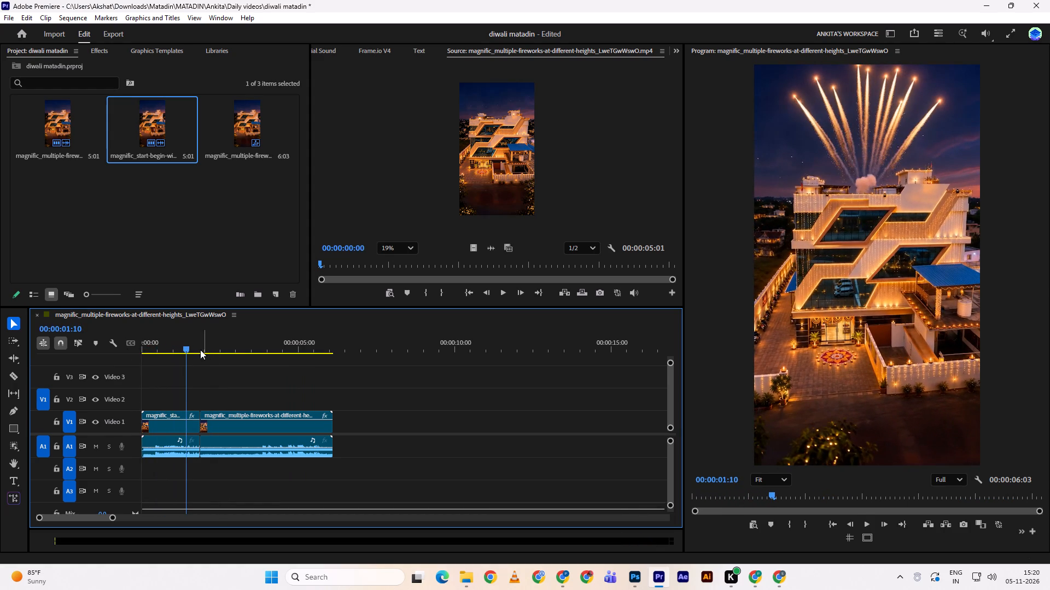
Scale the start-begin building clip to 185, set its horizontal position to 506, and shift it lower in the frame.
drag(197, 341, 169, 349)
click(162, 425)
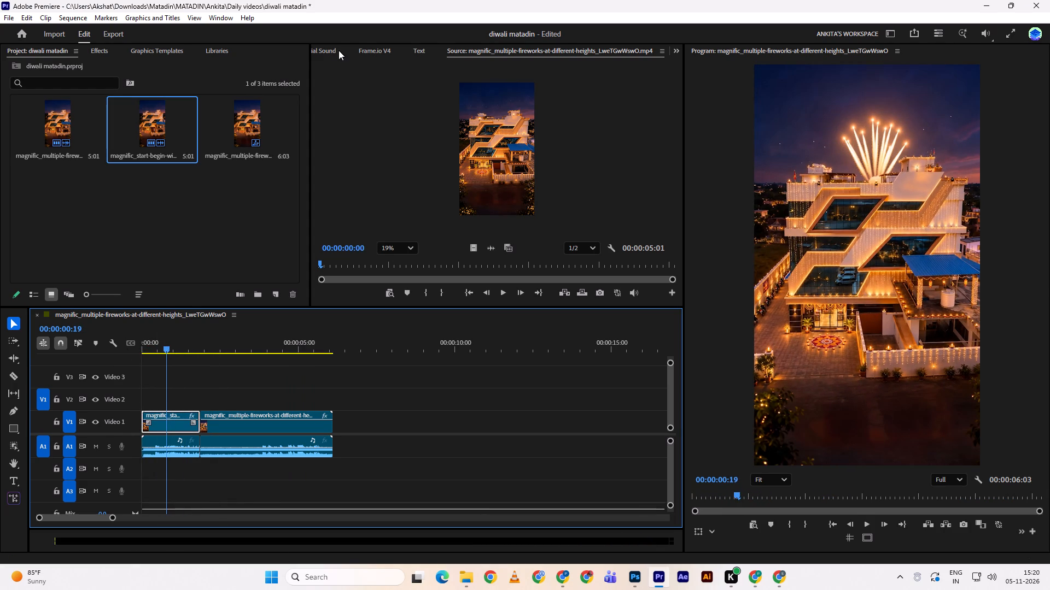
click(336, 47)
double_click(325, 49)
drag(428, 132, 437, 128)
click(434, 129)
drag(459, 118, 479, 110)
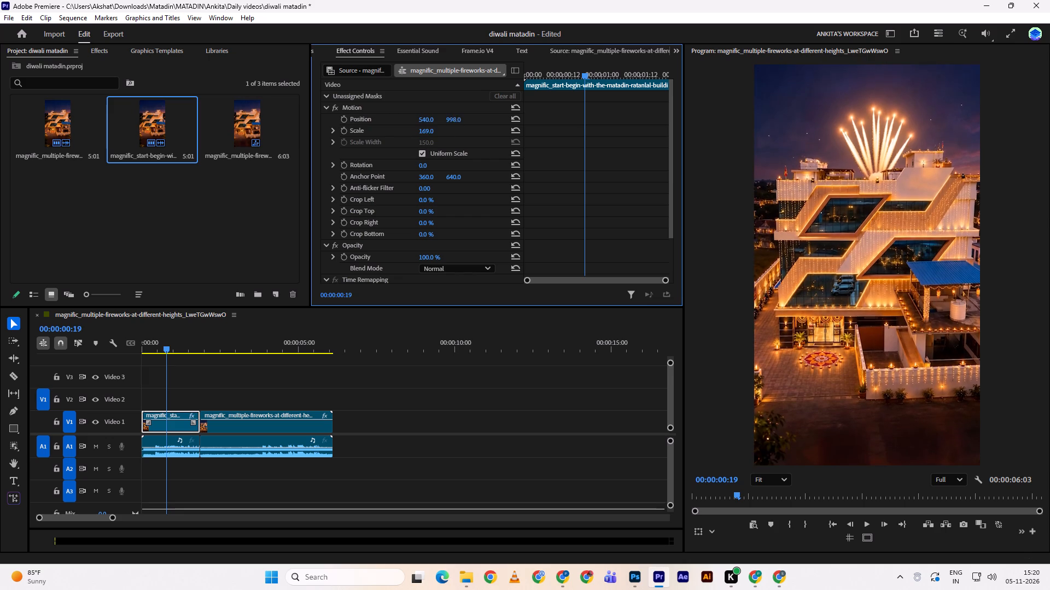
drag(479, 110, 487, 107)
drag(425, 129, 434, 127)
drag(429, 122, 428, 122)
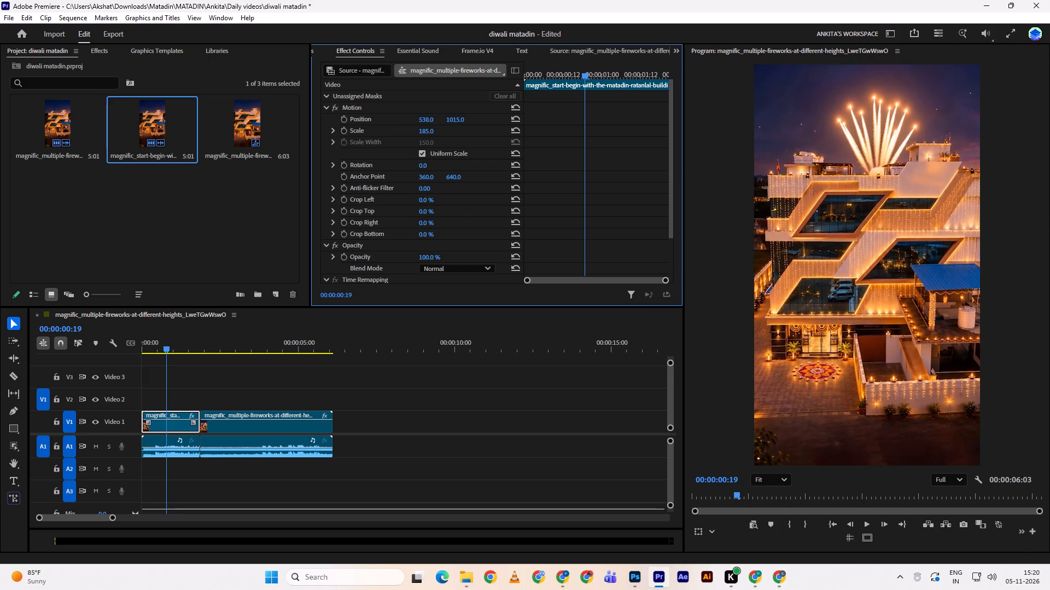
drag(428, 122, 408, 123)
drag(458, 117, 485, 110)
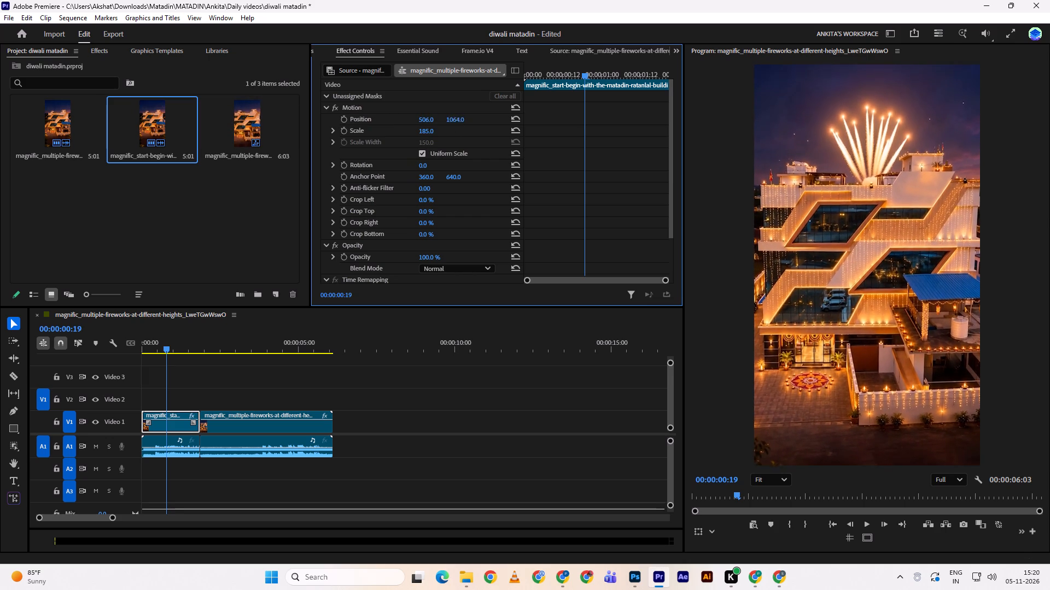
drag(485, 110, 509, 99)
click(458, 117)
click(400, 423)
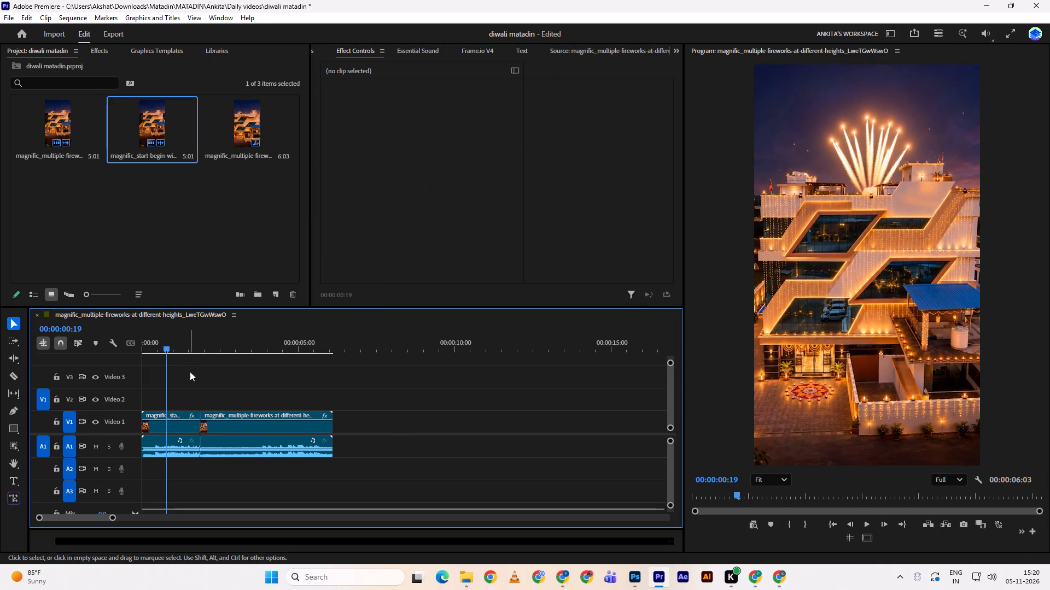
Play from the beginning and ripple-trim the multiple-fireworks clip's opening so the sequence runs 5:00.
drag(174, 341, 108, 343)
key(space)
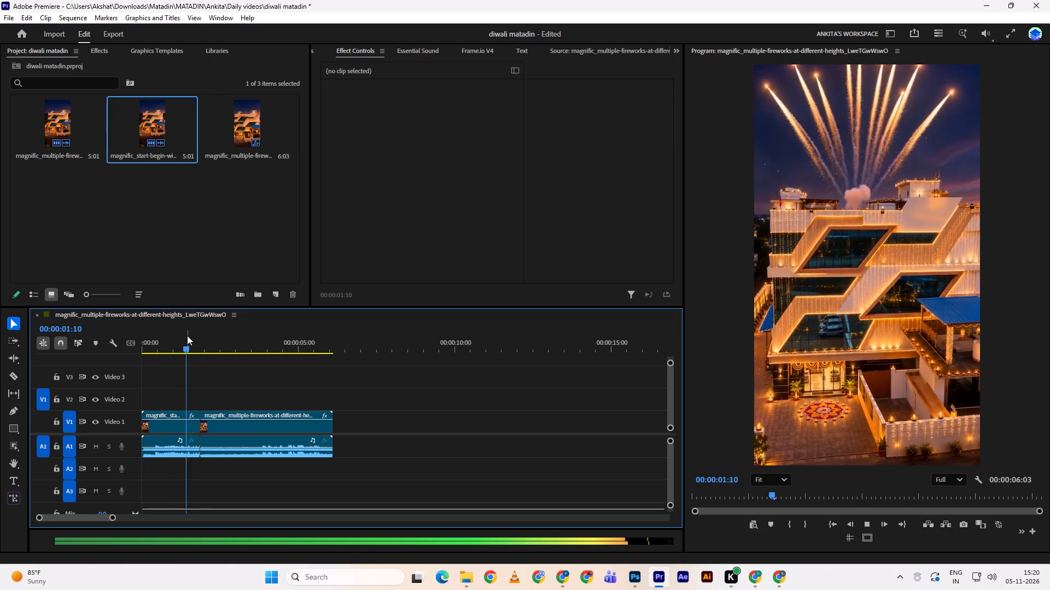
key(space)
key(space)
key(space)
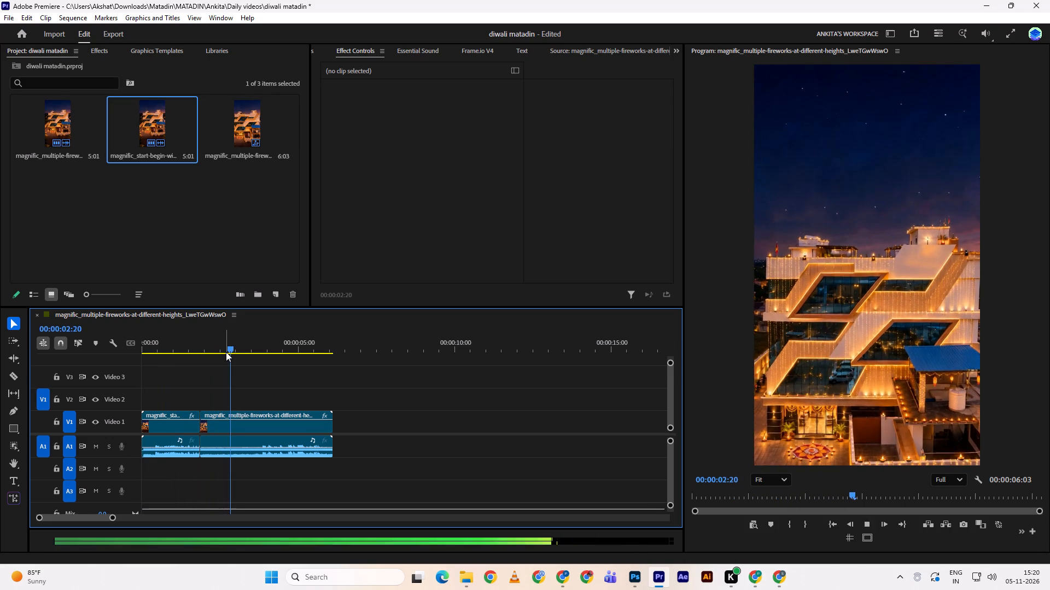
key(space)
key(space)
text(q)
Play across the cut again and ripple-trim more of the multiple-fireworks clip's start, shortening the sequence to 3:23.
drag(196, 344, 178, 350)
key(space)
key(space)
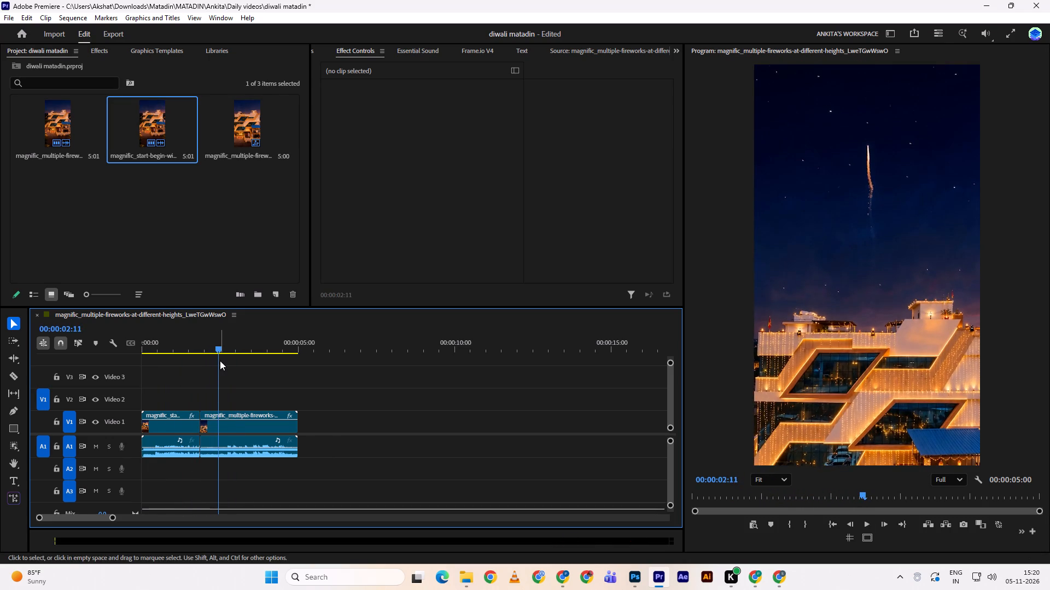
key(space)
key(space)
key(q)
Play back the shortened sequence to check the cut into the fireworks clip.
drag(209, 353, 186, 359)
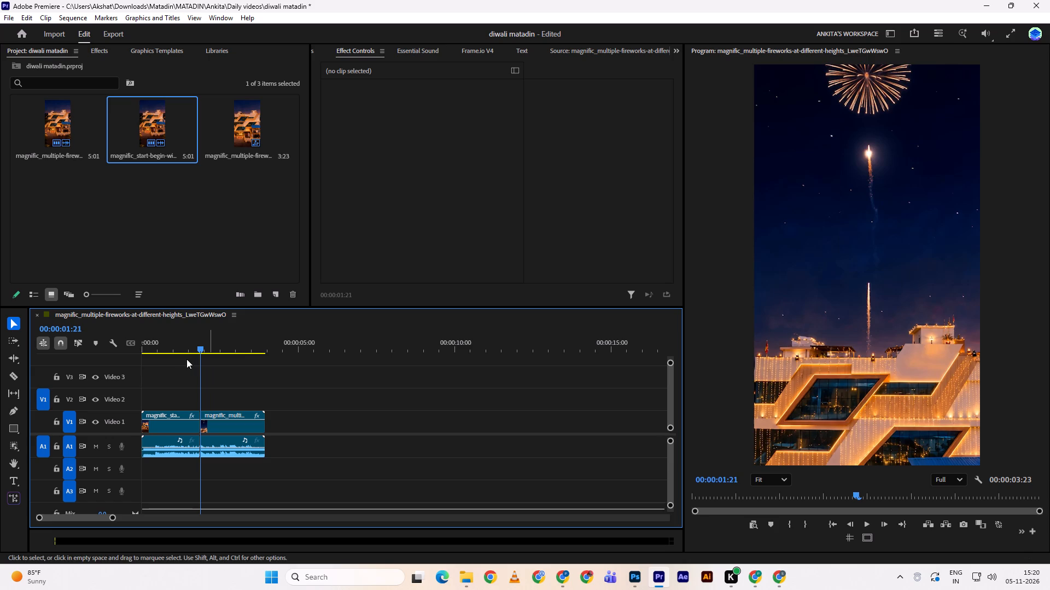
drag(186, 359, 182, 359)
click(182, 359)
drag(195, 346, 182, 343)
key(space)
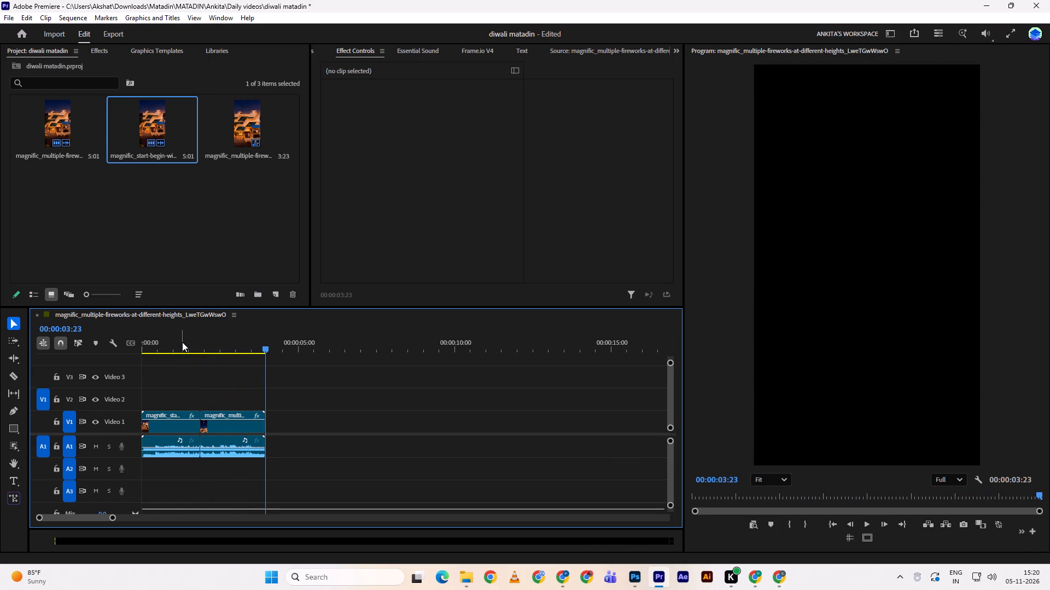
drag(208, 332, 136, 345)
key(space)
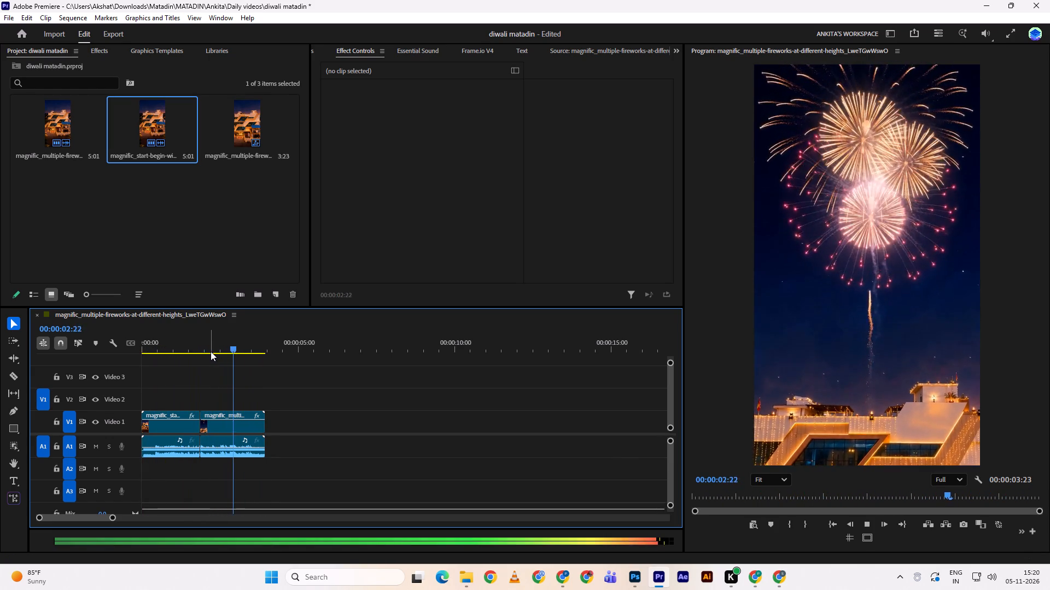
Move the multiple-fireworks clip 9 frames later and extend its start back to meet the building clip.
drag(211, 351, 202, 354)
drag(240, 388, 237, 453)
click(237, 453)
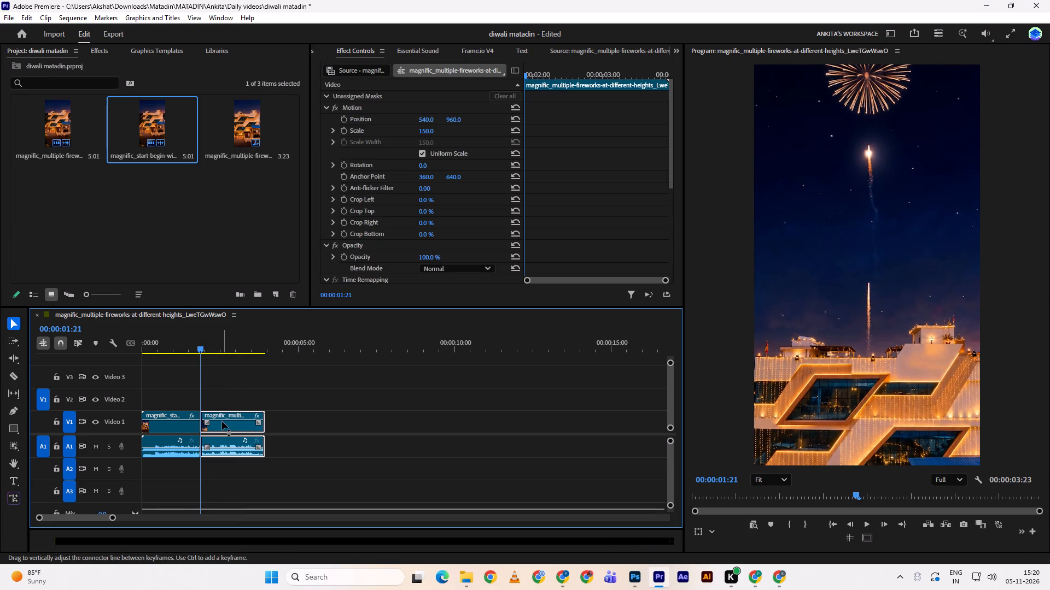
drag(222, 421, 231, 420)
drag(223, 426, 235, 423)
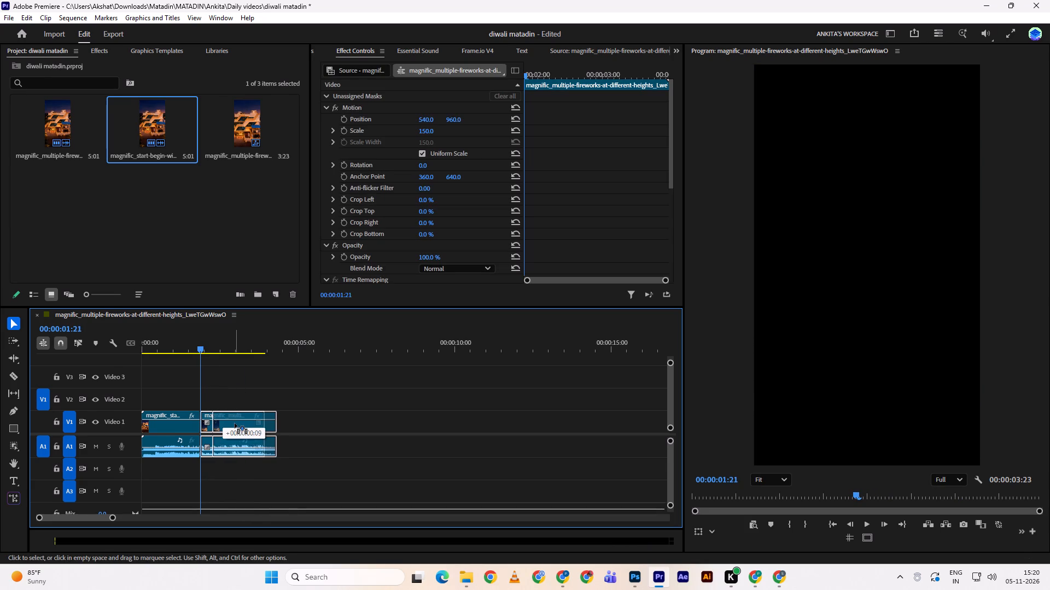
drag(209, 422, 189, 423)
Play back the whole sequence from the beginning to review the adjusted cut and the fireworks ending.
drag(191, 340, 171, 346)
key(space)
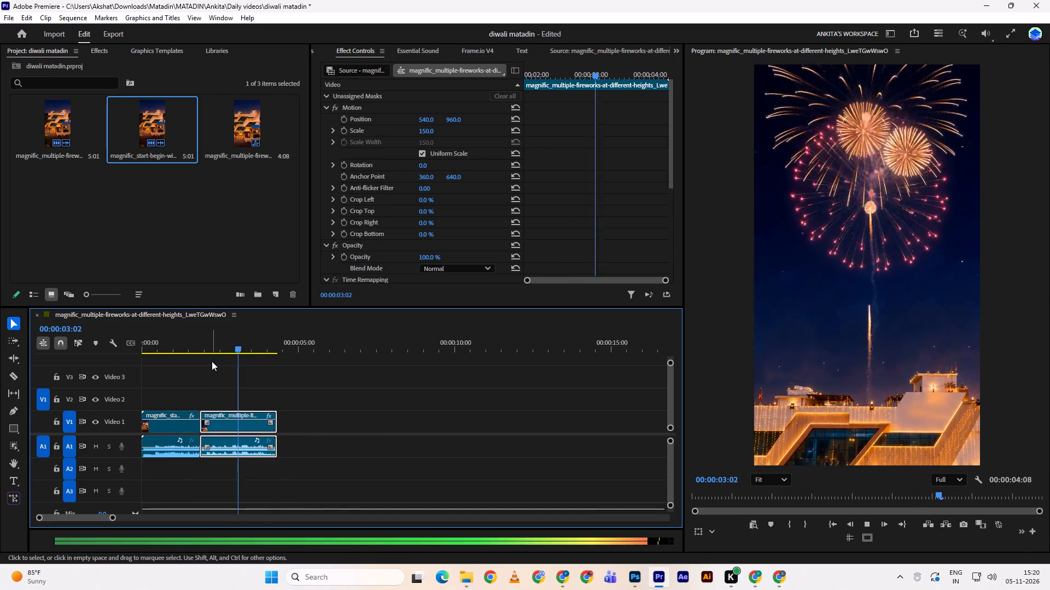
drag(215, 341, 122, 352)
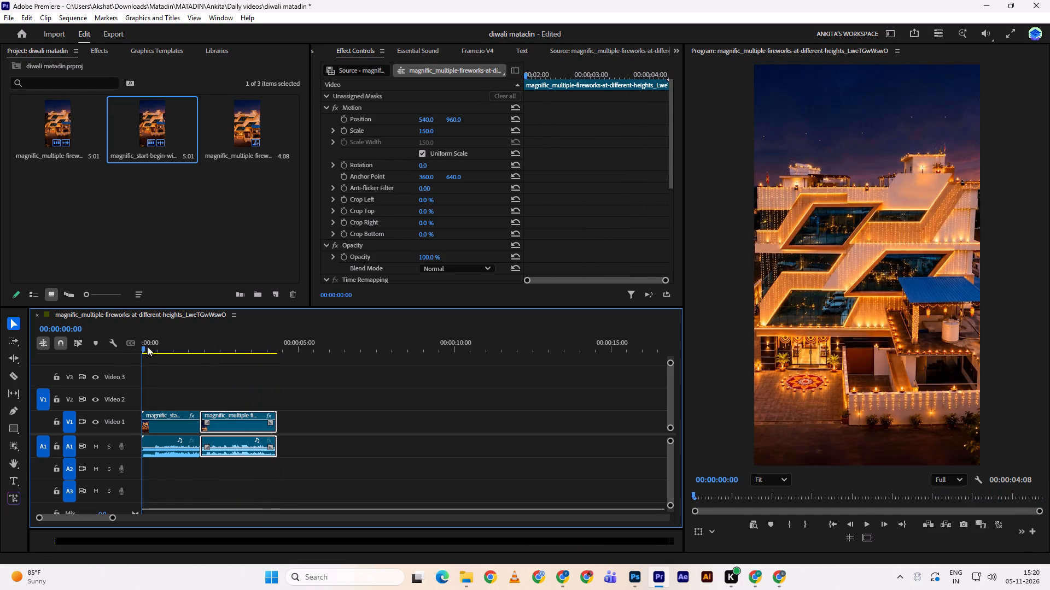
key(space)
double_click(218, 374)
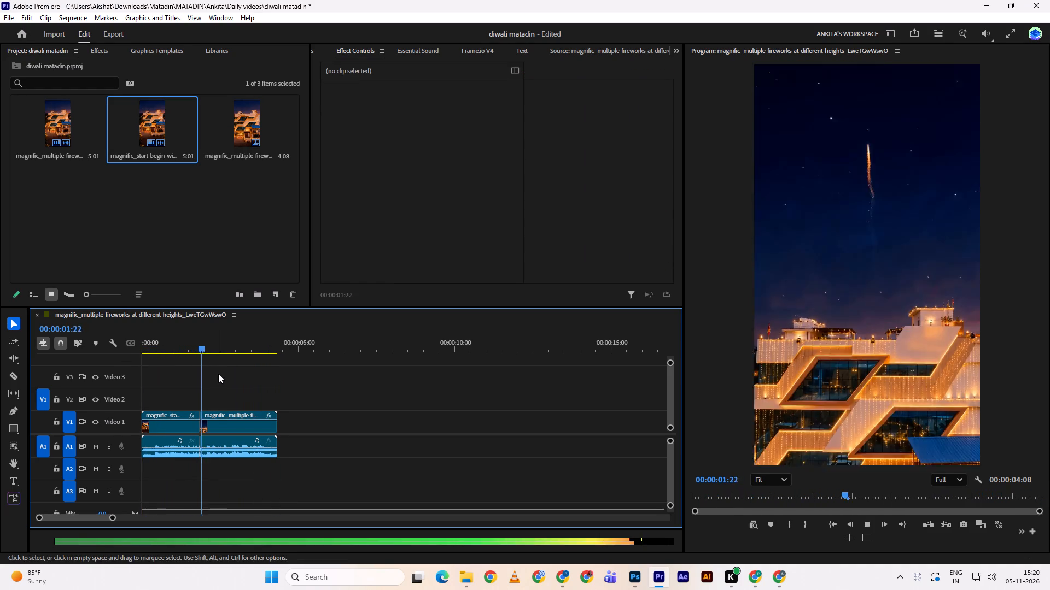
key(space)
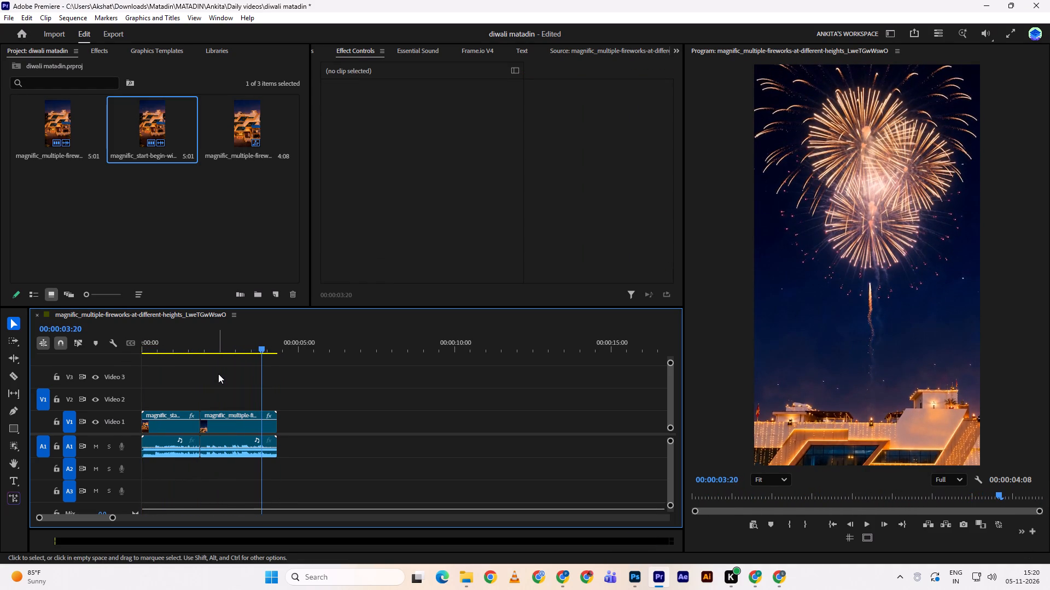
key(space)
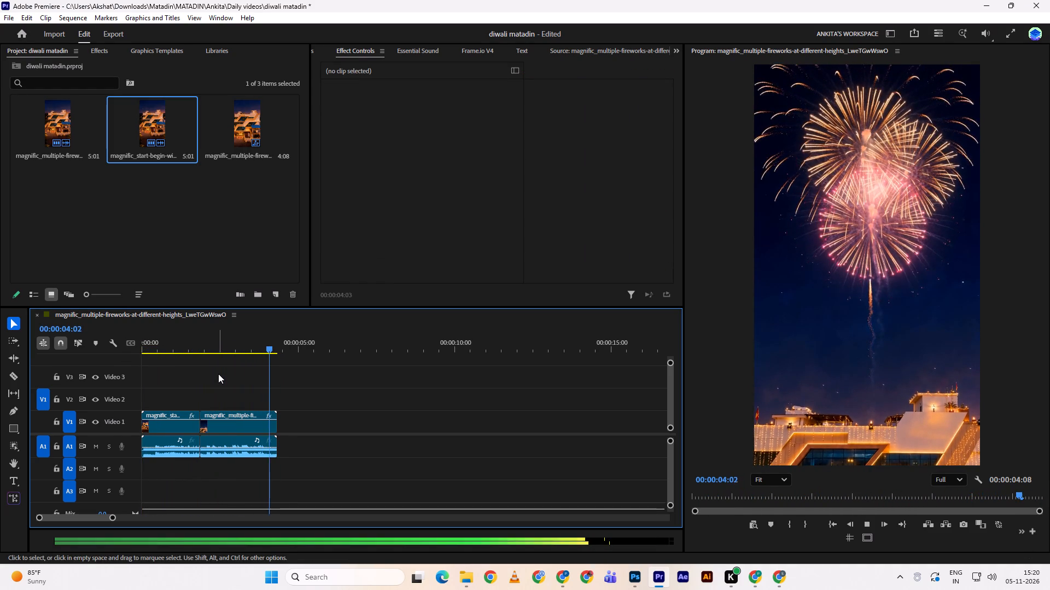
key(space)
key(space)
key(space)
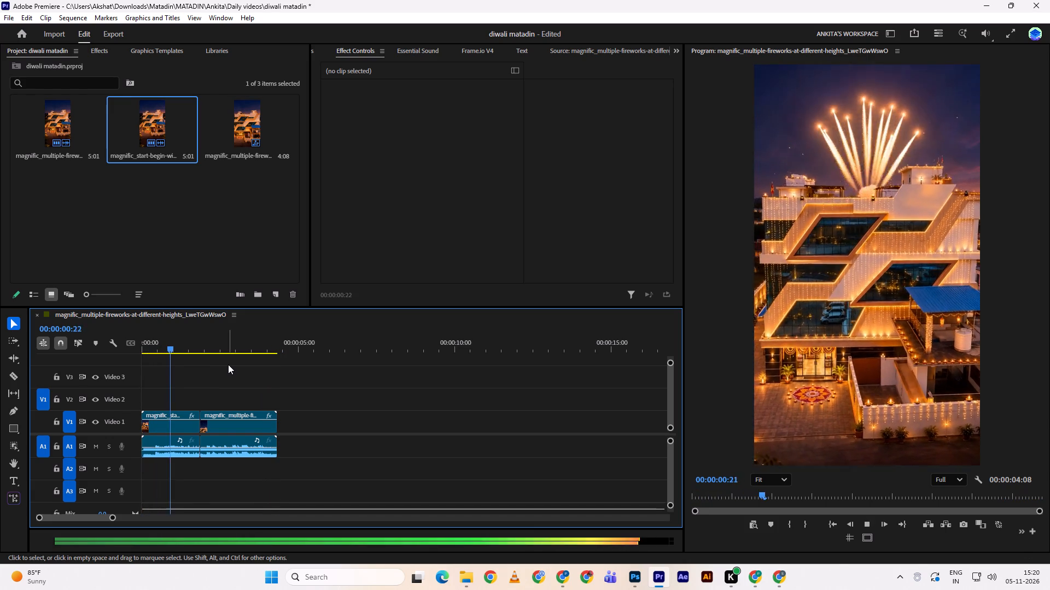
key(space)
Switch to Chrome, open Pinterest in a new tab and search it for DIWALI.
key(alt+Tab)
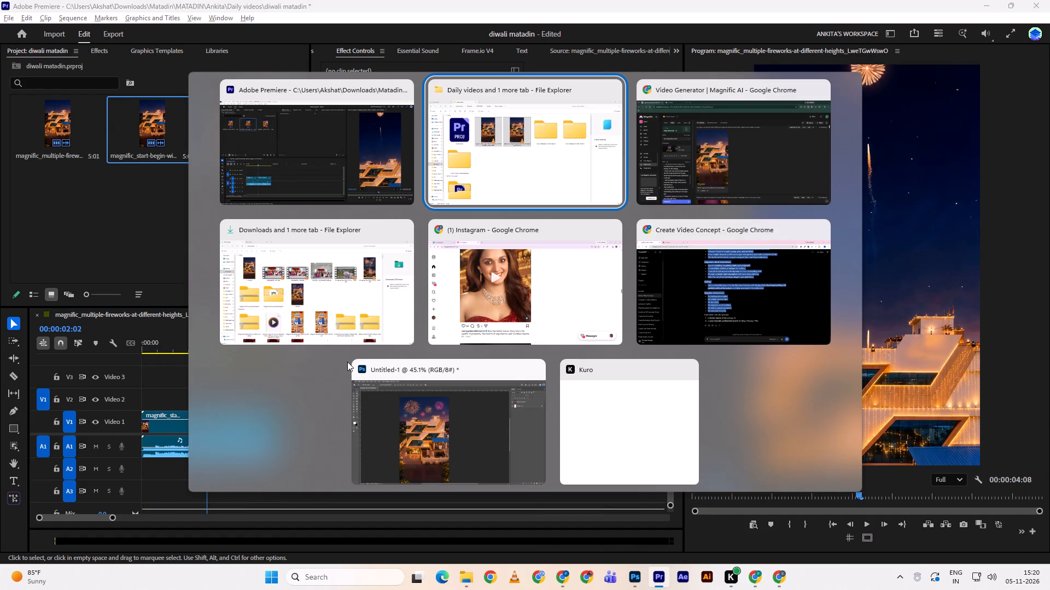
key(alt+Tab)
key(alt+Tab)
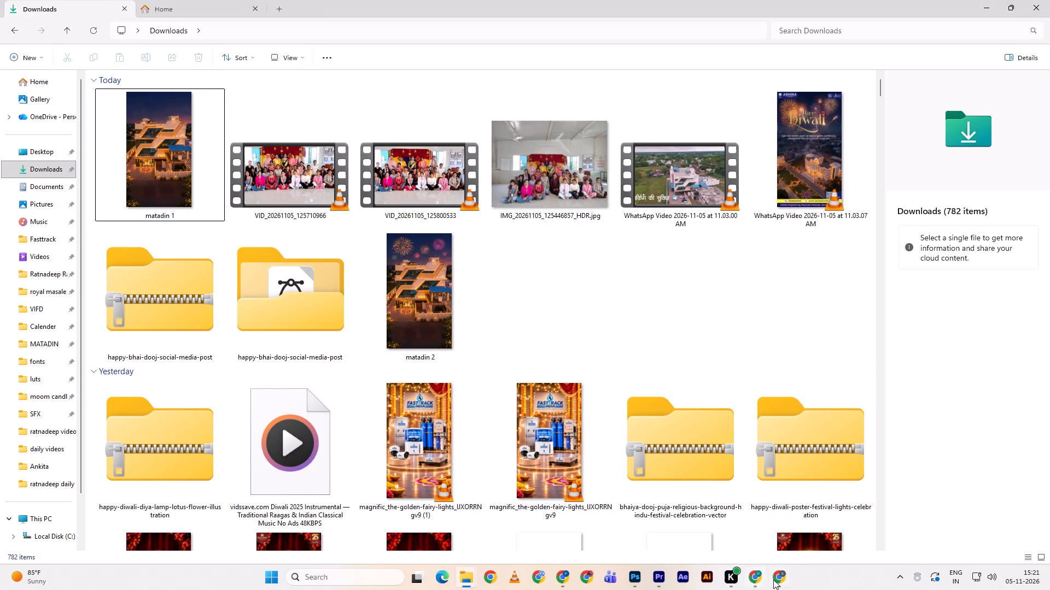
double_click(772, 534)
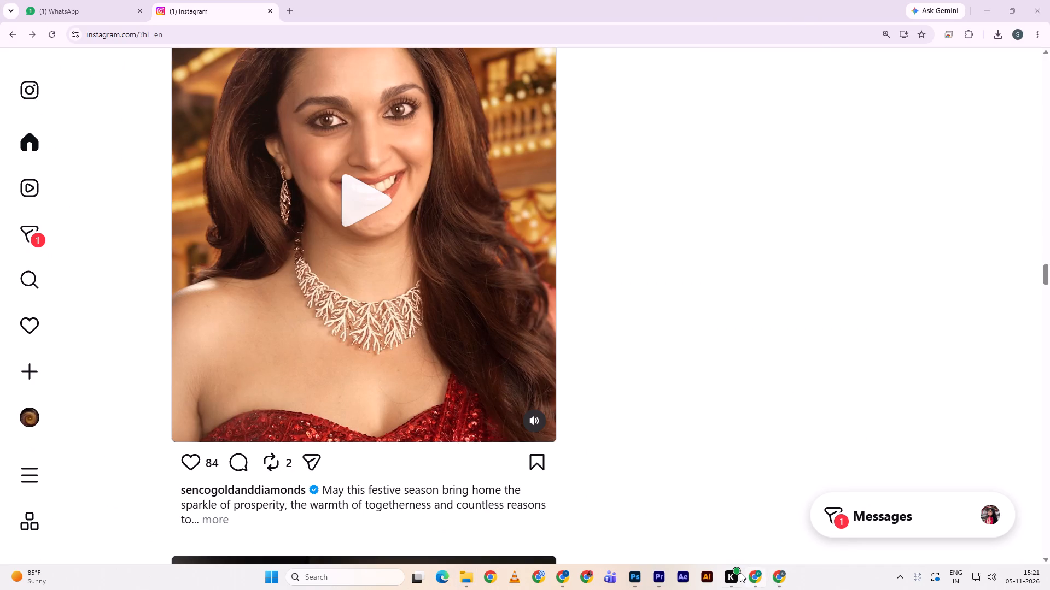
double_click(294, 6)
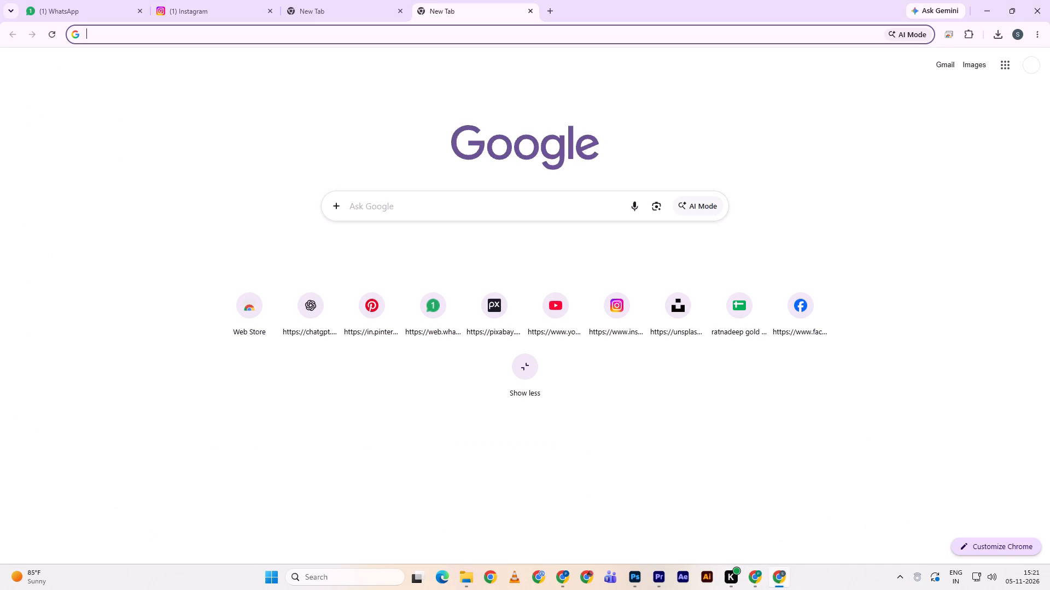
click(336, 36)
click(381, 305)
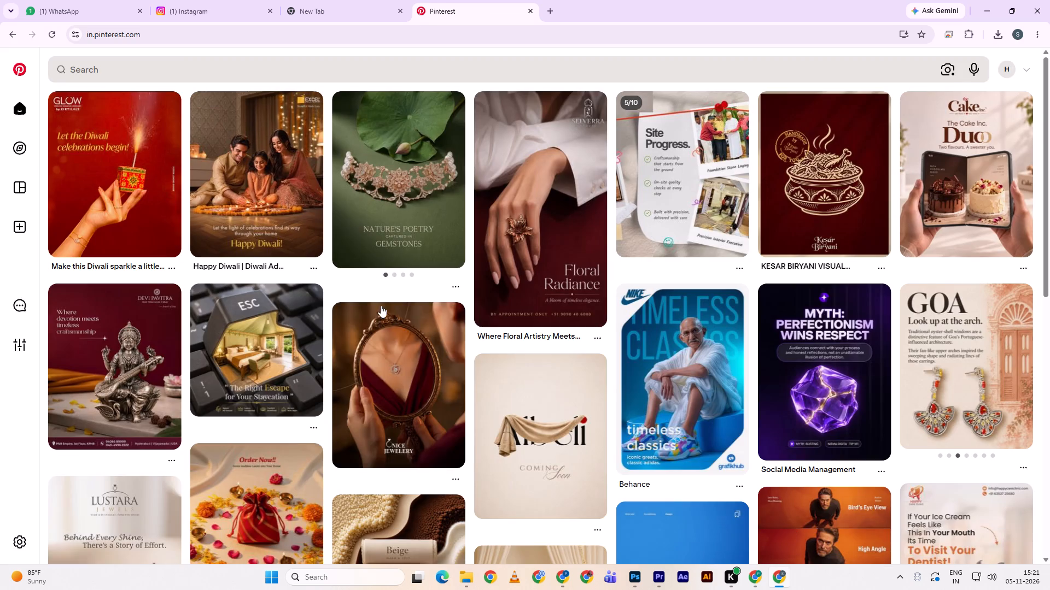
double_click(192, 70)
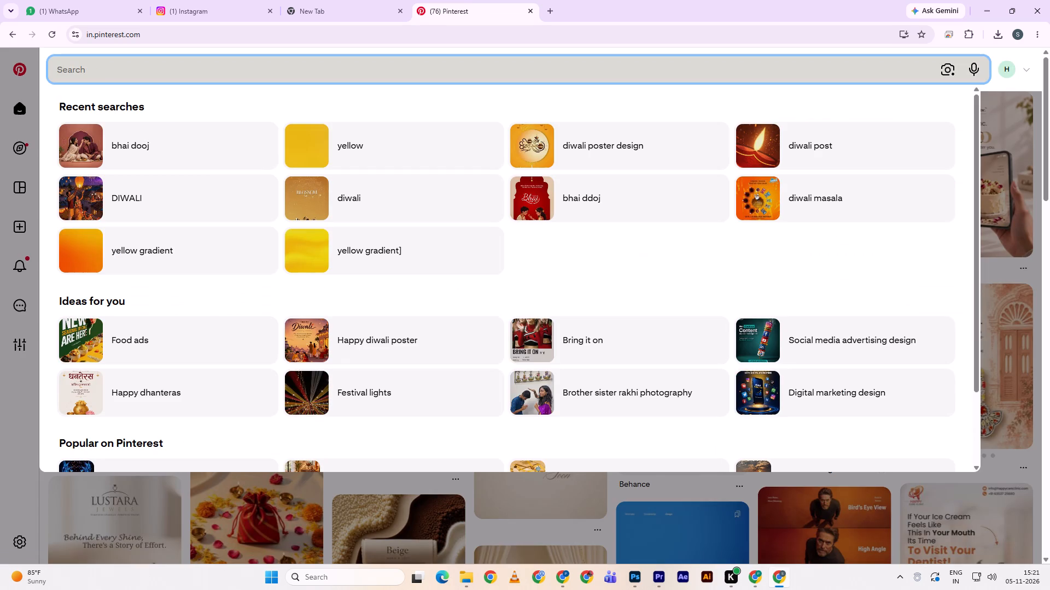
click(133, 191)
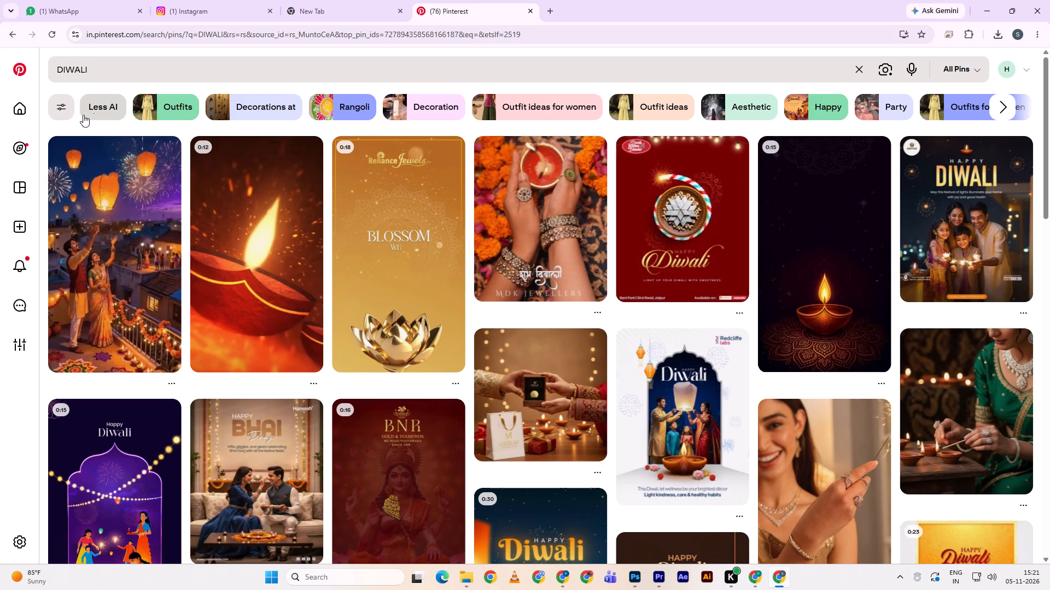
Browse the DIWALI pins, examining the Diwali greeting designs and videos for reference ideas.
scroll(448, 334, down, 3)
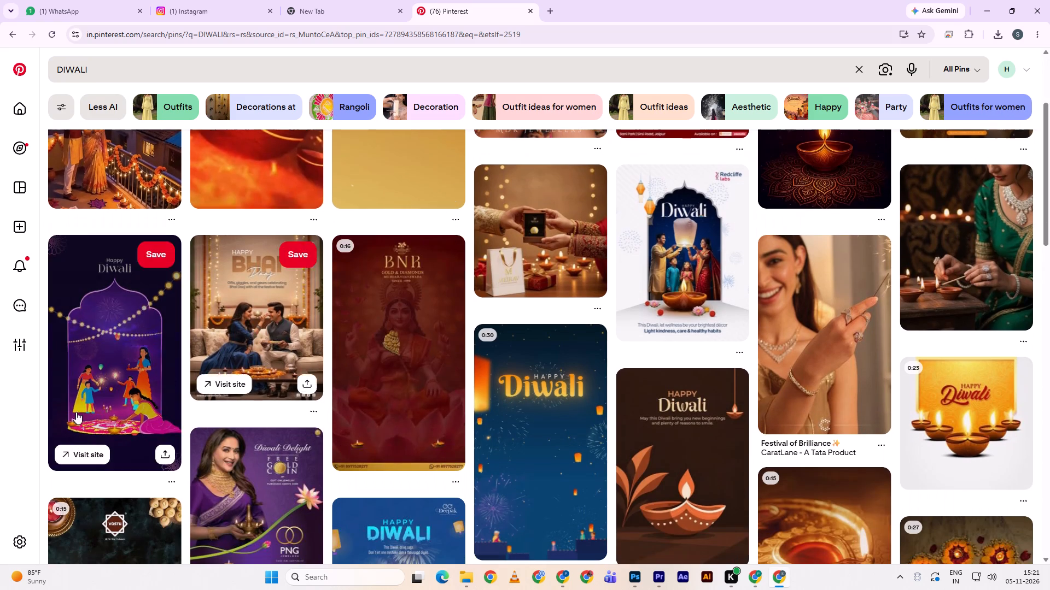
scroll(245, 307, down, 4)
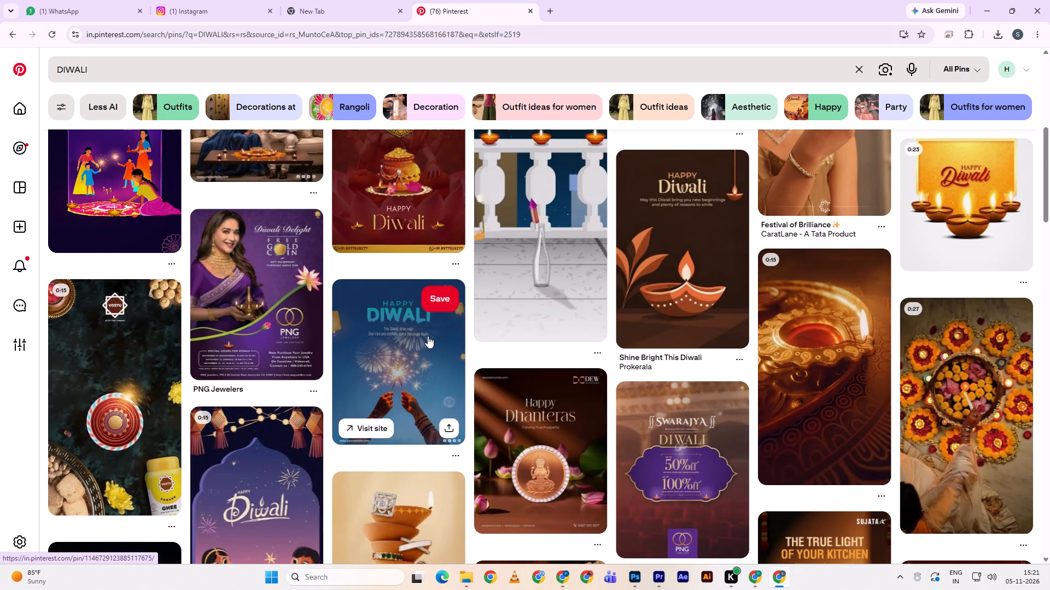
scroll(422, 364, up, 1)
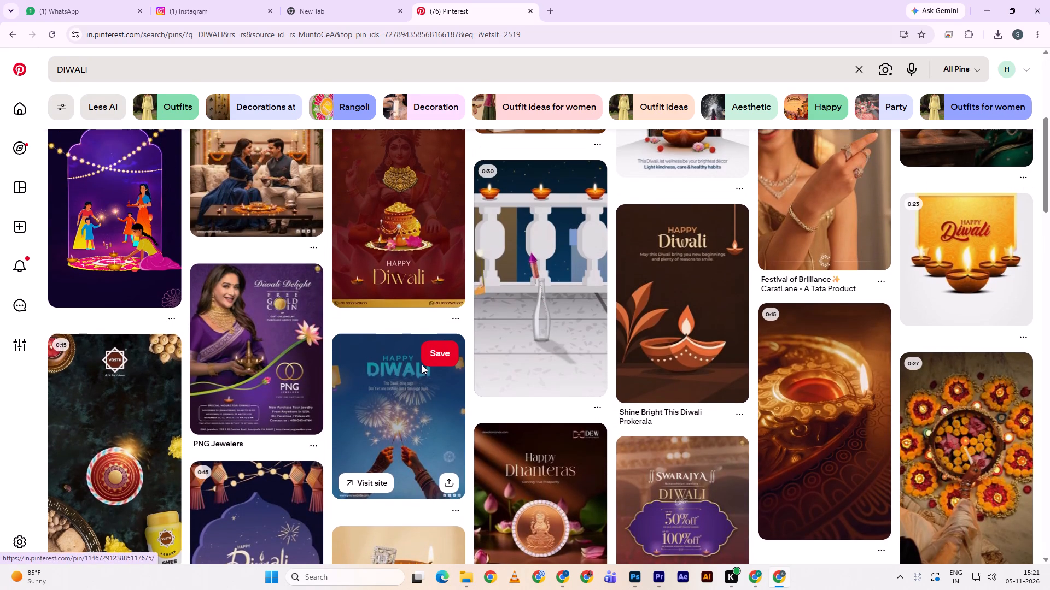
scroll(581, 337, up, 6)
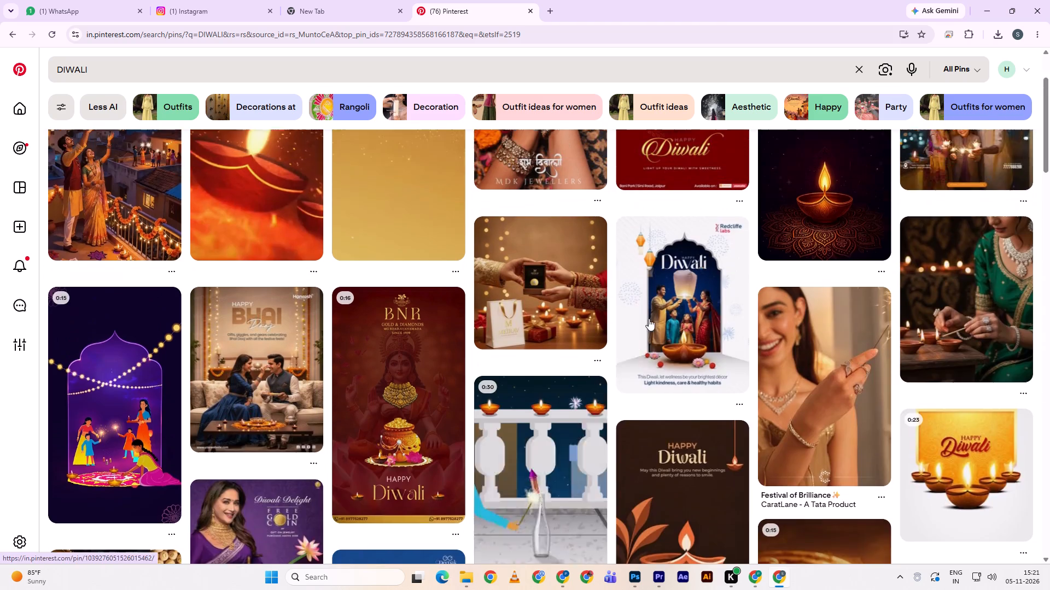
scroll(819, 321, up, 3)
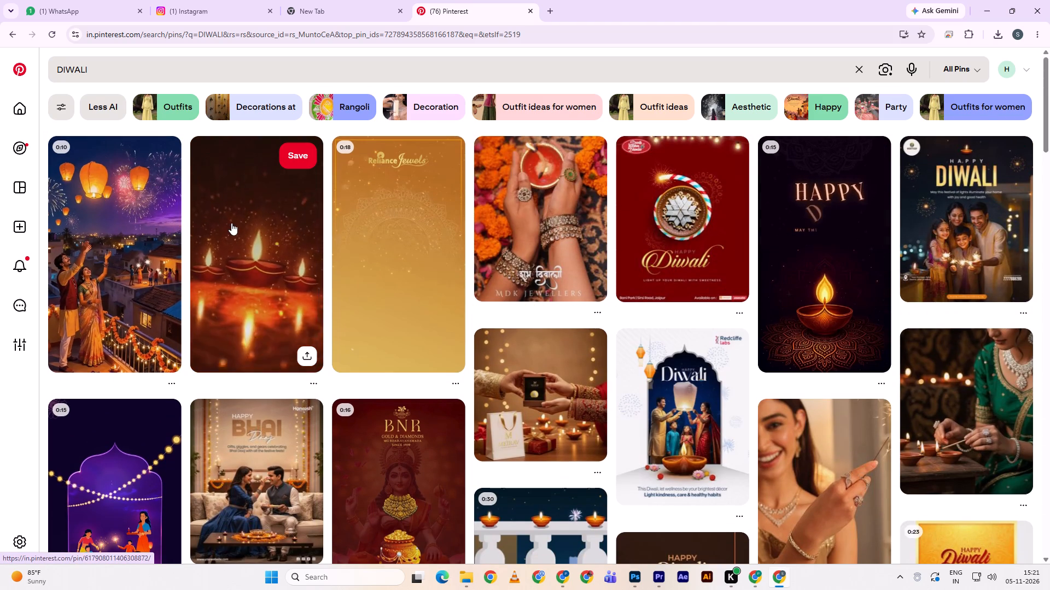
scroll(236, 223, down, 5)
scroll(182, 300, down, 10)
scroll(827, 275, down, 2)
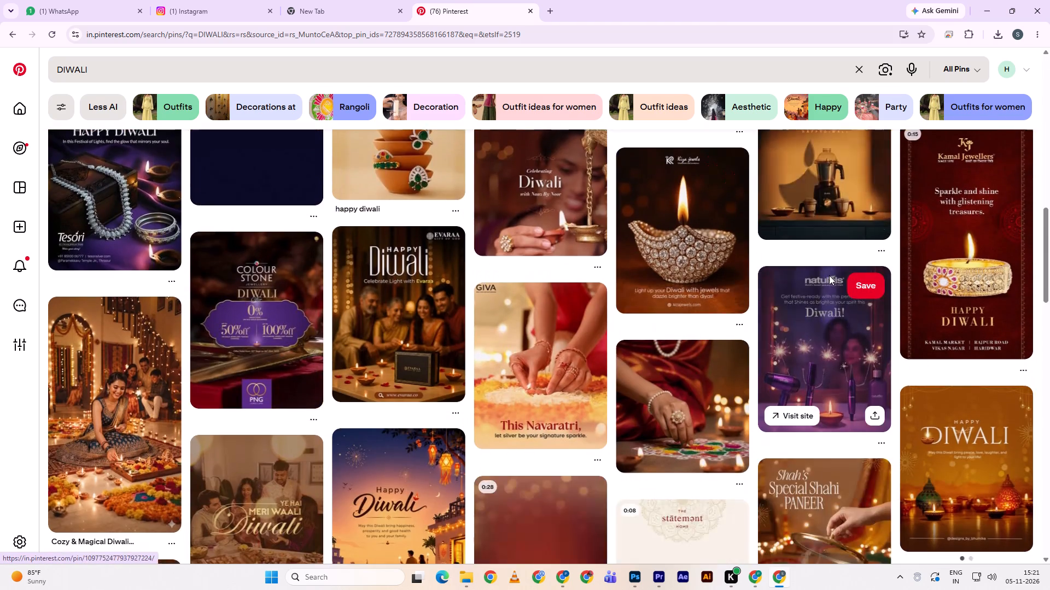
scroll(835, 273, down, 15)
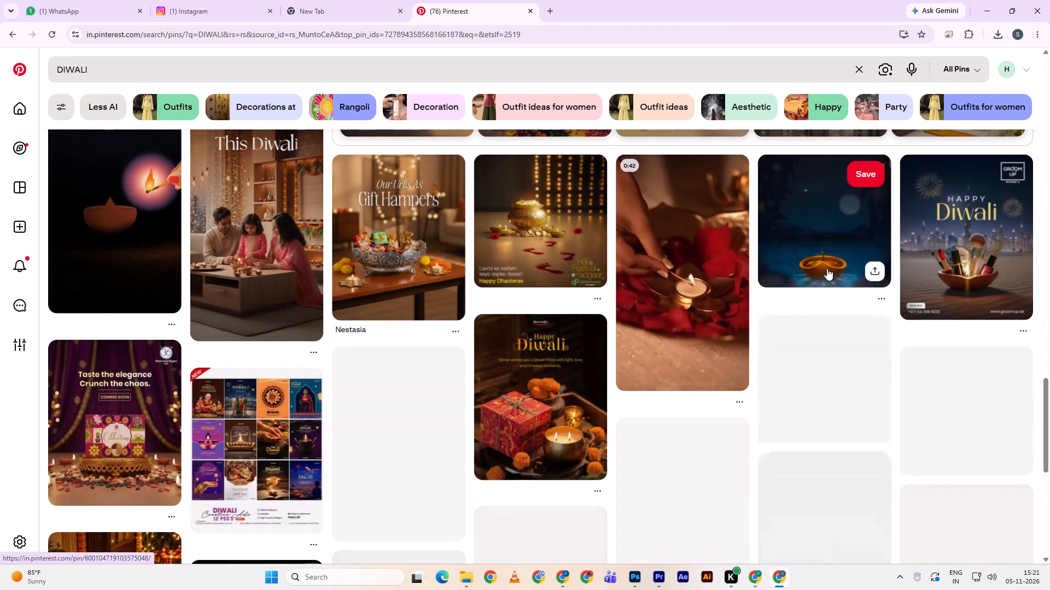
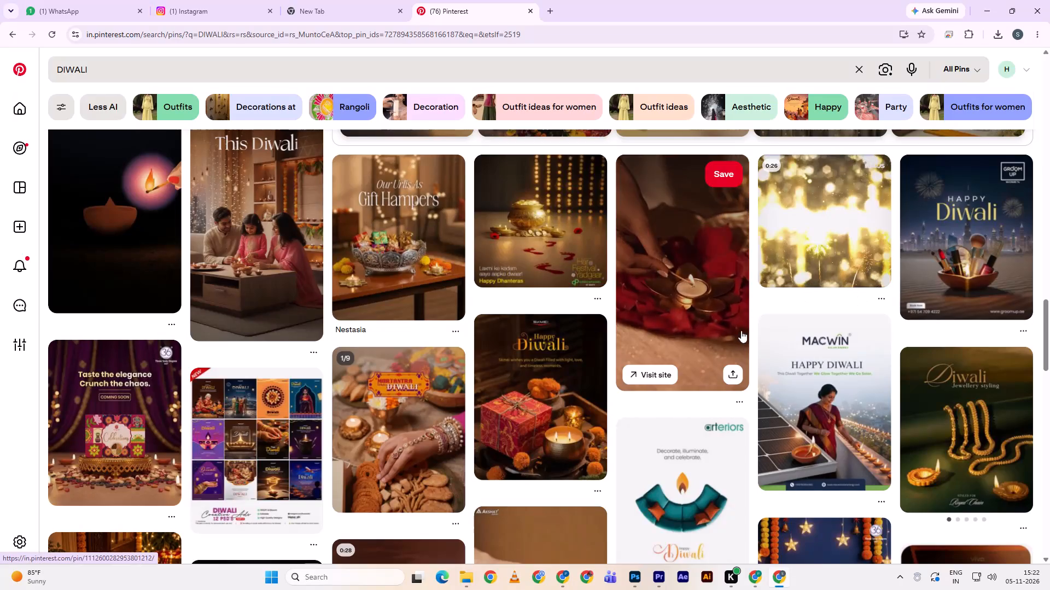
Refine the Pinterest search from the current Diwali results to "DIWALI celebration".
scroll(704, 348, down, 3)
scroll(605, 387, down, 3)
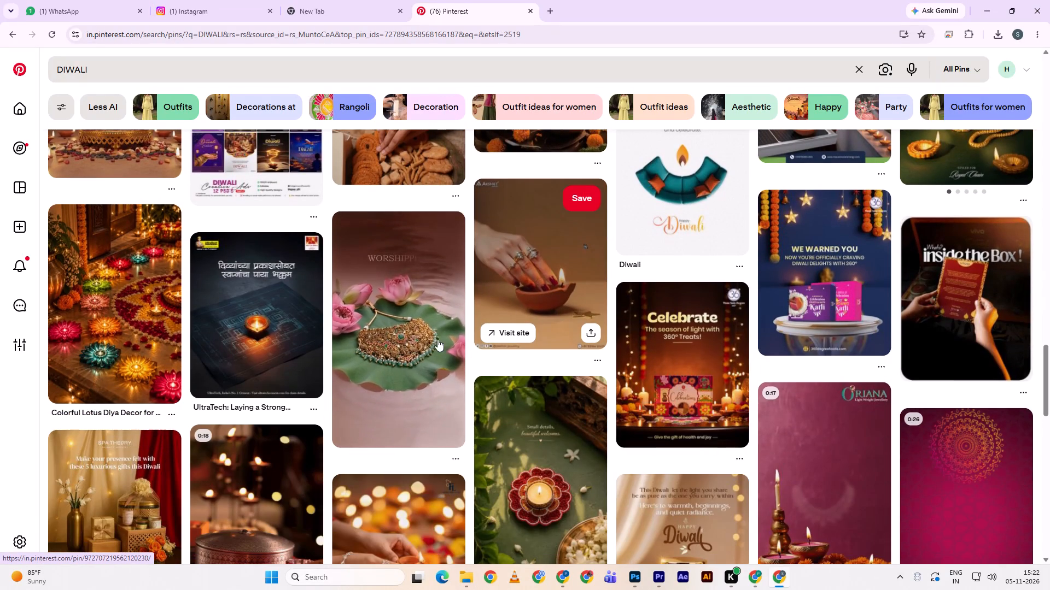
scroll(433, 332, up, 2)
click(135, 81)
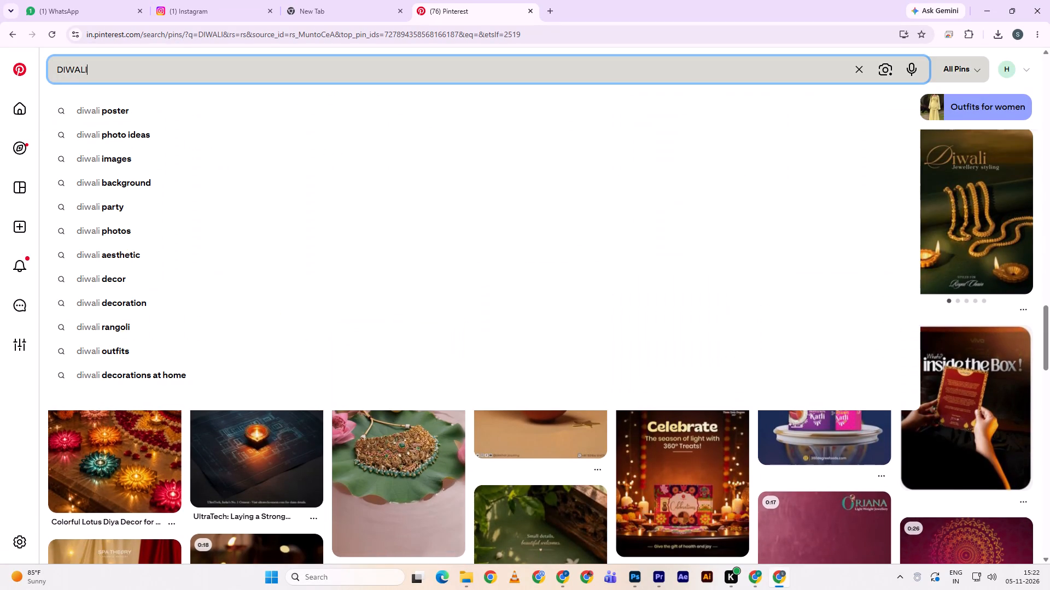
drag(132, 72, 51, 75)
click(51, 75)
click(141, 79)
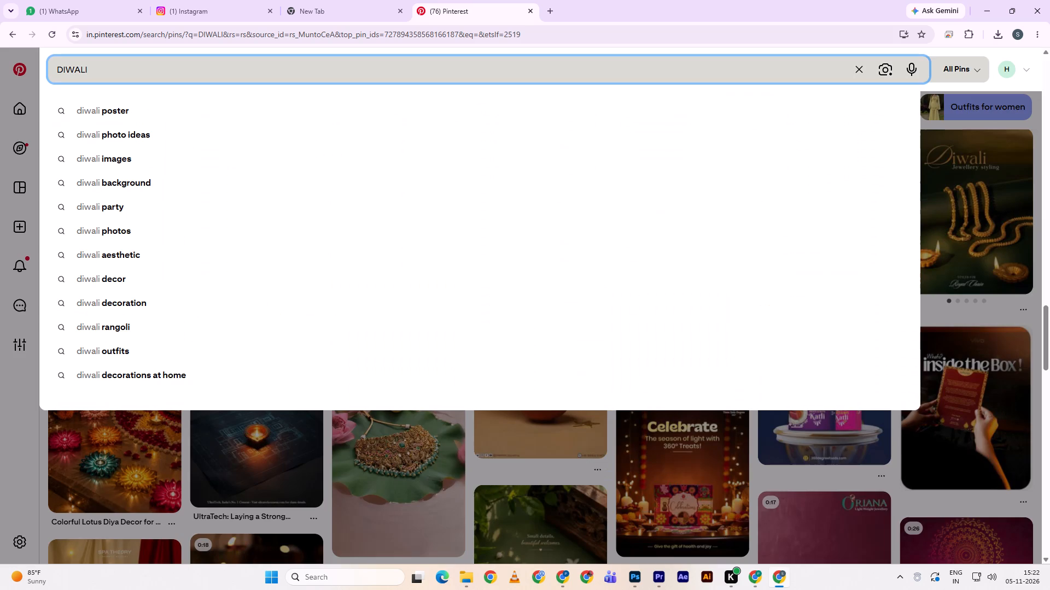
key(space)
text(celebration)
key(Return)
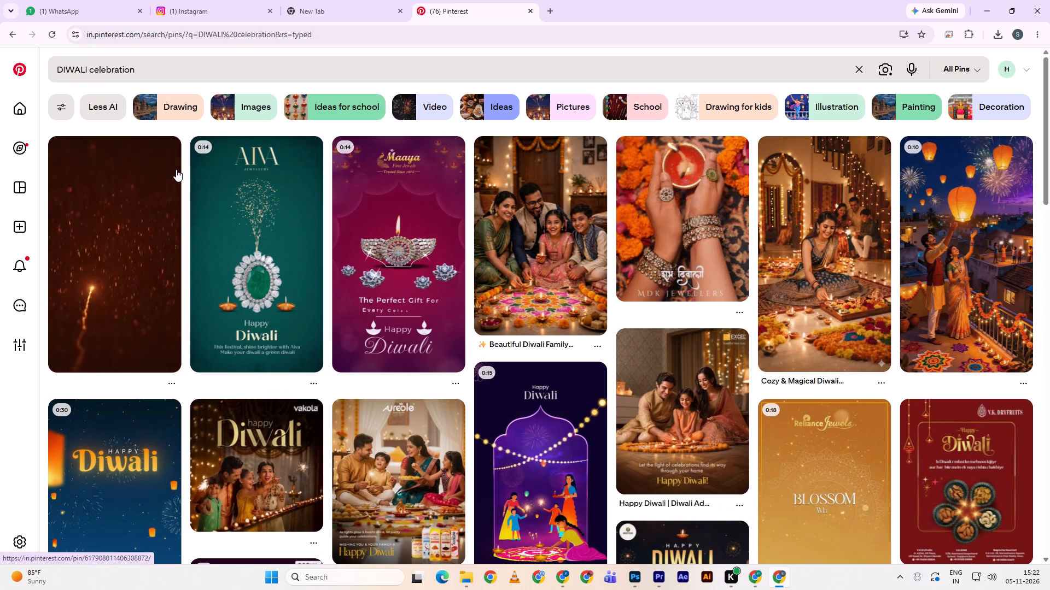
Look through the DIWALI celebration results for video and design references suited to the Diwali video.
scroll(176, 169, up, 1)
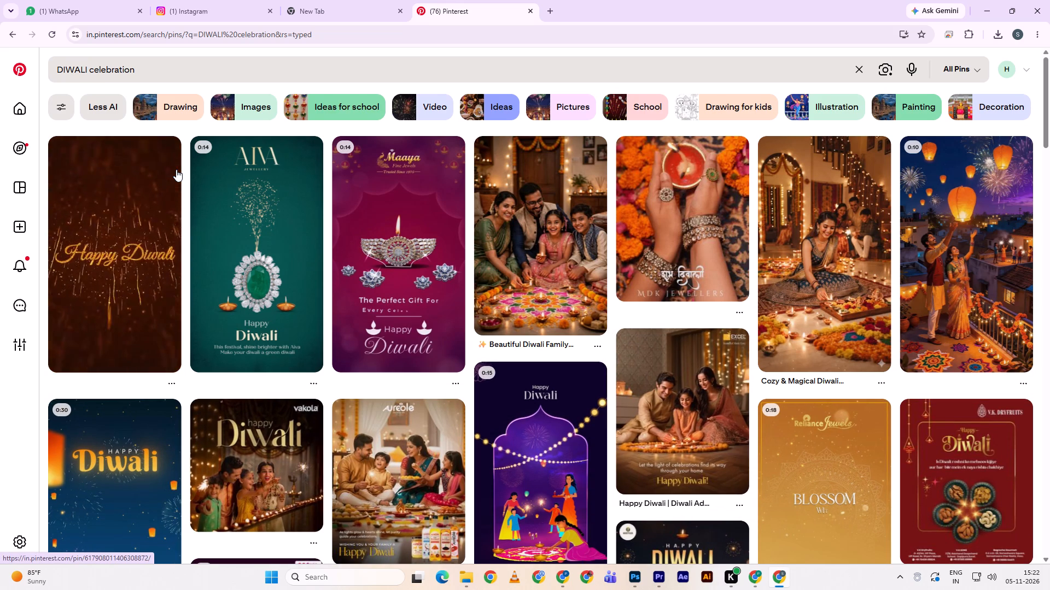
scroll(176, 169, down, 3)
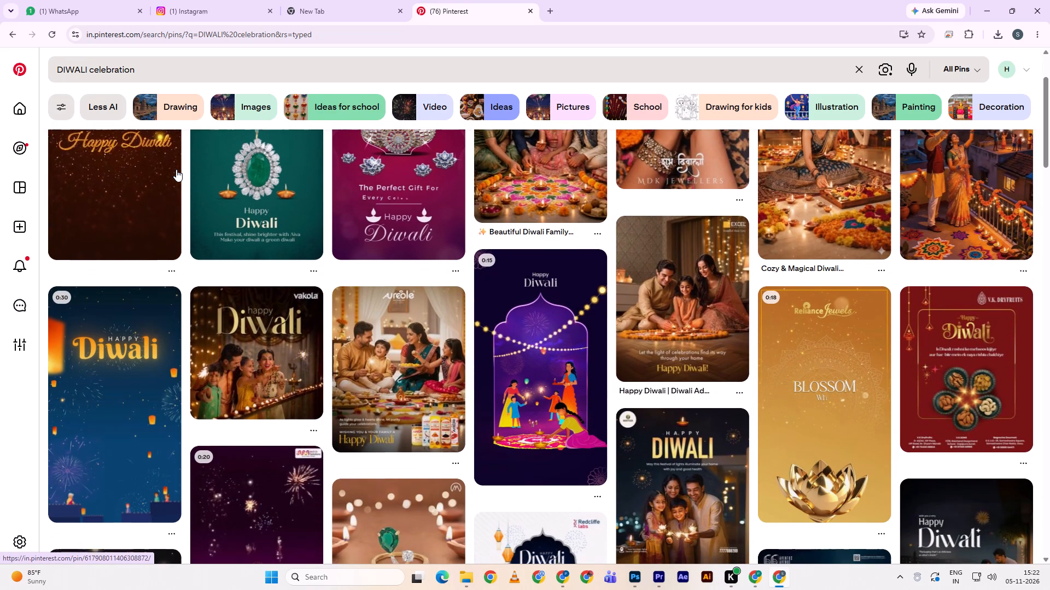
scroll(176, 169, down, 1)
scroll(176, 169, up, 6)
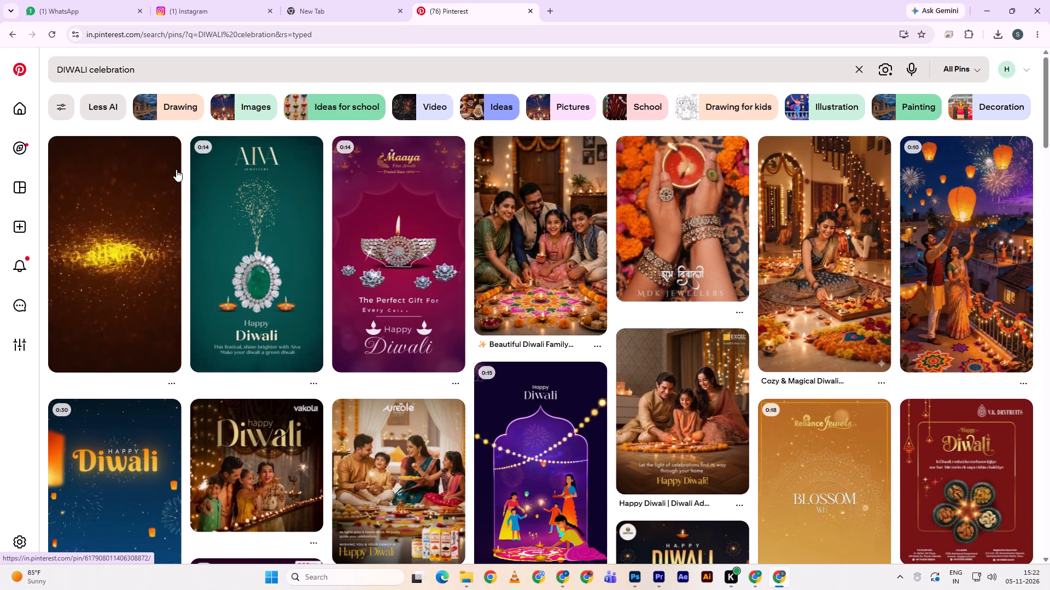
scroll(176, 170, up, 2)
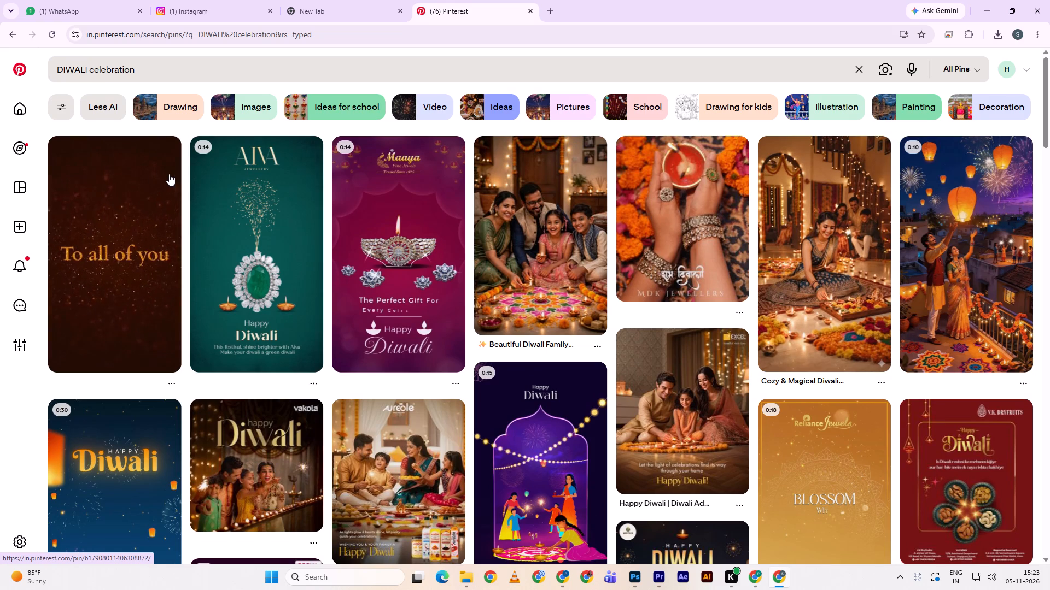
scroll(177, 181, up, 2)
scroll(462, 302, down, 2)
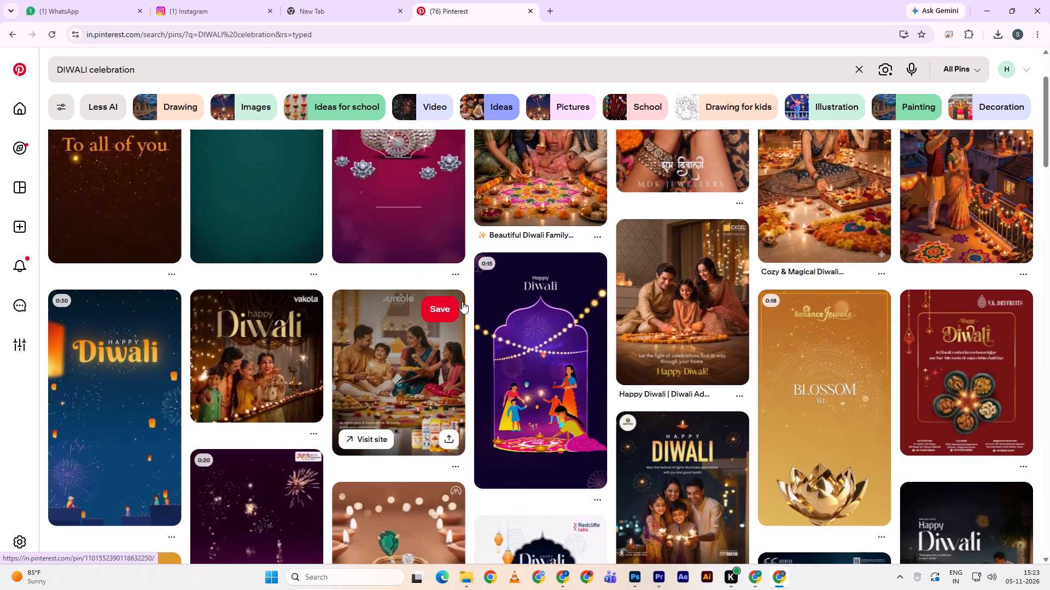
scroll(462, 302, down, 2)
scroll(462, 302, up, 9)
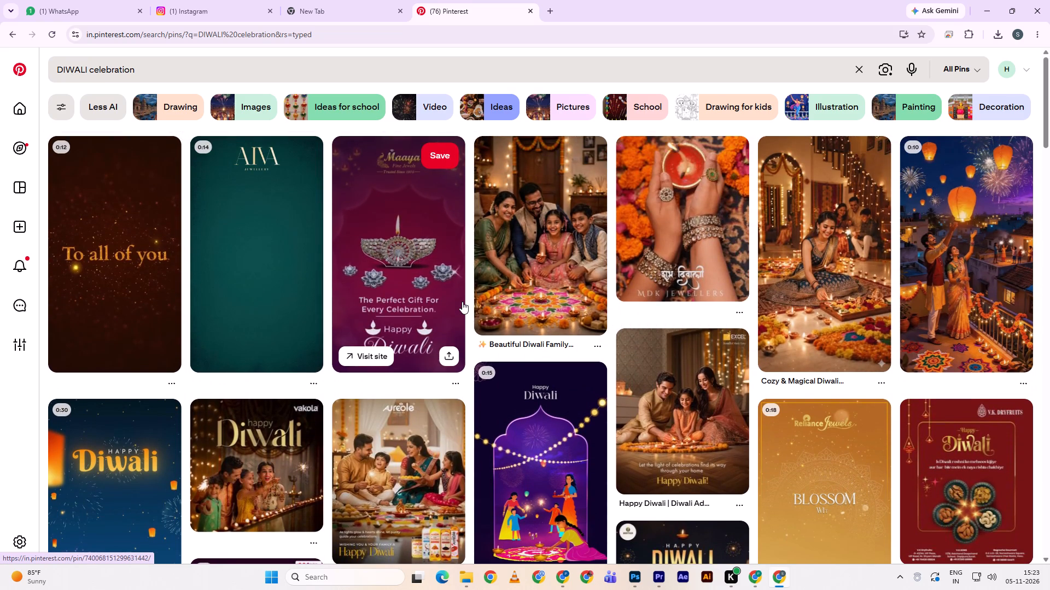
scroll(462, 302, up, 3)
scroll(460, 303, down, 7)
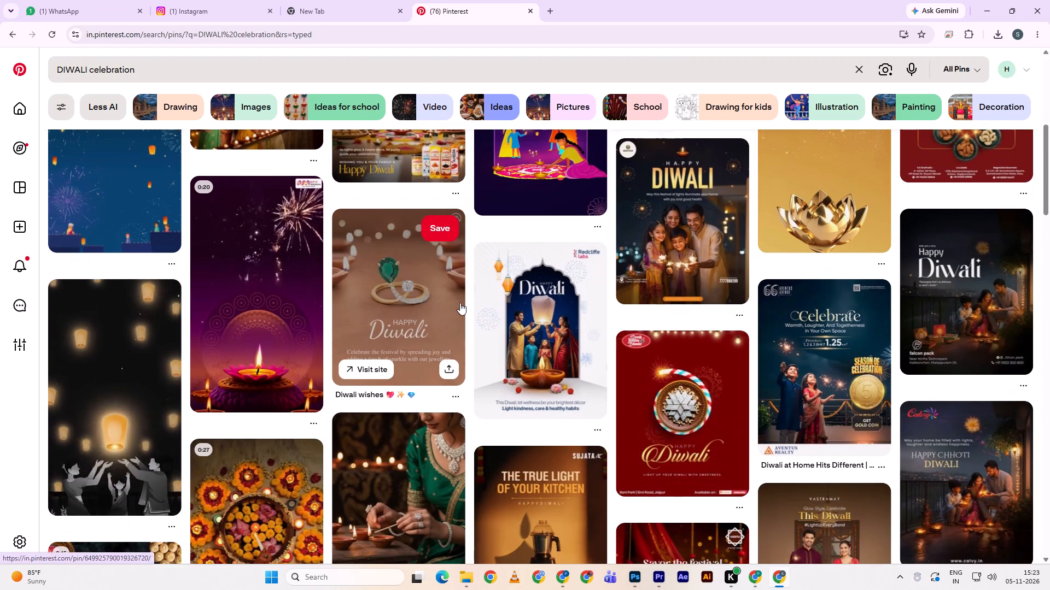
scroll(460, 303, down, 3)
scroll(460, 303, up, 4)
scroll(460, 303, down, 2)
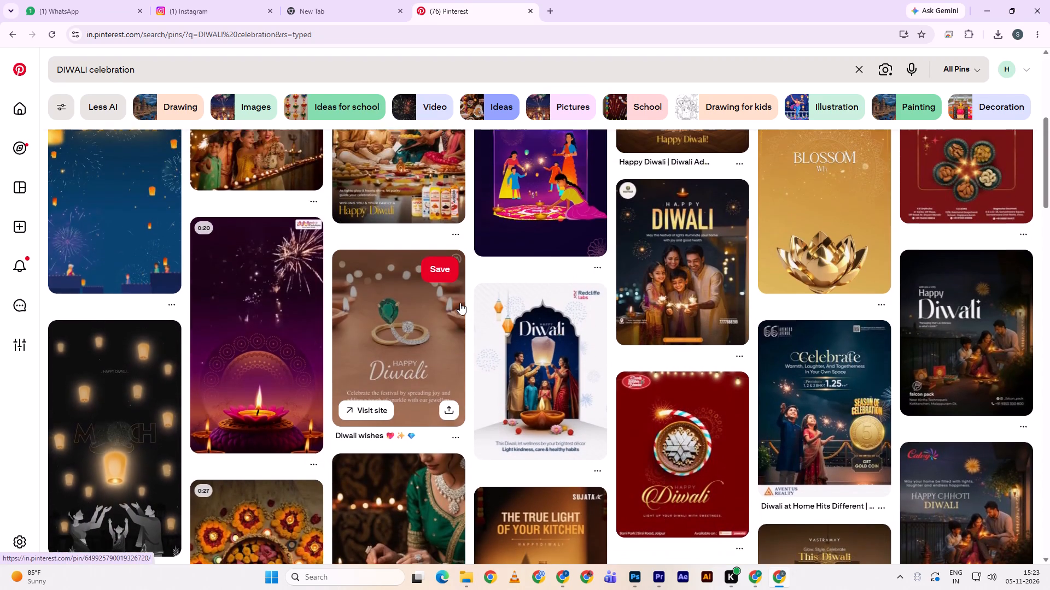
scroll(460, 303, down, 4)
scroll(460, 303, up, 2)
scroll(241, 235, up, 2)
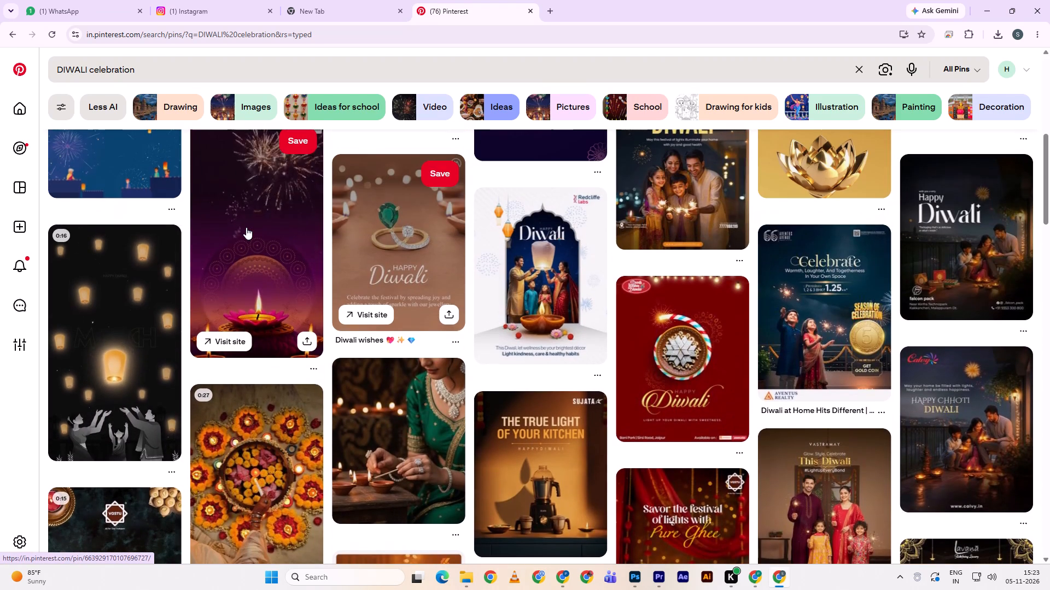
Open the iARAtech Solutions Happy Diwali video pin with fireworks above a diya, preview it and browse its related pins.
click(246, 227)
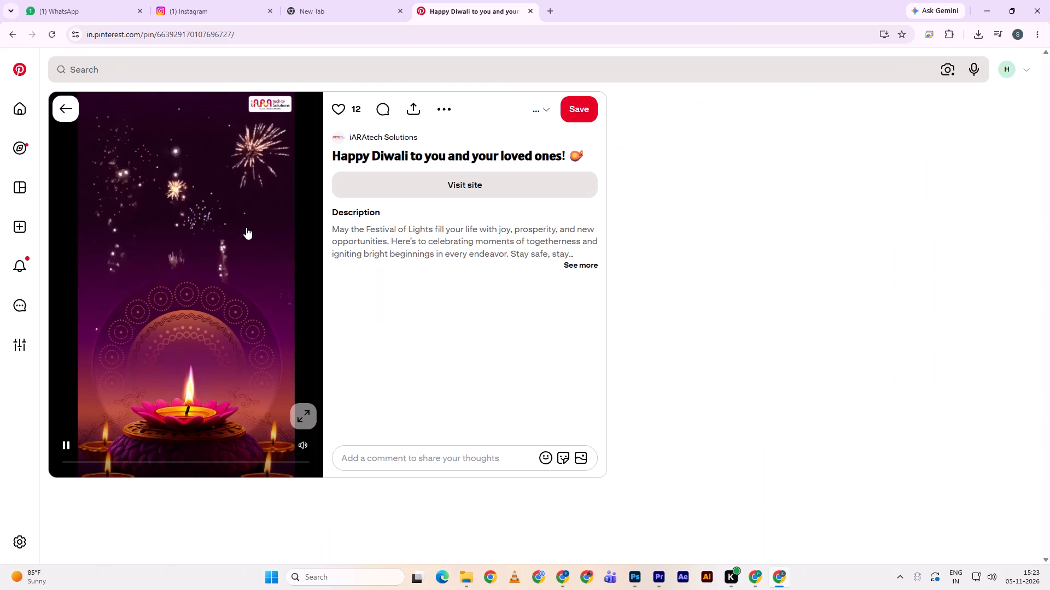
double_click(285, 216)
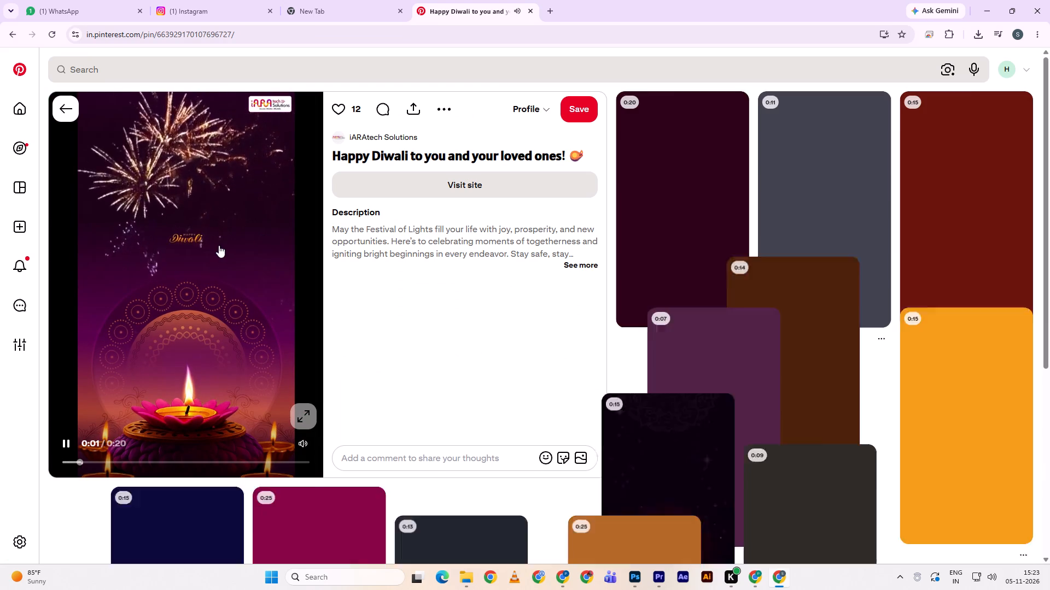
click(219, 245)
scroll(856, 293, down, 4)
scroll(784, 297, up, 4)
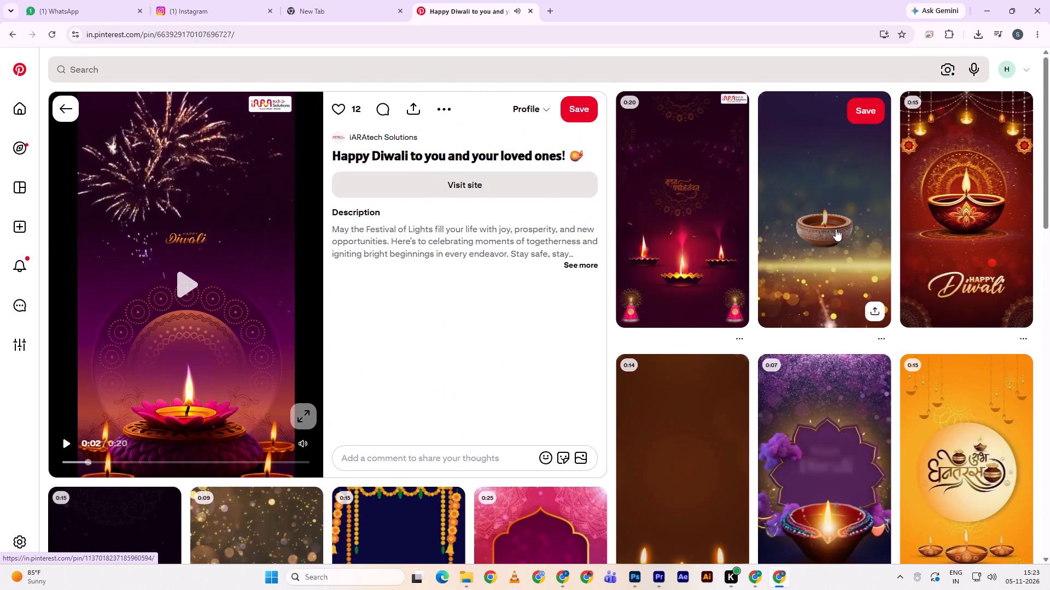
scroll(837, 225, up, 1)
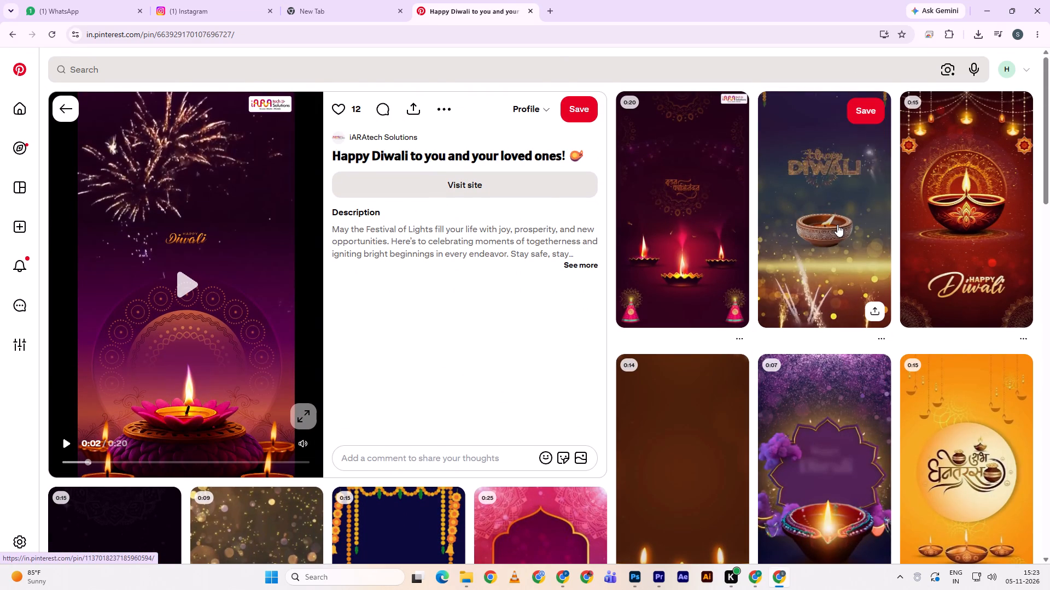
scroll(840, 235, down, 3)
scroll(438, 389, down, 3)
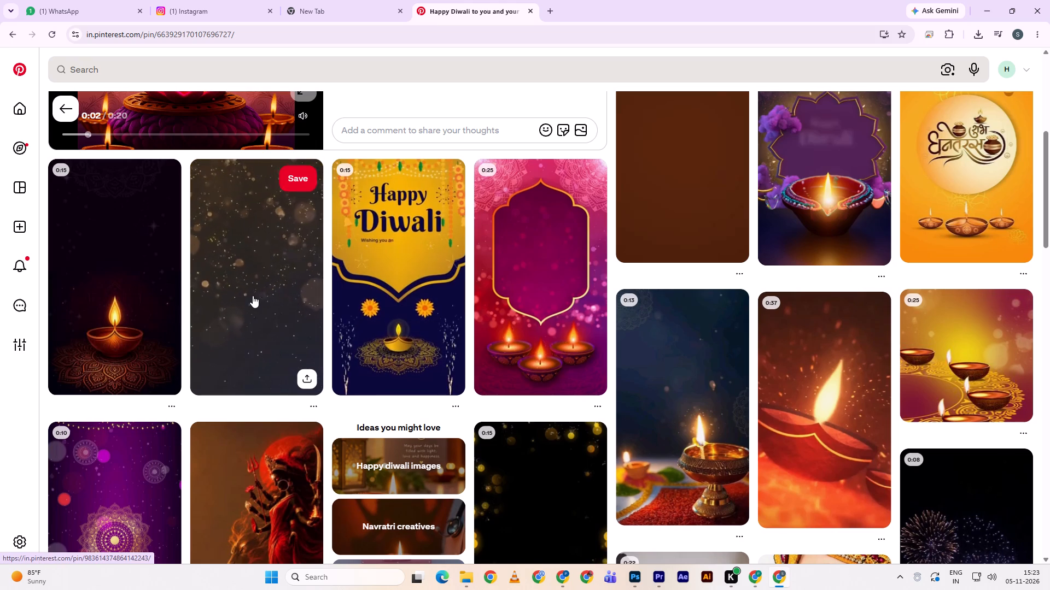
scroll(253, 296, down, 4)
scroll(723, 232, down, 2)
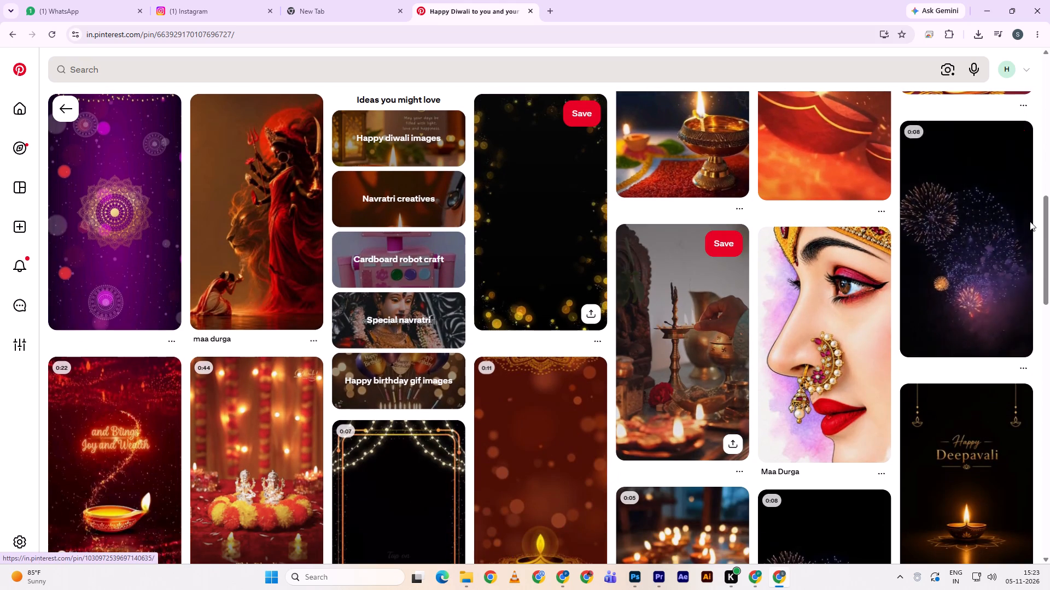
Open the 0:08 purple fireworks video pin on a black background, watch it and check the related fireworks pins.
click(987, 245)
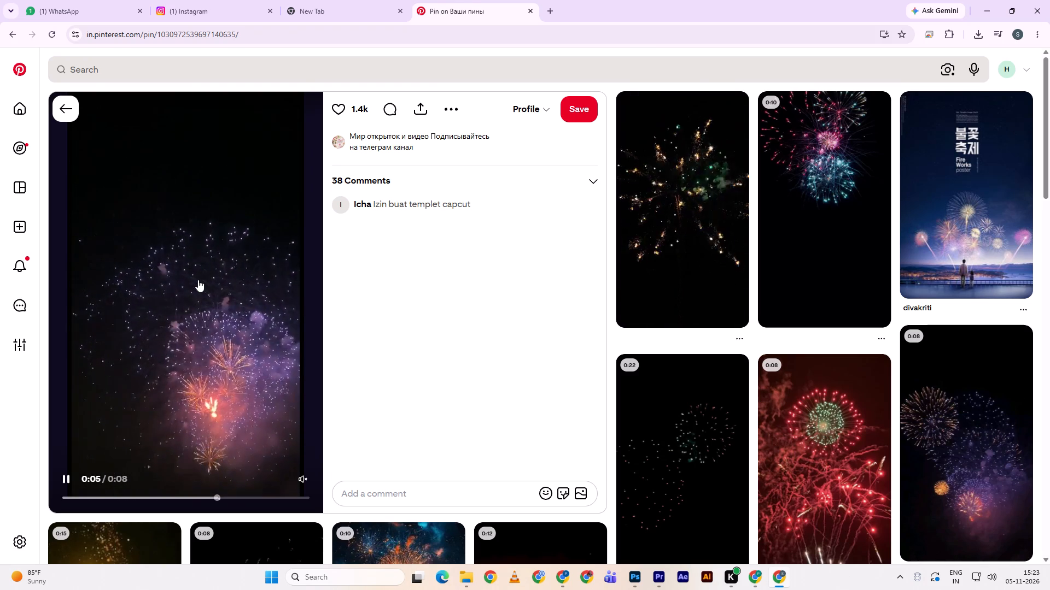
scroll(181, 210, down, 4)
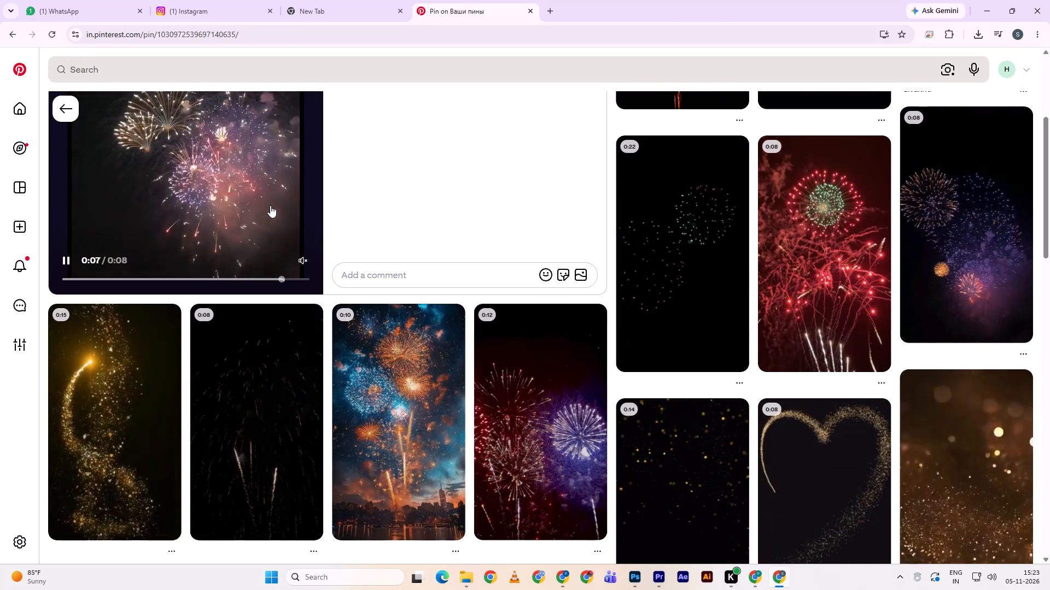
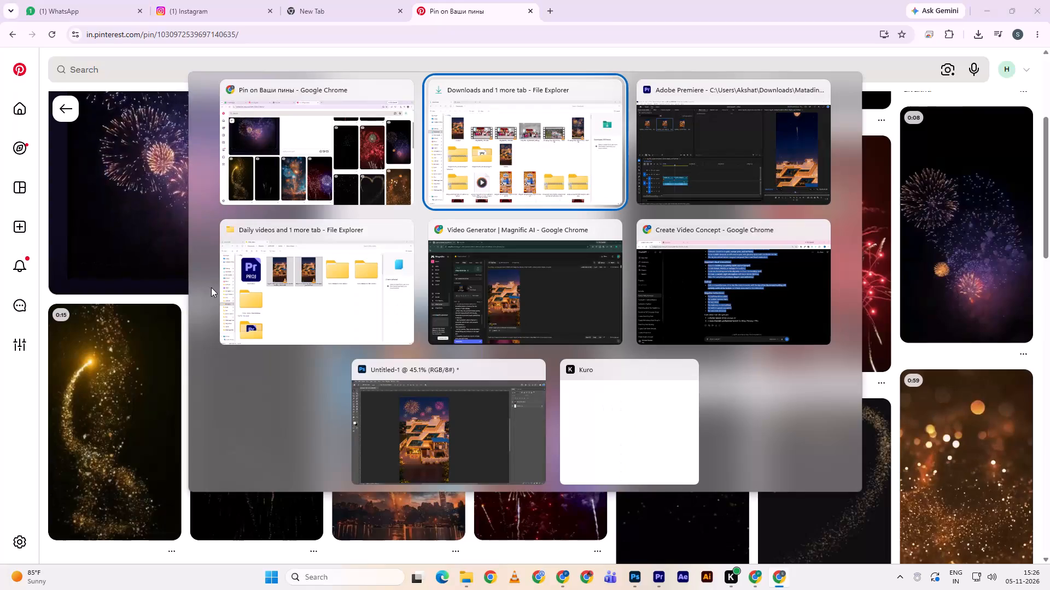
Switch to Premiere and play the Diwali sequence from the start to review the cut between the building and fireworks clips.
key(alt+Tab)
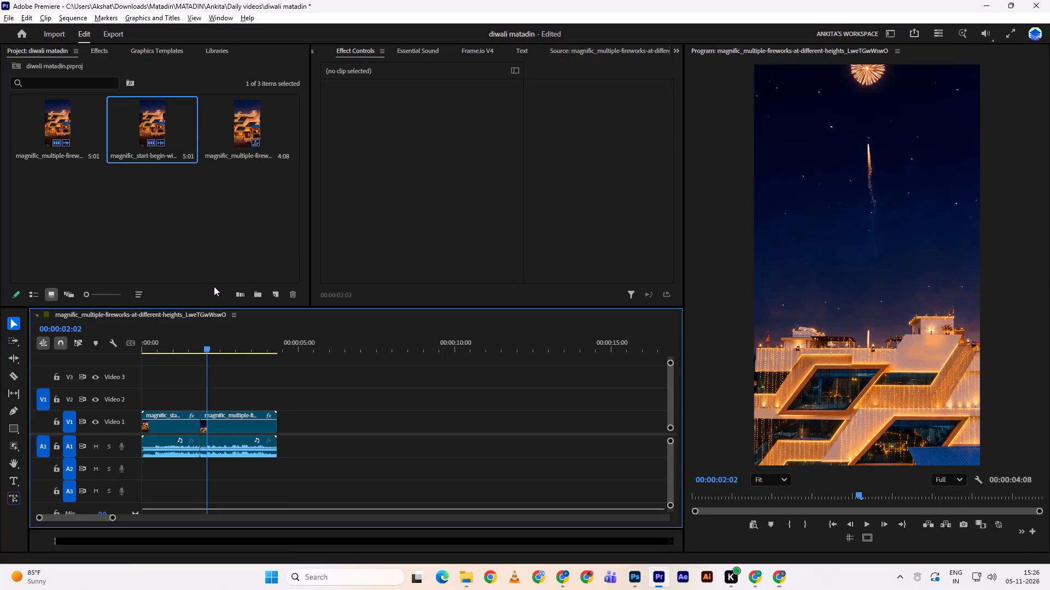
drag(196, 346, 113, 344)
click(113, 344)
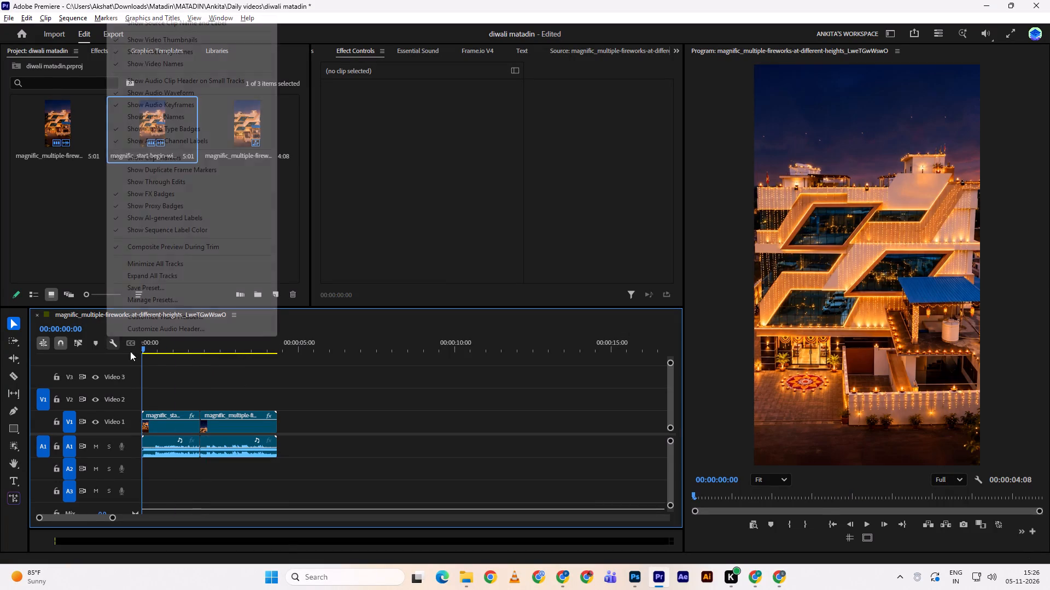
key(space)
click(289, 382)
key(space)
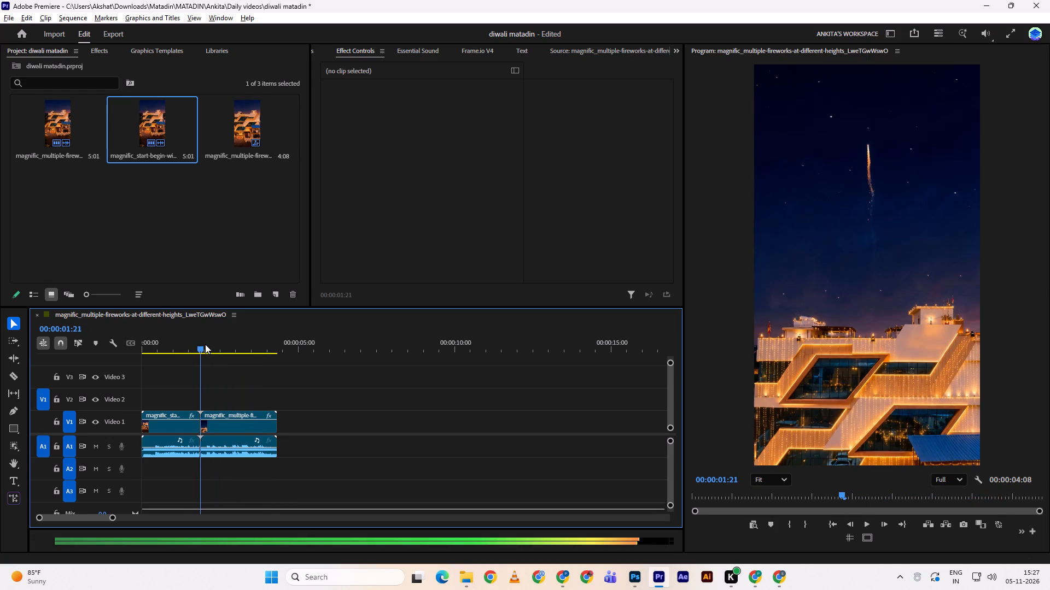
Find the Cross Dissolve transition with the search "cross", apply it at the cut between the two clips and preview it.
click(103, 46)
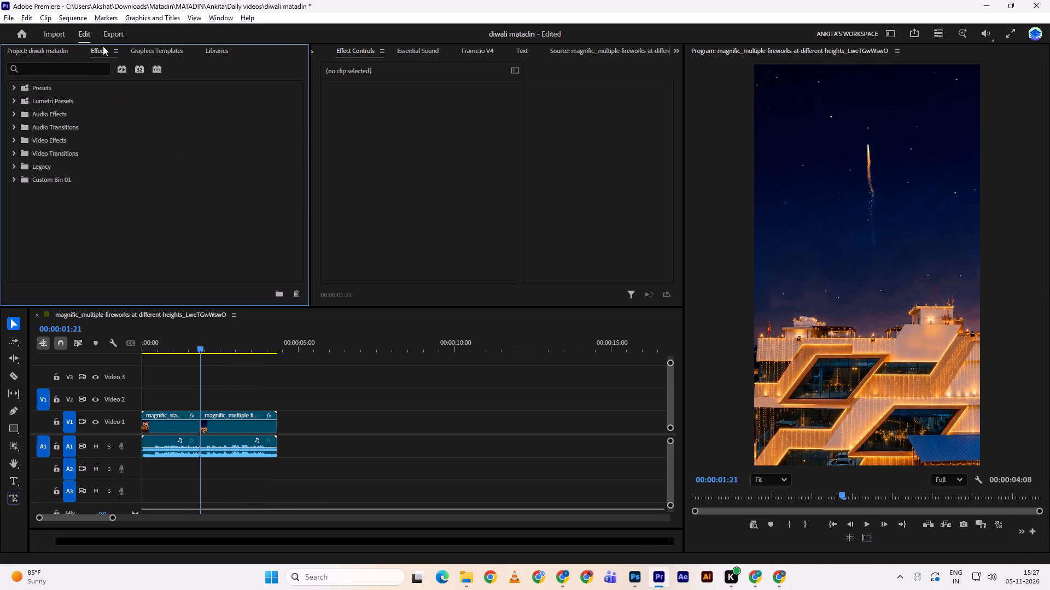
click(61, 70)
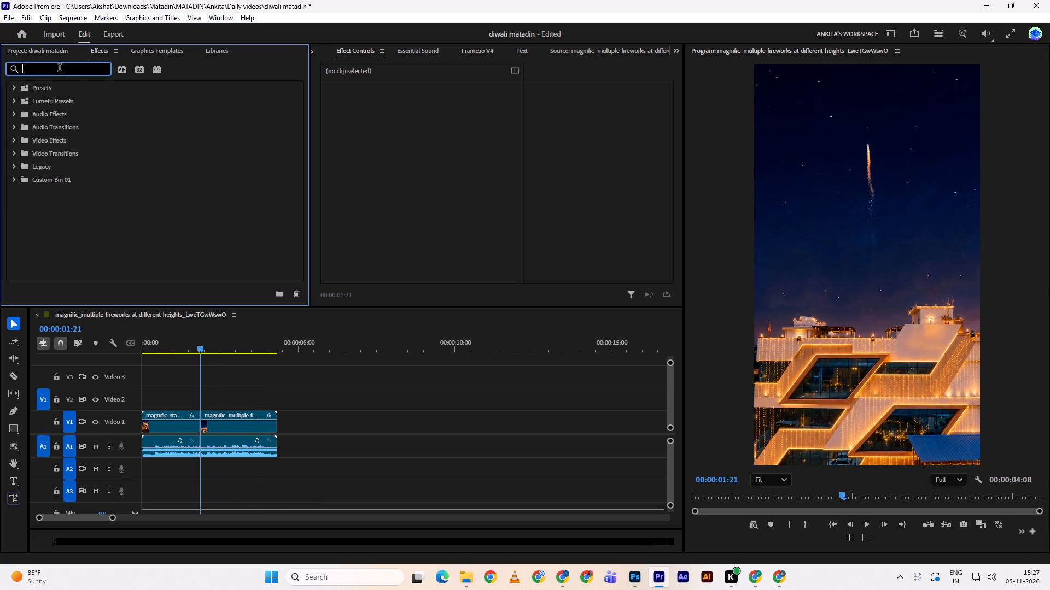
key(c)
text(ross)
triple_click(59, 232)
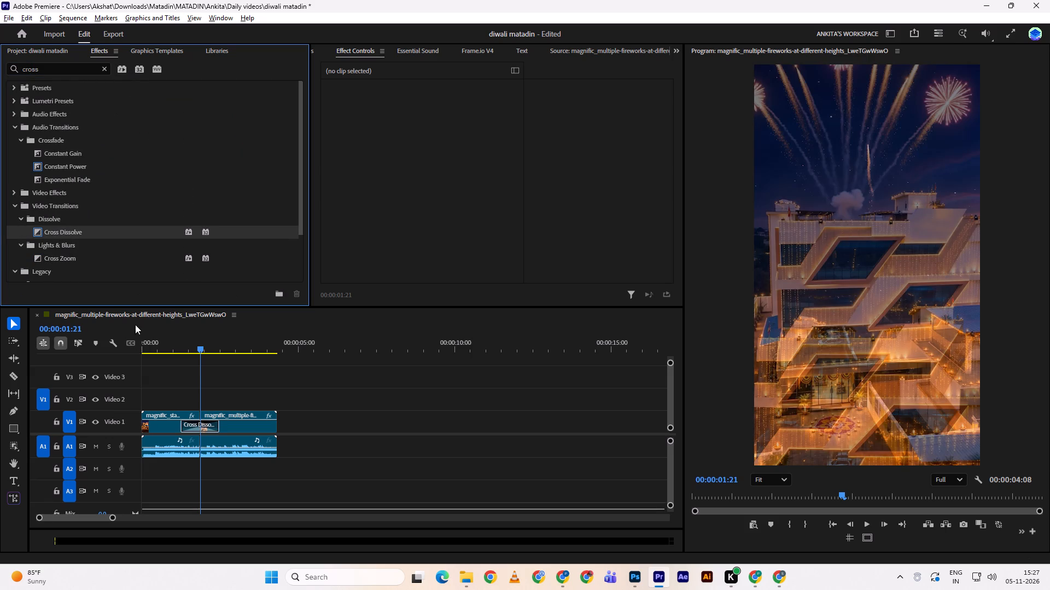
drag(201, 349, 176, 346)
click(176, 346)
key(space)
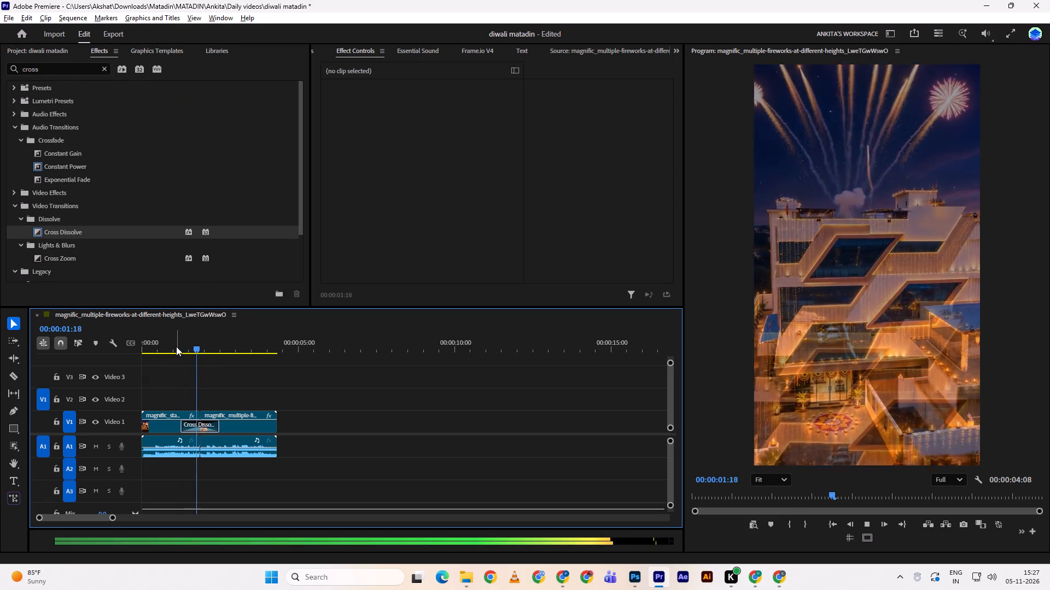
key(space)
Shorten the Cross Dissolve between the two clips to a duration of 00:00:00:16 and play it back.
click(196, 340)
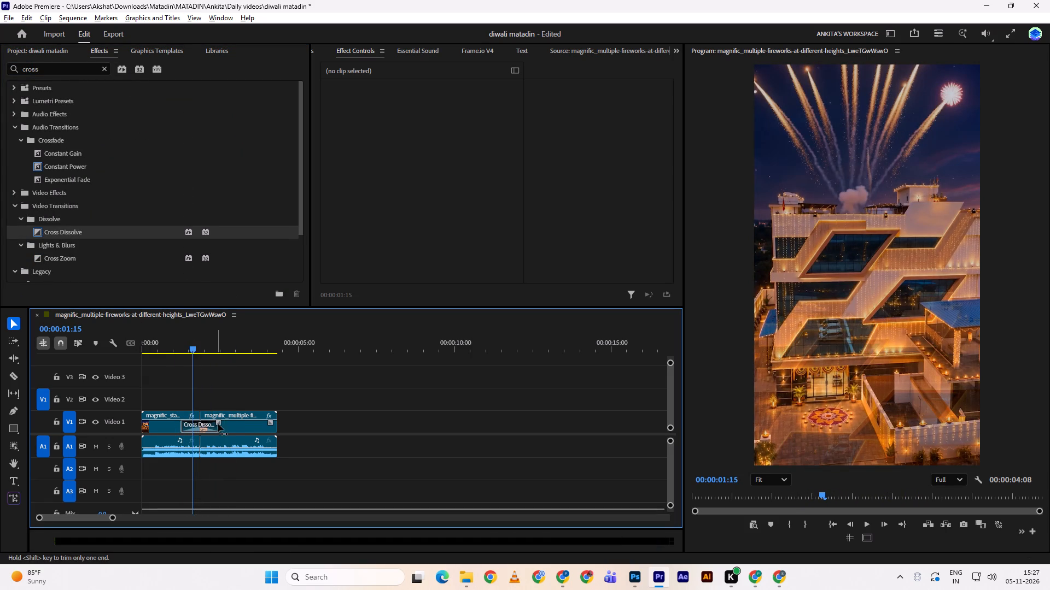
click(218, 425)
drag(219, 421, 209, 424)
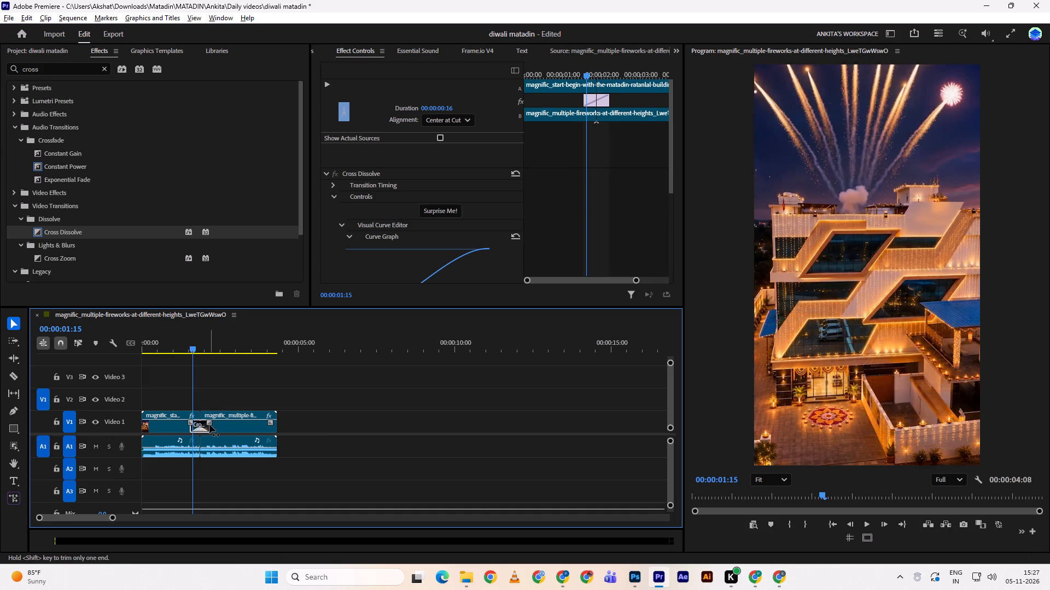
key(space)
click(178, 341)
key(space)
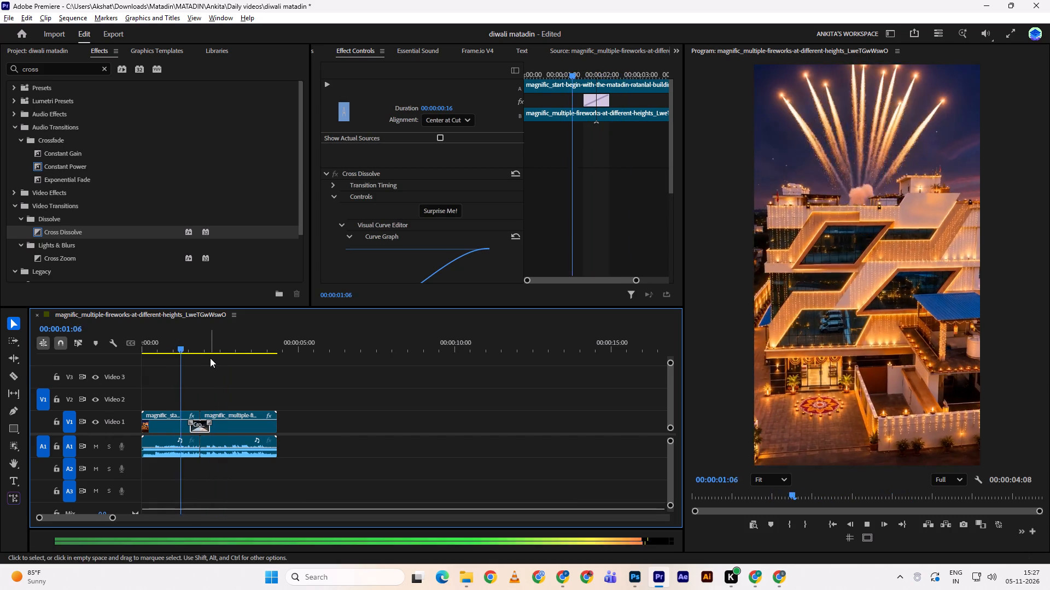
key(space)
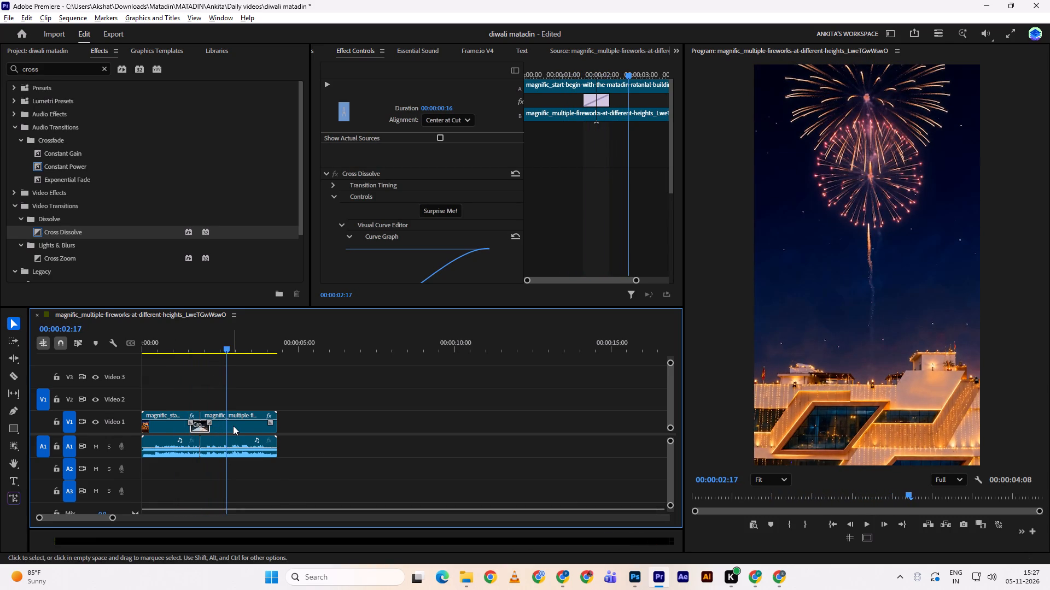
Shift the second fireworks clip about 8 frames later and extend its start back to the end of the first clip.
click(233, 426)
drag(244, 397, 243, 449)
click(243, 449)
drag(241, 431, 250, 426)
drag(213, 427, 204, 429)
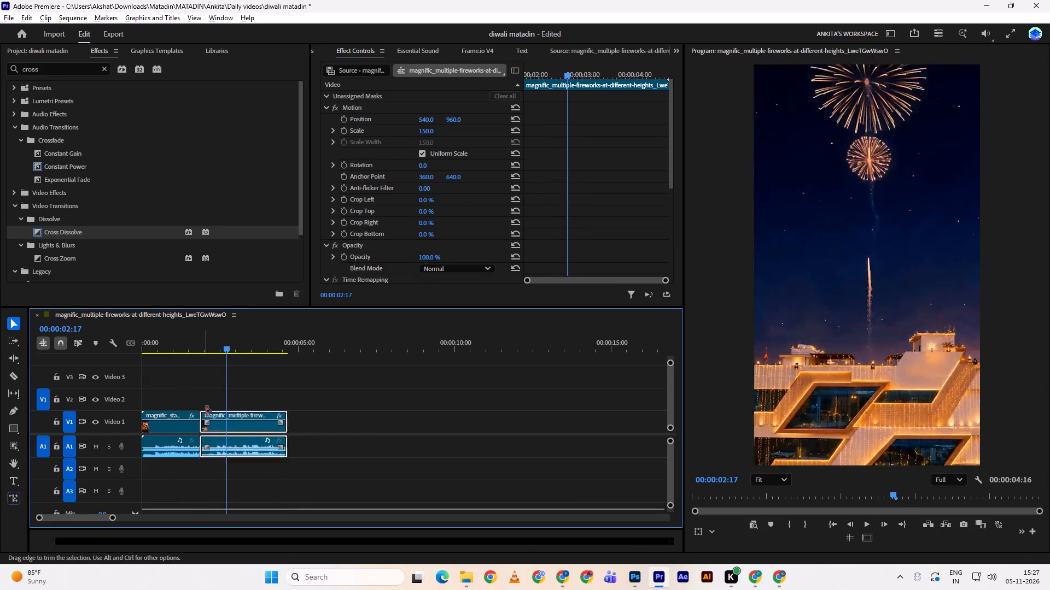
Play back the cut into the extended fireworks clip several times to check the timing.
drag(200, 345, 191, 347)
key(space)
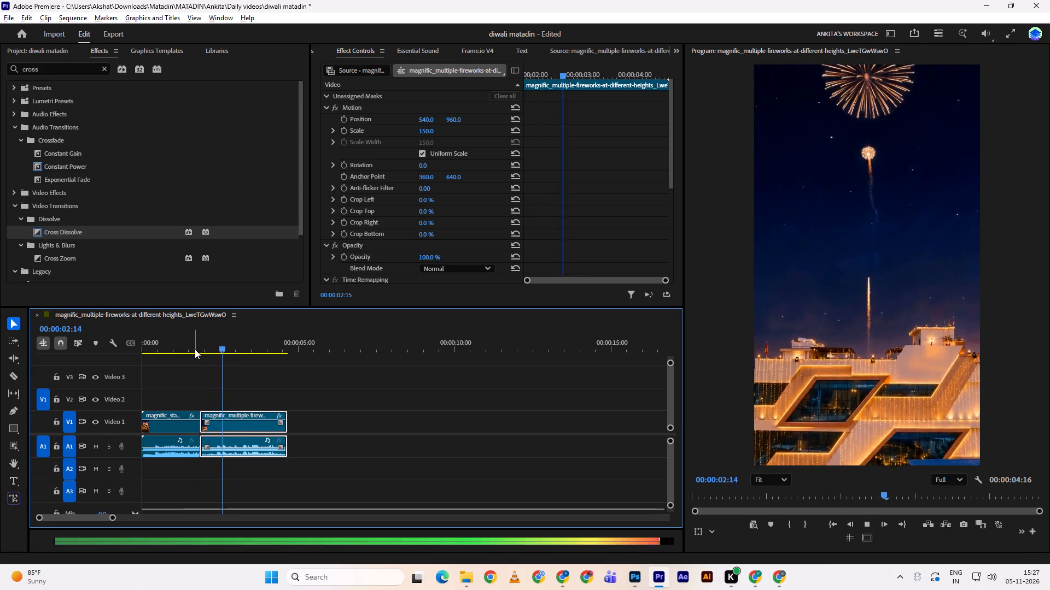
key(space)
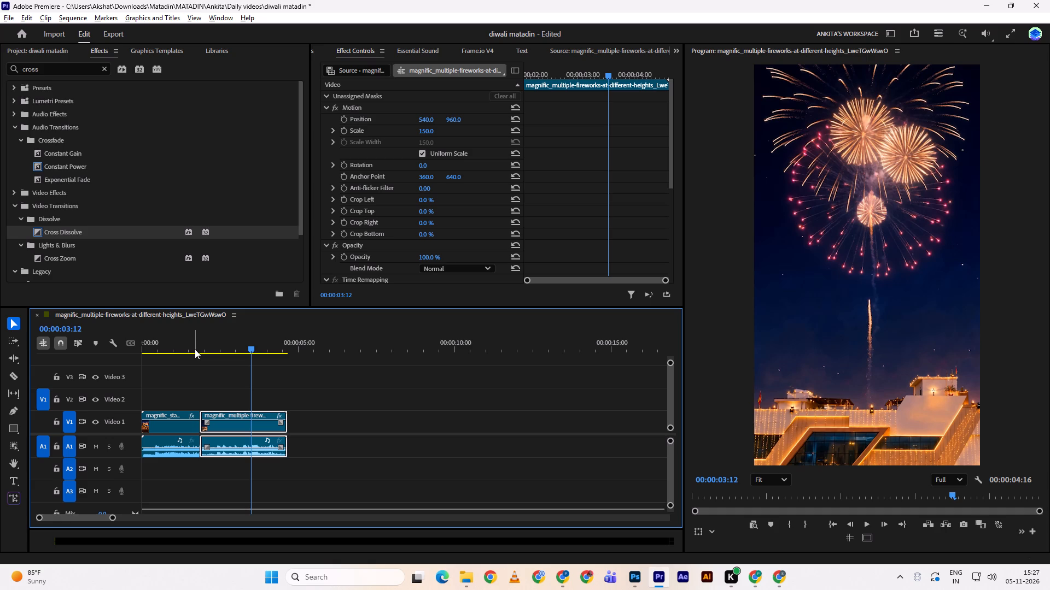
drag(201, 339, 189, 343)
key(space)
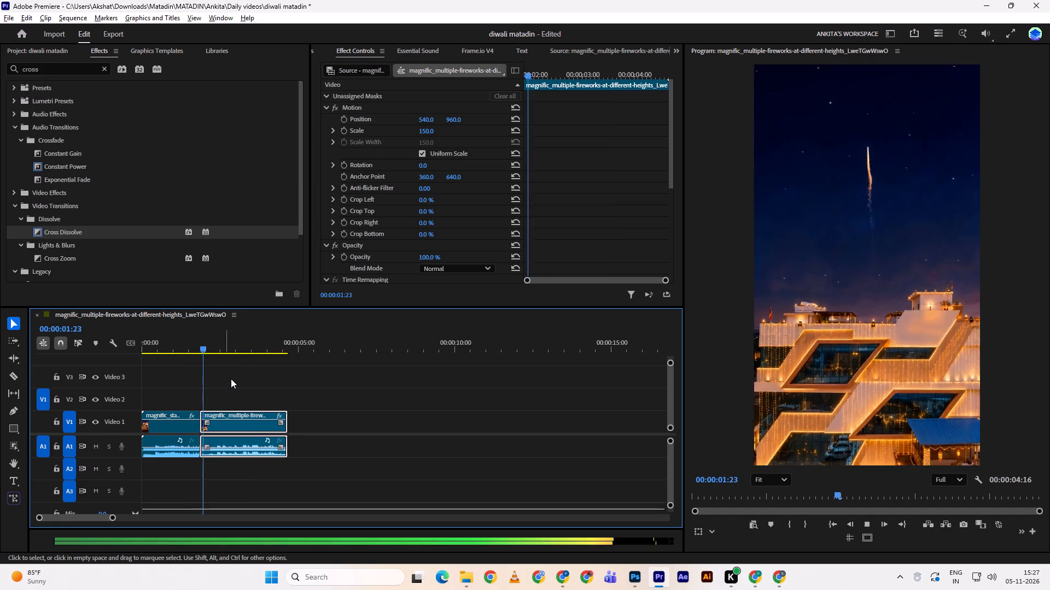
key(space)
drag(202, 343, 174, 355)
key(space)
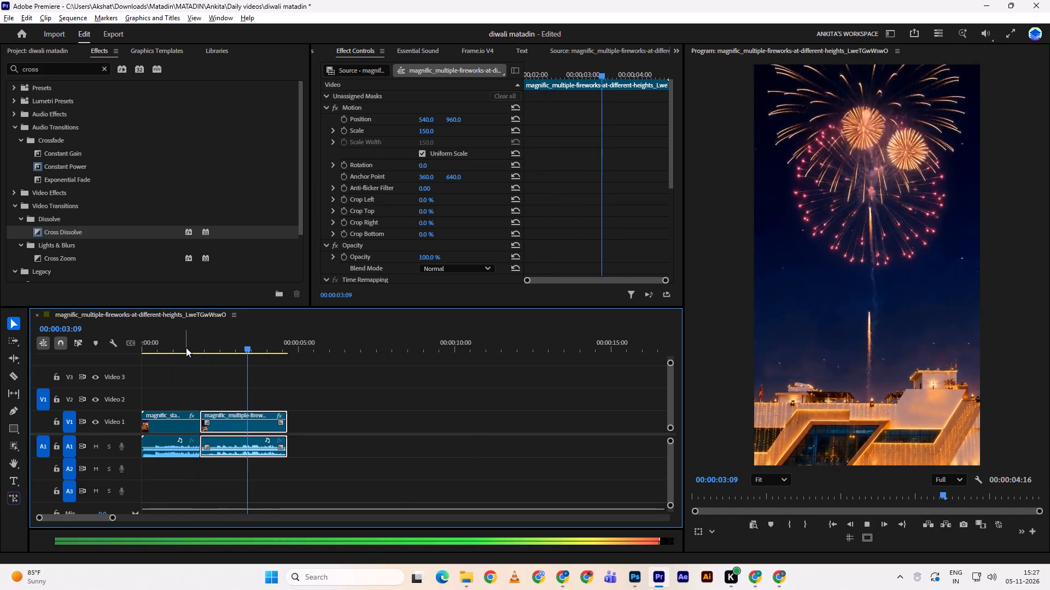
key(space)
Return to the purple fireworks pin on Pinterest, check its related pins and download its video through the KlickPin downloader.
key(alt+Tab)
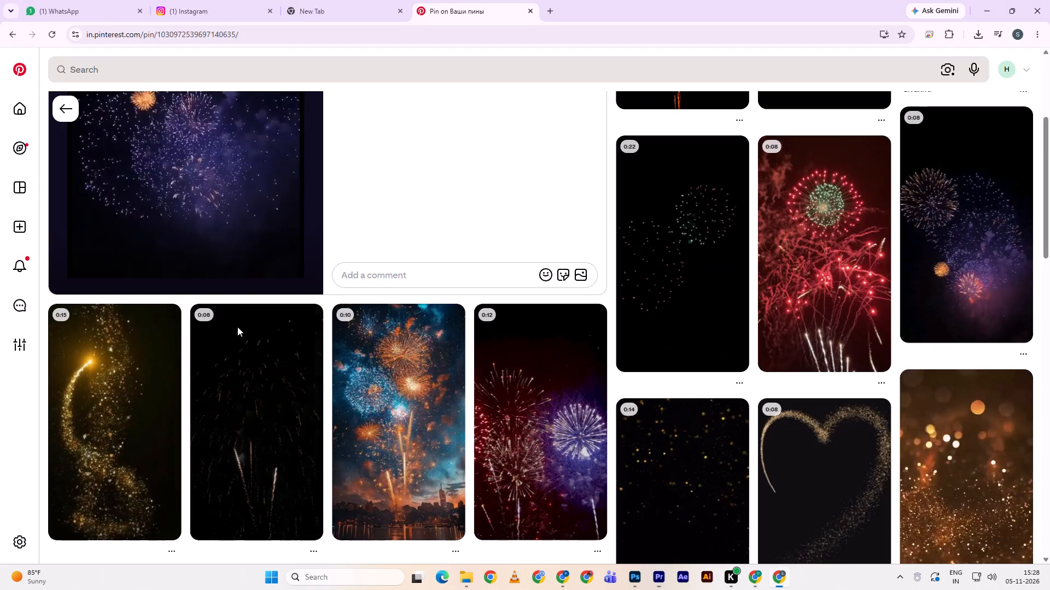
scroll(237, 282, down, 1)
scroll(207, 268, up, 9)
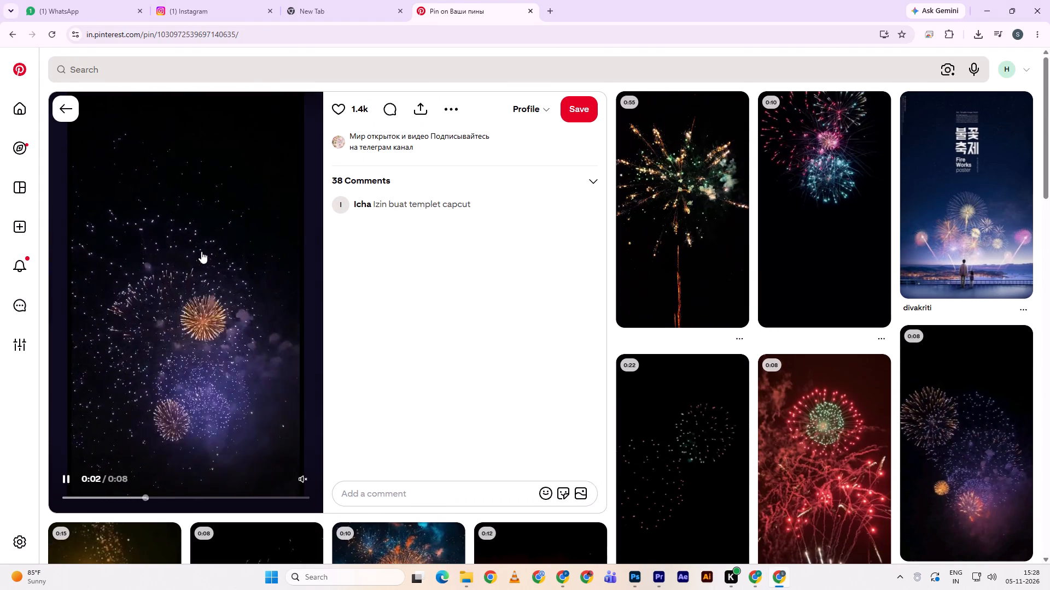
scroll(204, 249, down, 5)
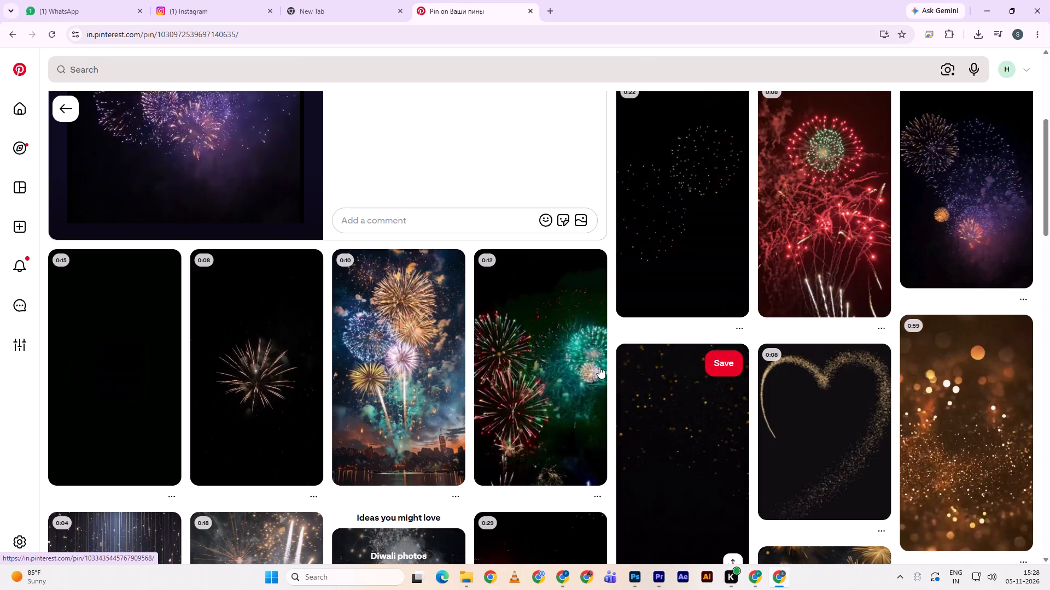
scroll(684, 405, up, 2)
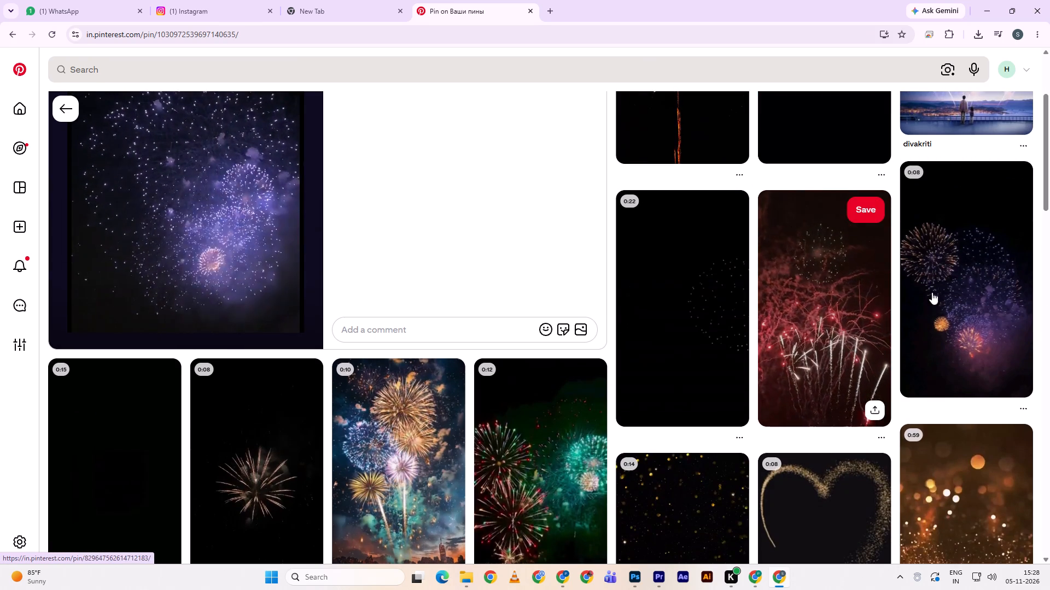
scroll(942, 291, up, 3)
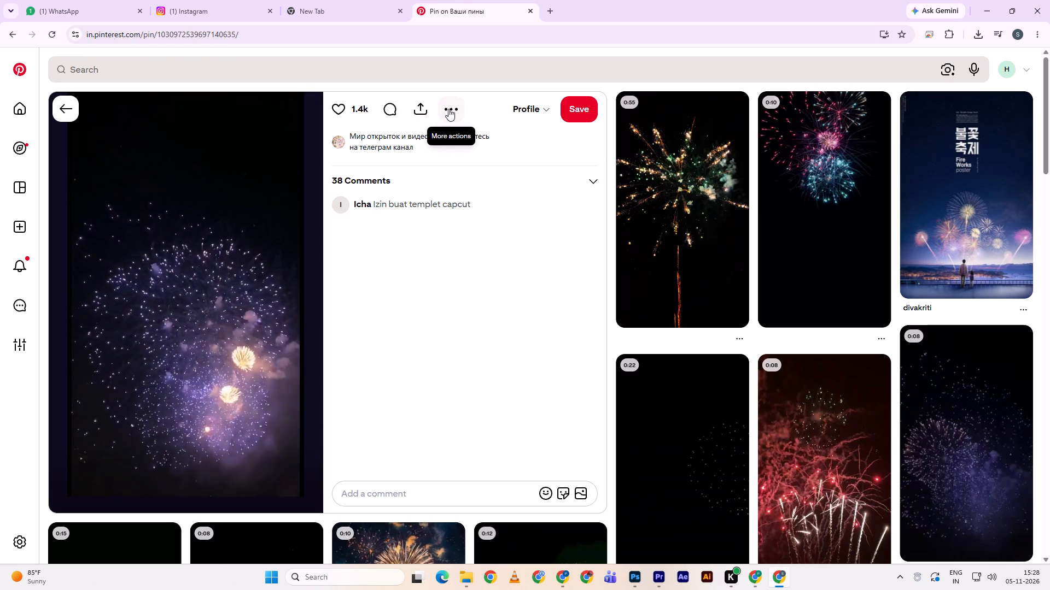
click(256, 40)
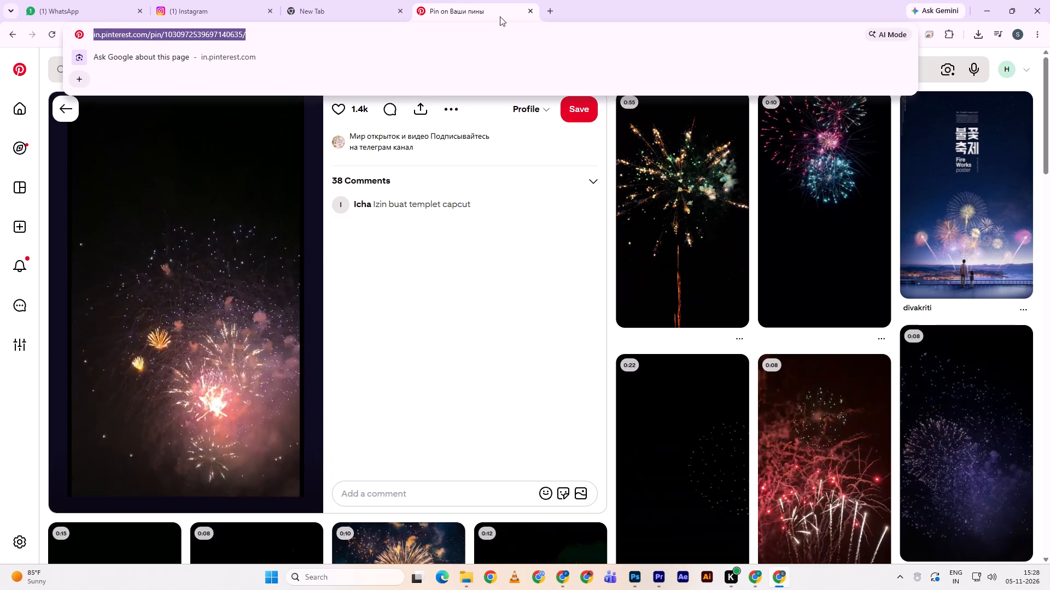
click(283, 0)
click(352, 27)
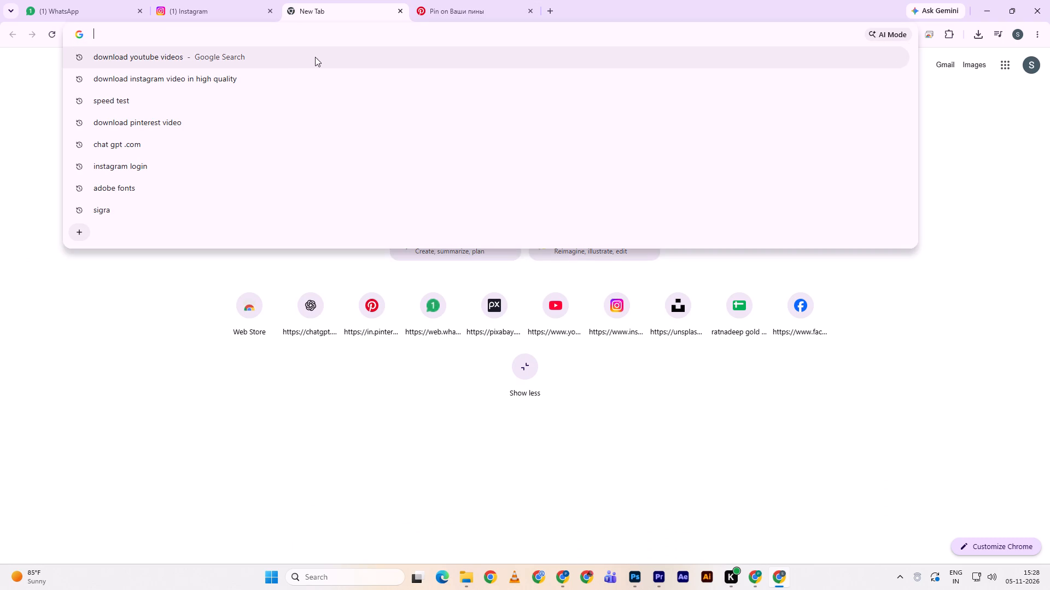
Find the KlickPin Pinterest video downloader and use it to download the video from the open purple fireworks pin.
click(259, 114)
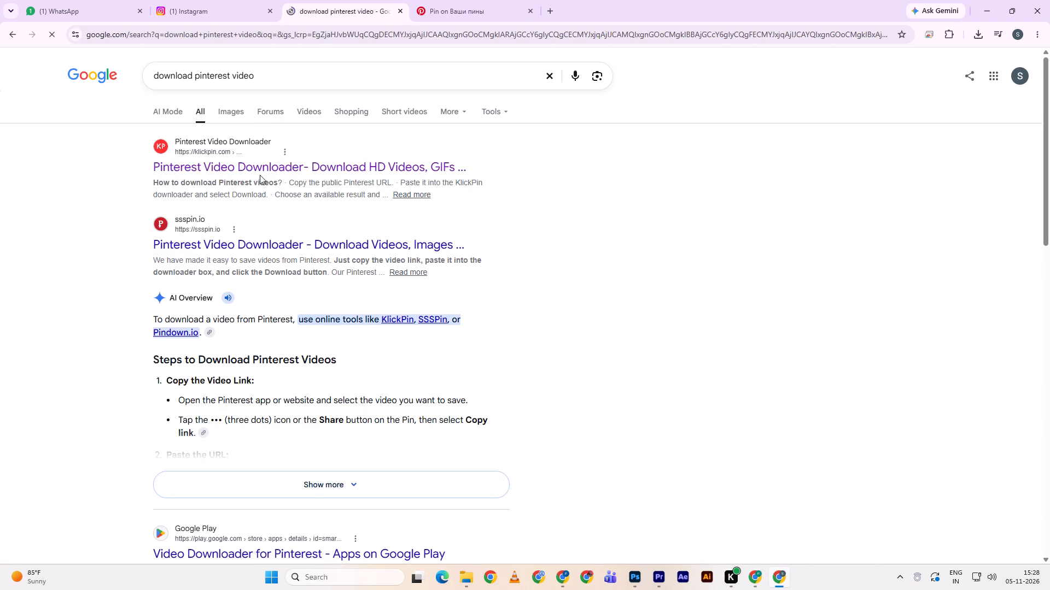
click(260, 173)
click(460, 3)
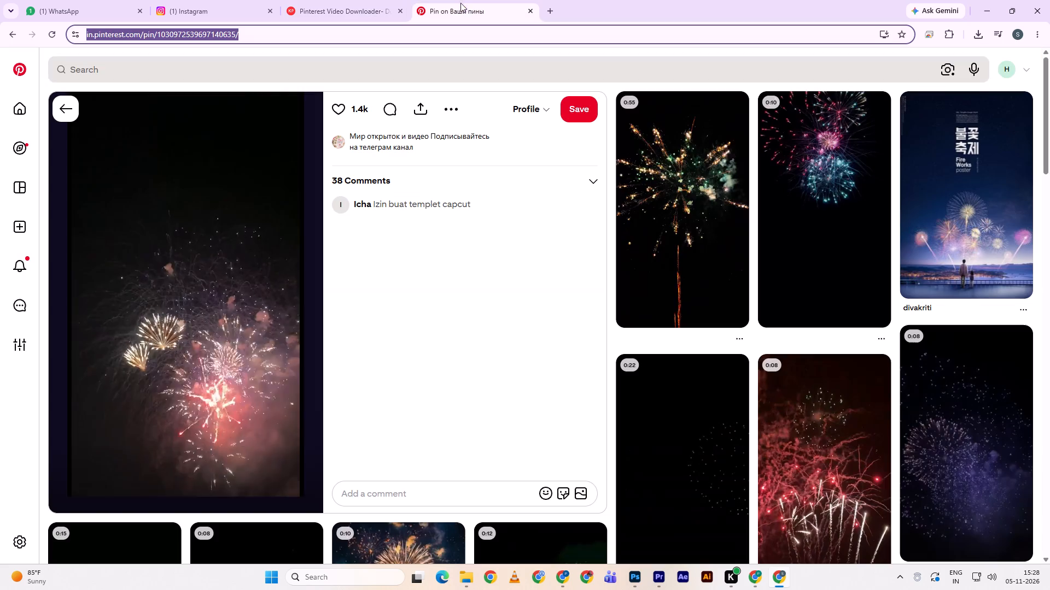
key(ctrl+c)
click(323, 0)
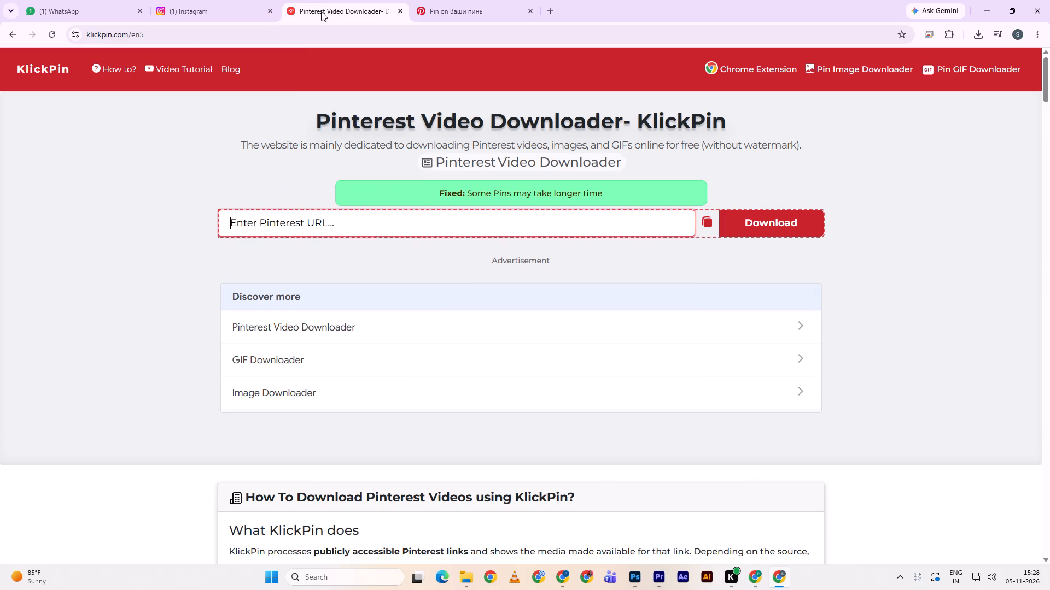
click(306, 234)
key(ctrl+v)
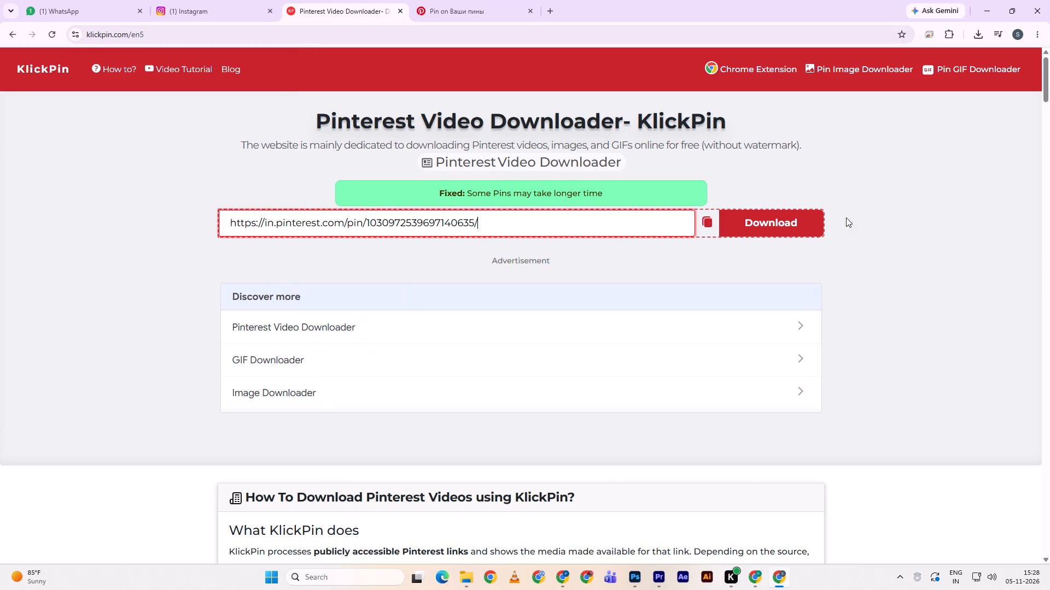
click(786, 227)
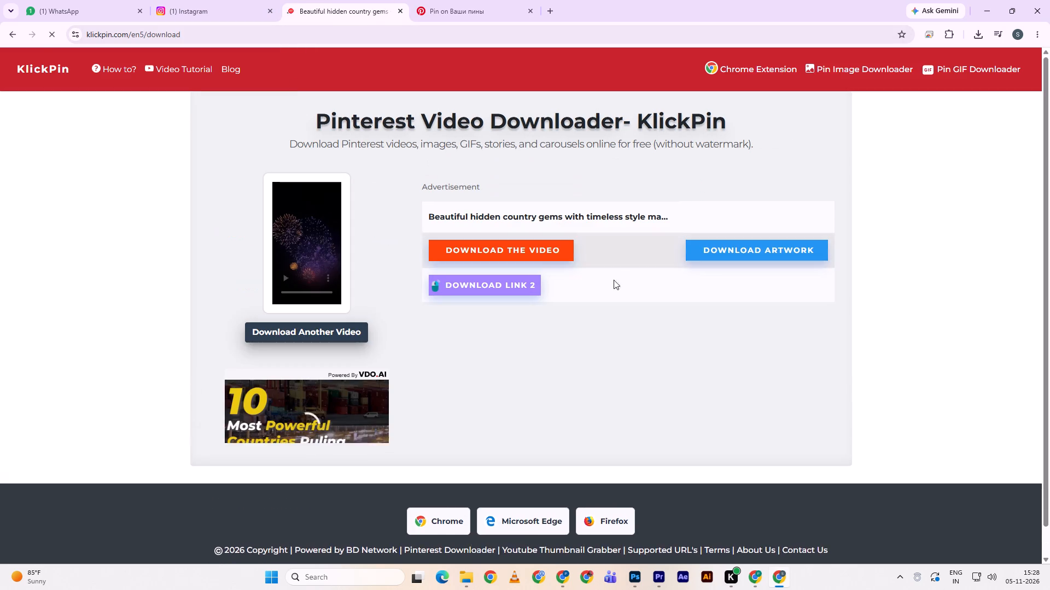
click(538, 341)
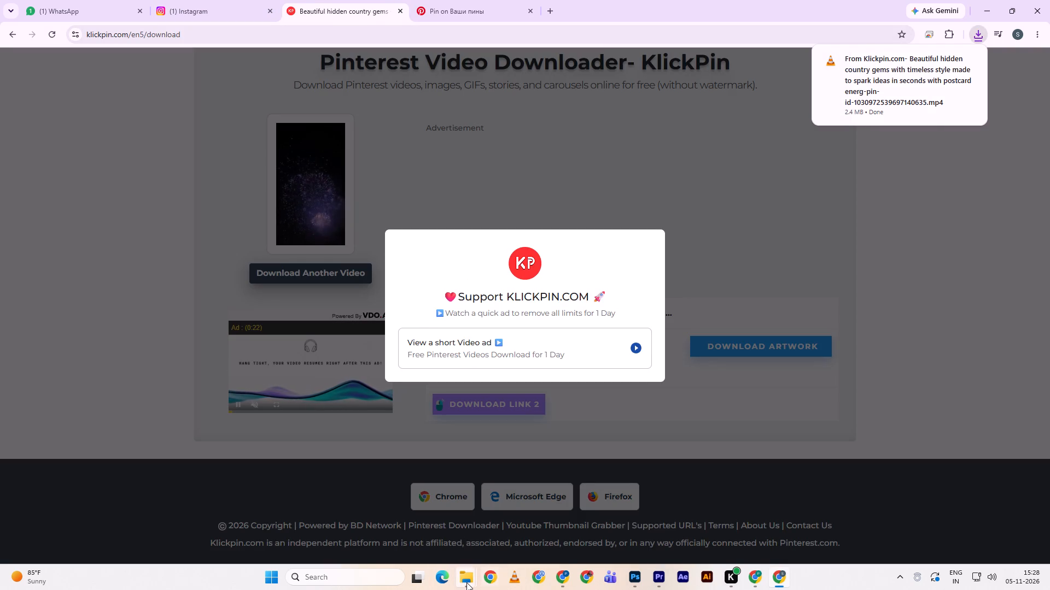
Play the Ashoka Diwali reference video from the Downloads folder to review its fireworks and title.
click(444, 539)
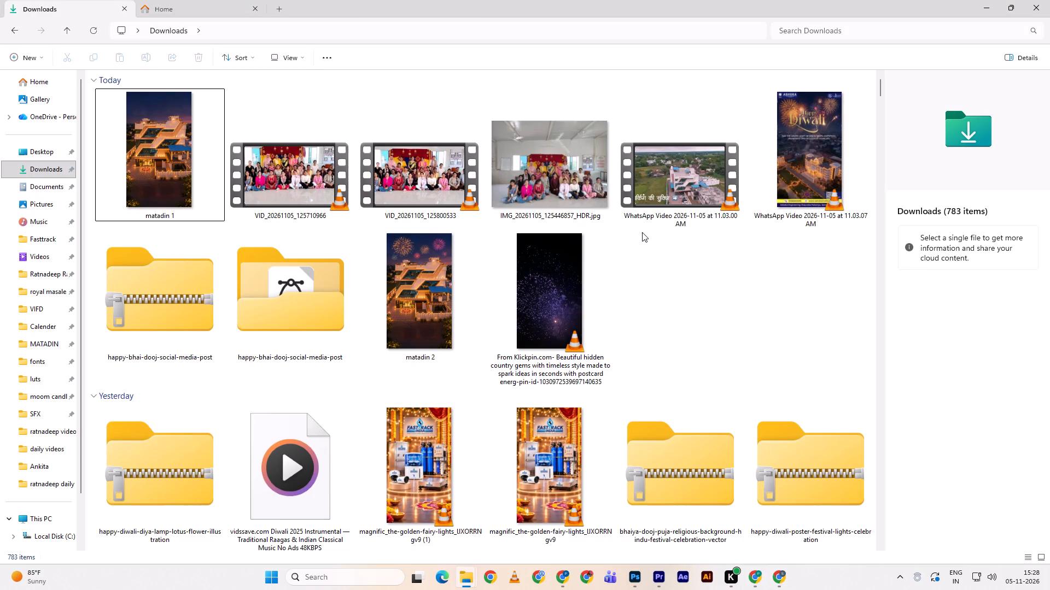
click(780, 184)
click(780, 184)
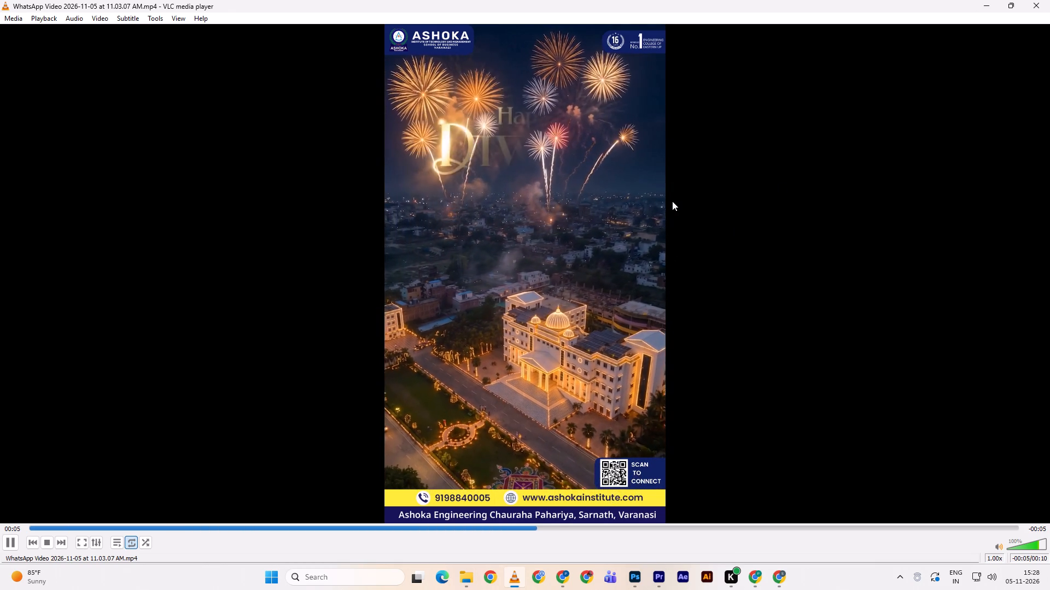
click(1040, 0)
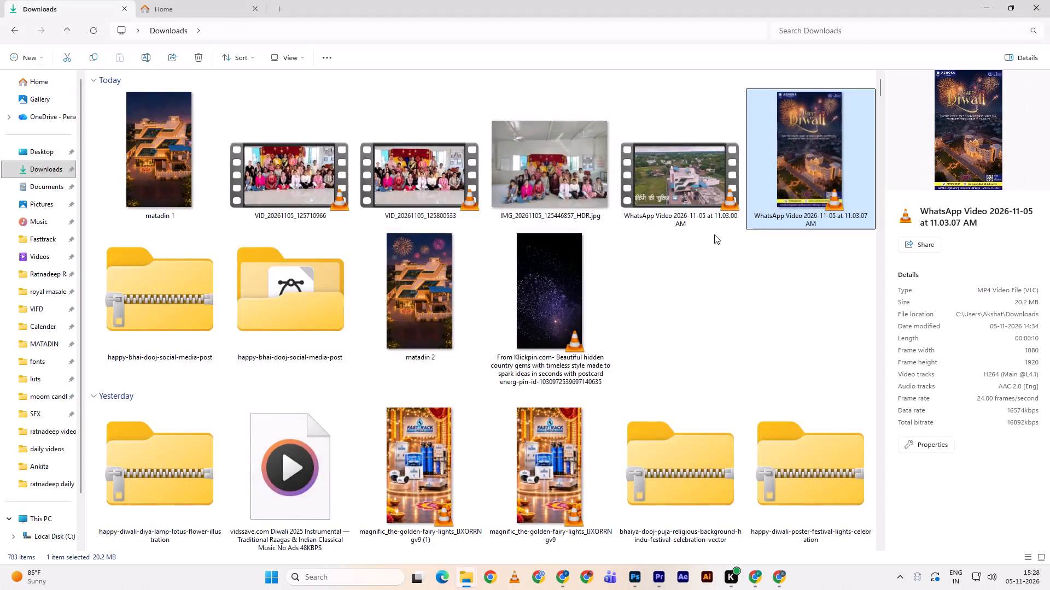
Locate the downloaded KlickPin fireworks video in the Downloads folder and bring it into the Premiere project.
key(alt+Tab)
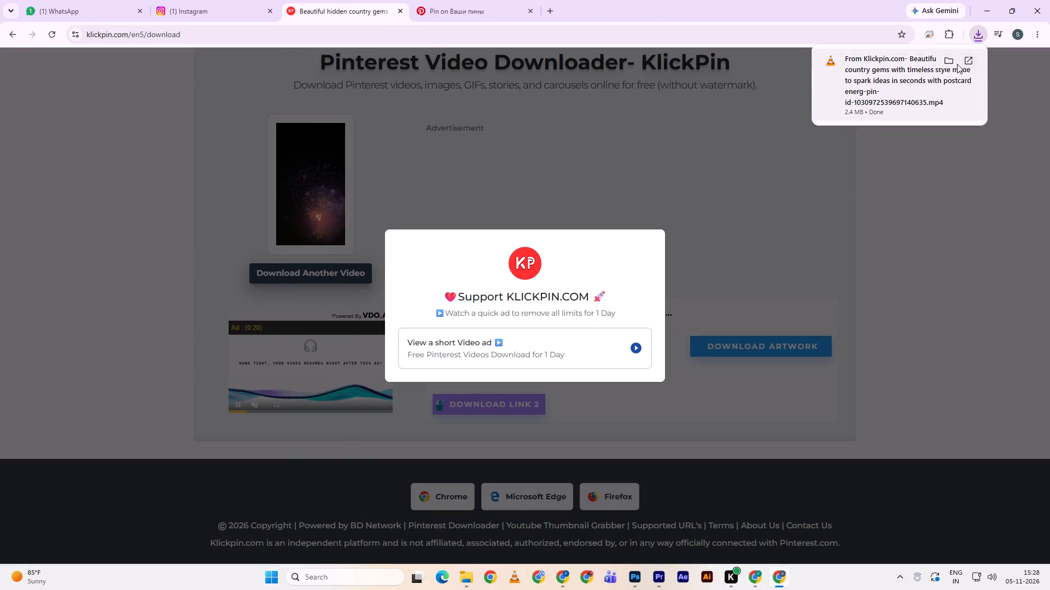
click(949, 62)
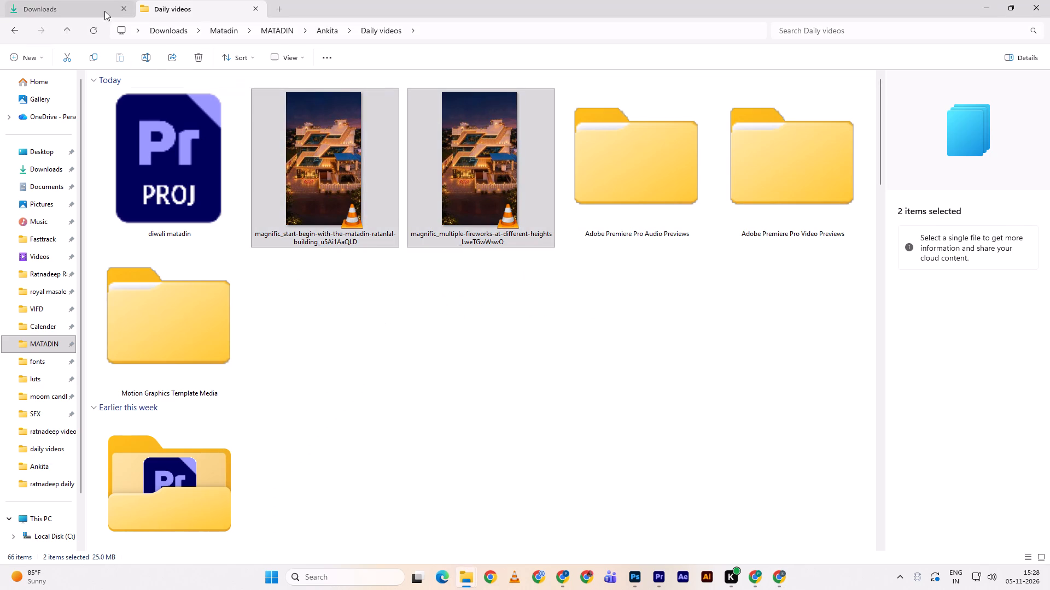
click(98, 9)
drag(567, 316, 602, 350)
key(alt+Tab)
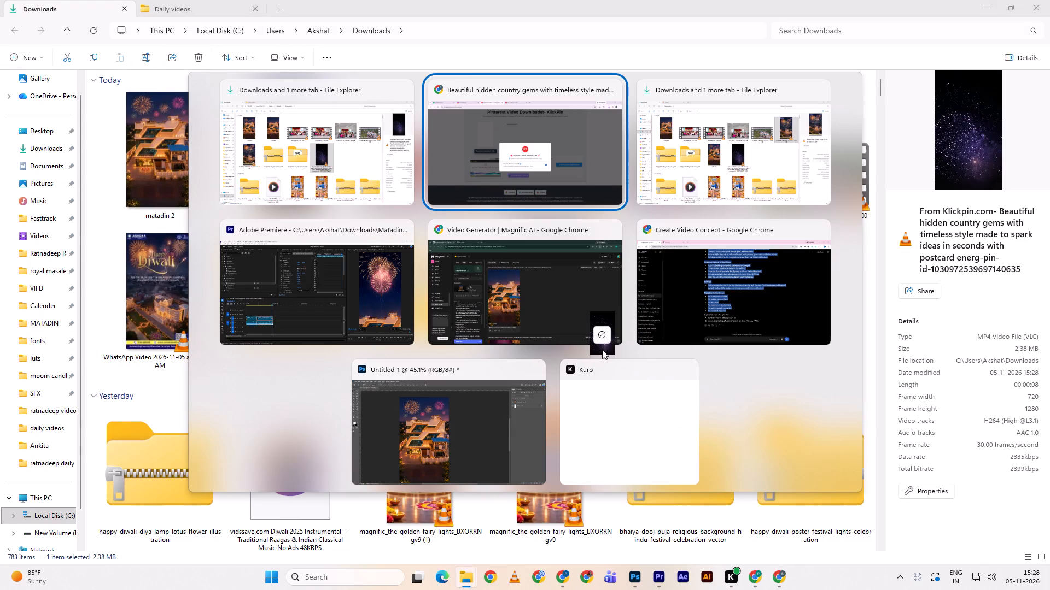
Import the downloaded Klickpin fireworks video from the Downloads folder into the Premiere project.
drag(602, 350, 6, 46)
key(alt+Tab)
key(alt+Tab)
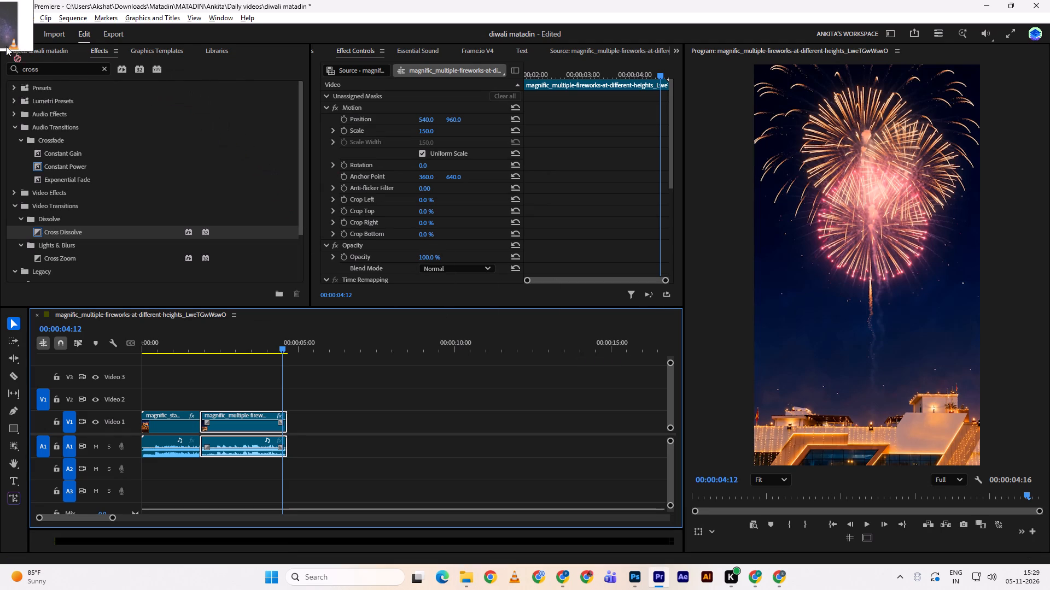
drag(6, 46, 167, 197)
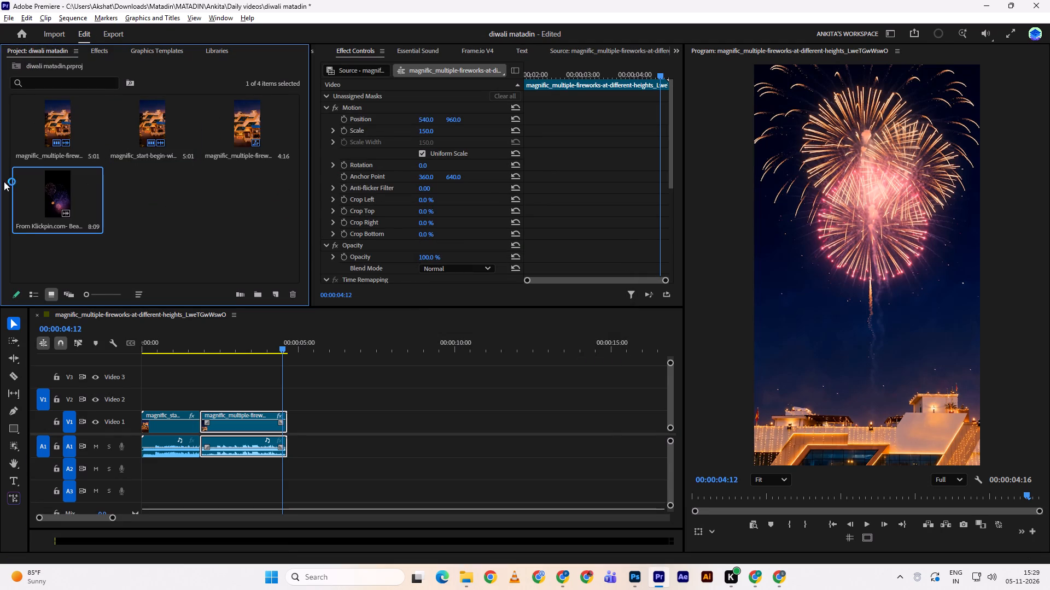
Place the Klickpin fireworks clip on Video 1 directly after the second clip and scale it to fill the frame.
drag(50, 183, 291, 414)
key(space)
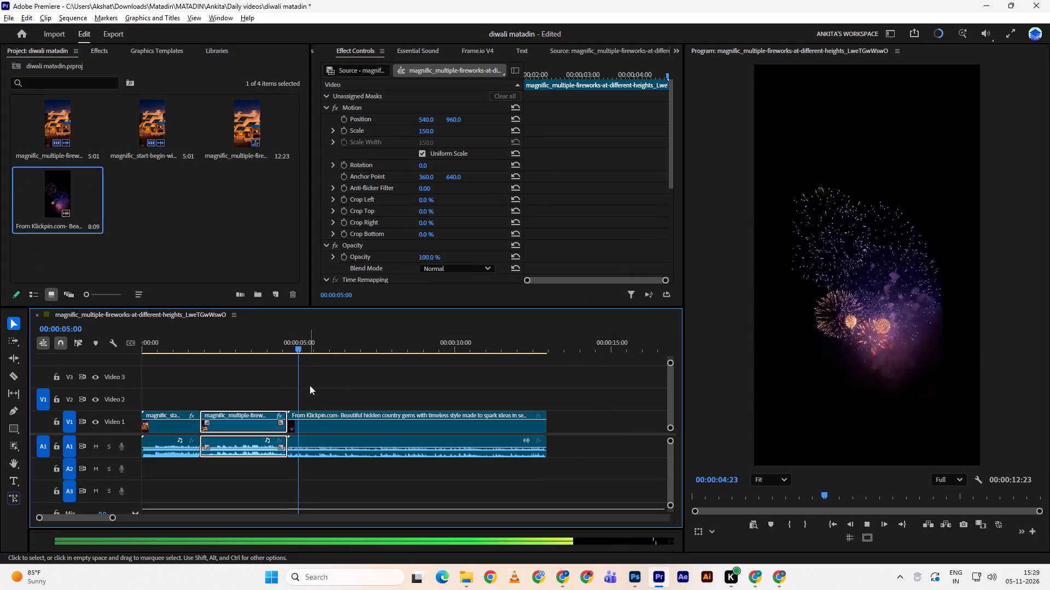
key(space)
drag(346, 391, 347, 442)
key(f)
Play through the Klickpin fireworks clip to examine its opening and fireworks bursts for a suitable starting point.
drag(299, 345, 261, 350)
key(space)
key(space)
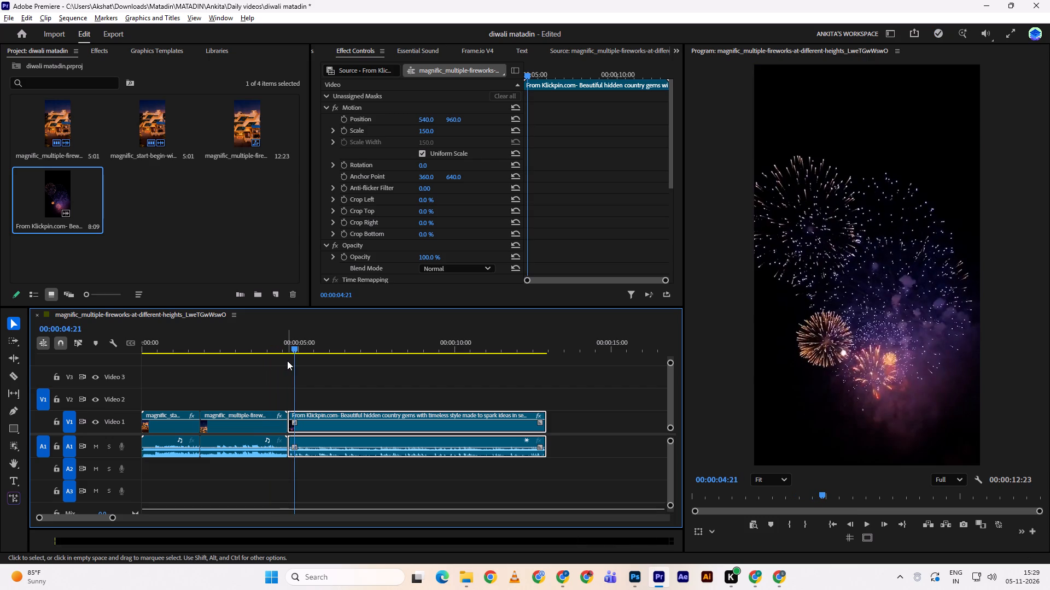
key(space)
key(space)
key(space)
key(space)
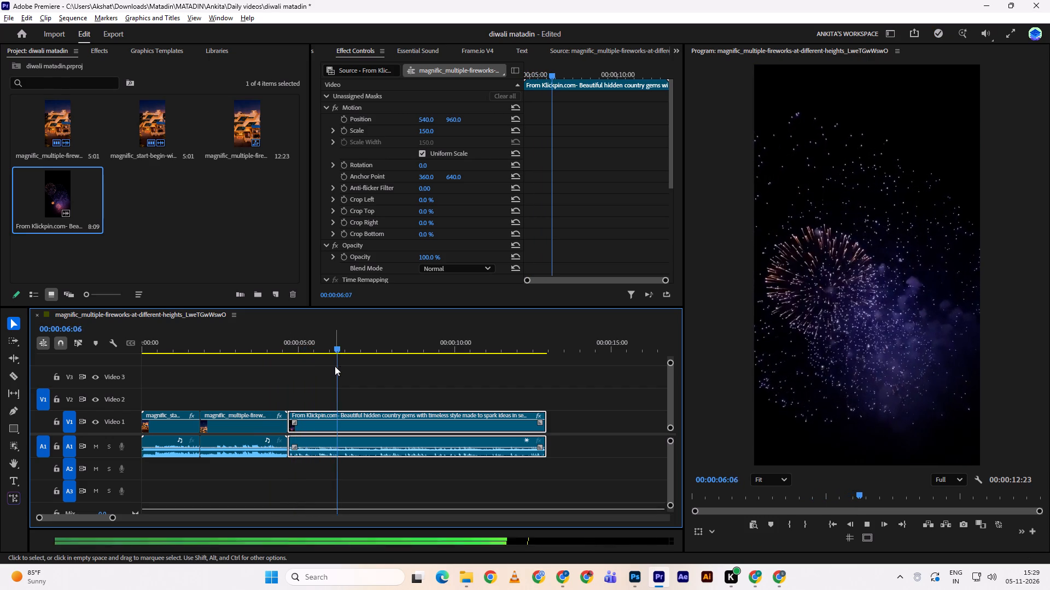
key(space)
key(space)
key(space)
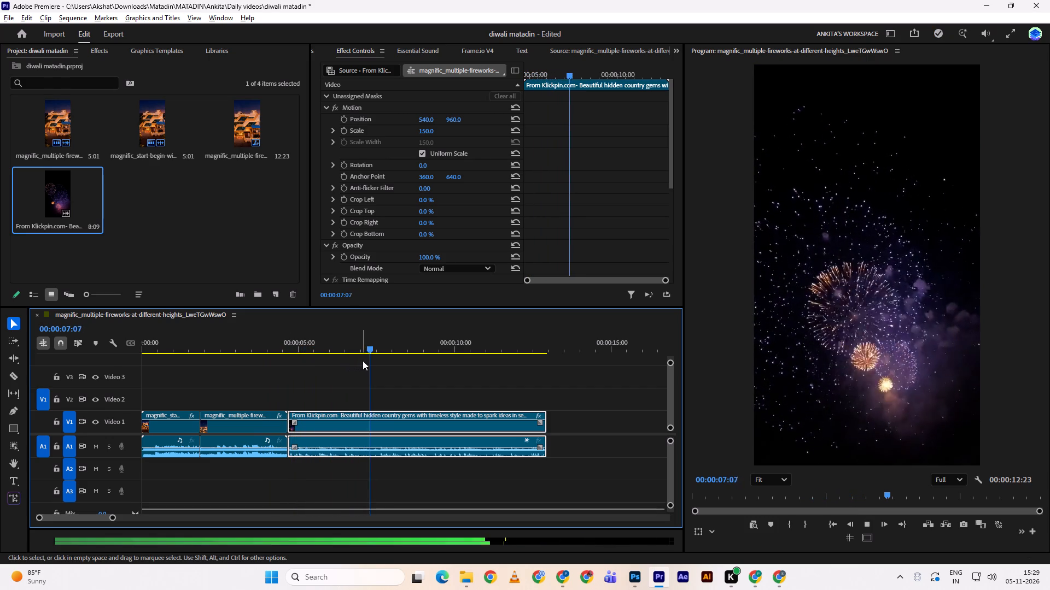
key(space)
key(space)
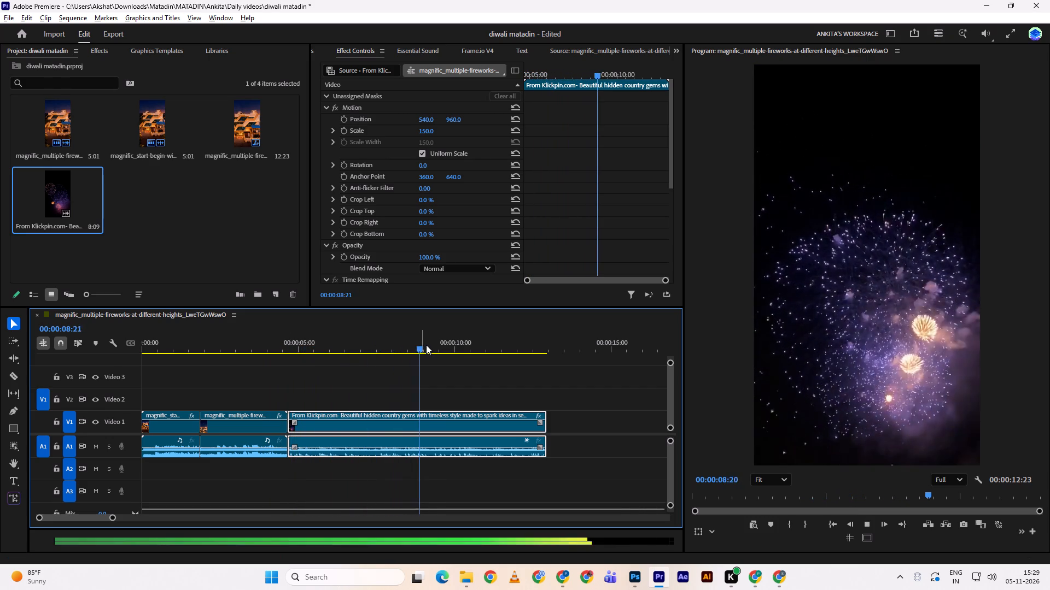
Ripple-trim about 14 frames off the start of the Klickpin fireworks clip, keeping it against the second clip.
drag(430, 345, 367, 346)
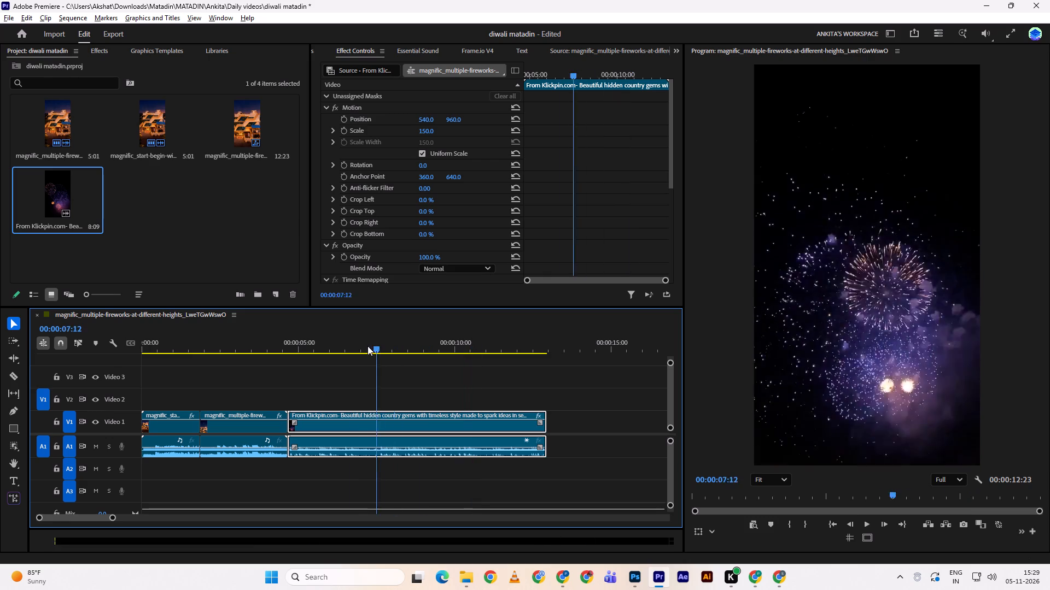
drag(367, 346, 298, 348)
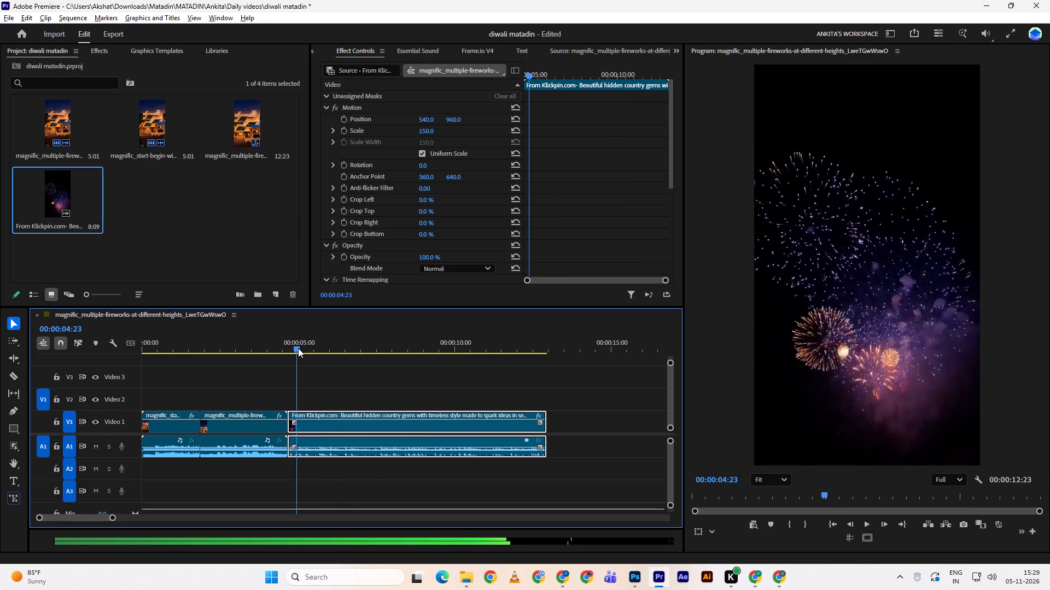
drag(298, 348, 307, 344)
click(307, 344)
key(q)
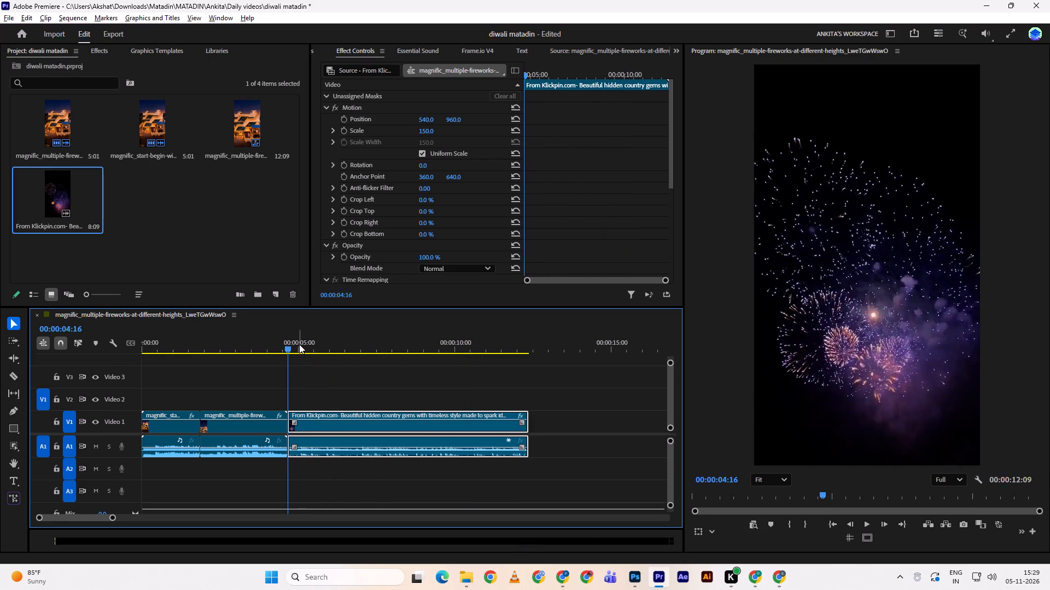
Play across the cut between the second clip and the Klickpin fireworks clip to examine the transition.
drag(296, 344, 287, 341)
key(space)
drag(287, 341, 268, 342)
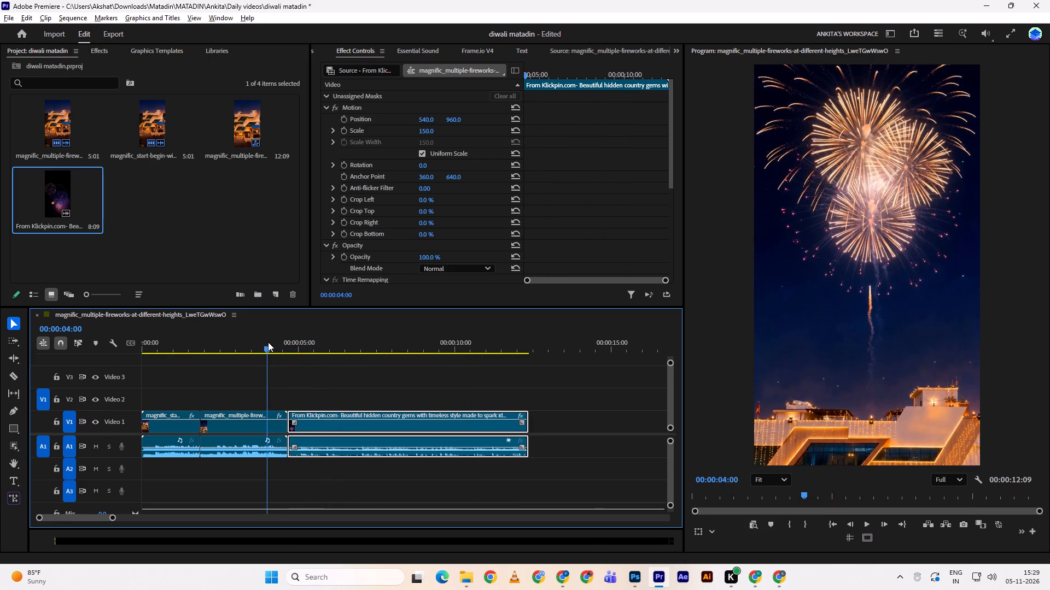
drag(268, 342, 267, 343)
key(space)
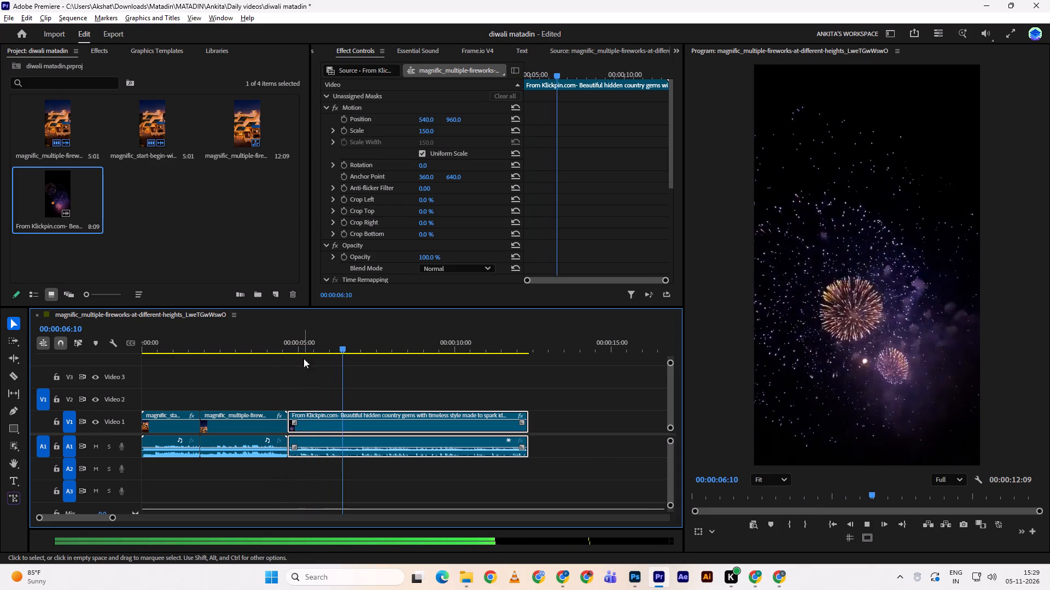
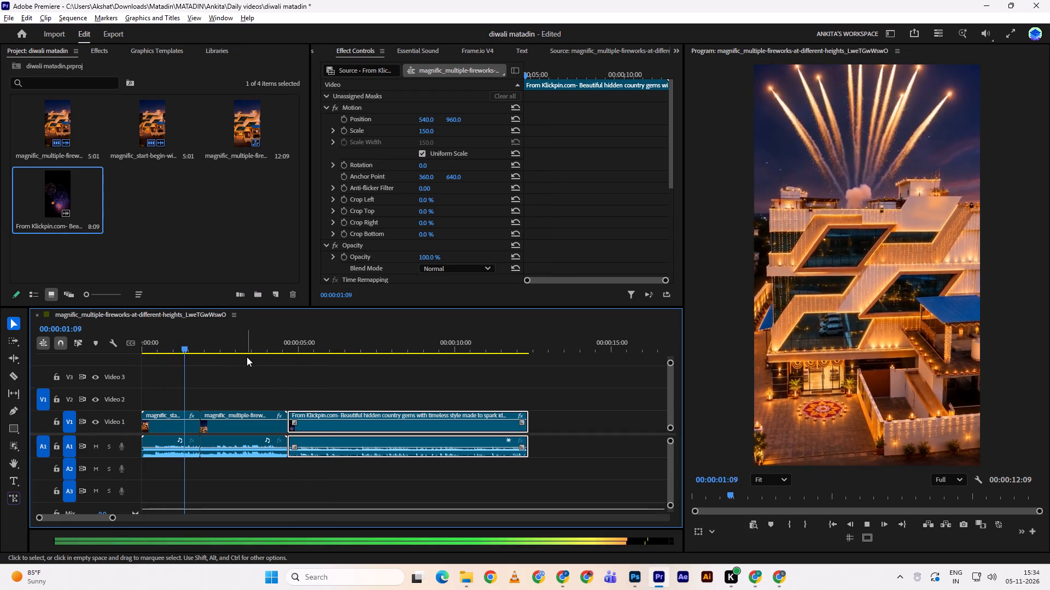
key(space)
key(space)
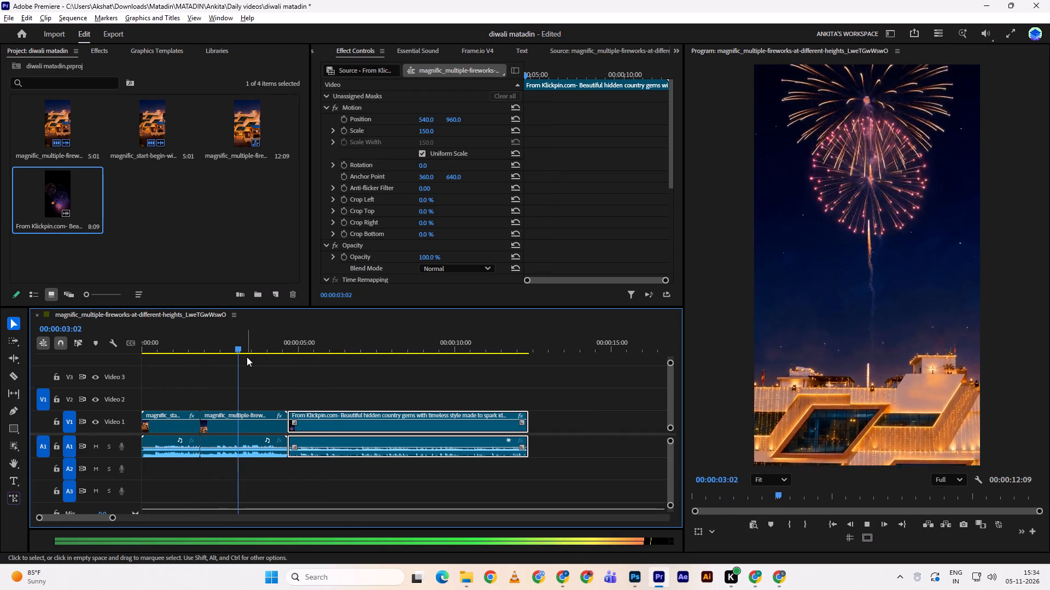
key(space)
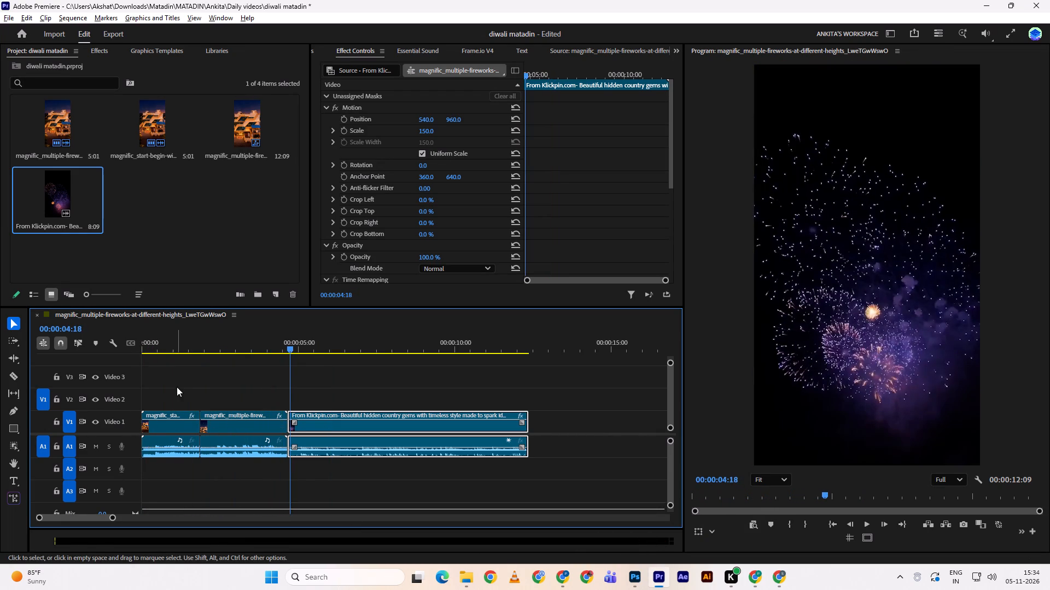
Delete the opening magnific_start clip with its audio from the timeline, keeping the building fireworks and Klickpin clips in place.
drag(177, 387, 166, 463)
click(166, 463)
key(d)
drag(165, 390, 142, 501)
key(d)
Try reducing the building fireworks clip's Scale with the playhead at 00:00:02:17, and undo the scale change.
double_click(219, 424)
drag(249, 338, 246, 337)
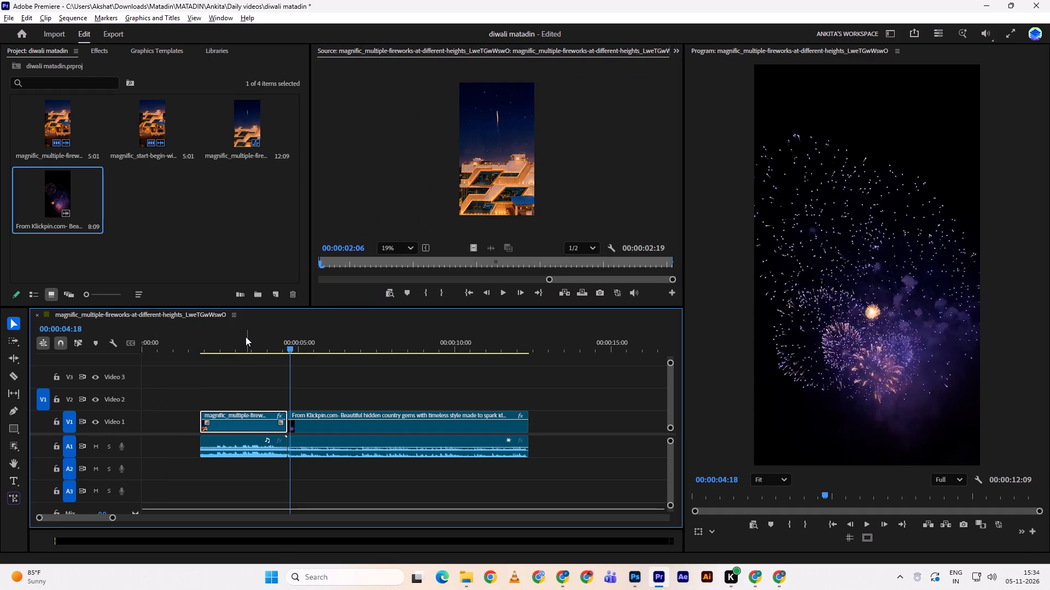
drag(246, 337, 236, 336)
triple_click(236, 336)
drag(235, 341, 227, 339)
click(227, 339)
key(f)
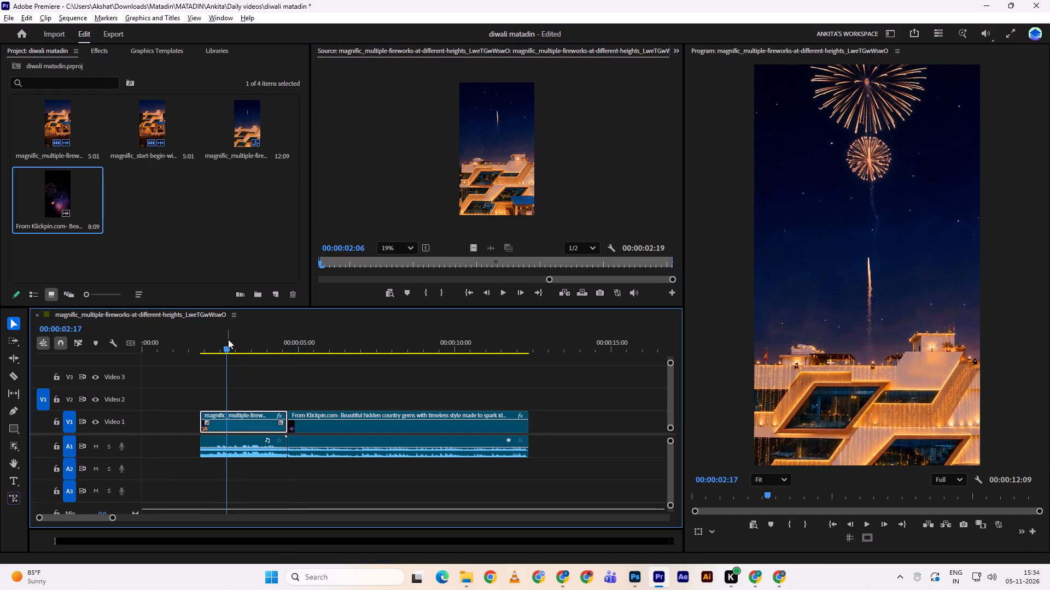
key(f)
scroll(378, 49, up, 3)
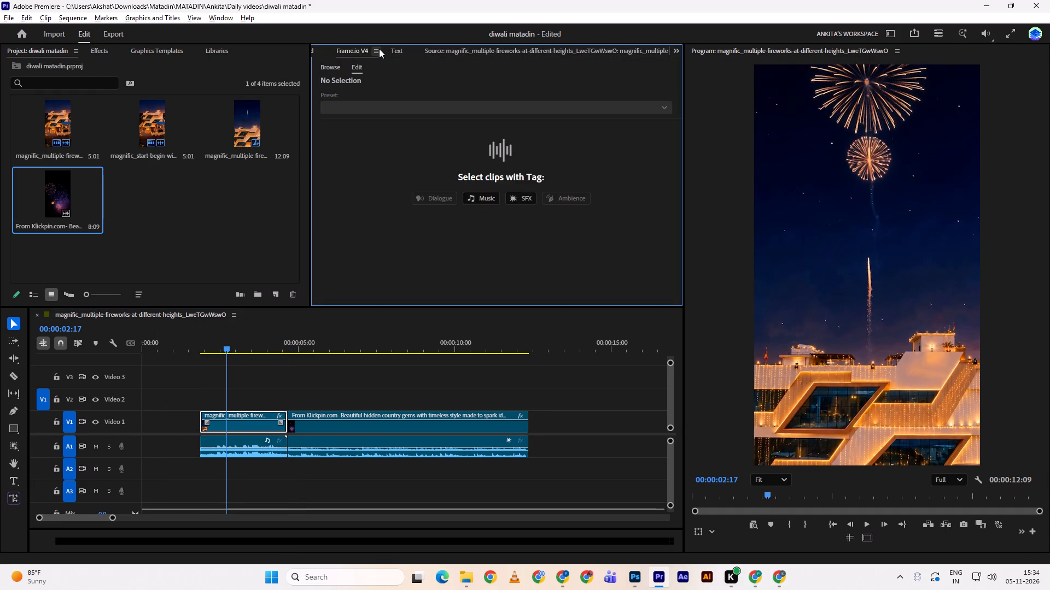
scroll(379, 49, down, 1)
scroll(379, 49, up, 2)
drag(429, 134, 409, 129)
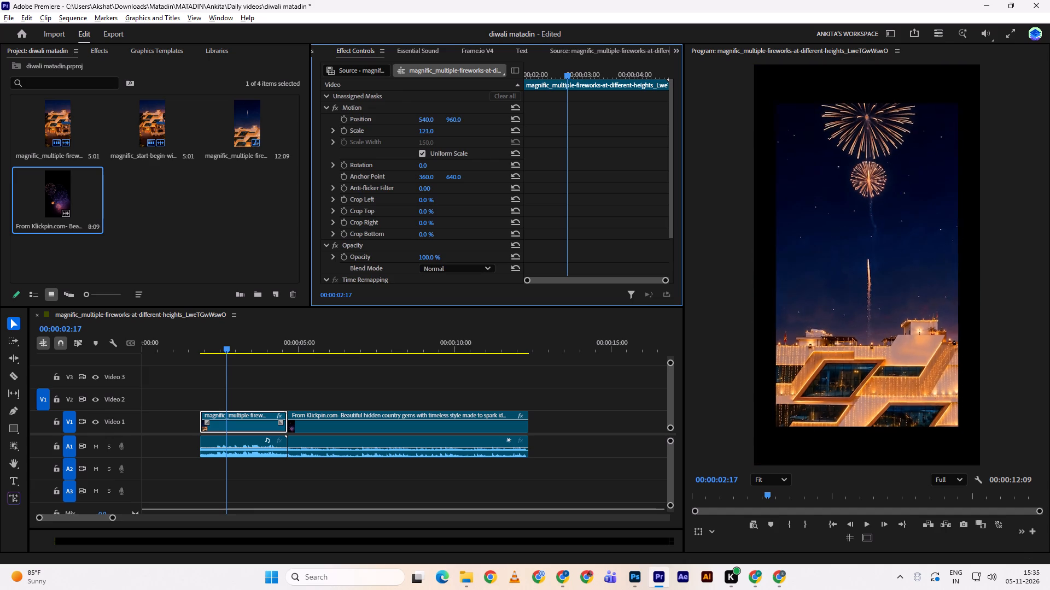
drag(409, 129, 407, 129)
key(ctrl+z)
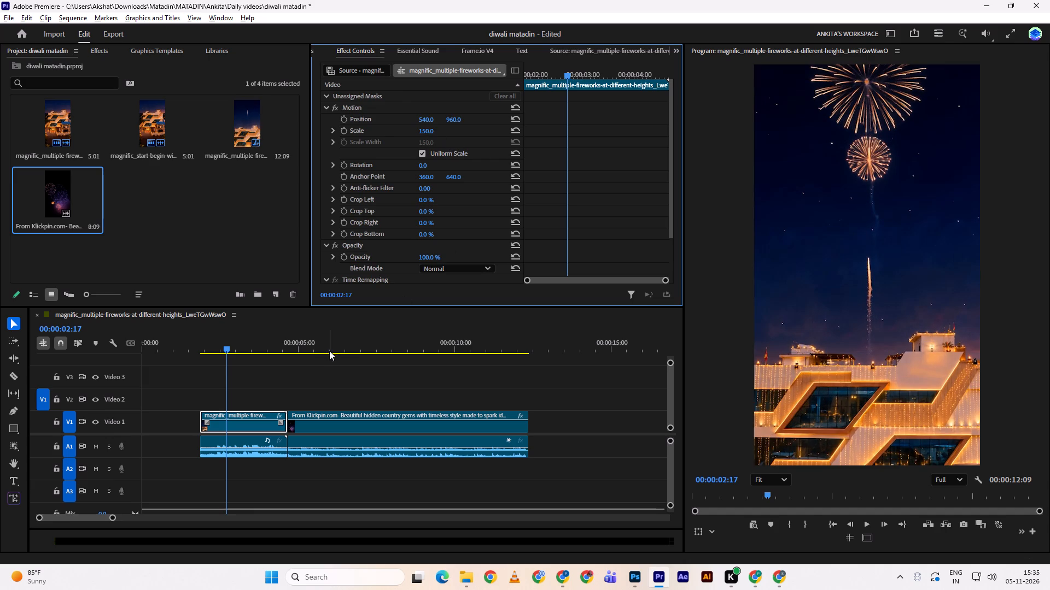
Extend the start of the building fireworks clip back to 00:00:00:00, filling the space of the deleted opening clip.
drag(188, 392, 201, 448)
drag(198, 430, 92, 423)
drag(165, 340, 98, 340)
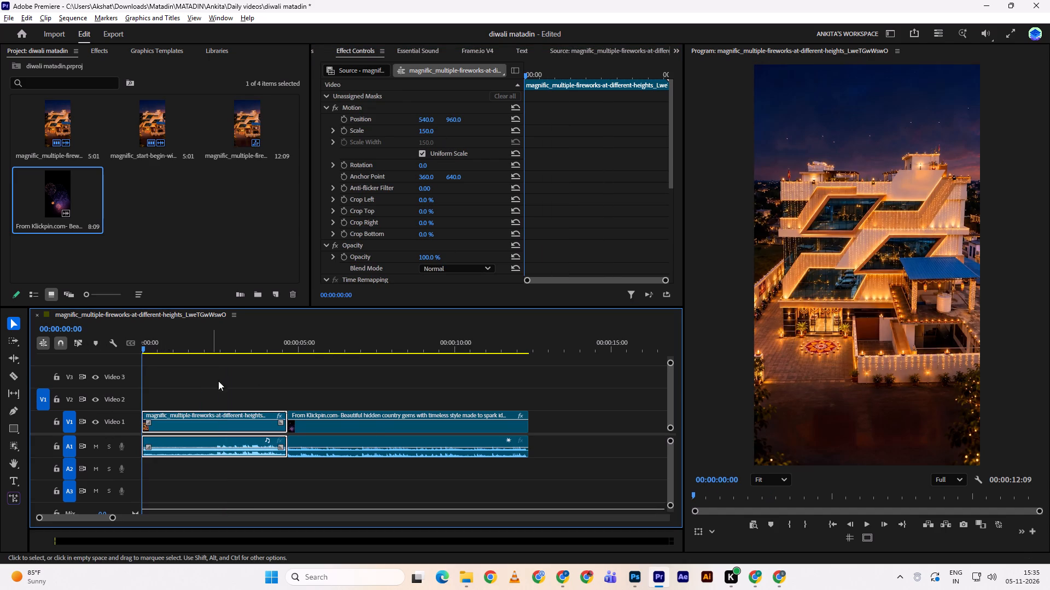
Shift both clips about one second later and extend the building fireworks clip's start to its full source length.
drag(218, 378, 349, 428)
click(323, 427)
drag(281, 368, 330, 466)
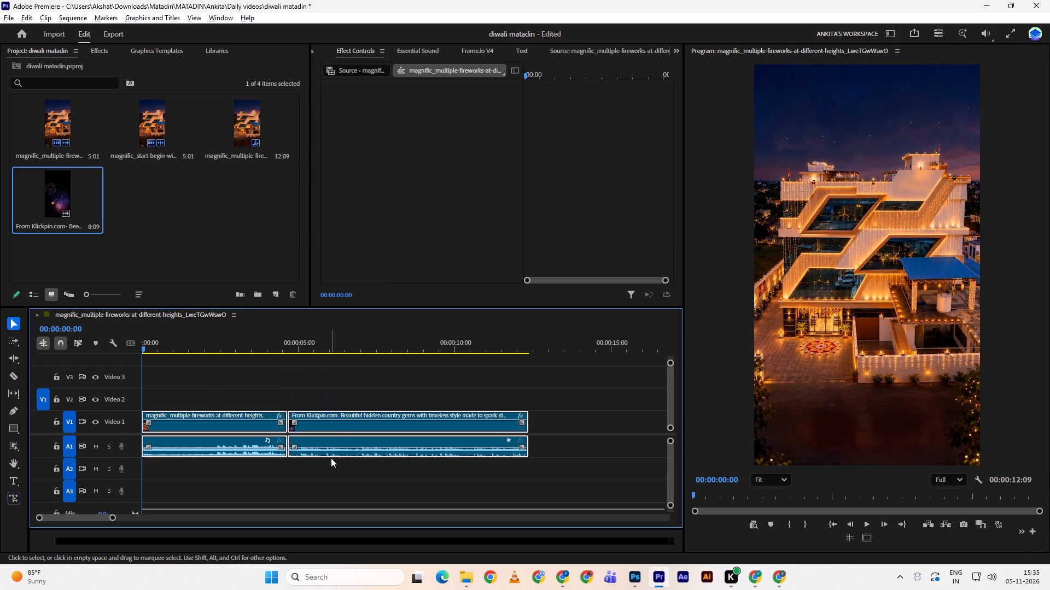
drag(325, 423, 359, 423)
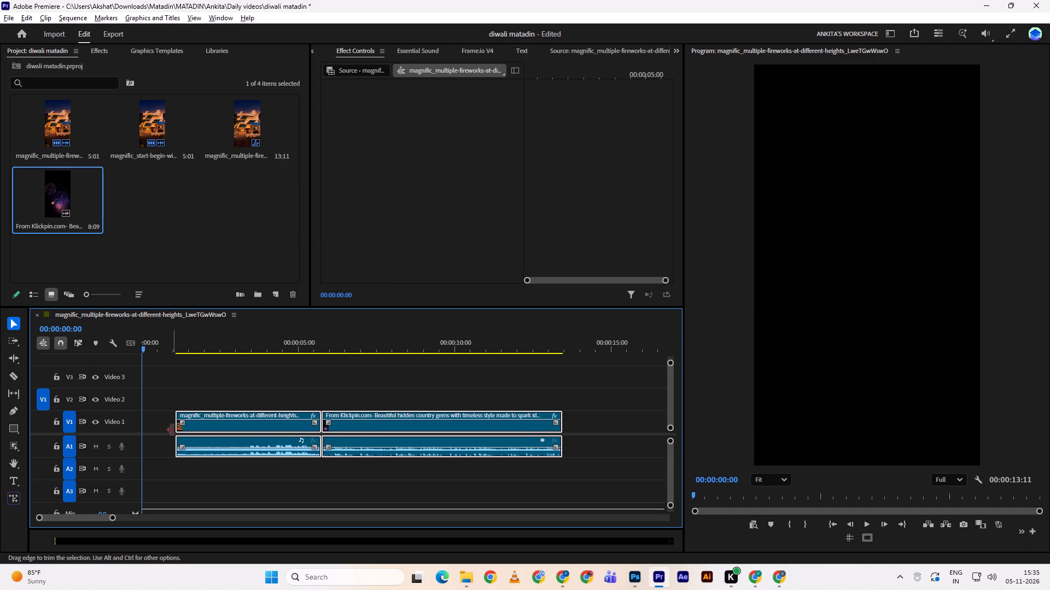
drag(172, 430, 119, 426)
Play the sequence through the full-length building clip and into the Klickpin fireworks footage.
key(space)
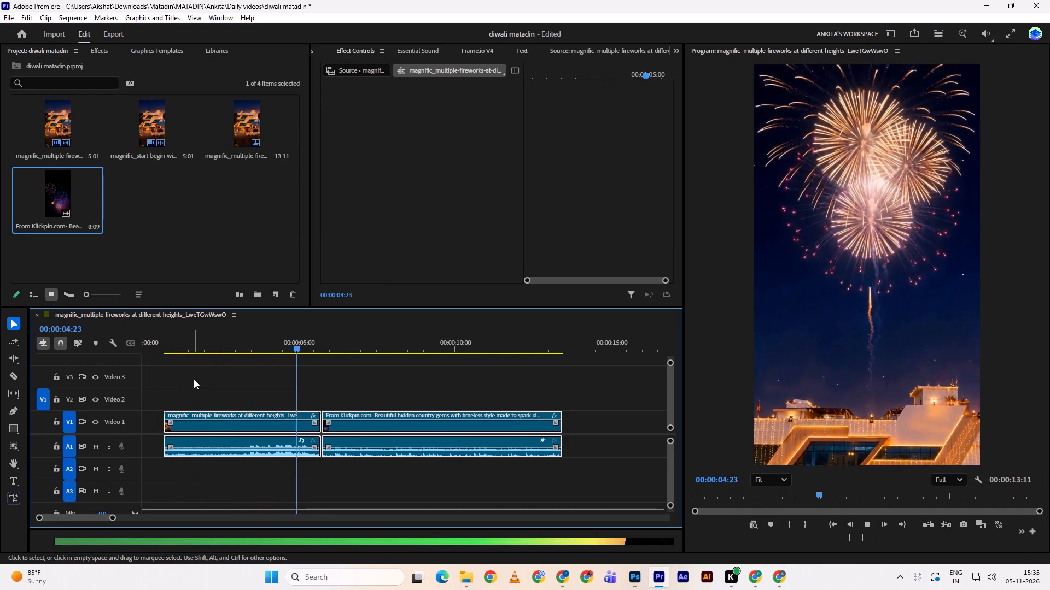
key(space)
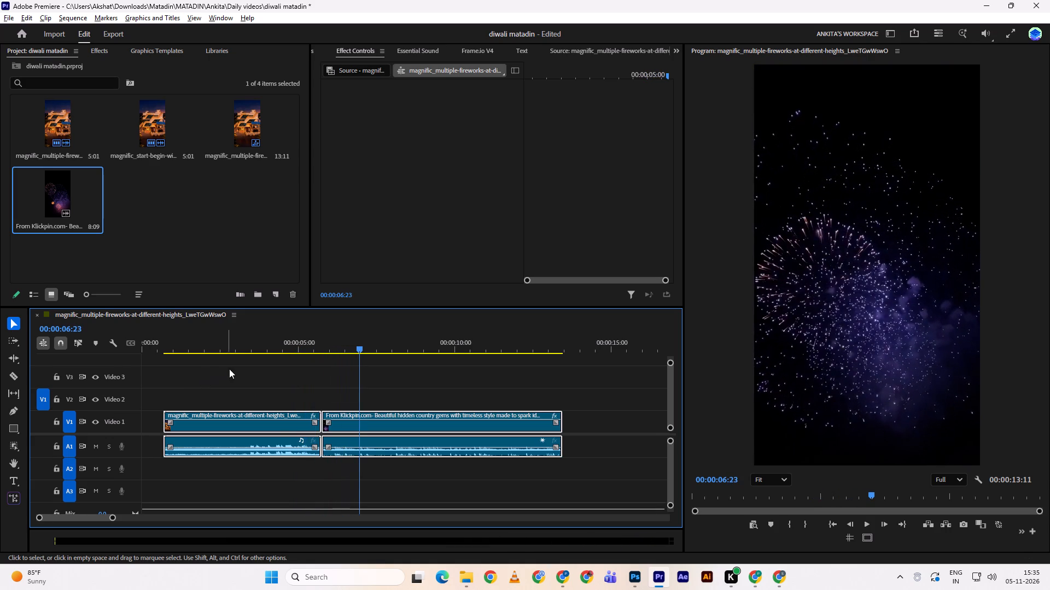
Switch to Magnific's Video Generator and check the progress of the sky celebration extension video.
key(alt+Tab)
scroll(306, 335, down, 2)
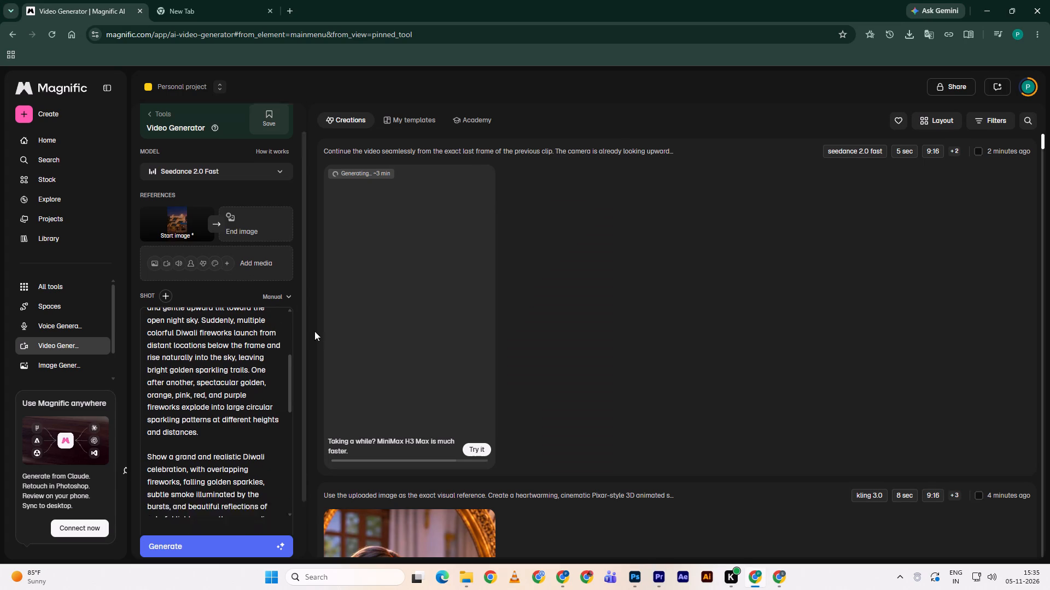
scroll(453, 298, up, 5)
scroll(137, 324, up, 4)
Switch back to Premiere, turn off timeline snapping and ripple delete the empty gap before the building fireworks clip.
key(alt+Tab)
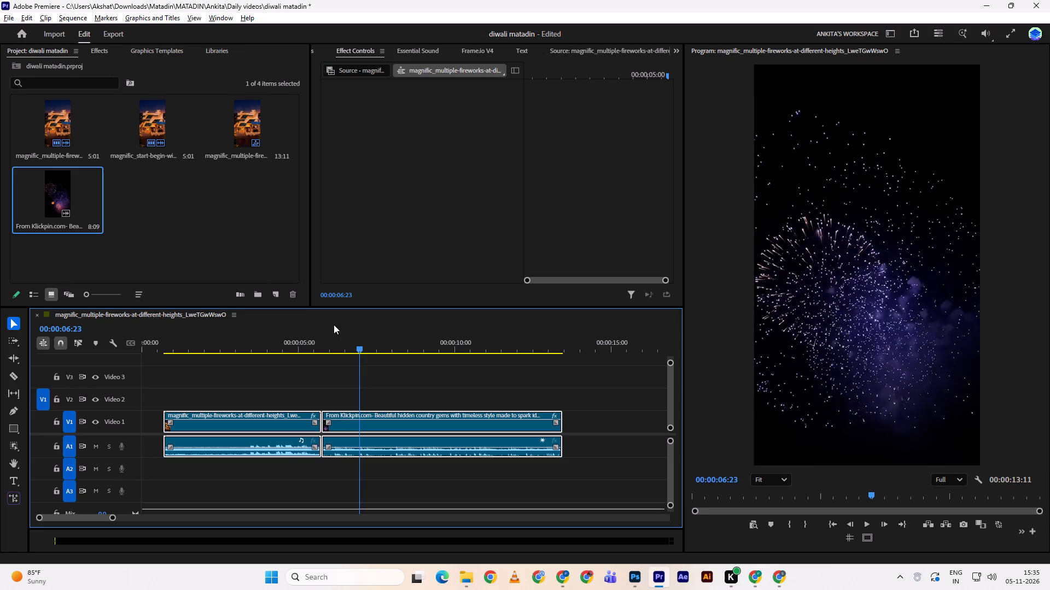
drag(319, 334, 159, 353)
click(159, 353)
click(148, 429)
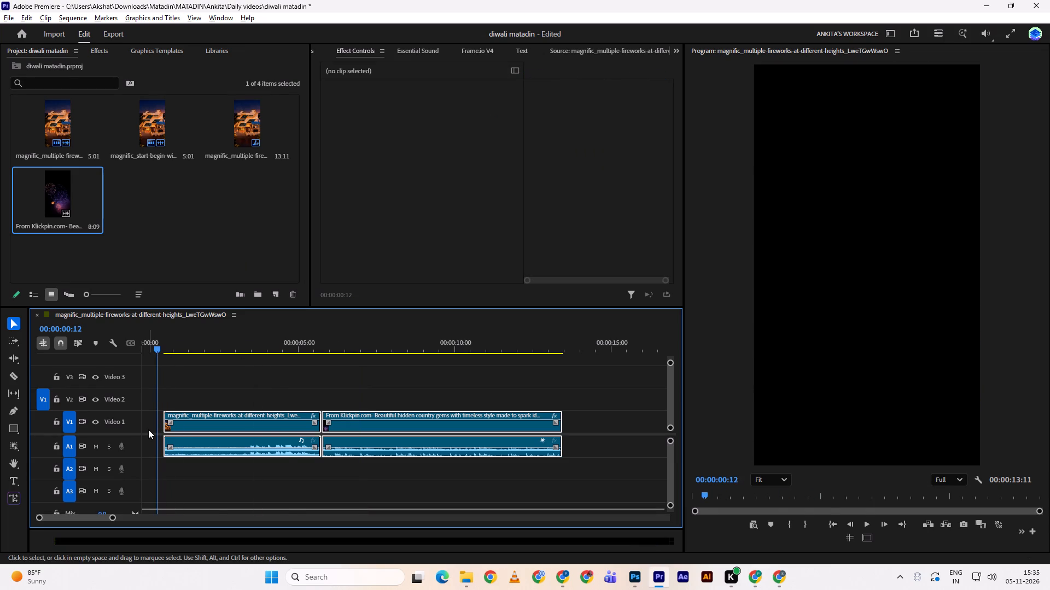
key(s)
key(d)
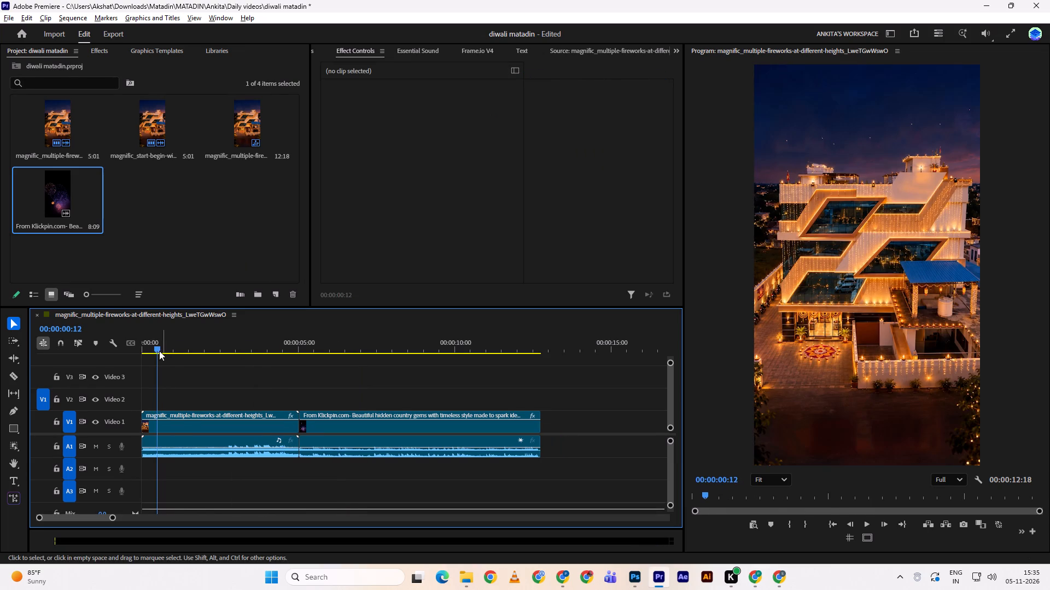
Play the sequence from its start to review the cut between the building fireworks and Klickpin clips.
drag(148, 331, 121, 338)
key(space)
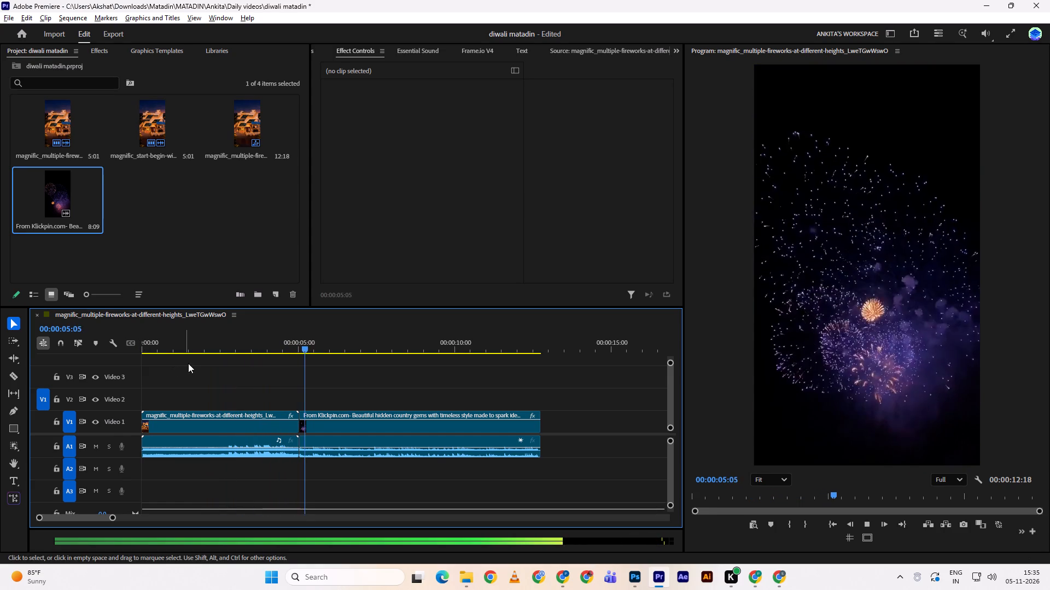
key(space)
Switch to Magnific's Video Generator and check again whether the sky celebration extension has finished generating.
key(alt+Tab)
scroll(328, 308, down, 1)
scroll(337, 306, up, 4)
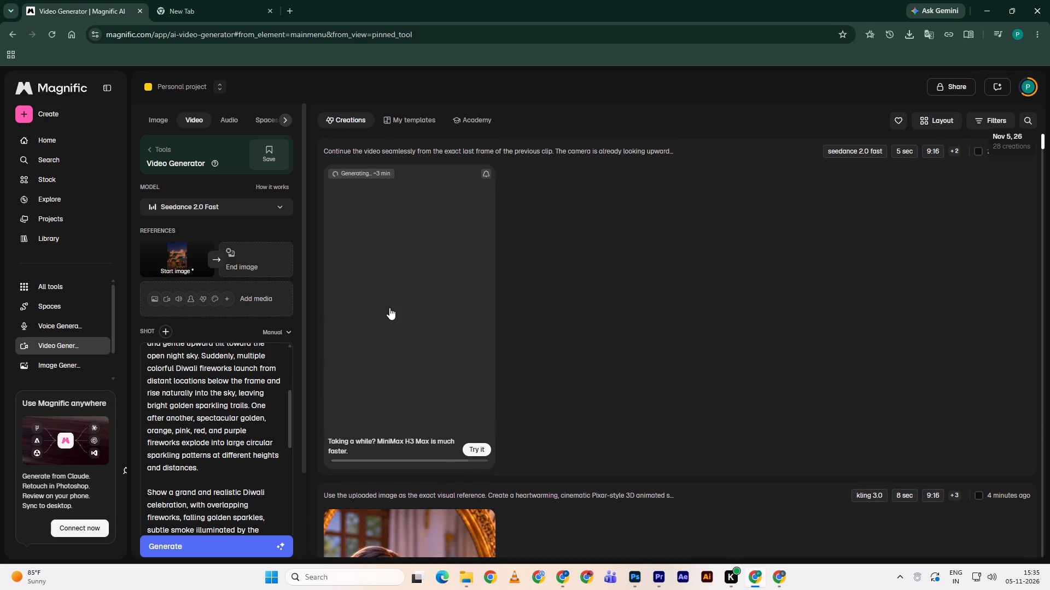
scroll(389, 308, up, 2)
Switch back to Premiere and replay the building clip and its cut into the Klickpin fireworks, finishing with a full run from the start.
key(alt+Tab)
drag(286, 346, 235, 344)
key(space)
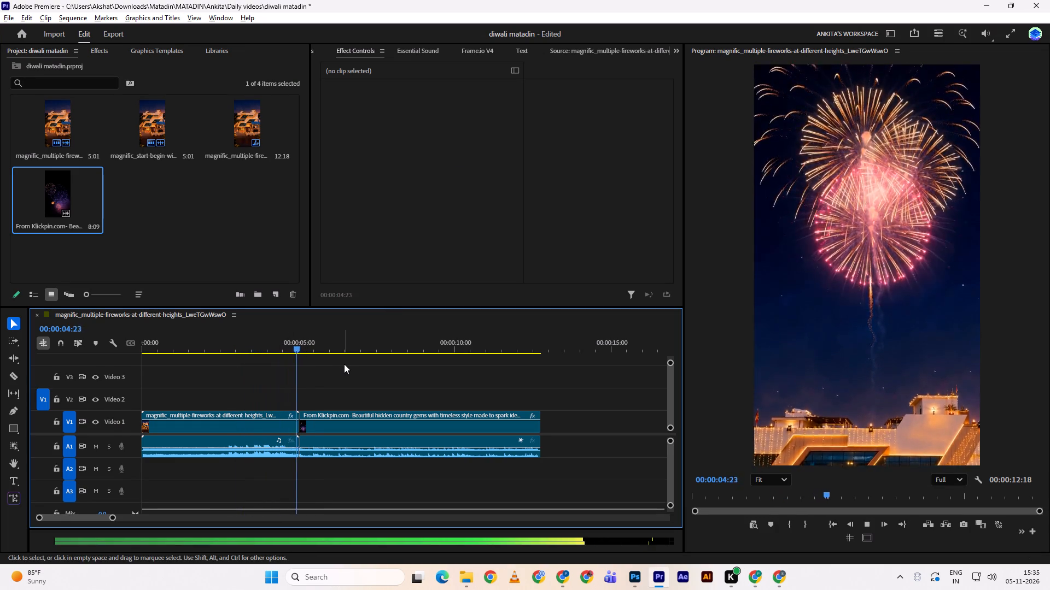
drag(311, 348, 282, 353)
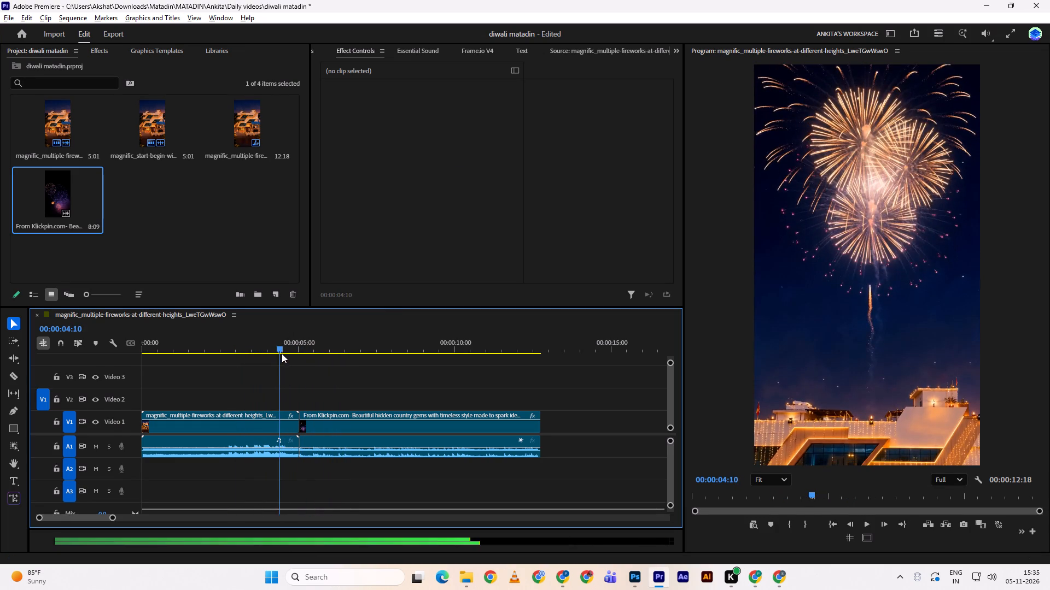
drag(282, 353, 110, 350)
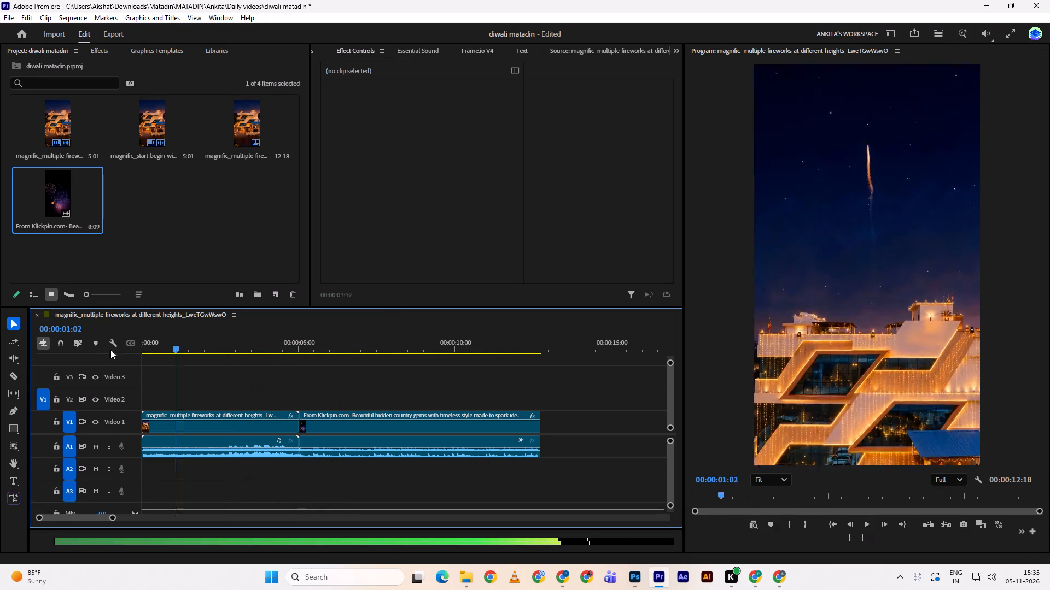
drag(110, 350, 98, 351)
key(space)
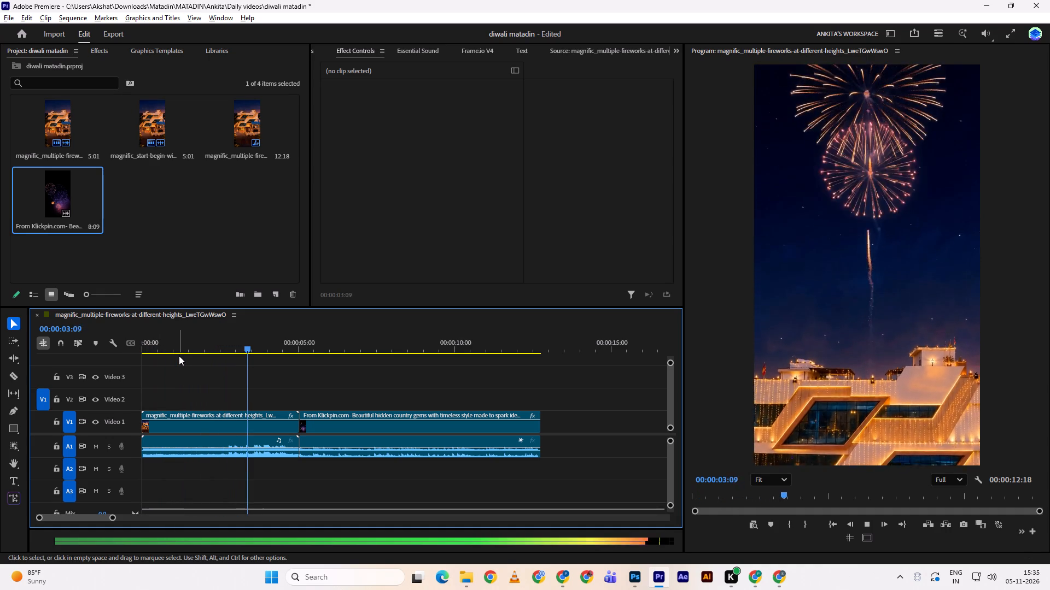
key(space)
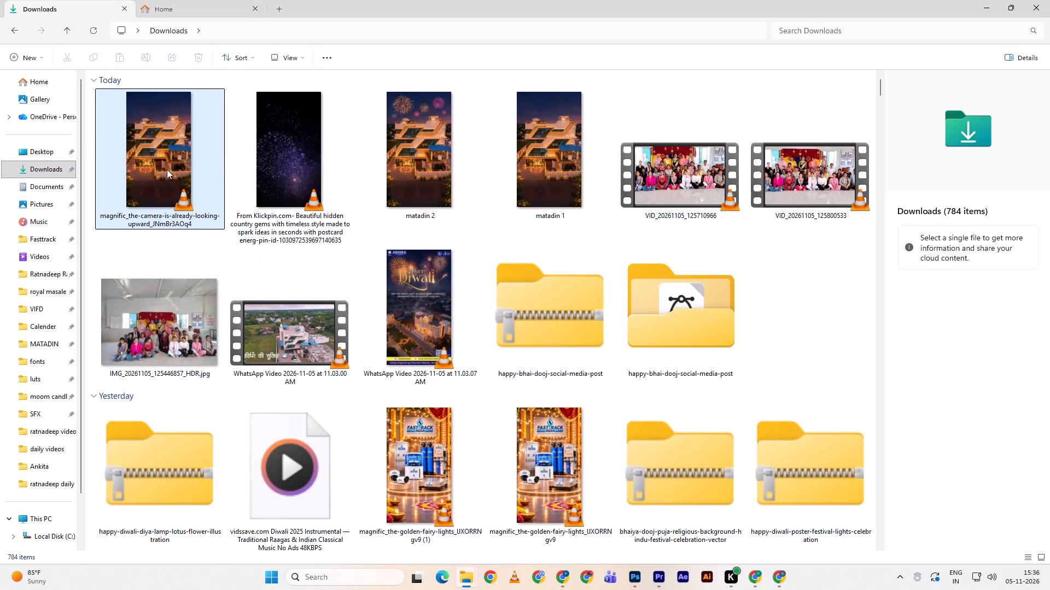
key(ctrl+x)
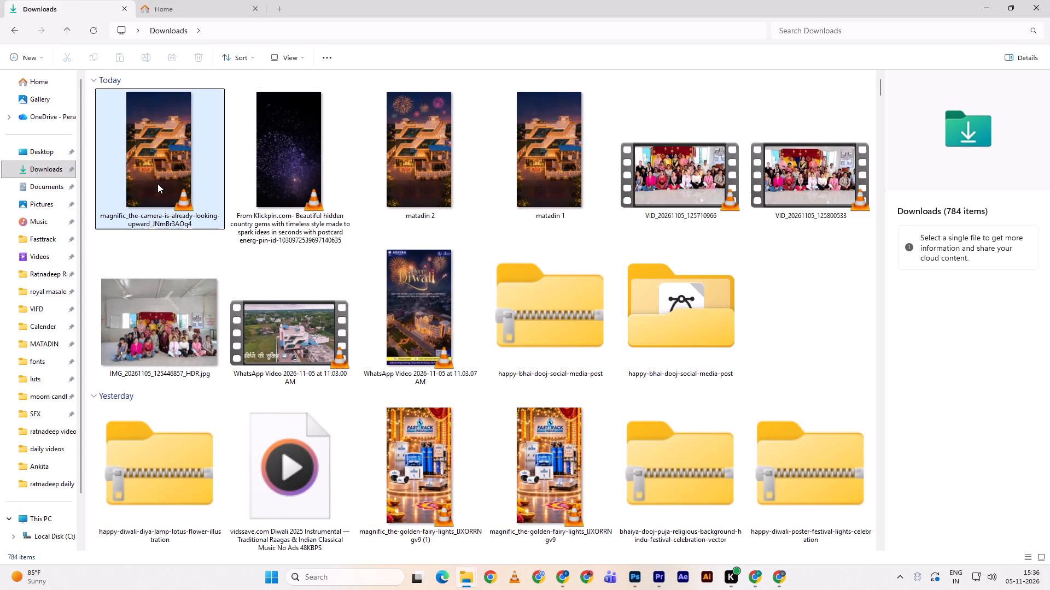
click(157, 184)
key(ctrl+x)
key(alt+Tab)
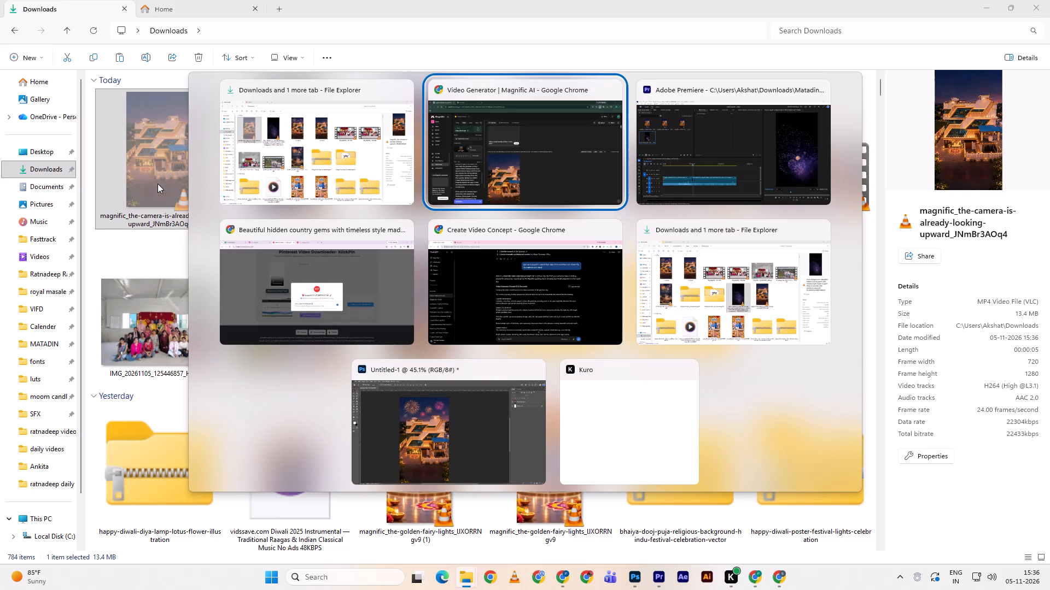
key(alt+Tab)
click(180, 8)
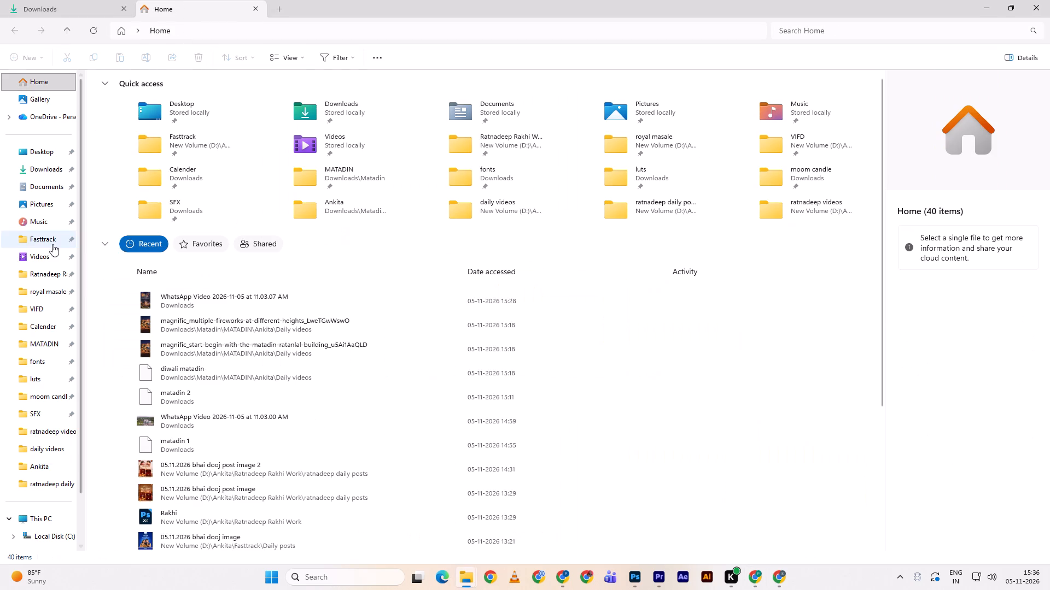
click(40, 346)
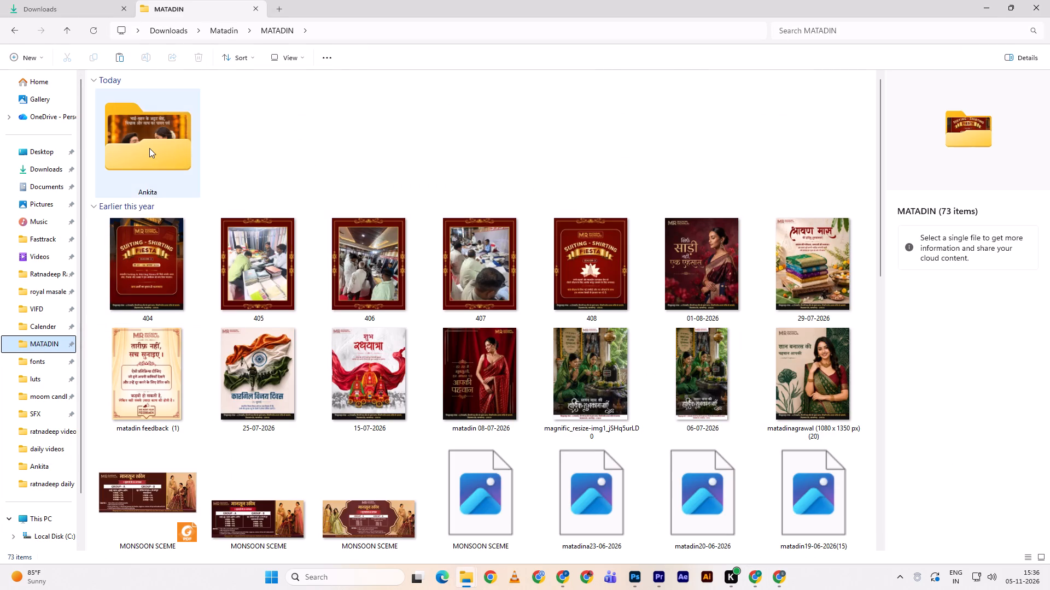
double_click(149, 148)
double_click(420, 158)
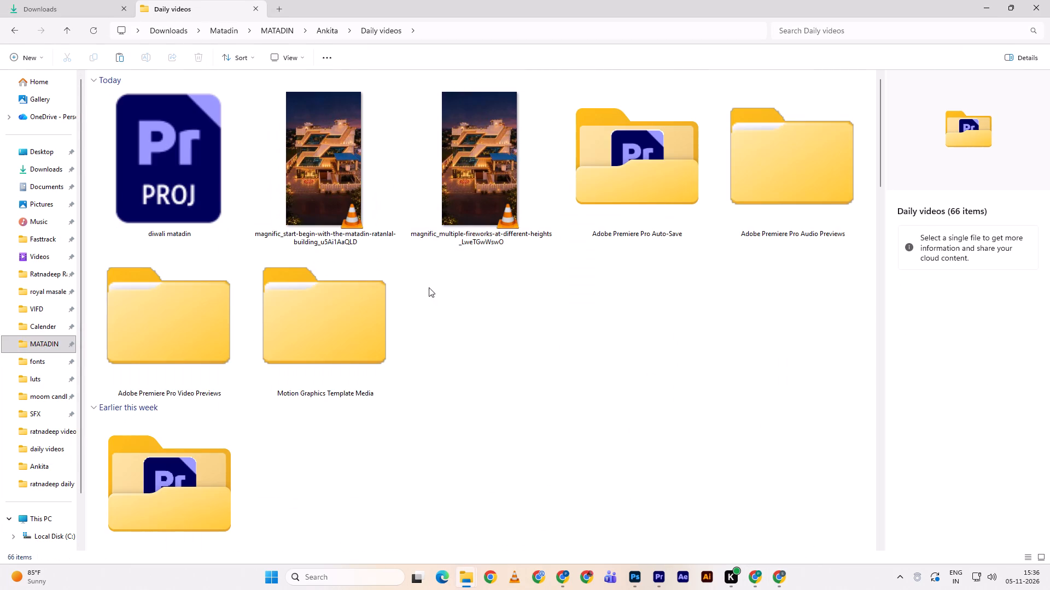
key(ctrl+v)
Import the camera-already-looking-upward video from the Daily videos folder into the diwali matadin project in Premiere.
drag(482, 334, 529, 374)
key(alt+Tab)
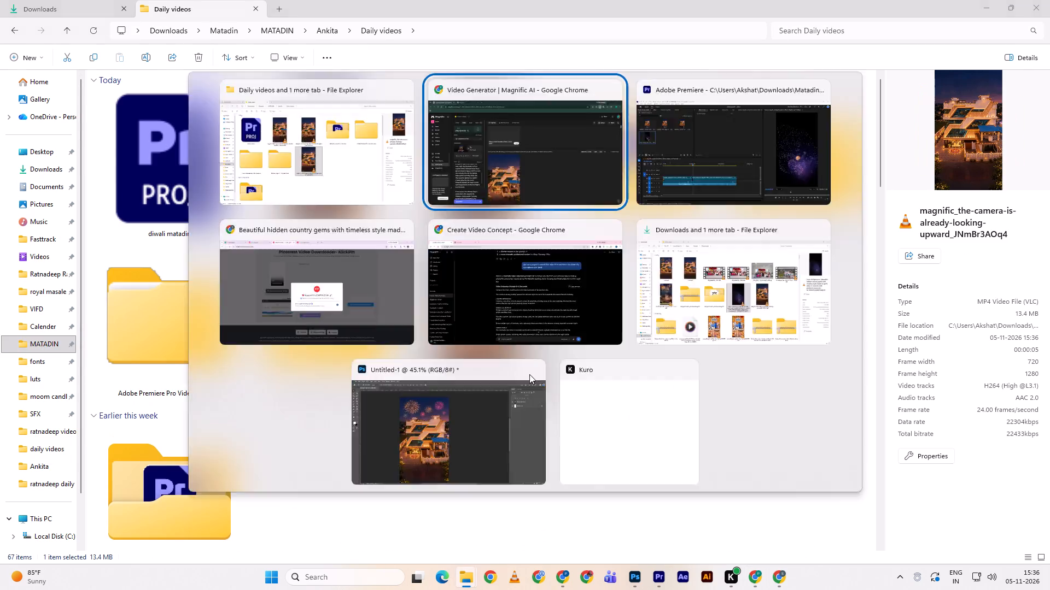
drag(529, 374, 199, 202)
key(alt+Tab)
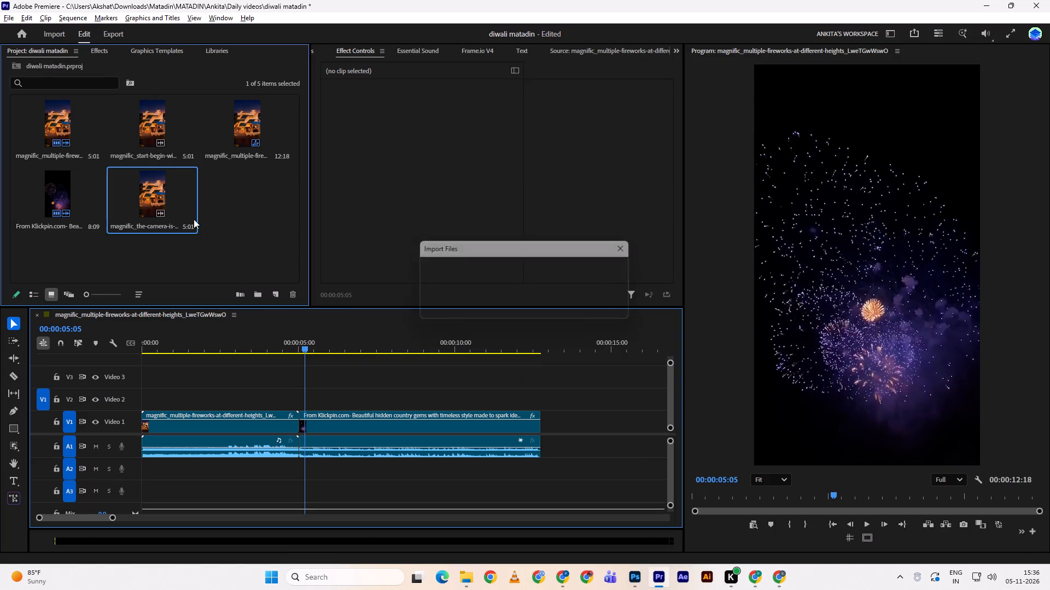
Move the Klickpin clip later and place the camera-looking-upward clip on V1 and A1 directly after the building fireworks clip.
drag(145, 189, 254, 375)
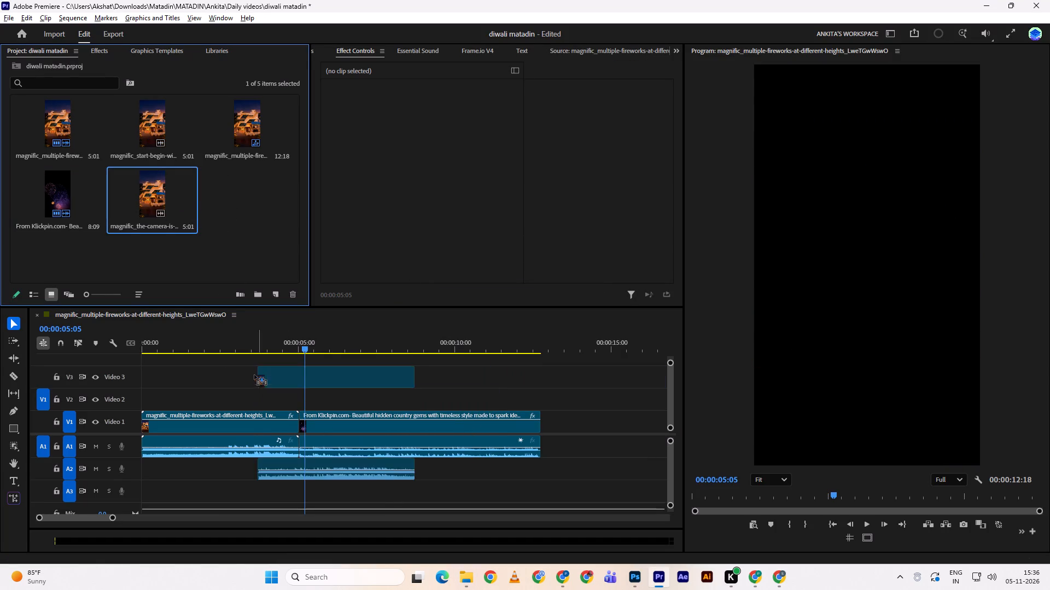
drag(254, 375, 174, 219)
drag(382, 380, 394, 479)
drag(376, 429, 488, 431)
drag(137, 192, 302, 422)
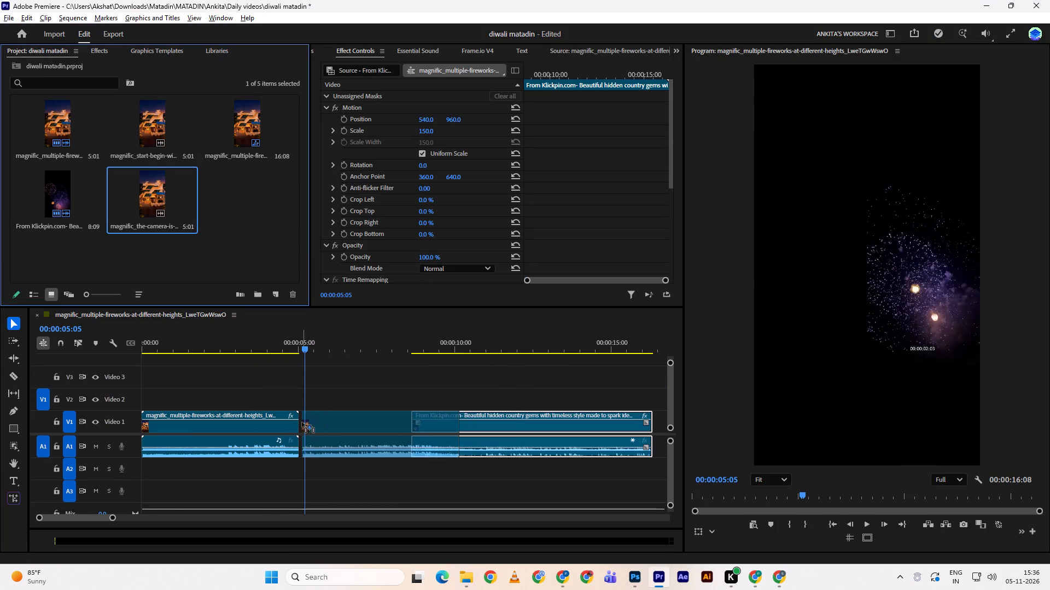
drag(302, 422, 299, 419)
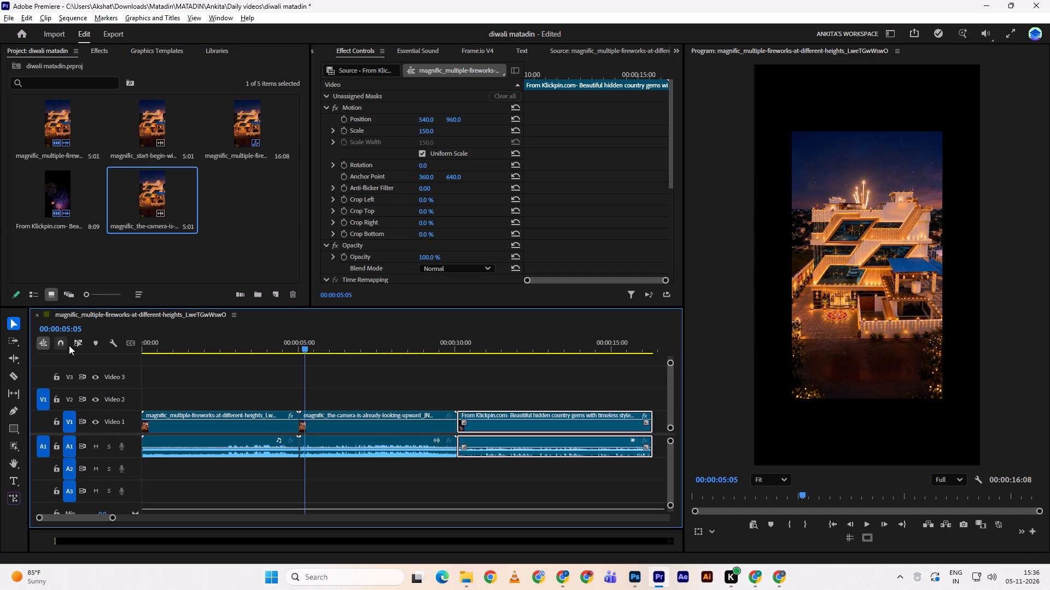
Turn on snapping and linked selection for the timeline.
click(74, 345)
double_click(66, 344)
click(60, 338)
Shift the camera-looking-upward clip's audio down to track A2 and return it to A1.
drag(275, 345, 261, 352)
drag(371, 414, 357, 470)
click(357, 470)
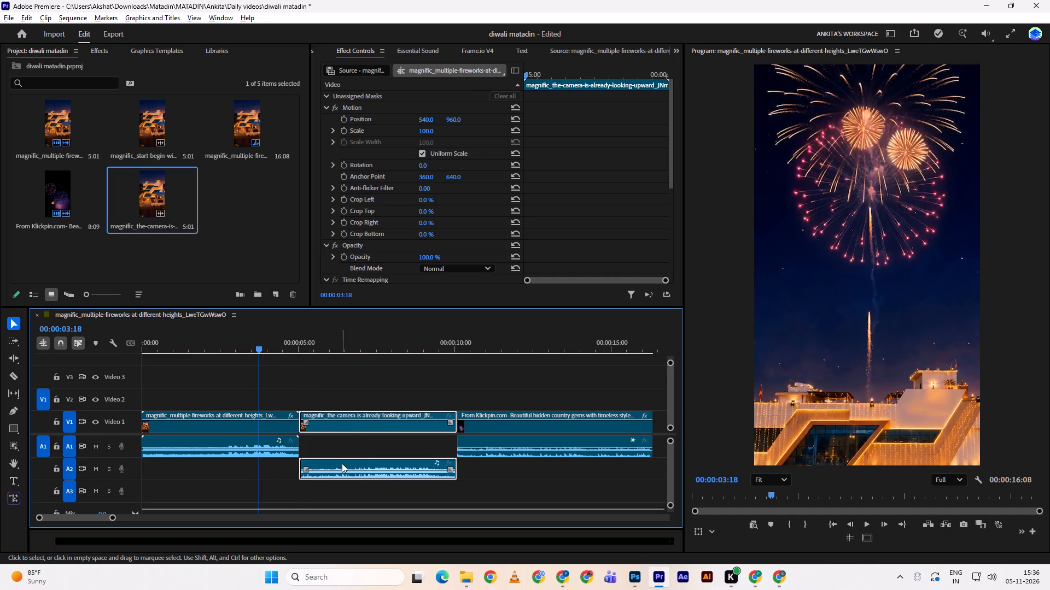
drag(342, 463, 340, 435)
Play across the cut into the camera-looking-upward clip and ripple trim that clip's start up to 00:00:07:14.
key(space)
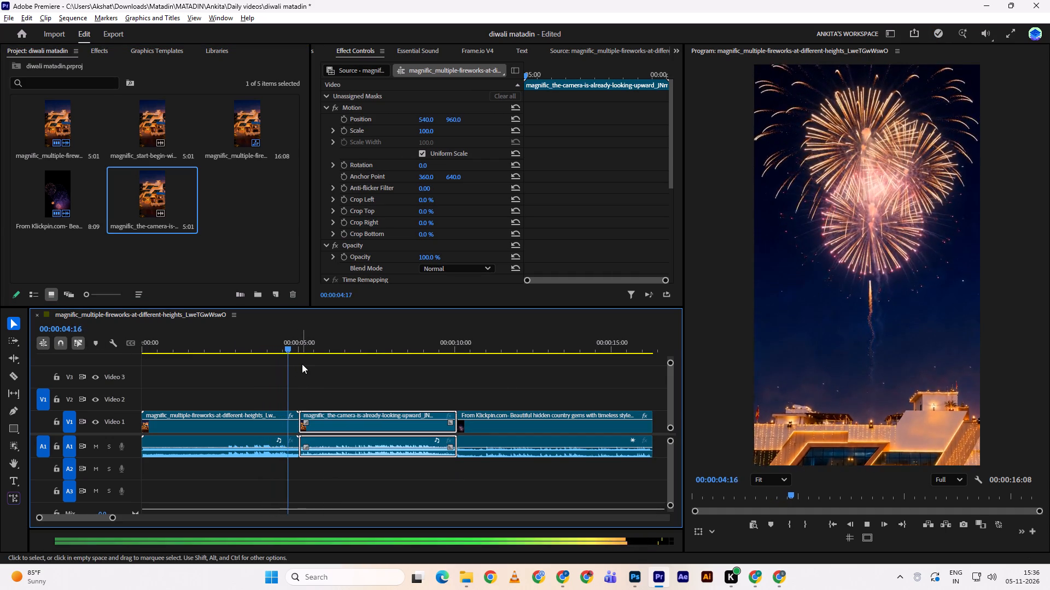
key(space)
key(space)
key(space)
key(space)
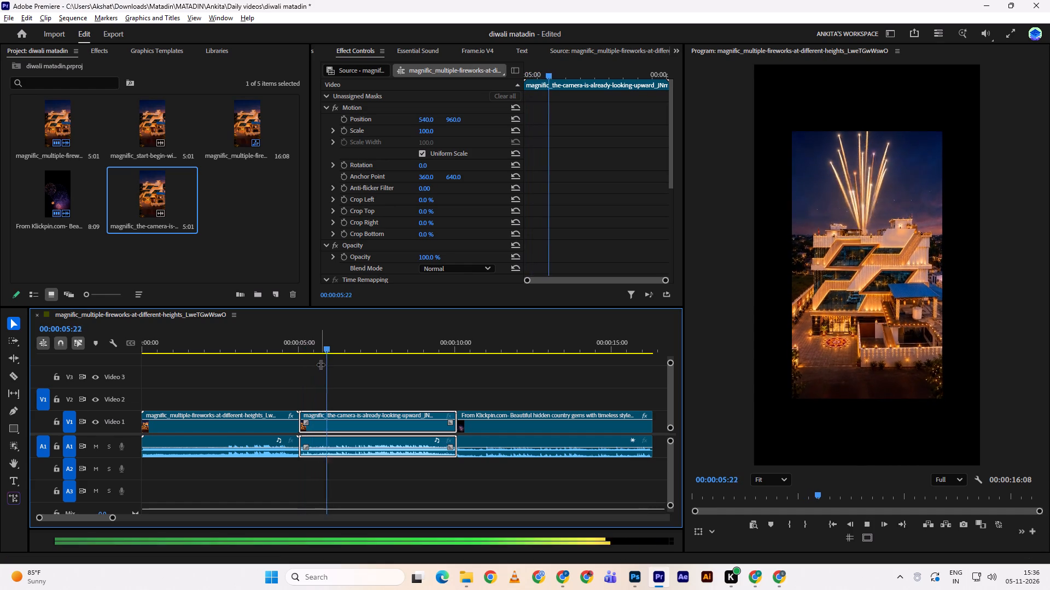
key(space)
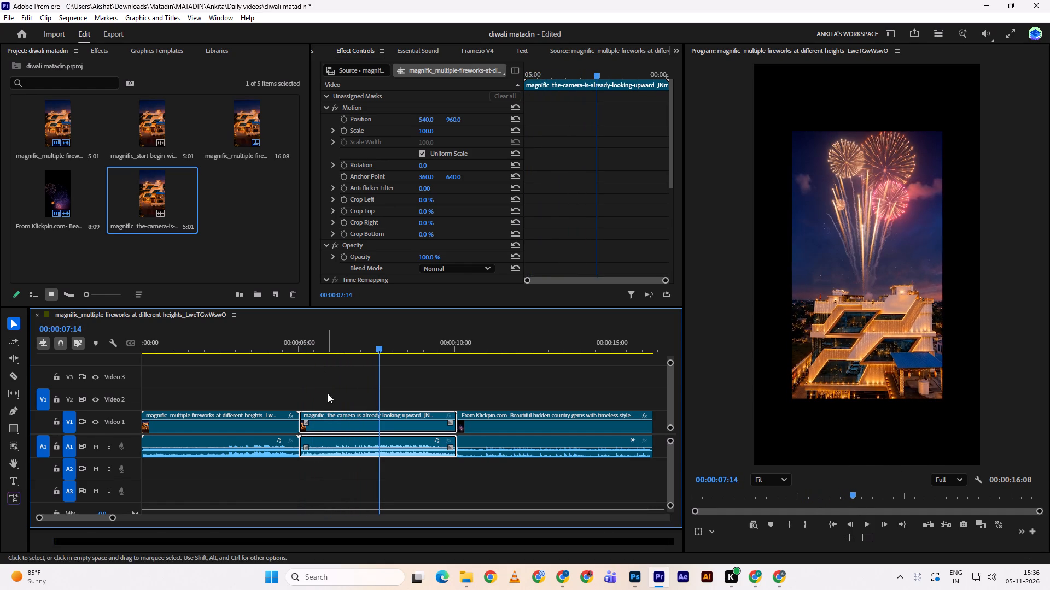
key(q)
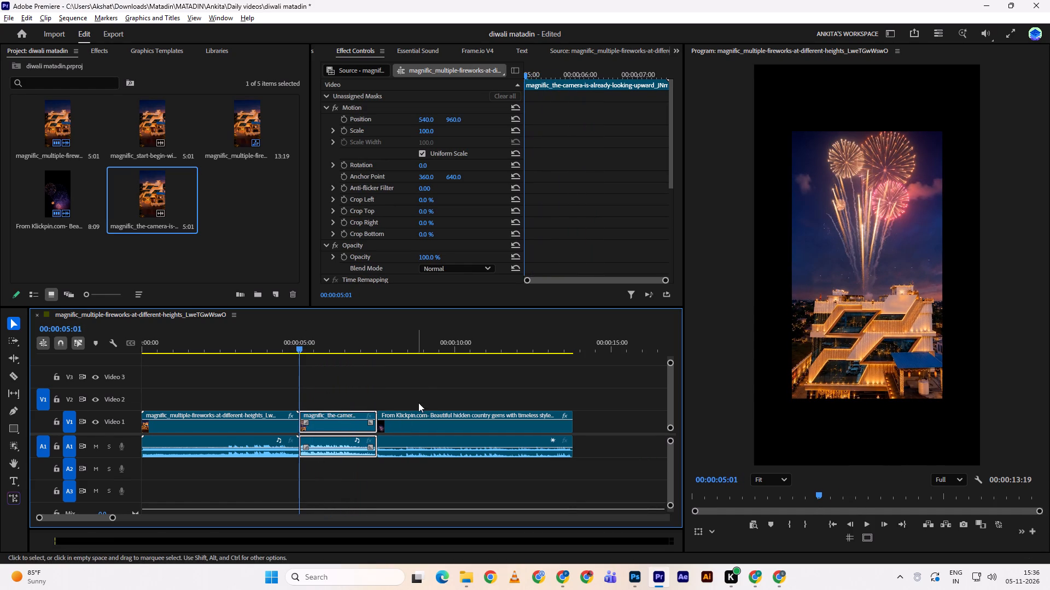
Move the Klickpin fireworks clip later to start at about 10 seconds, leaving a gap after the trimmed clip.
drag(421, 389, 430, 467)
click(404, 382)
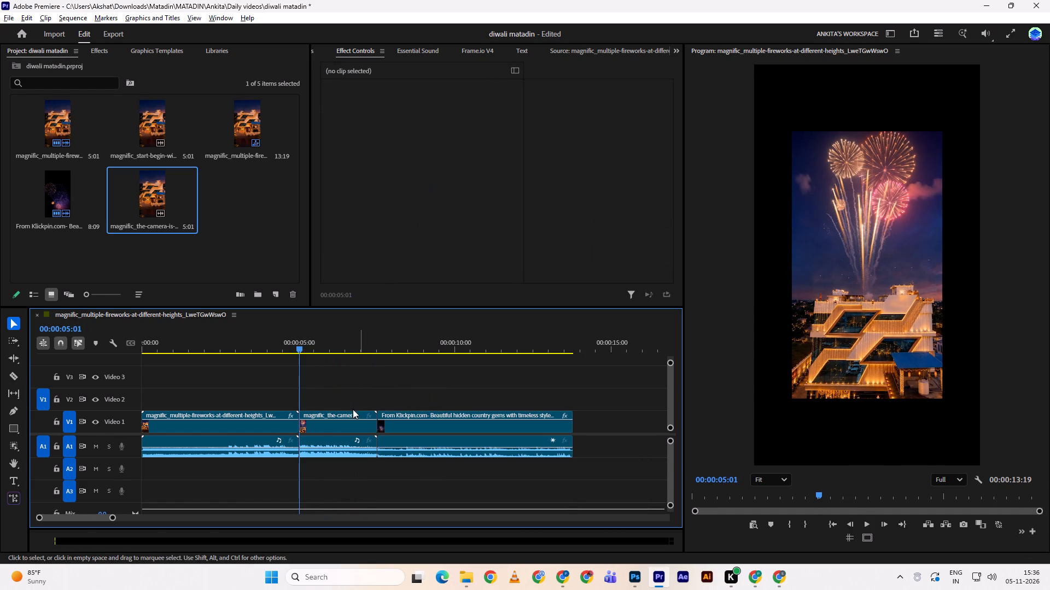
drag(415, 357, 431, 509)
click(431, 509)
drag(417, 427, 504, 428)
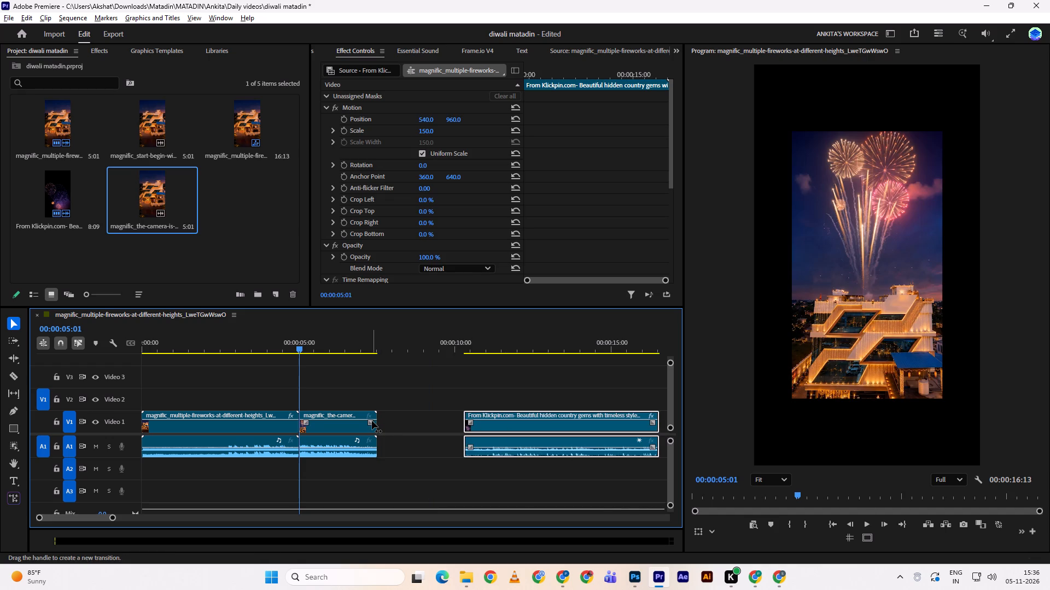
Scale the trimmed camera-looking-upward clip to fill the vertical frame at 150.
click(324, 432)
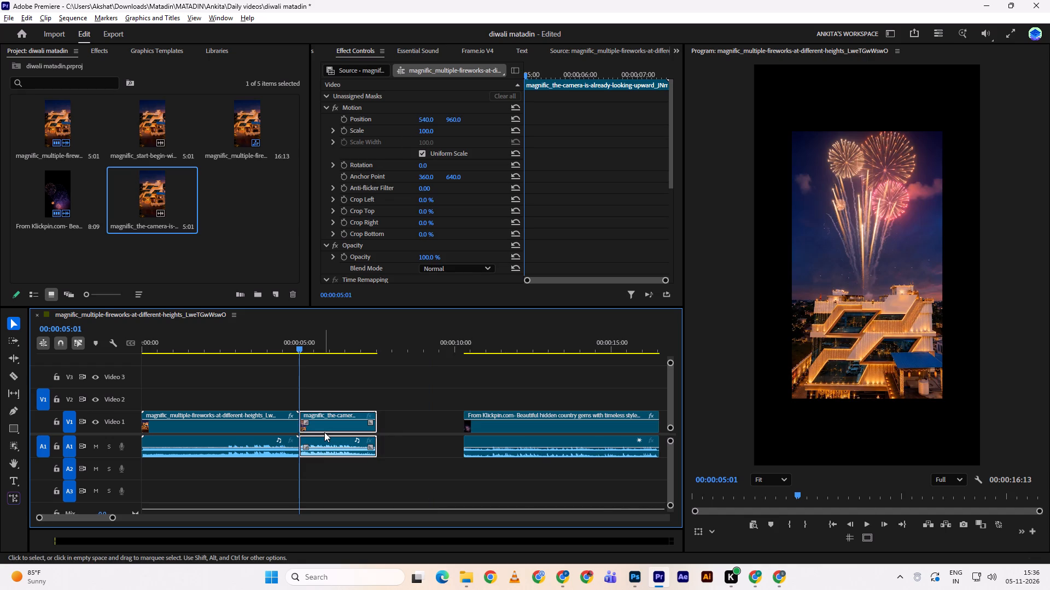
key(f)
Replay the cut between the building fireworks and camera-looking-upward clips to check how their framing matches.
key(space)
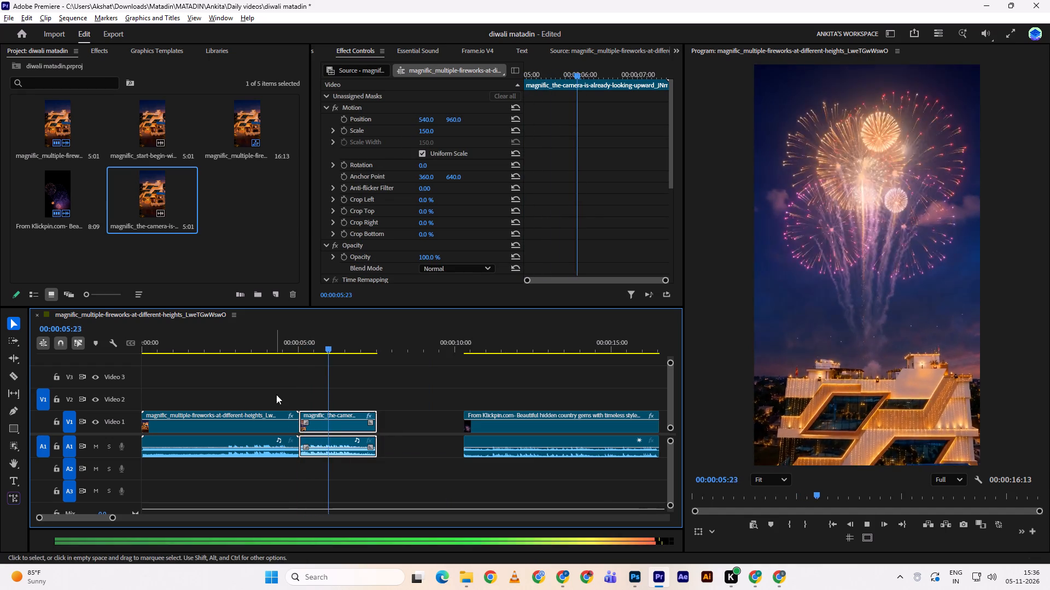
click(285, 329)
key(space)
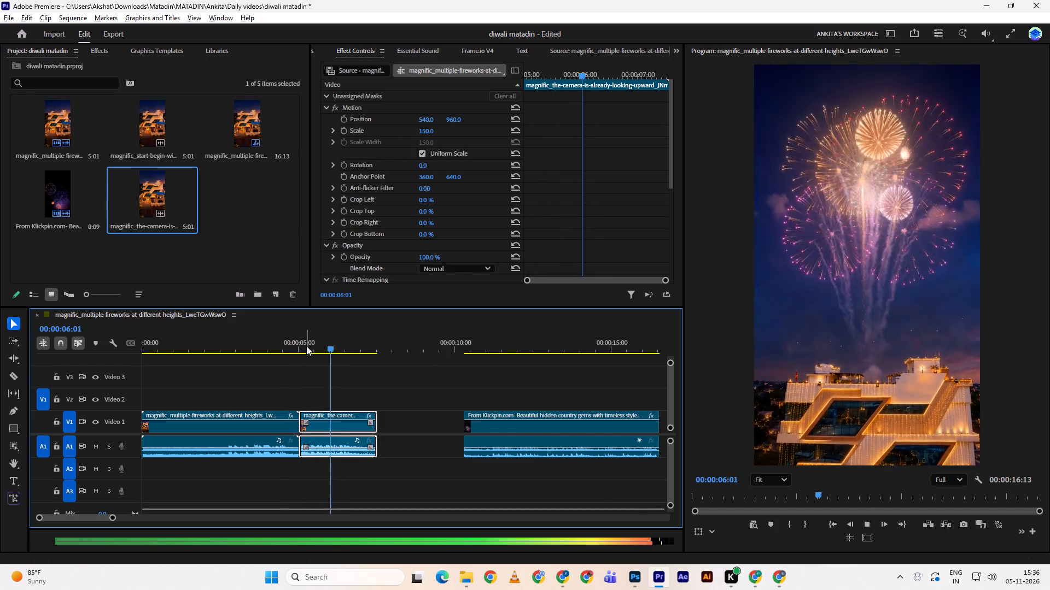
drag(302, 340, 205, 352)
click(205, 352)
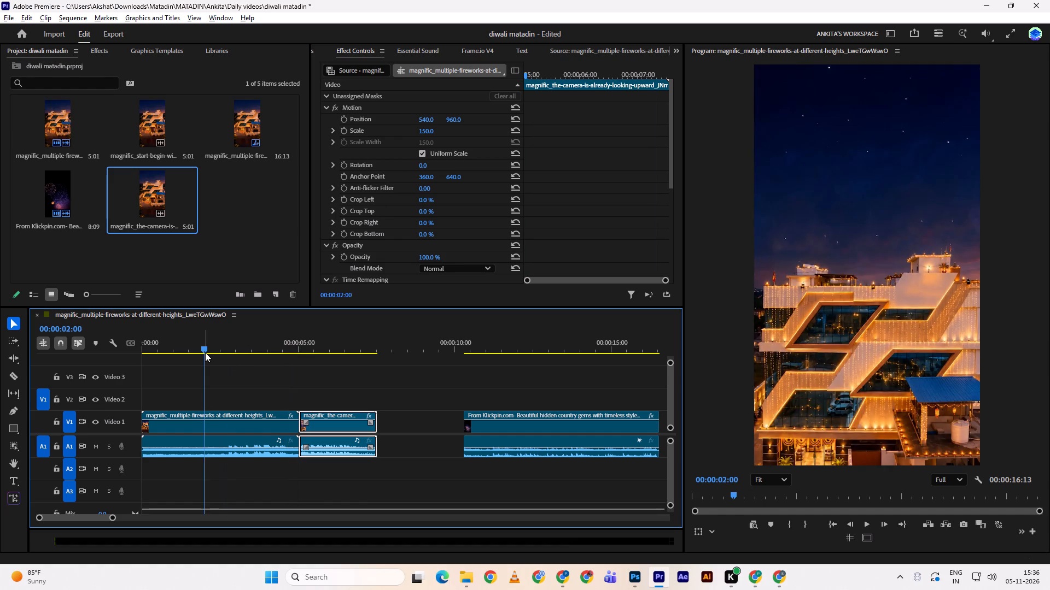
key(space)
key(space)
key(space)
key(space)
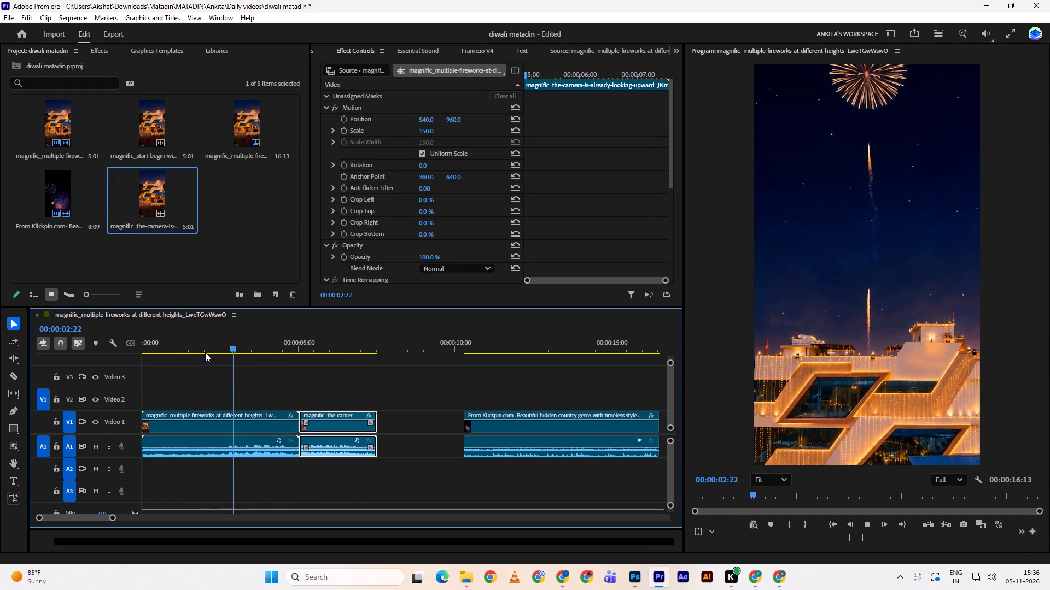
key(space)
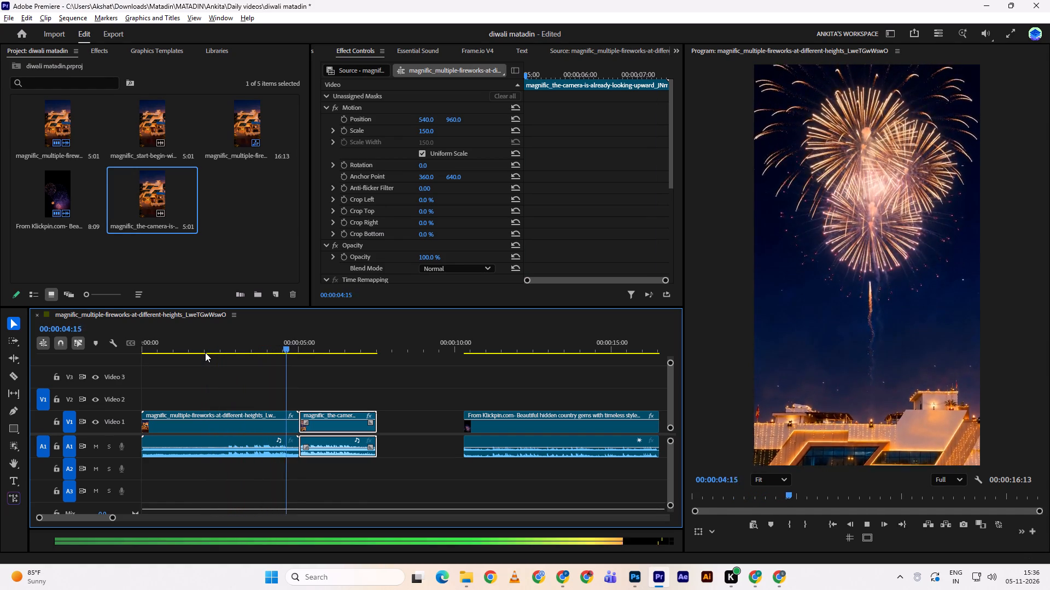
key(space)
key(space)
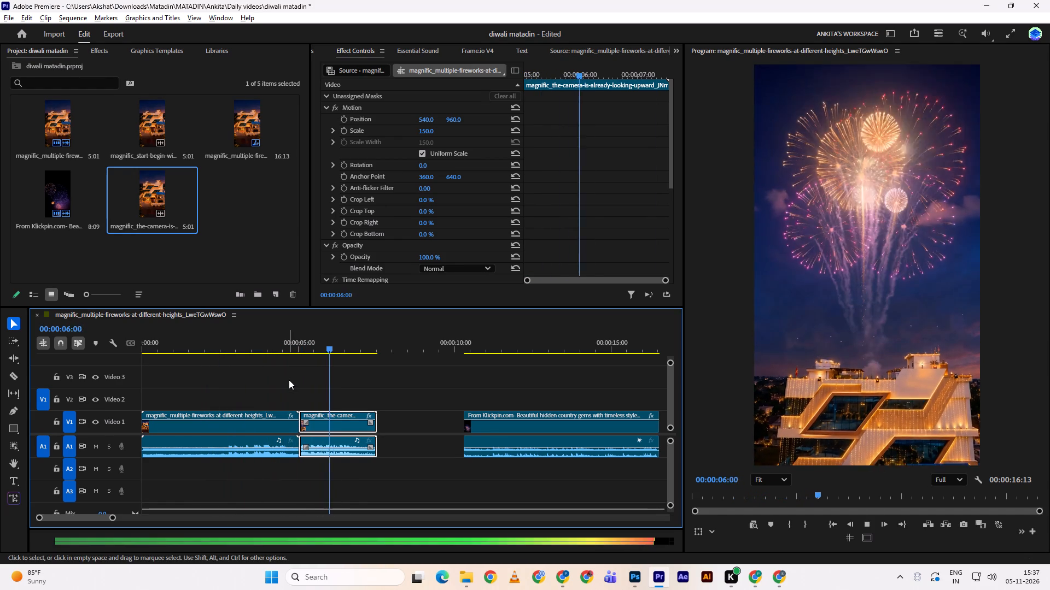
drag(298, 351, 289, 350)
click(289, 350)
key(space)
key(space)
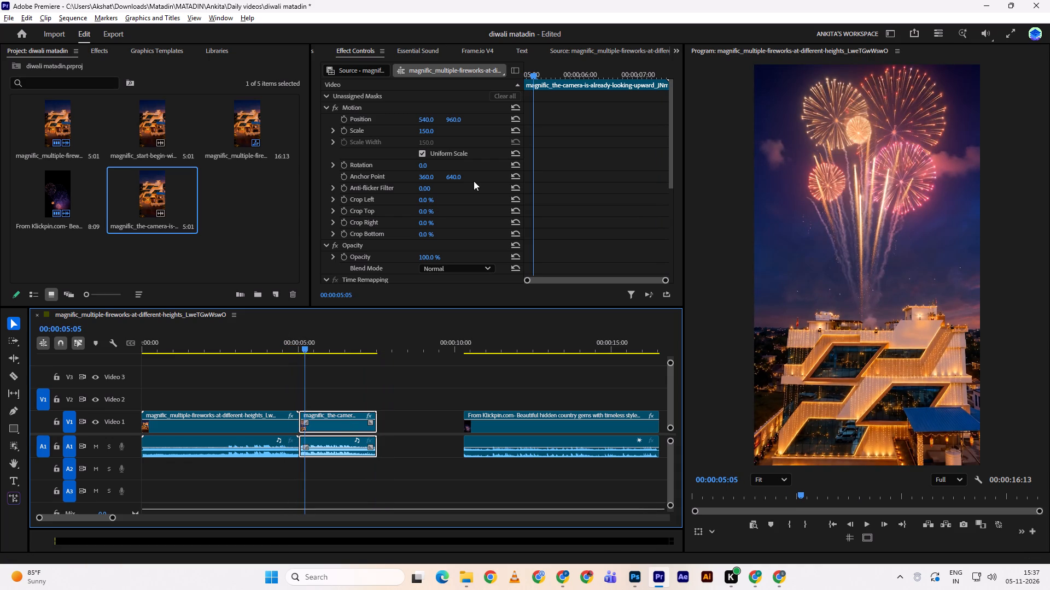
Set the camera-looking-upward clip's scale to 199 and its position to 540, 1272 to match the building's framing.
drag(433, 131, 450, 122)
drag(453, 116, 538, 83)
drag(427, 129, 454, 119)
drag(453, 115, 480, 112)
drag(424, 133, 404, 135)
drag(461, 117, 518, 89)
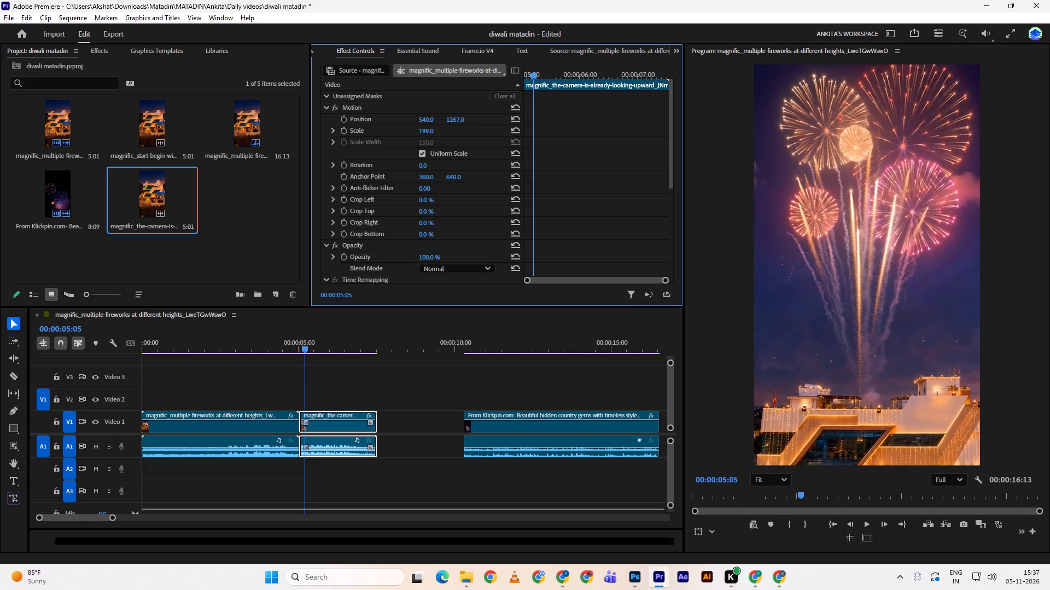
drag(518, 89, 518, 85)
Replay the cut into the rescaled clip and its later part to review the new framing.
drag(285, 339, 283, 338)
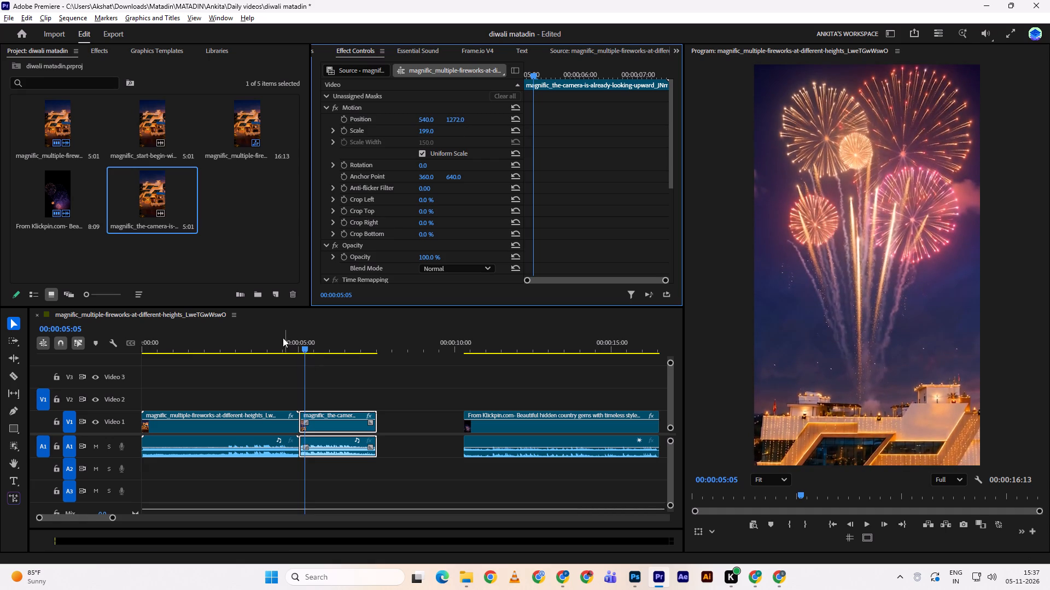
drag(283, 338, 275, 340)
key(space)
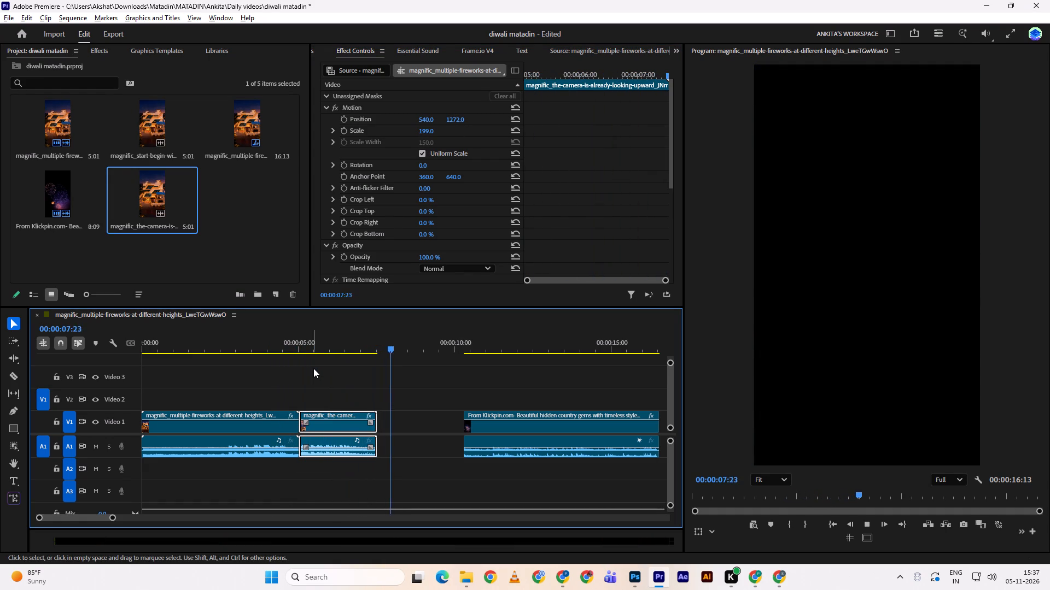
drag(336, 344, 326, 344)
key(space)
key(space)
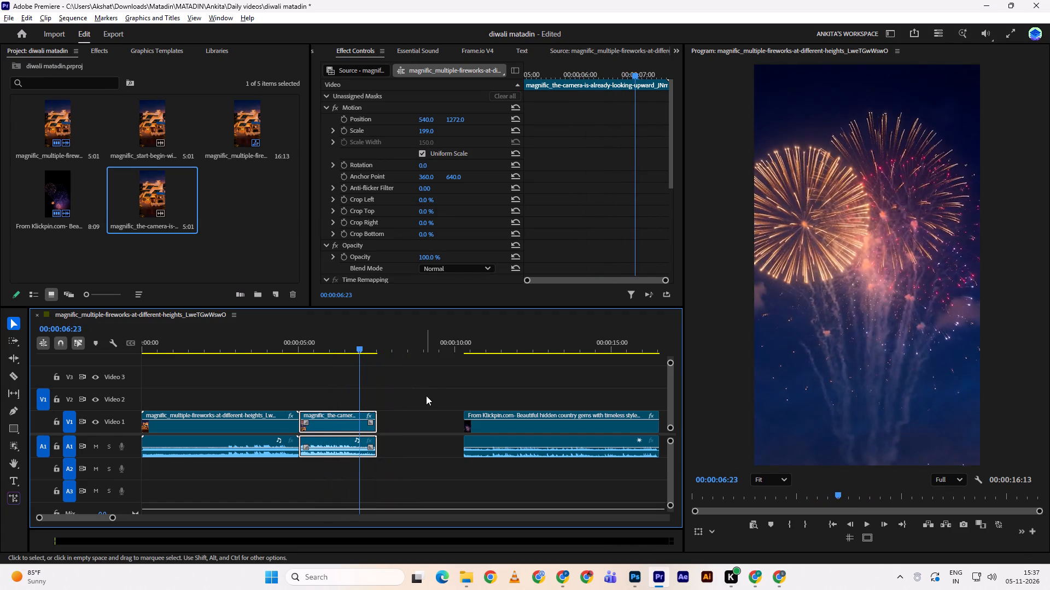
Replay the end of the building fireworks clip and the looking-upward clip to check the transition.
key(space)
key(space)
drag(357, 341, 240, 368)
key(space)
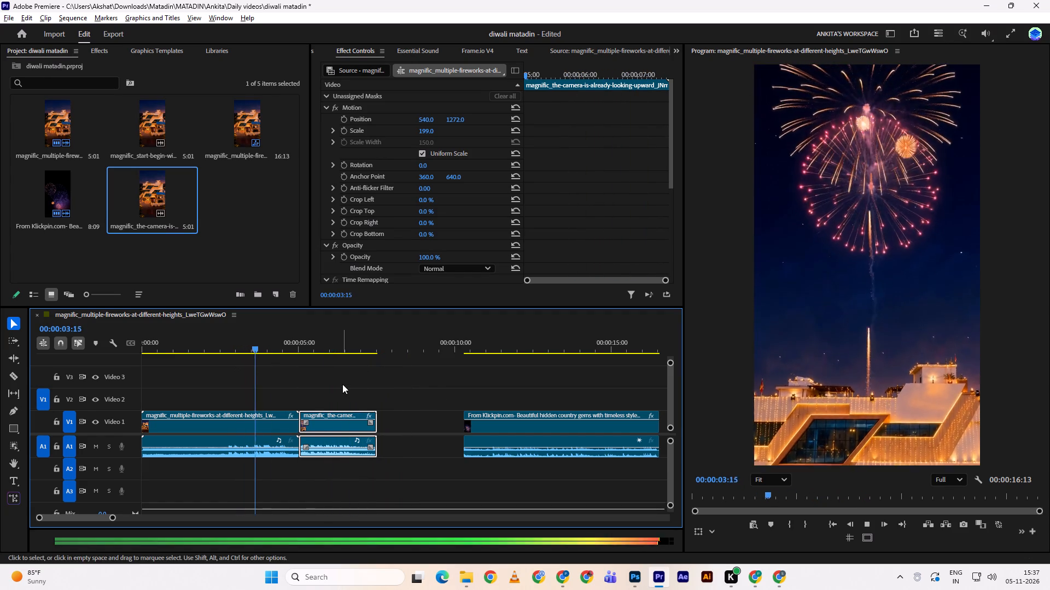
key(space)
Shift the looking-upward clip later on Video 1 and extend its start back to the building clip's end.
drag(336, 385, 345, 474)
drag(329, 429, 355, 428)
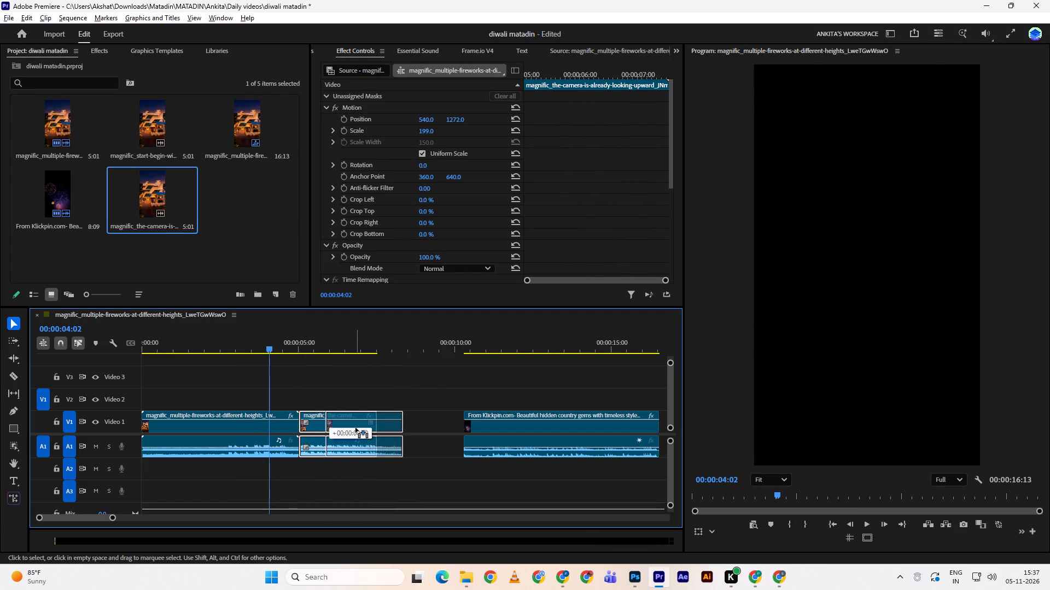
drag(326, 429, 291, 428)
Ripple trim the looking-upward clip's start up to 00:00:06:01, closing the gap after the building clip.
key(space)
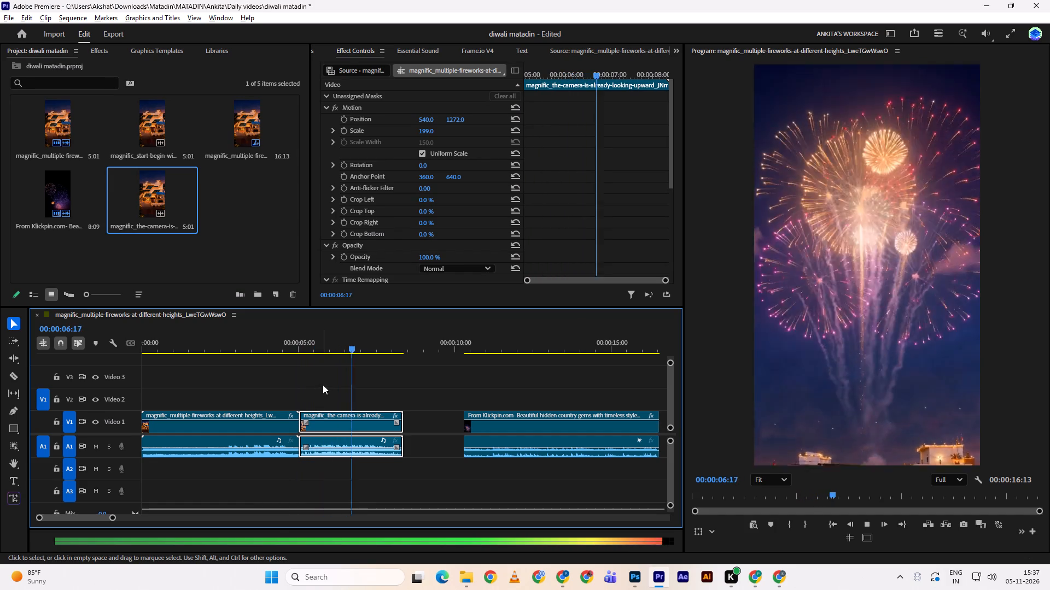
drag(305, 337, 319, 334)
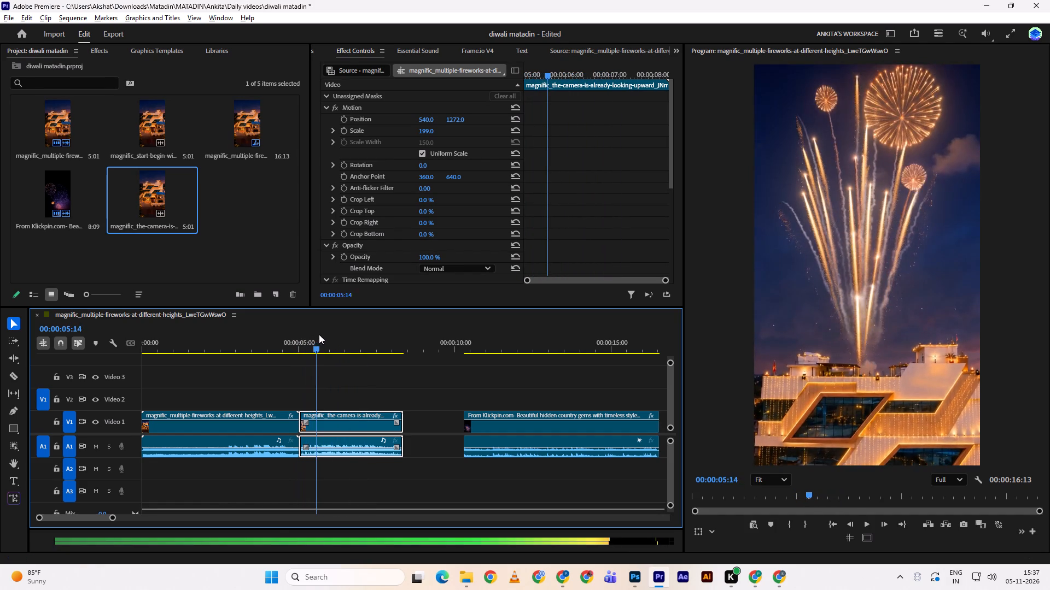
drag(319, 334, 332, 335)
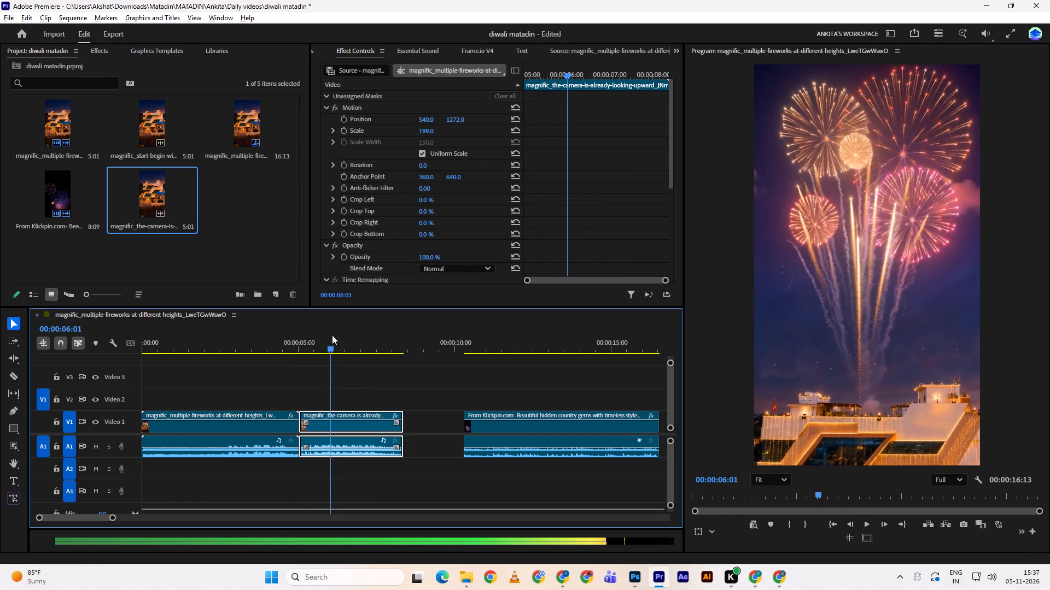
drag(332, 335, 334, 335)
key(q)
Replay and scrub the cut between the building and looking-upward clips to compare the framing on both sides.
drag(297, 346, 289, 347)
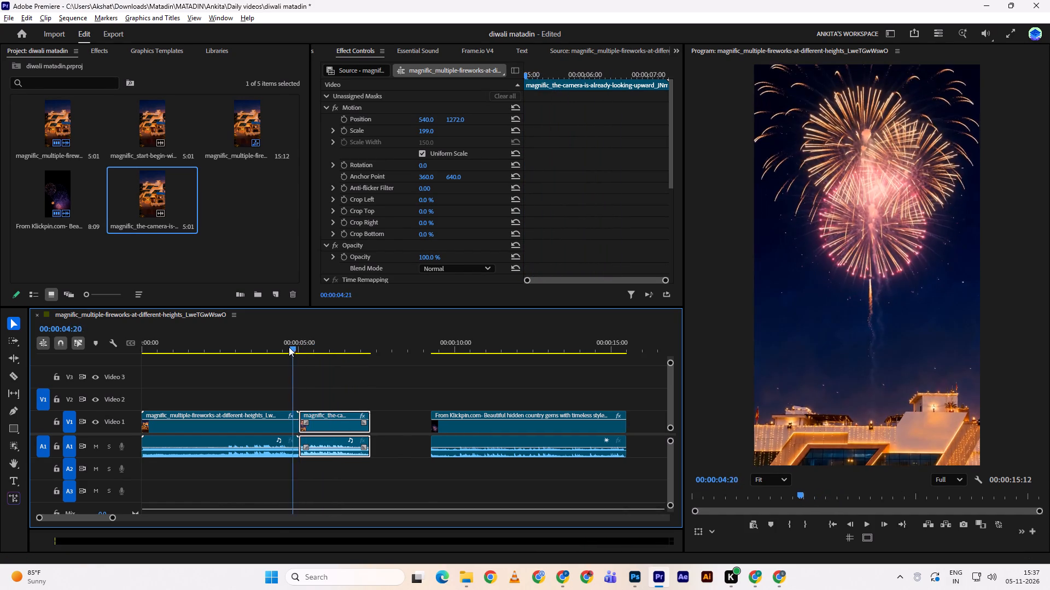
drag(289, 347, 288, 348)
key(space)
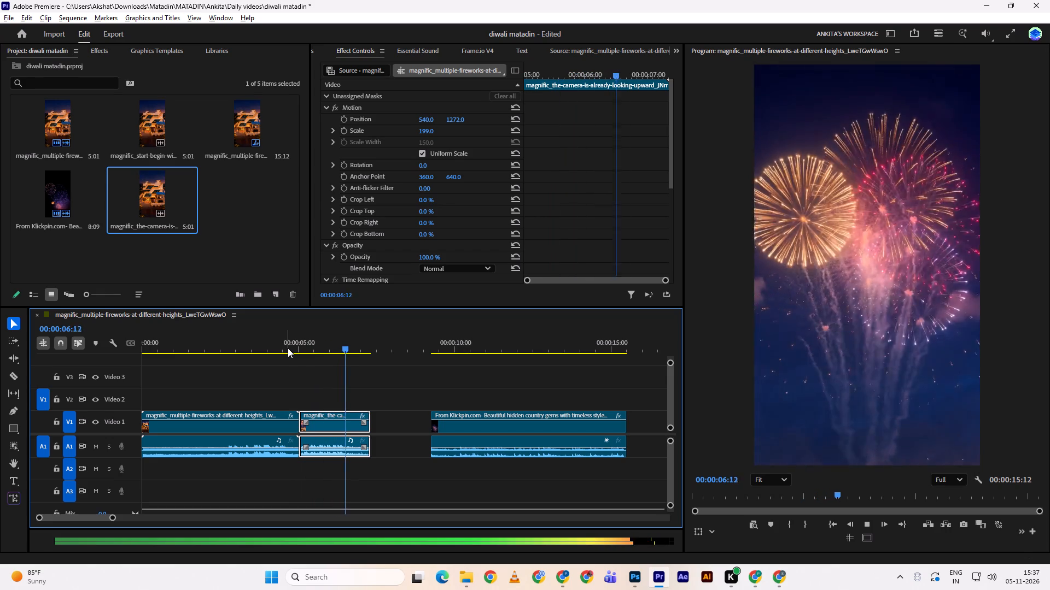
drag(284, 338, 270, 343)
key(space)
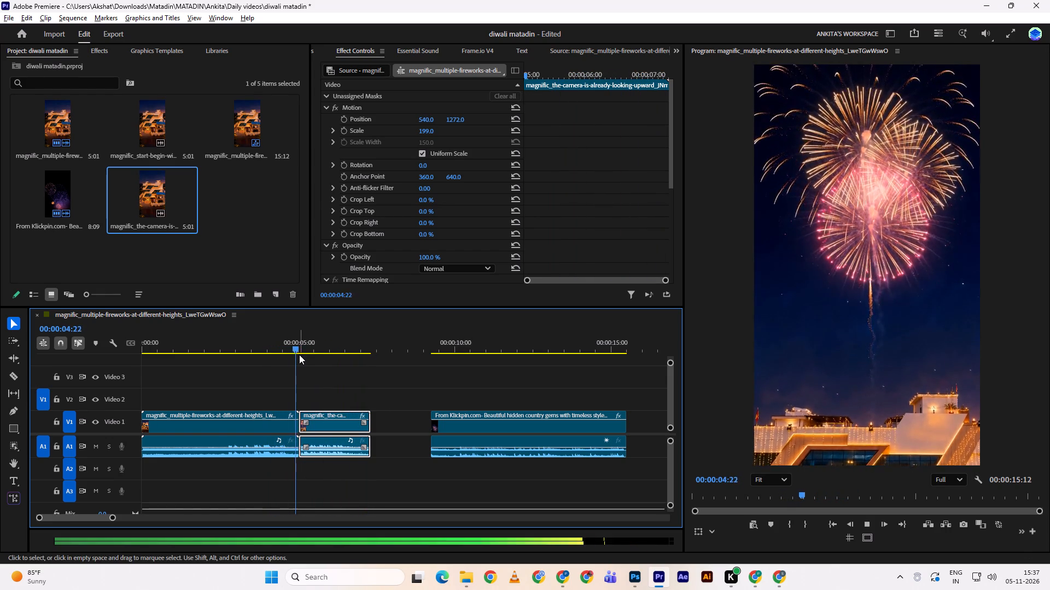
drag(301, 352, 283, 351)
click(283, 351)
key(space)
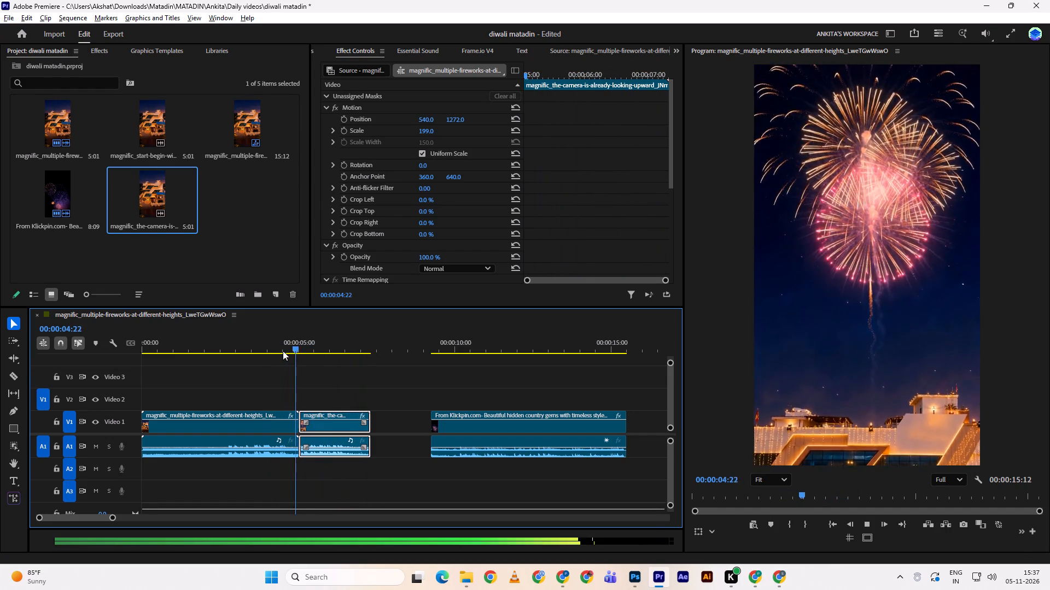
drag(284, 350, 306, 339)
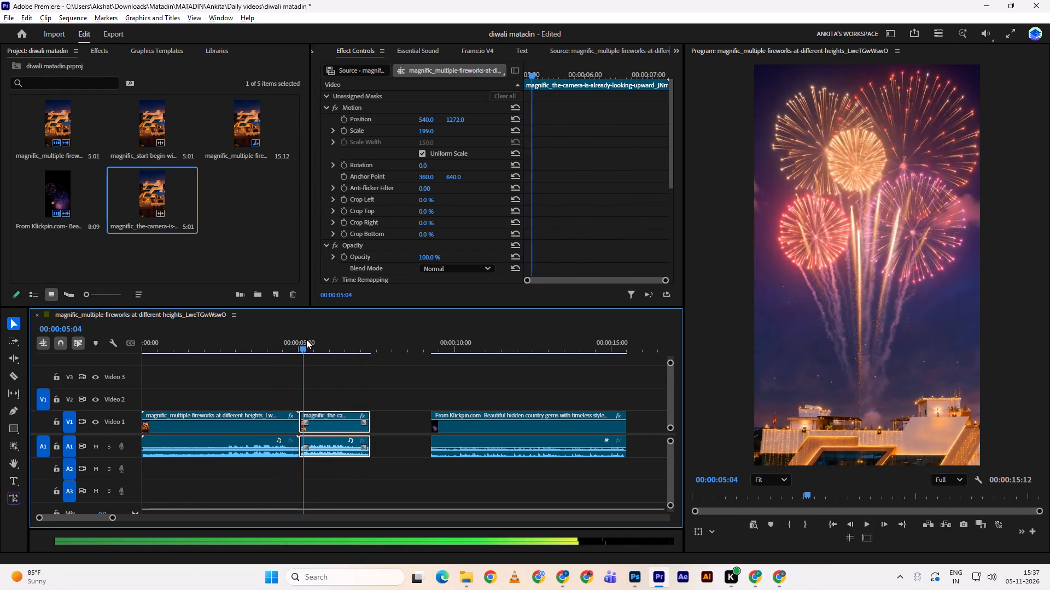
drag(306, 339, 304, 339)
click(304, 339)
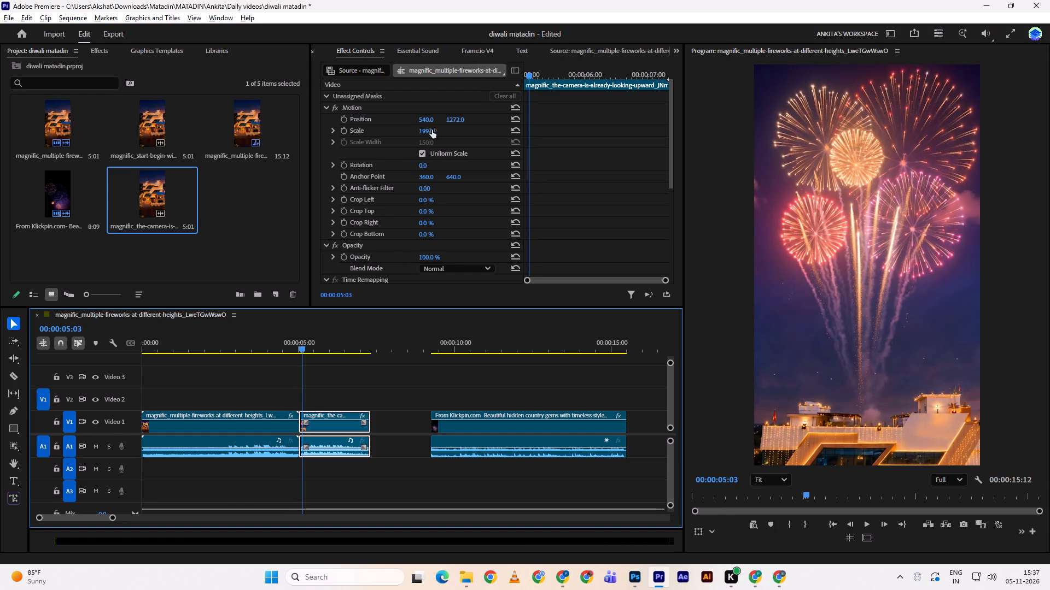
drag(284, 344, 277, 348)
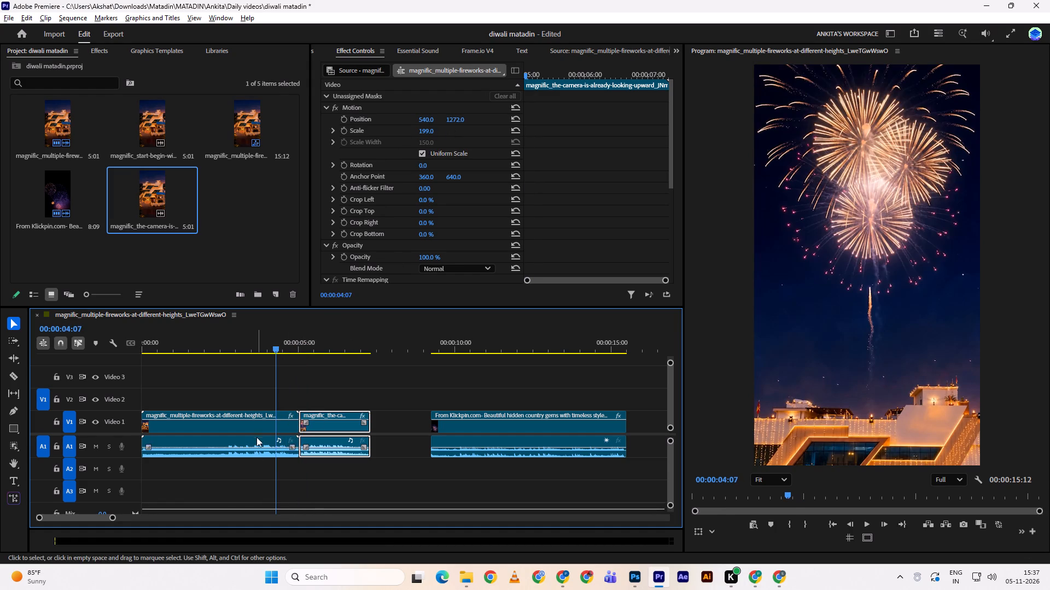
Set the building fireworks clip's scale to 155 and its position to 540, 928.
click(256, 434)
click(249, 418)
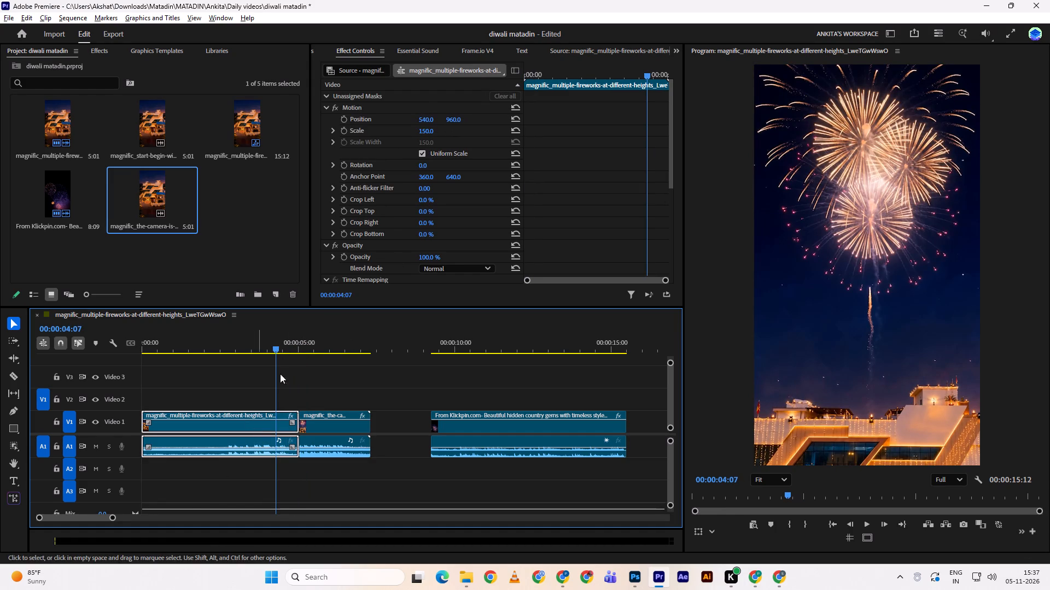
drag(423, 130, 417, 131)
click(434, 129)
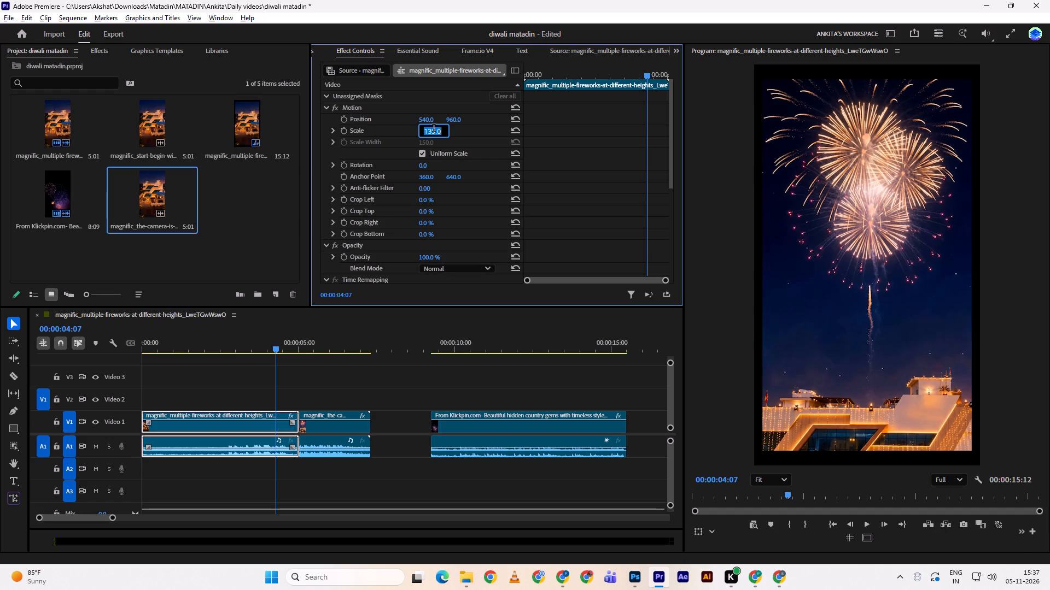
key(ctrl+z)
click(477, 136)
key(ctrl+z)
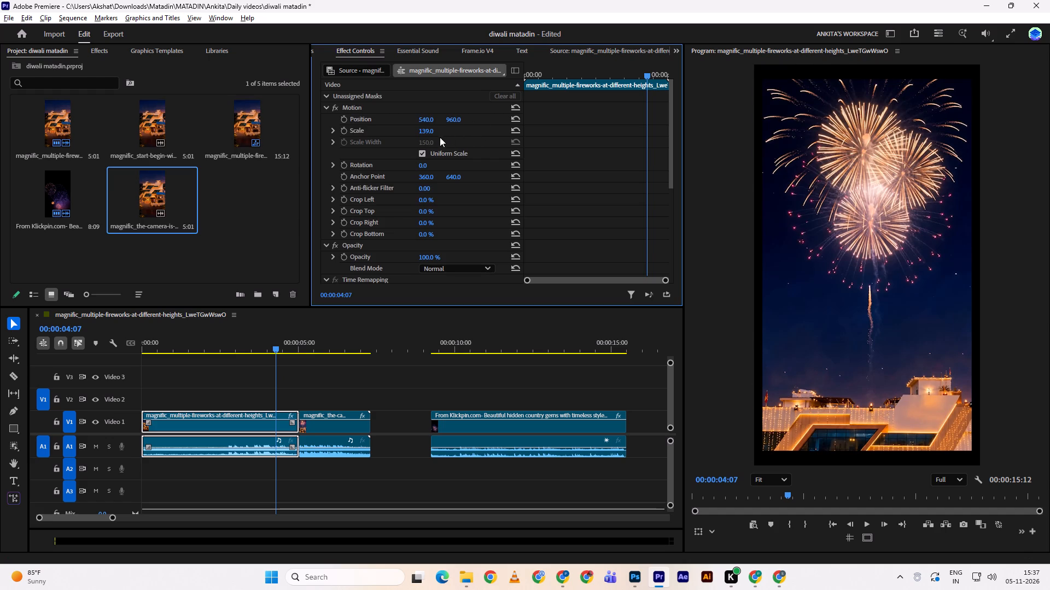
click(429, 134)
drag(459, 118, 444, 125)
Play the sequence from the beginning through the cut to review the reframed building clip.
key(space)
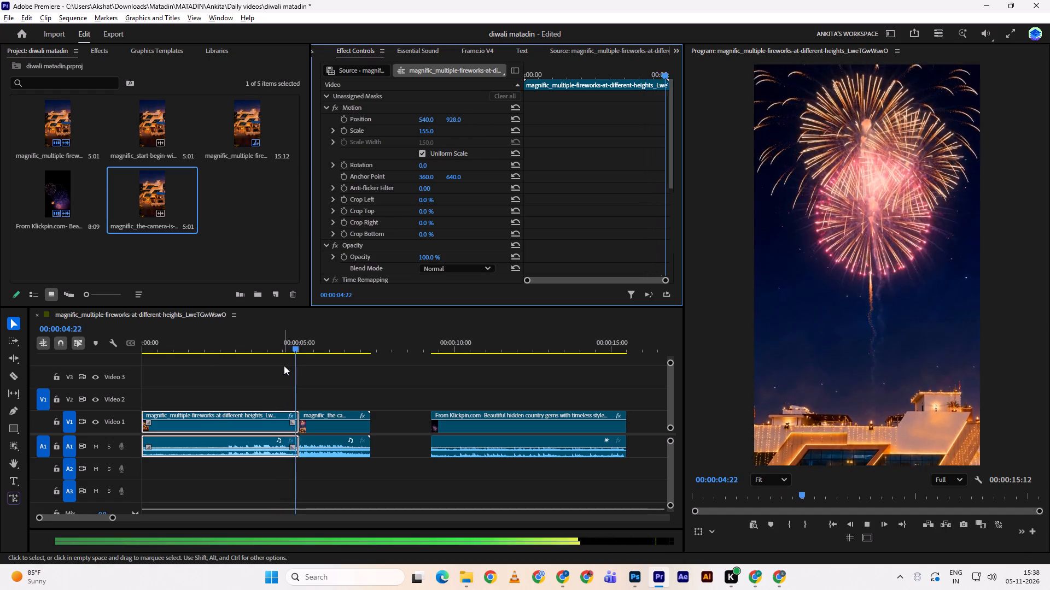
drag(274, 341, 231, 348)
key(space)
click(299, 369)
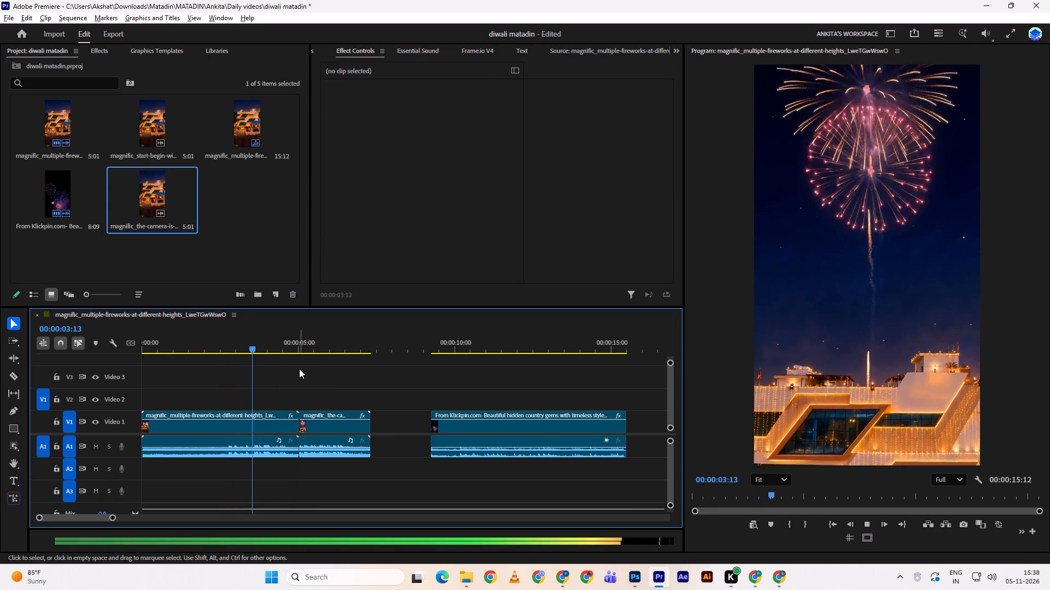
drag(269, 352, 98, 355)
key(space)
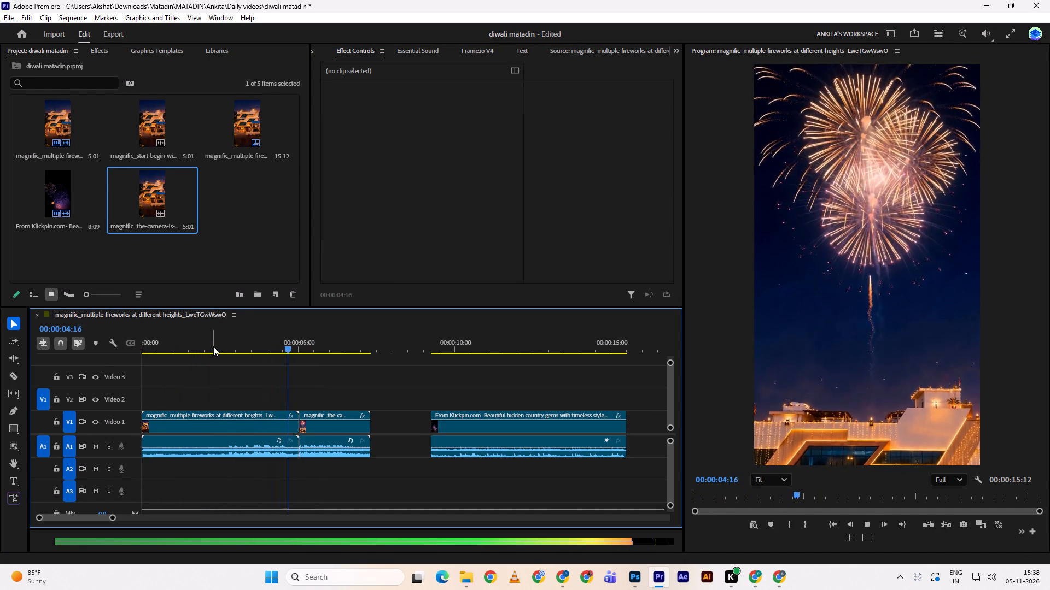
key(space)
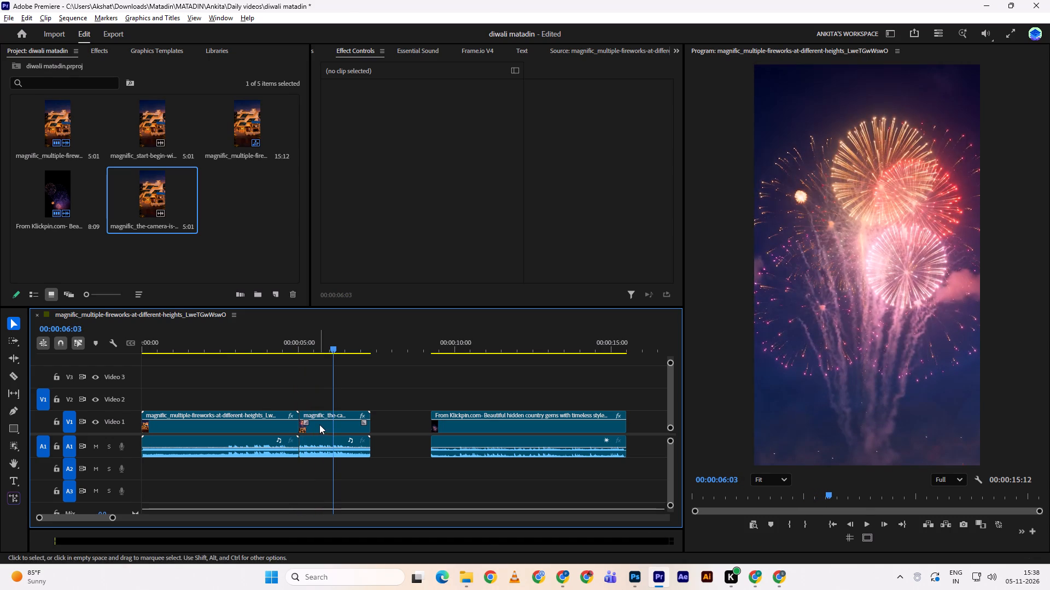
Slow the looking-upward clip to 75% speed with Optical Flow time interpolation.
right_click(319, 424)
click(352, 329)
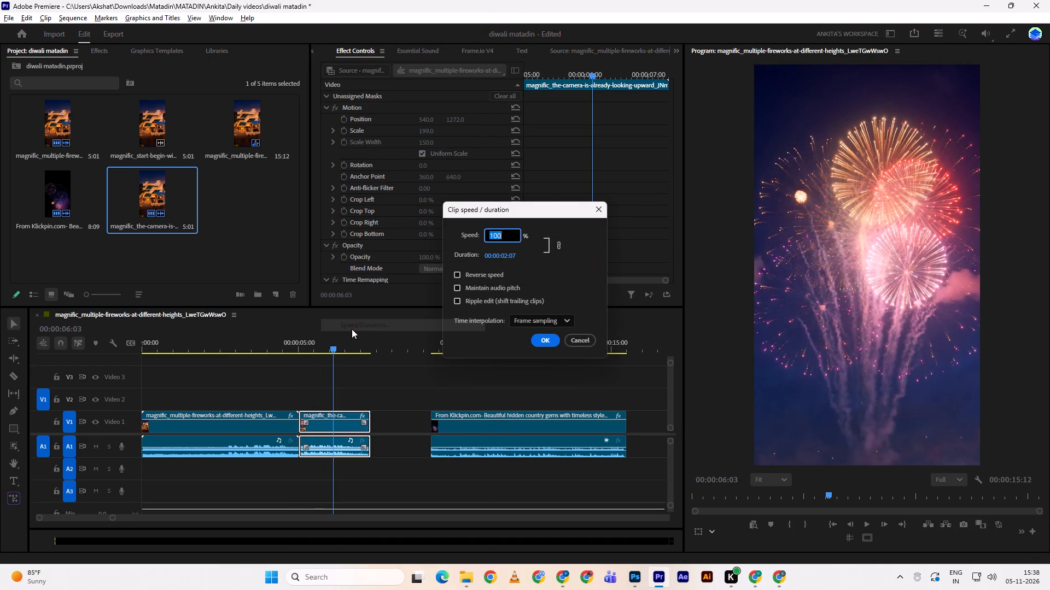
text(75)
double_click(518, 324)
click(537, 325)
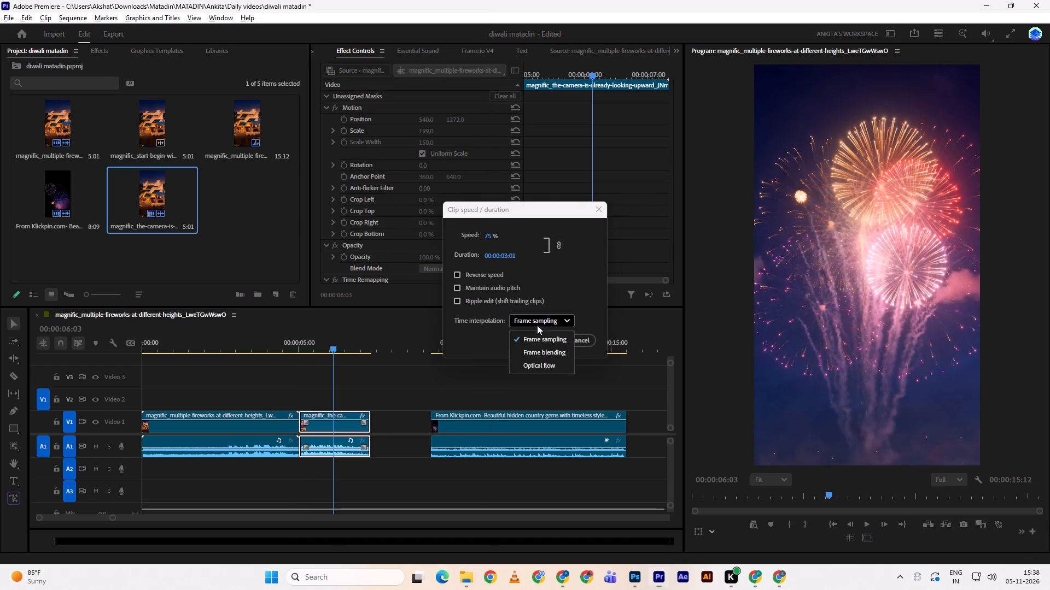
click(535, 365)
click(542, 338)
Replay the cut and the slowed looking-upward clip several times to review its pace and ending.
drag(326, 355, 275, 345)
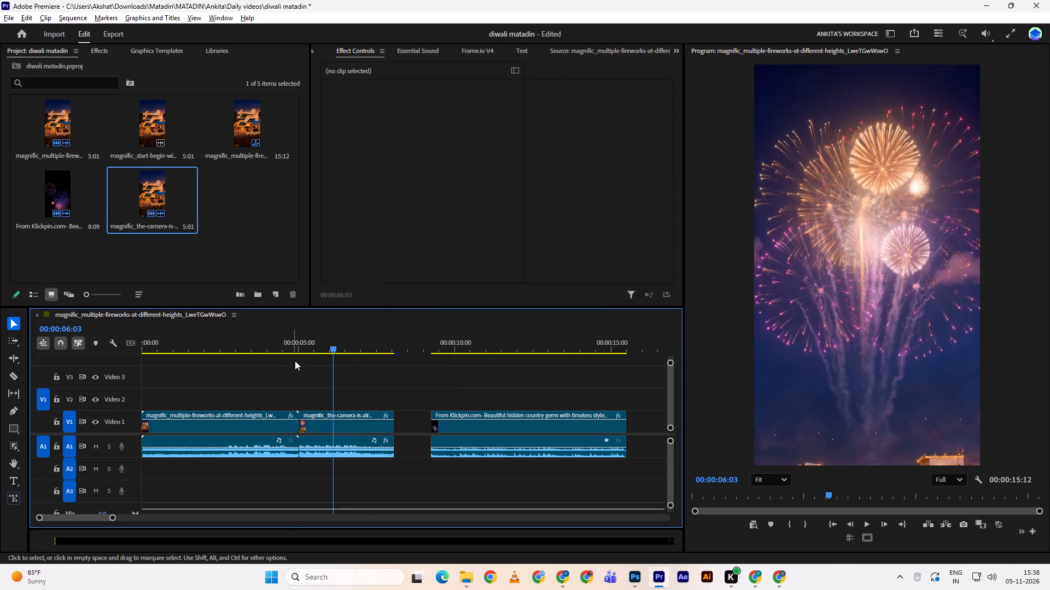
drag(291, 340, 284, 341)
click(284, 341)
key(space)
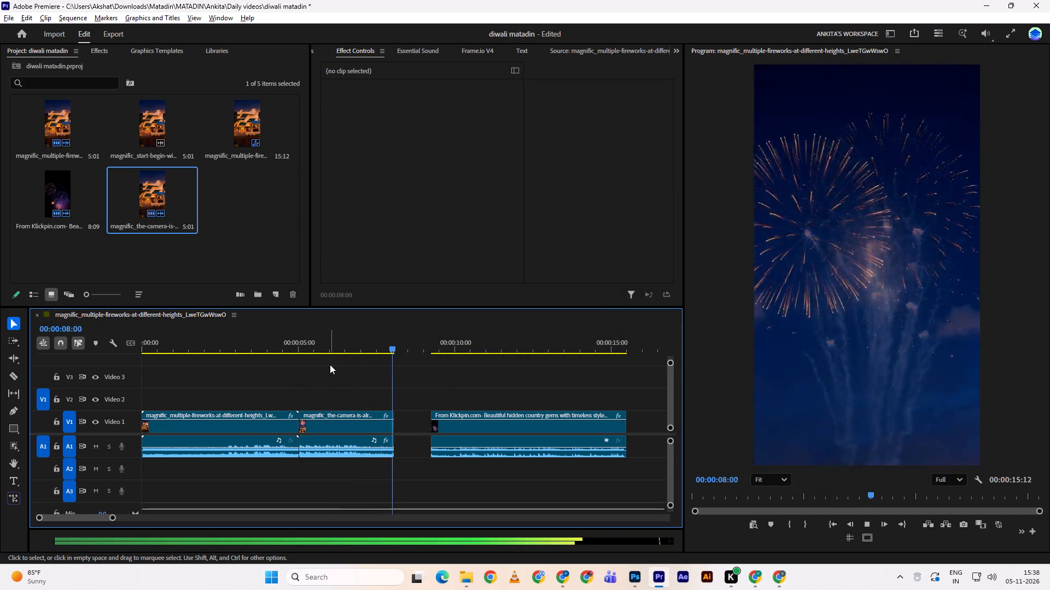
drag(326, 343, 282, 358)
click(282, 358)
key(space)
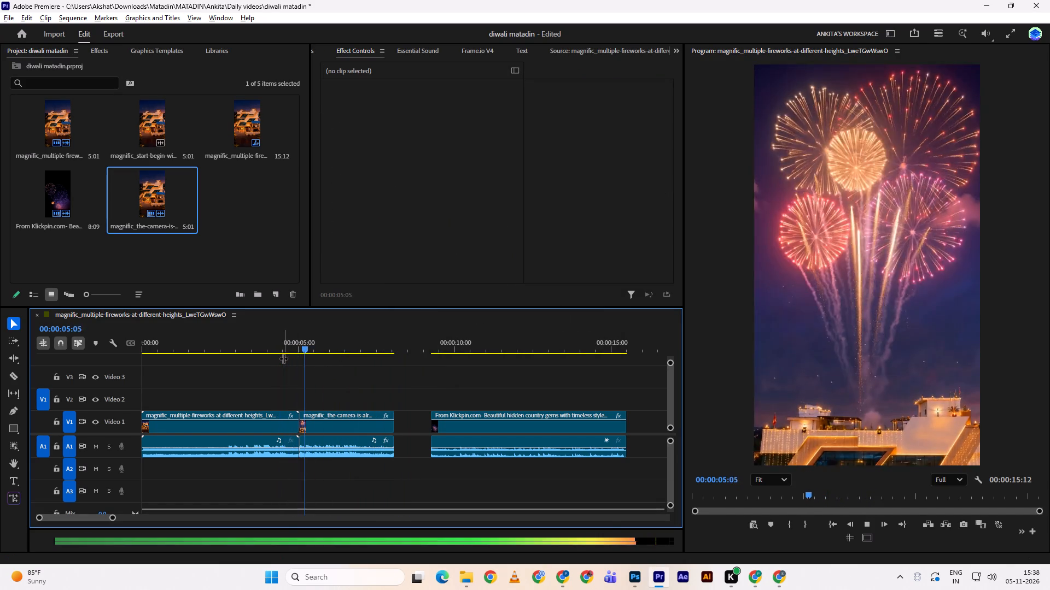
drag(300, 347, 295, 347)
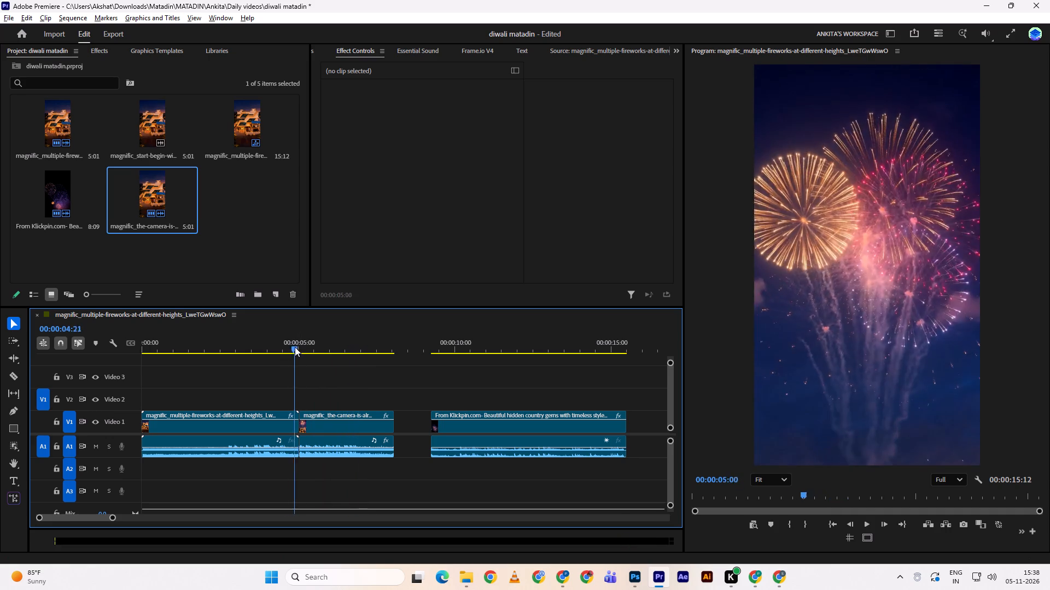
drag(295, 347, 352, 326)
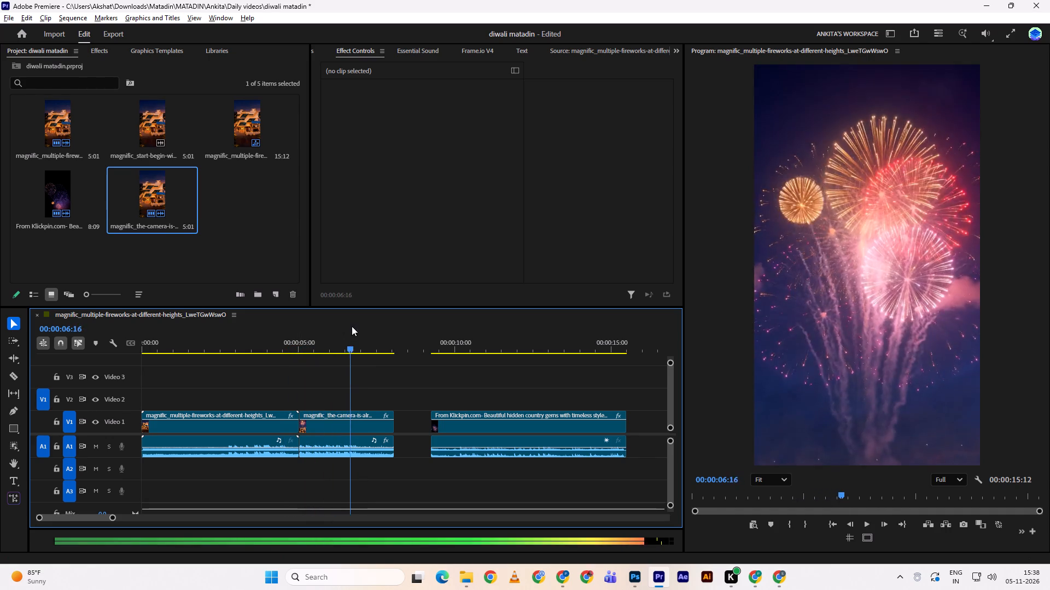
drag(352, 326, 255, 355)
click(255, 355)
key(space)
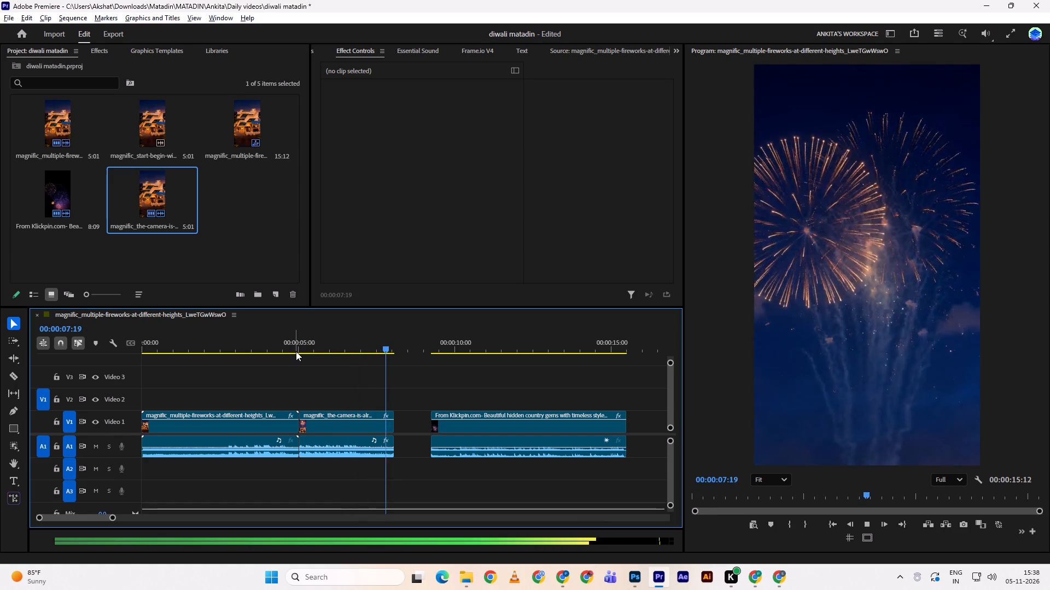
key(space)
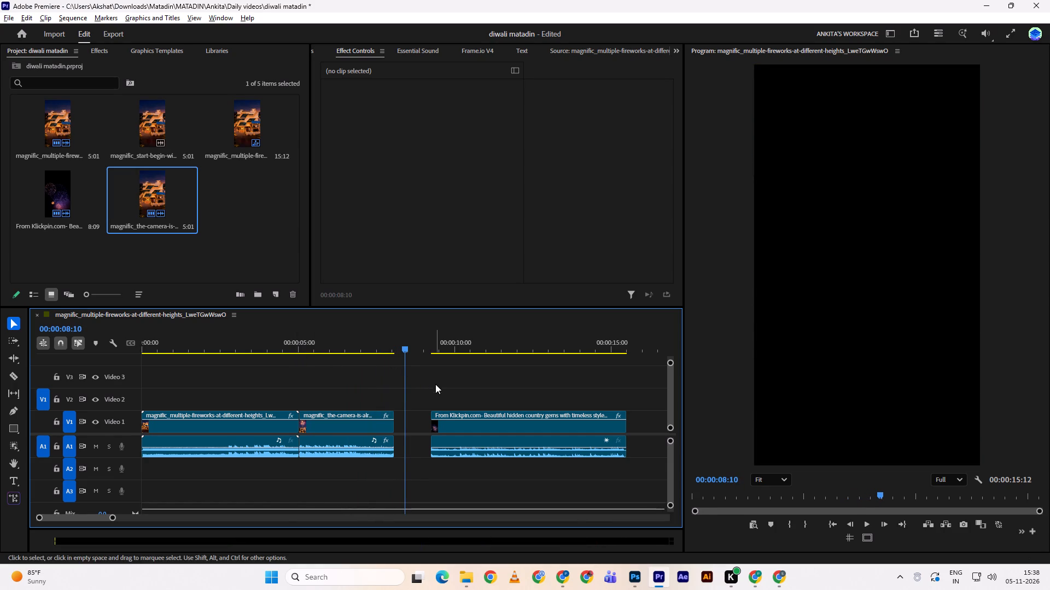
key(space)
Delete the Klickpin fireworks clip and its audio from the timeline.
drag(464, 387, 476, 462)
click(476, 462)
key(d)
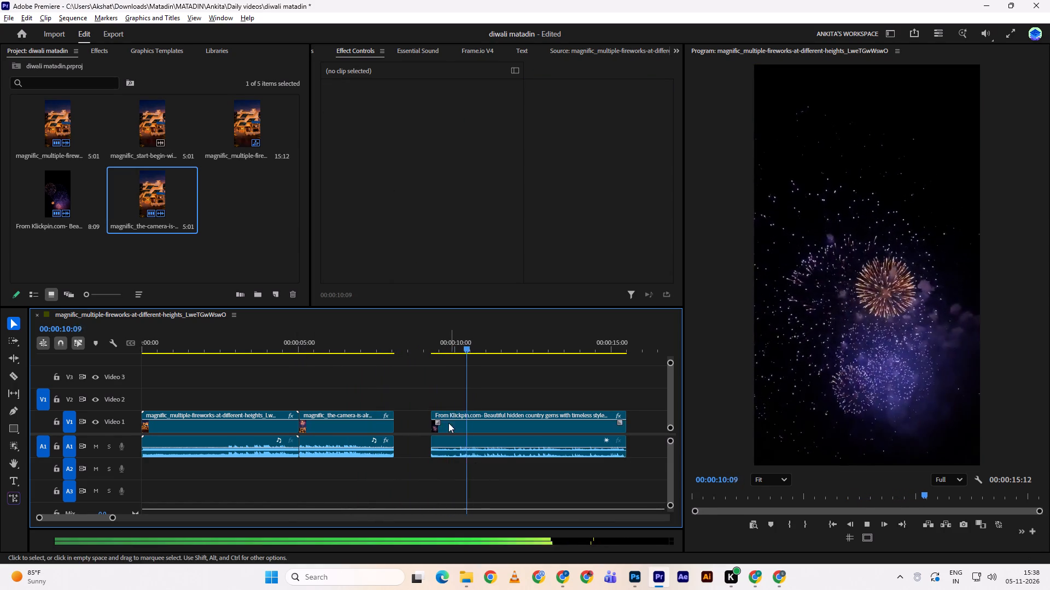
drag(446, 371, 454, 447)
key(d)
Review the end of the looking-upward clip and scrub back to the building clip's rising firework.
drag(418, 344, 380, 353)
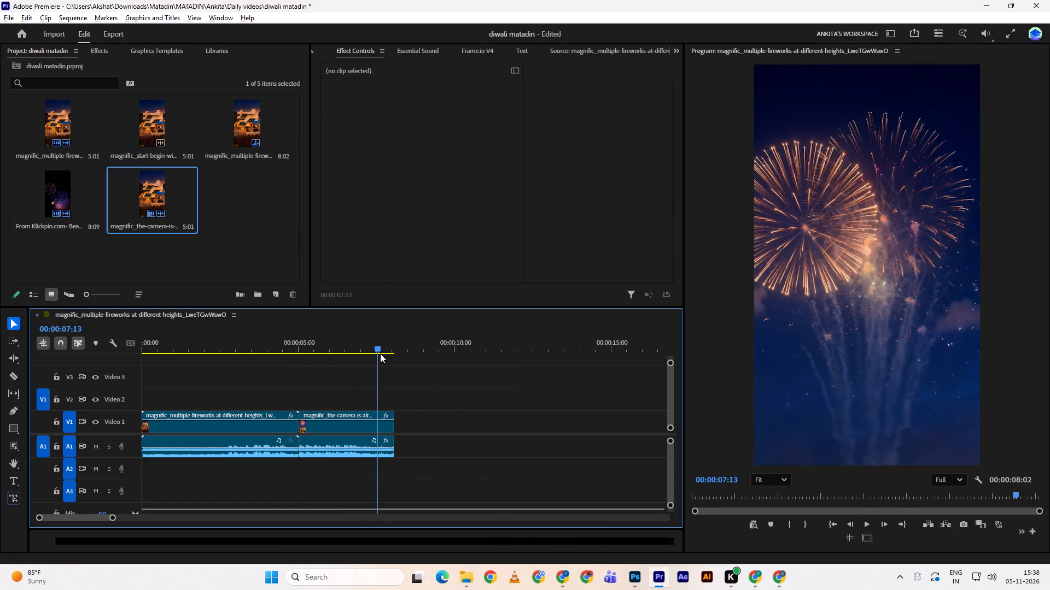
key(space)
key(space)
drag(383, 350, 214, 360)
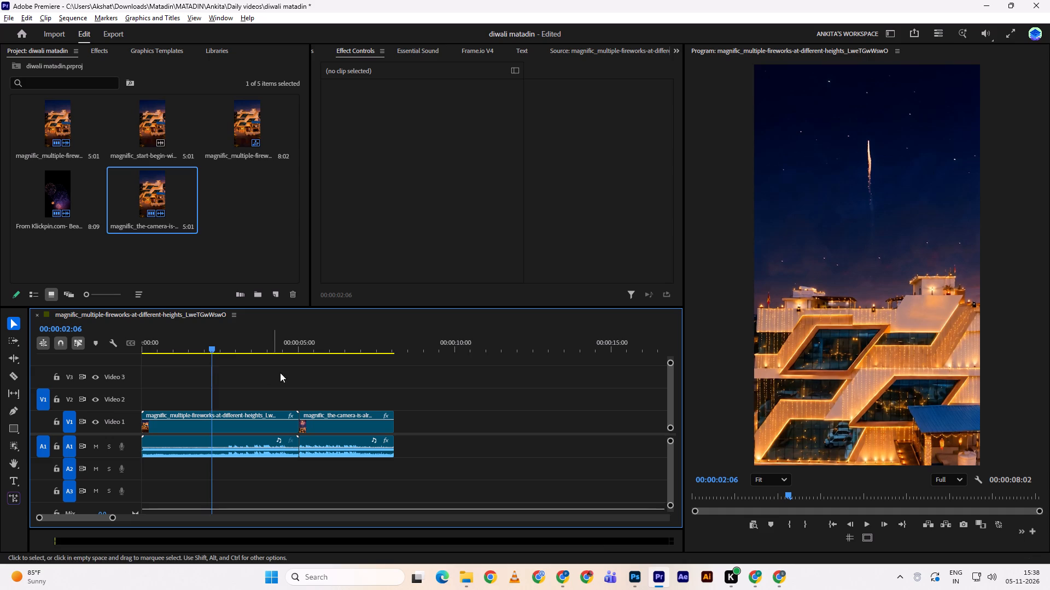
Switch to Photoshop with the illuminated building image open.
key(alt+Tab)
key(alt+Tab)
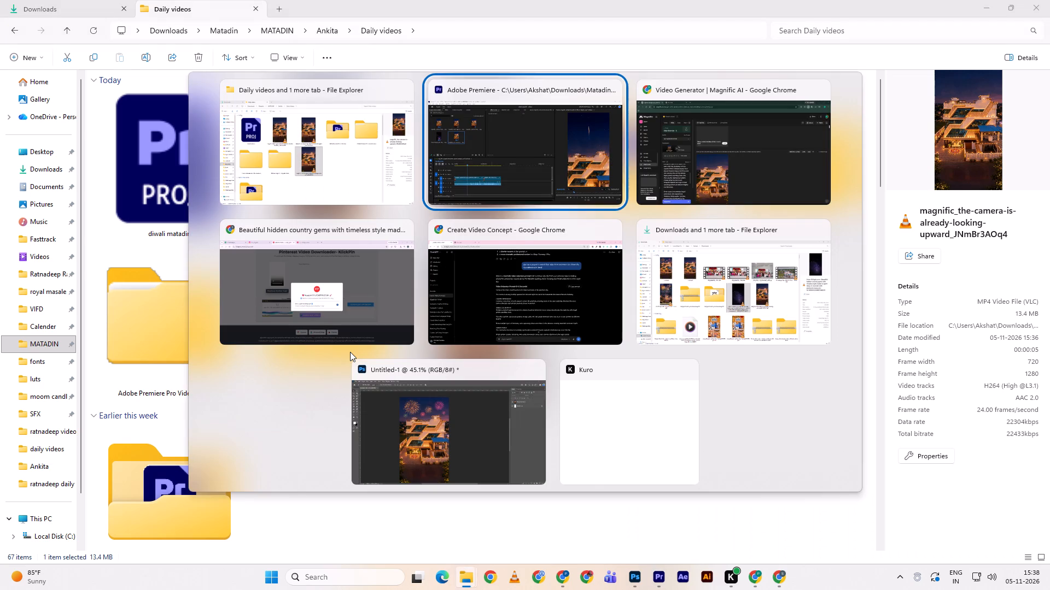
key(alt+Tab)
key(alt+Tab)
key(alt+Tab)
key(alt+Tab)
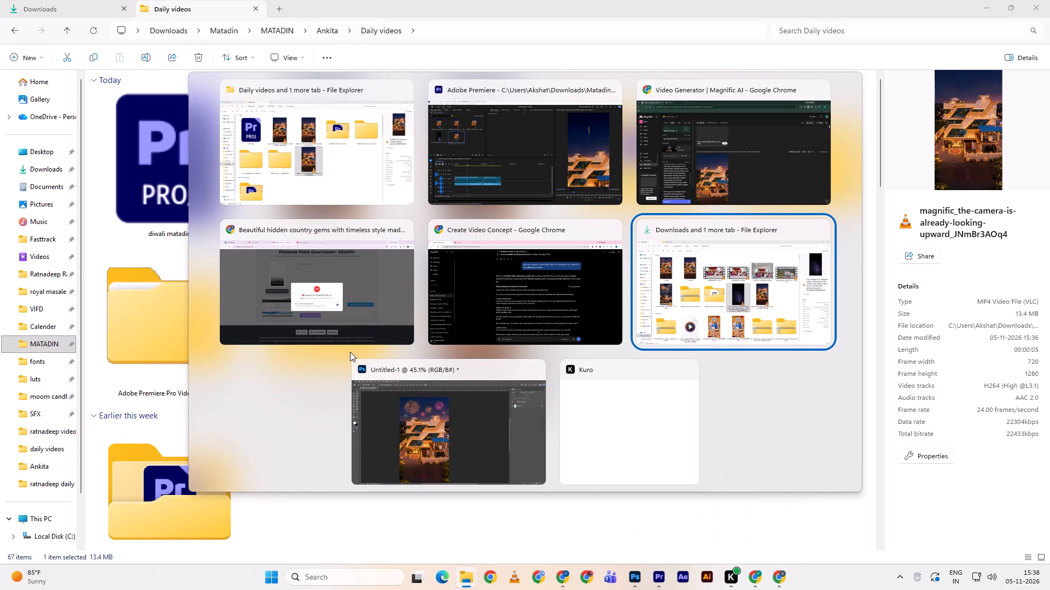
key(alt+Tab)
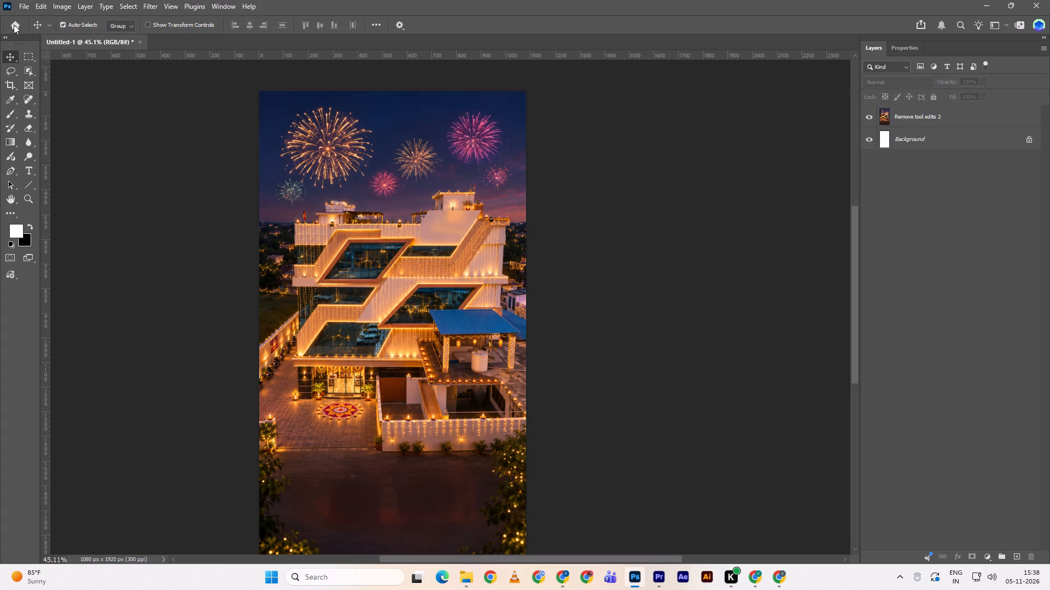
Look through the recent design files on Photoshop's home screen and switch back to Premiere.
click(13, 25)
scroll(597, 419, down, 5)
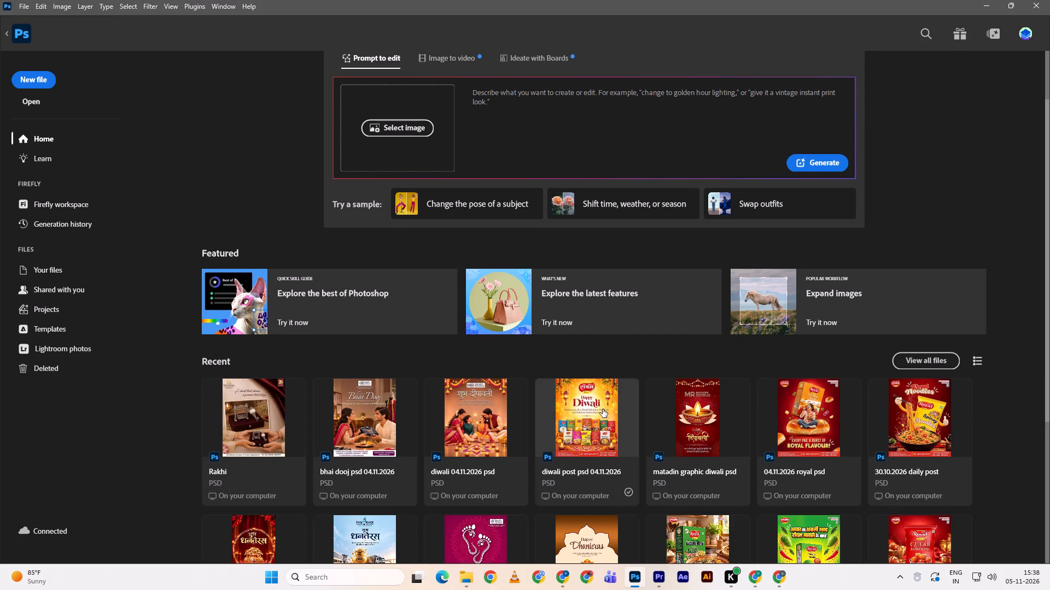
scroll(510, 421, down, 5)
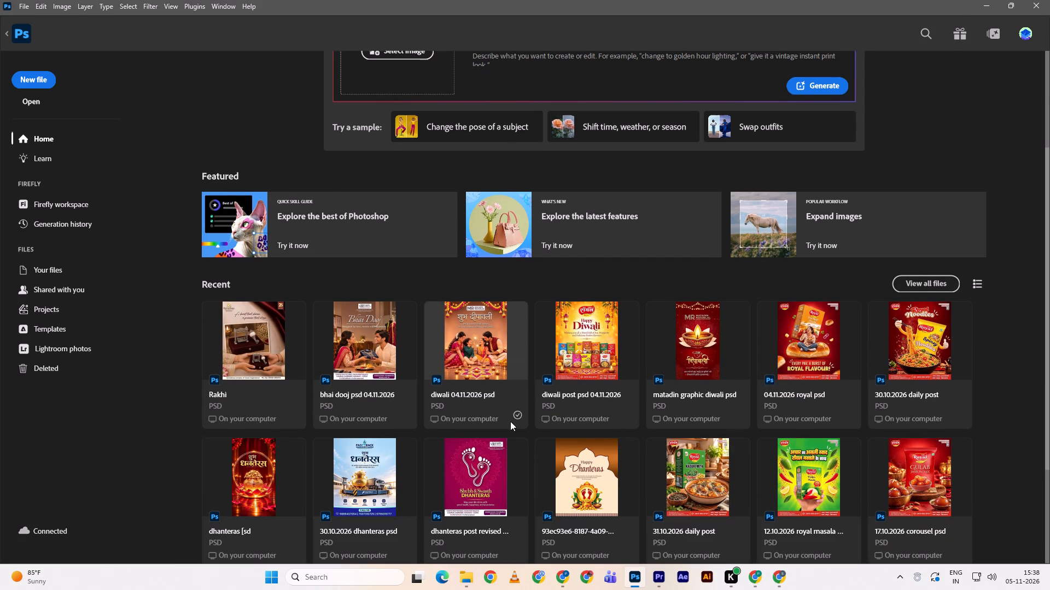
scroll(510, 421, down, 1)
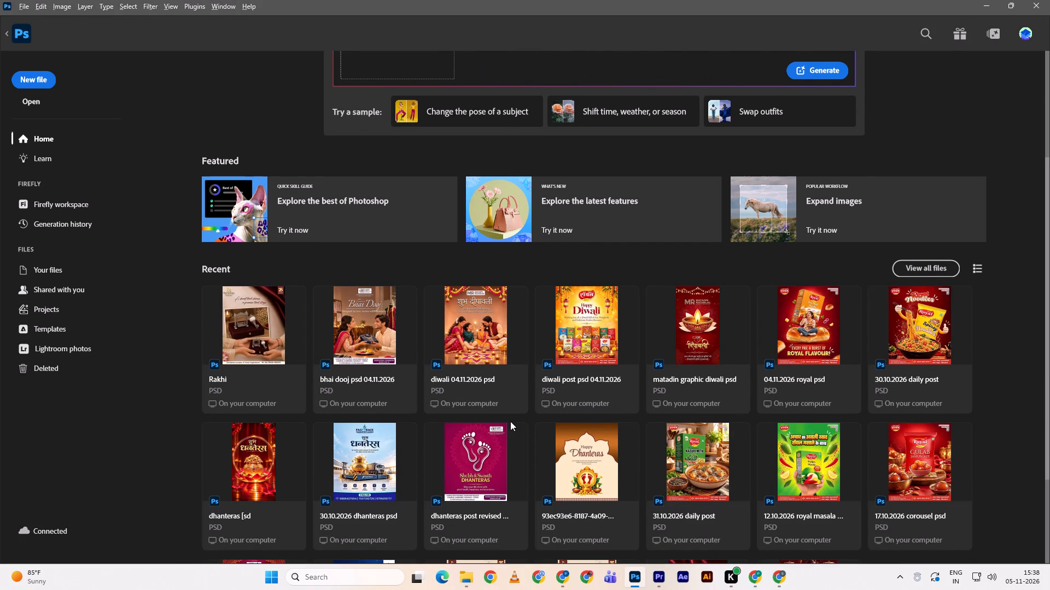
scroll(510, 421, down, 9)
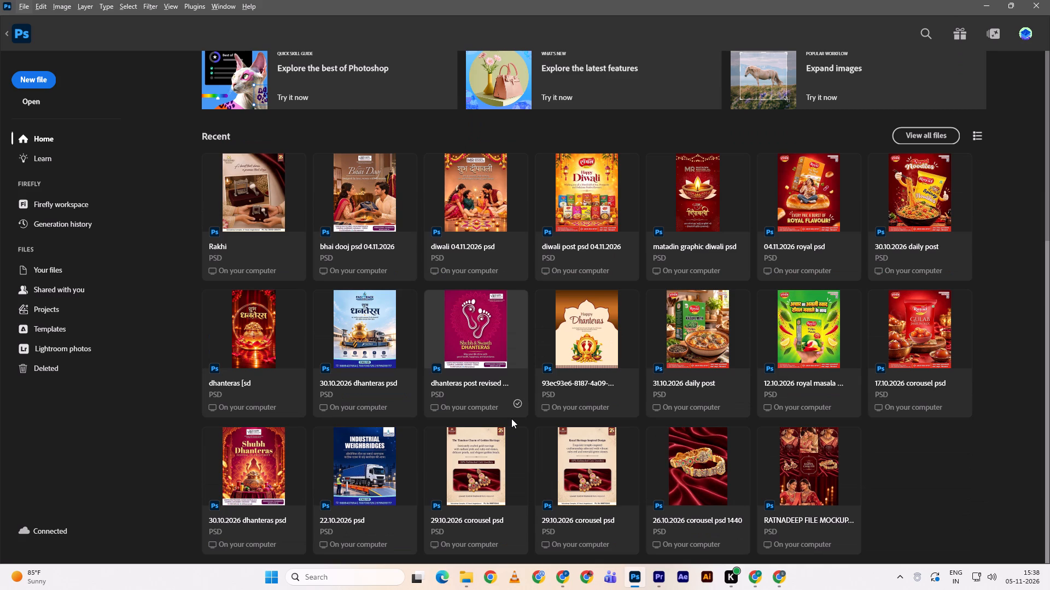
key(alt+Tab)
key(alt+Tab)
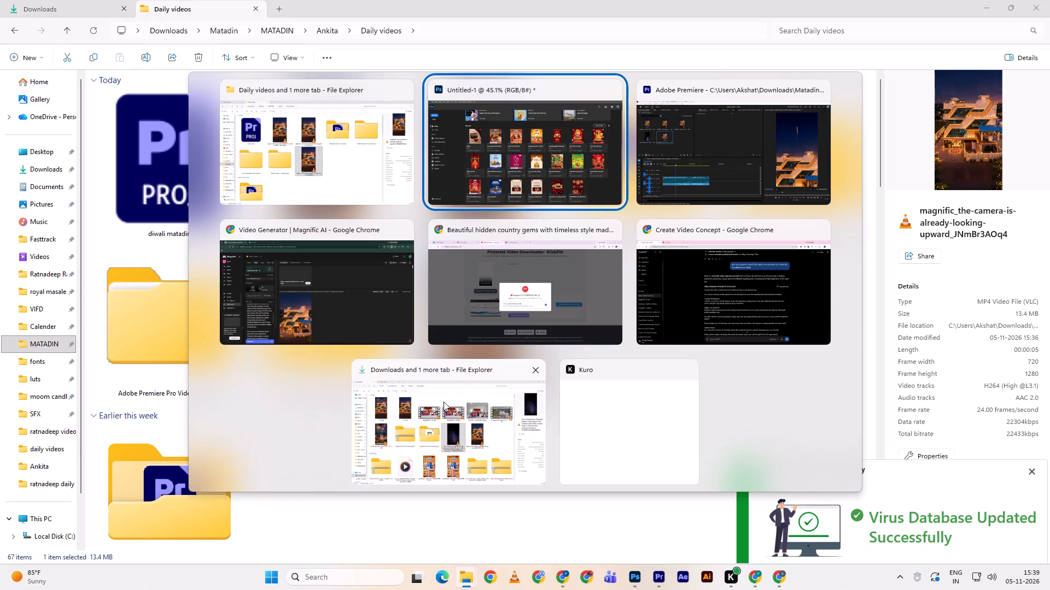
key(alt+Tab)
key(alt+Tab)
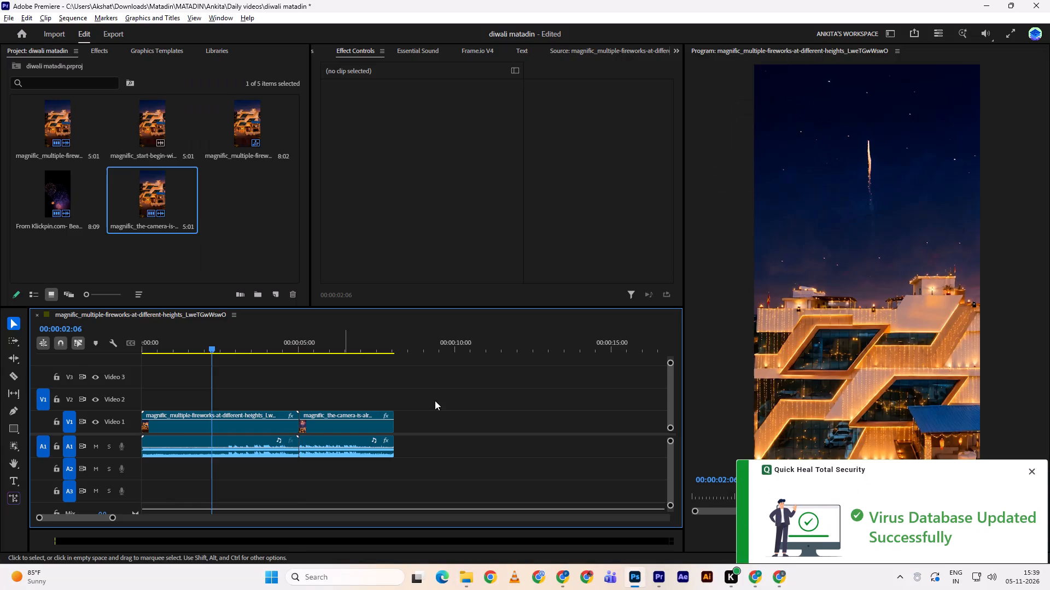
drag(229, 336, 98, 344)
key(space)
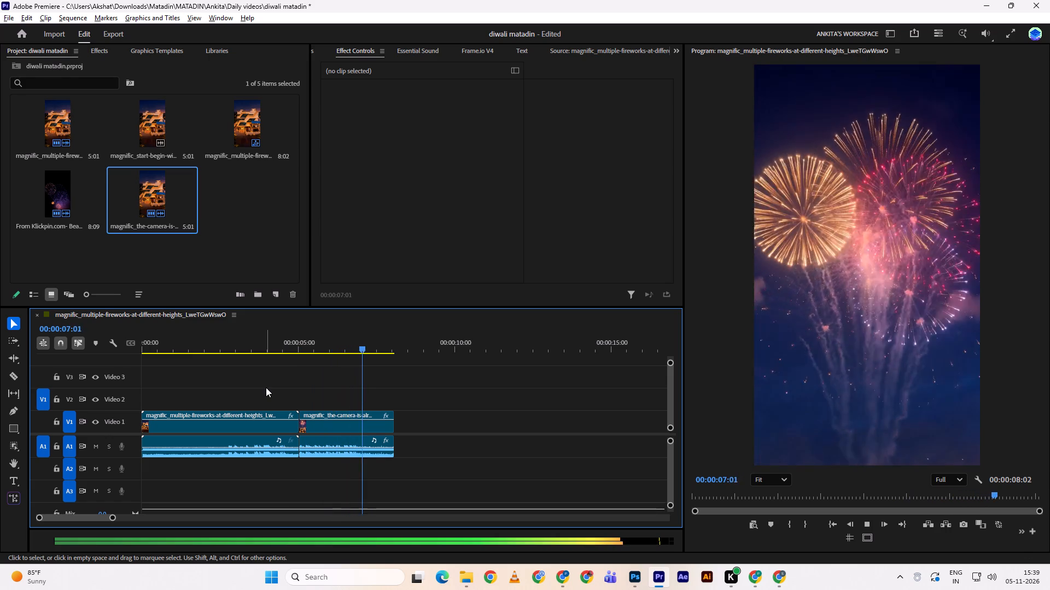
key(space)
scroll(266, 387, up, 1)
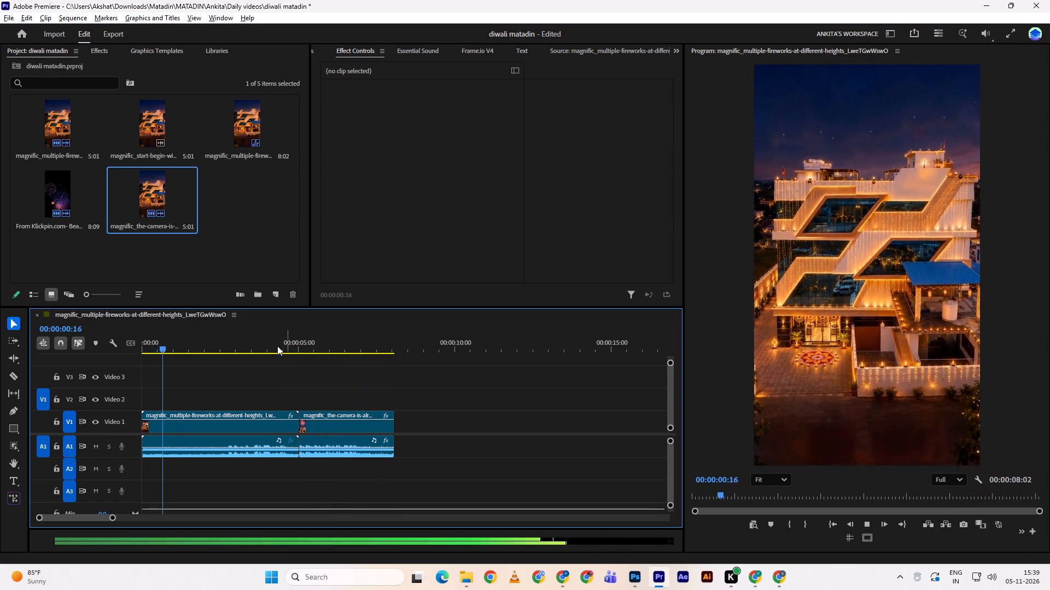
click(275, 346)
key(space)
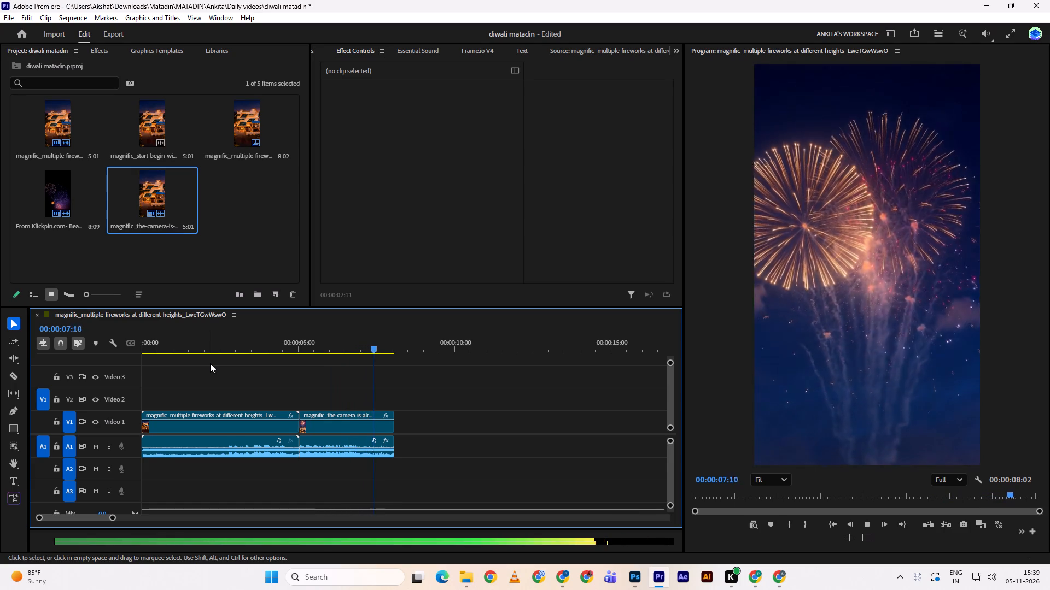
drag(235, 340, 127, 351)
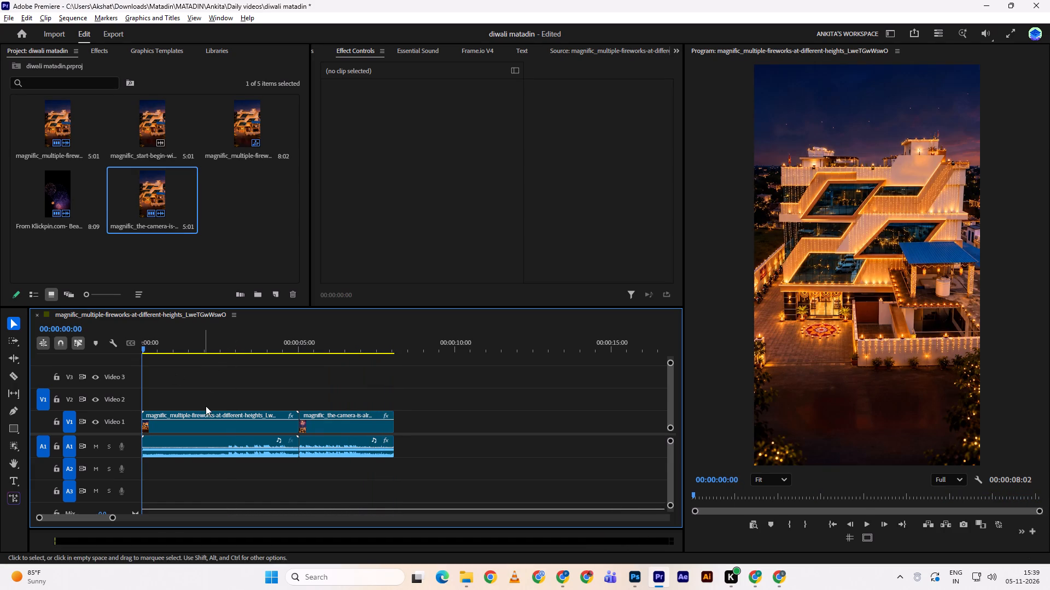
key(space)
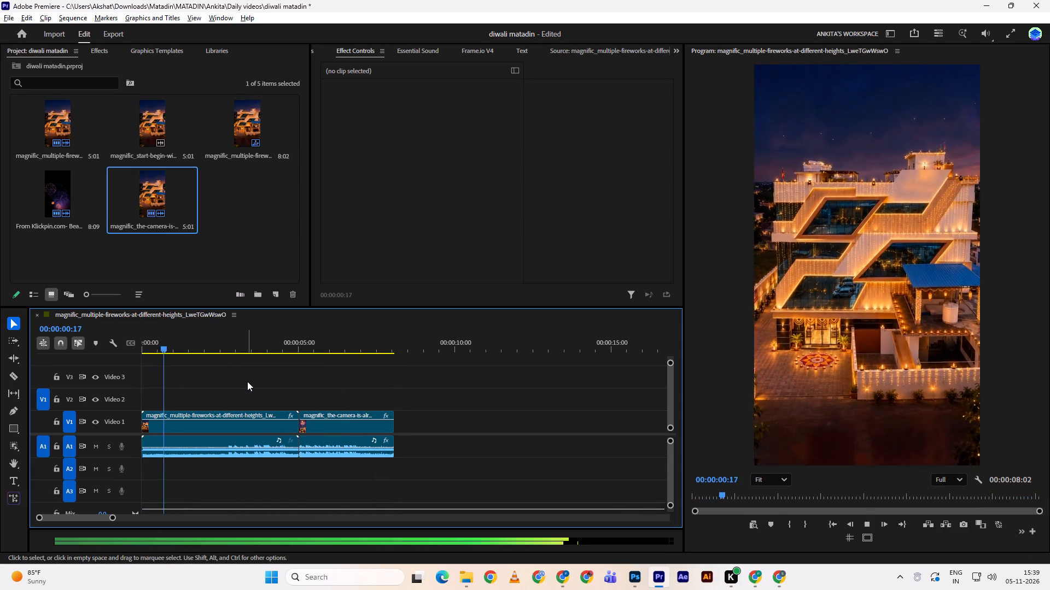
key(space)
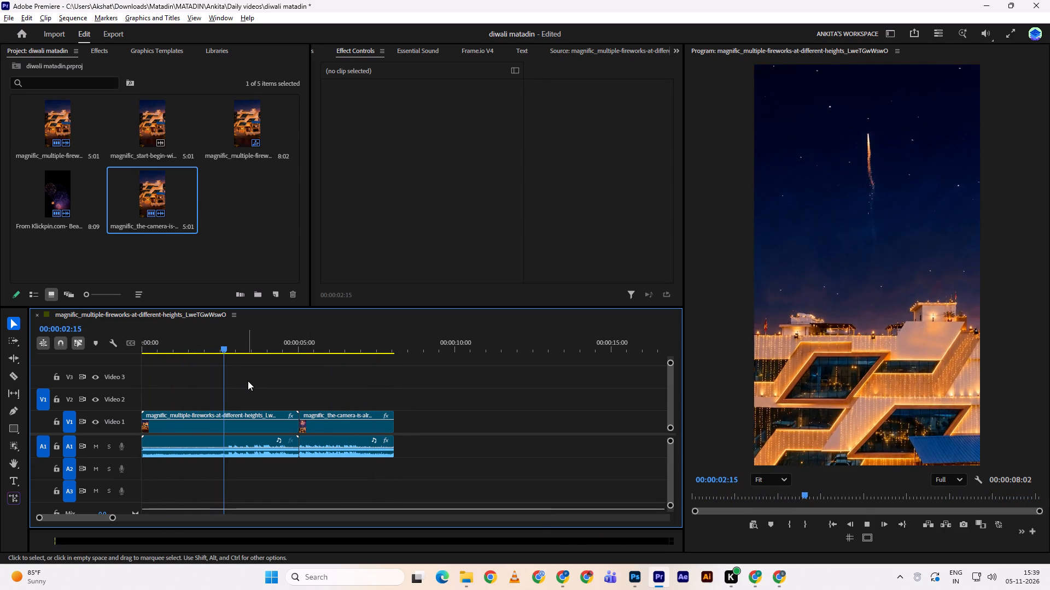
key(space)
key(space)
key(space)
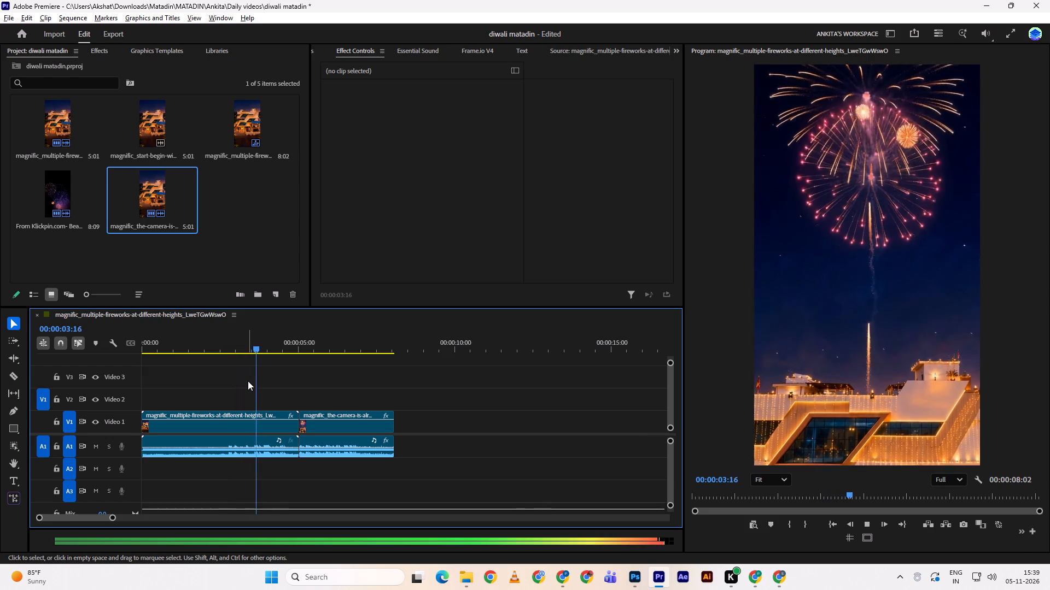
key(space)
key(space)
key(space)
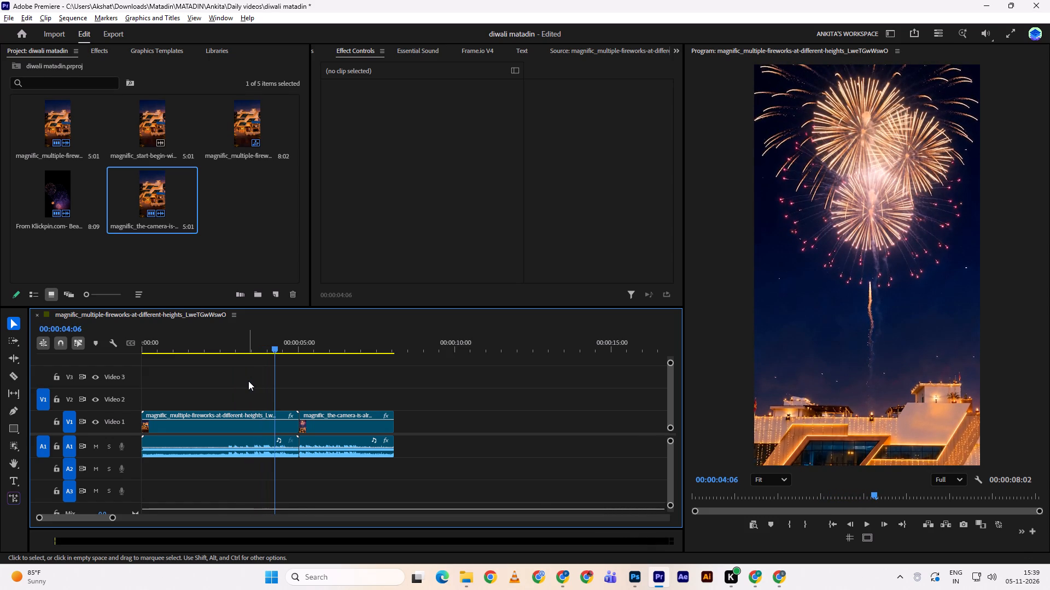
Split the building fireworks clip and its audio at 00:00:04:06, after rechecking the bursts around that frame.
key(Left)
key(Left)
key(Left)
key(Left)
key(Left)
key(Left)
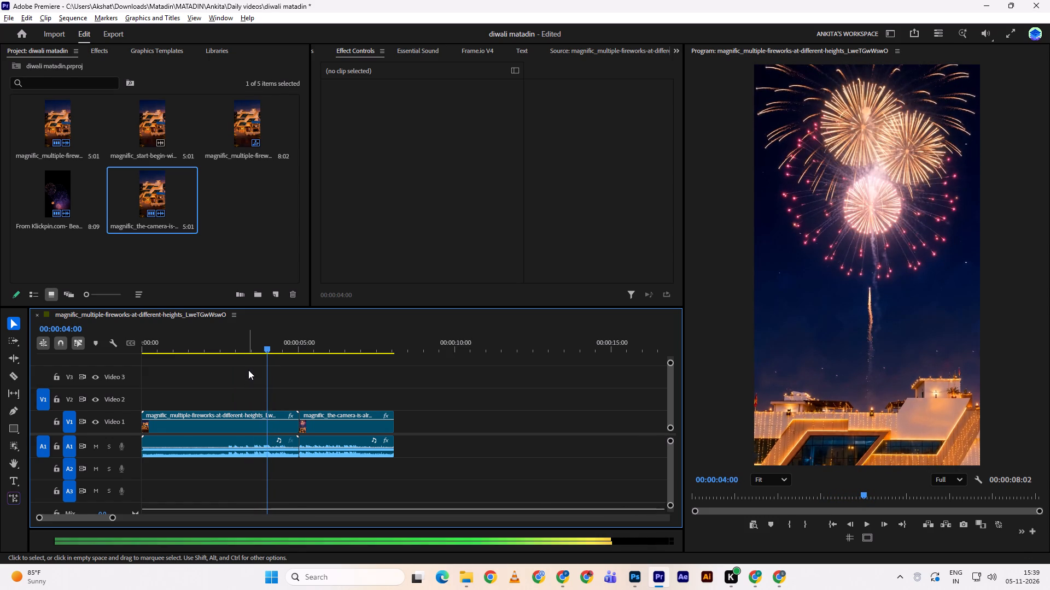
double_click(261, 339)
key(space)
key(space)
key(space)
key(space)
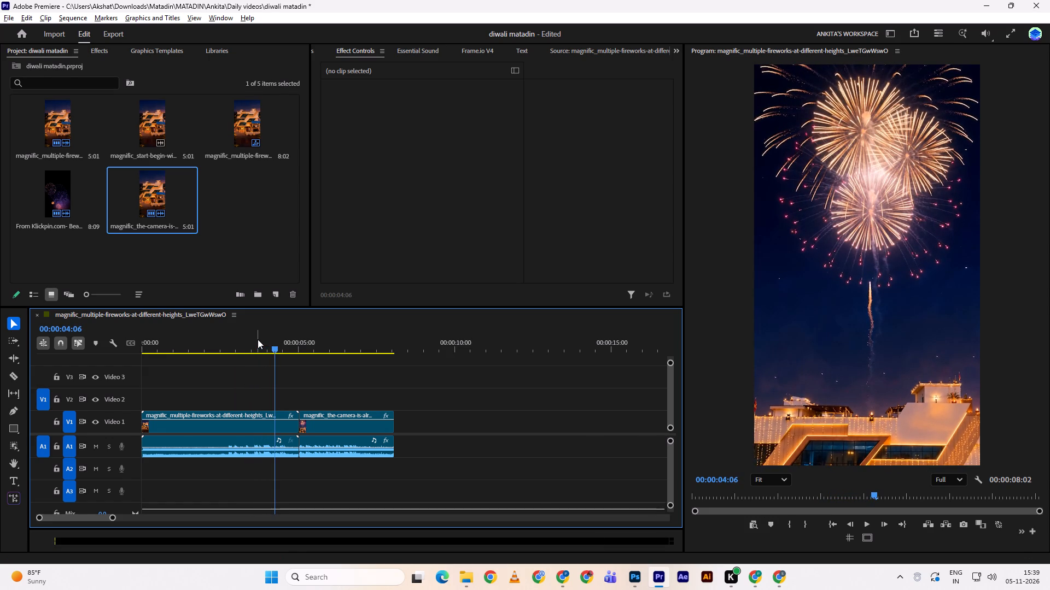
key(c)
click(274, 433)
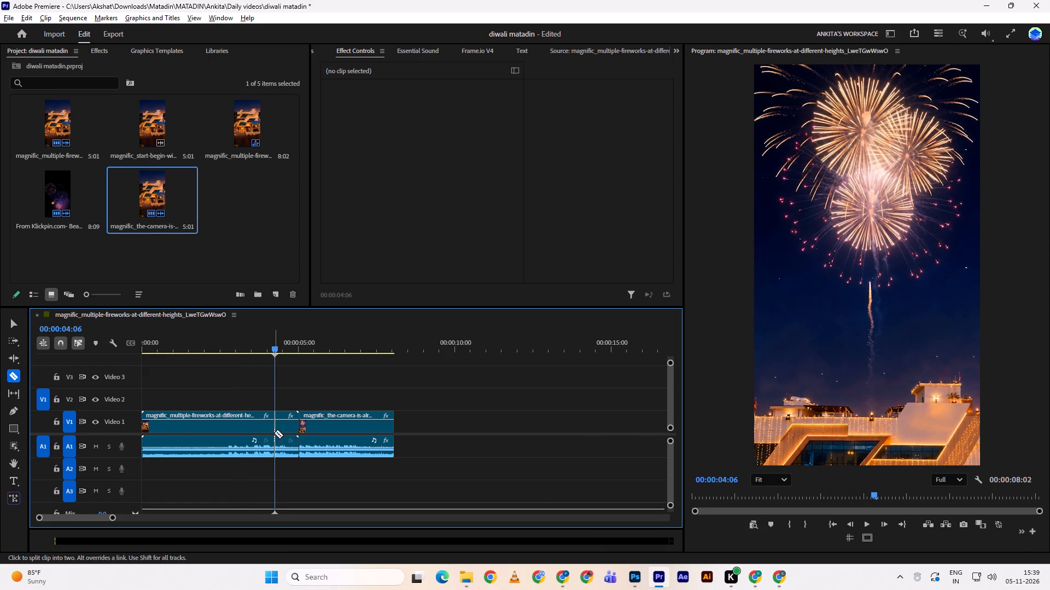
Move the split-off end piece and the looking-upward clip, with their audio, about 15 frames later on the timeline.
key(v)
drag(296, 386, 326, 443)
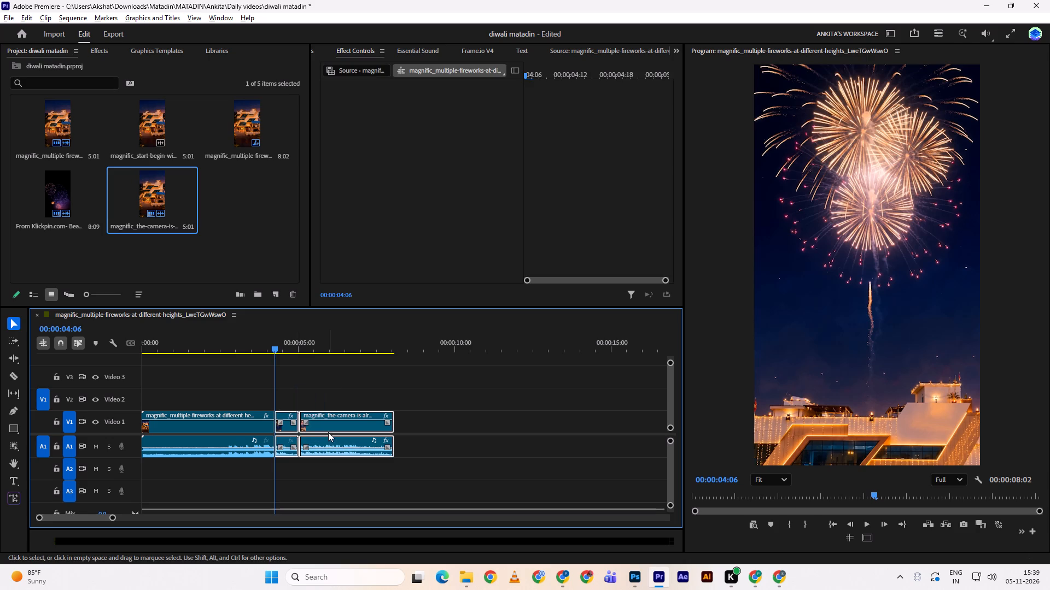
drag(328, 427, 347, 429)
Slow the first part of the building clip to 80% speed with Optical flow time interpolation.
click(216, 427)
right_click(216, 427)
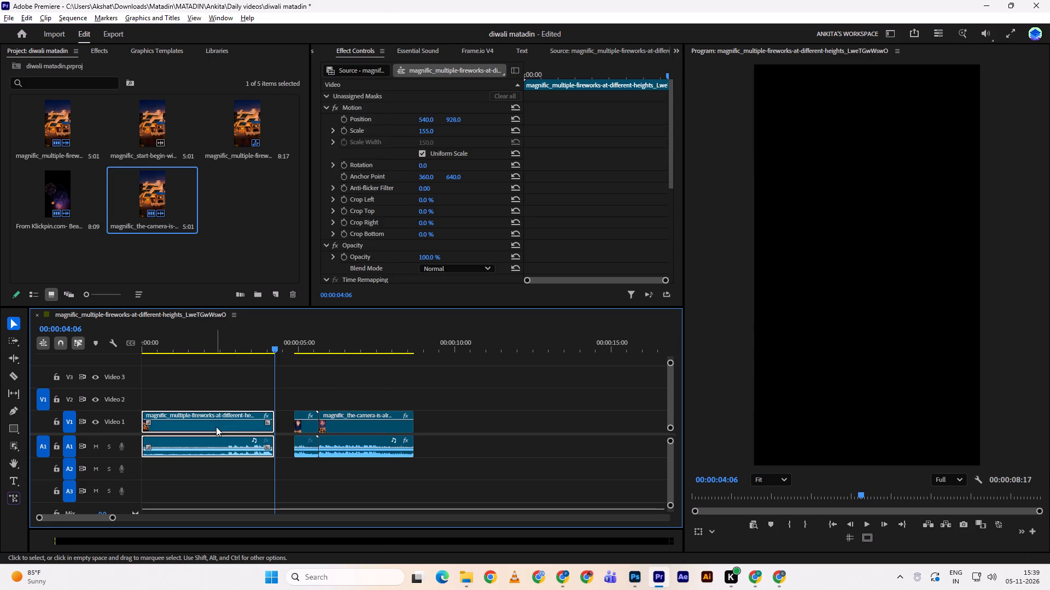
click(258, 319)
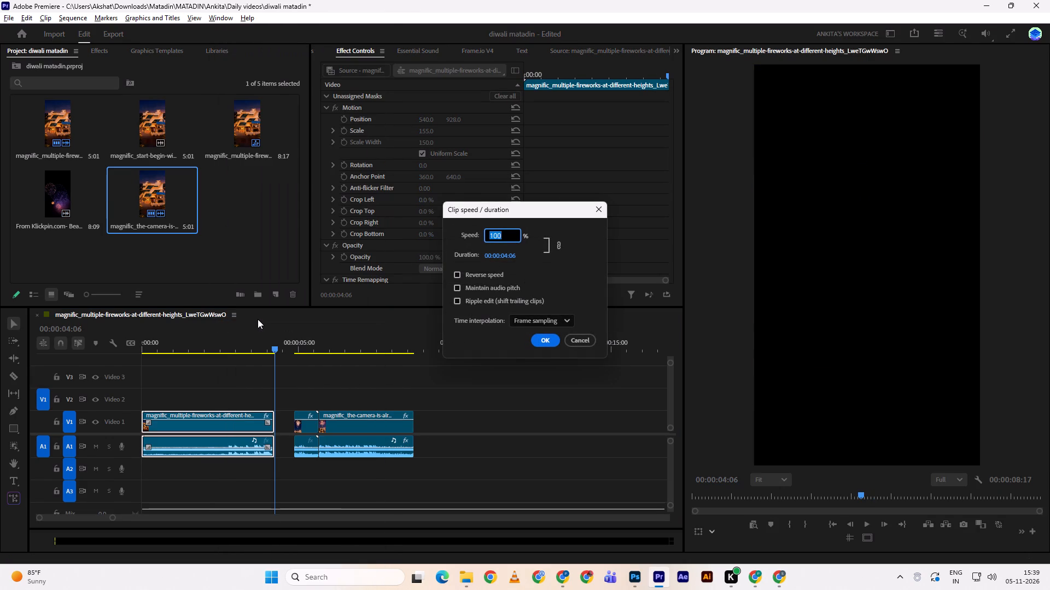
text(80)
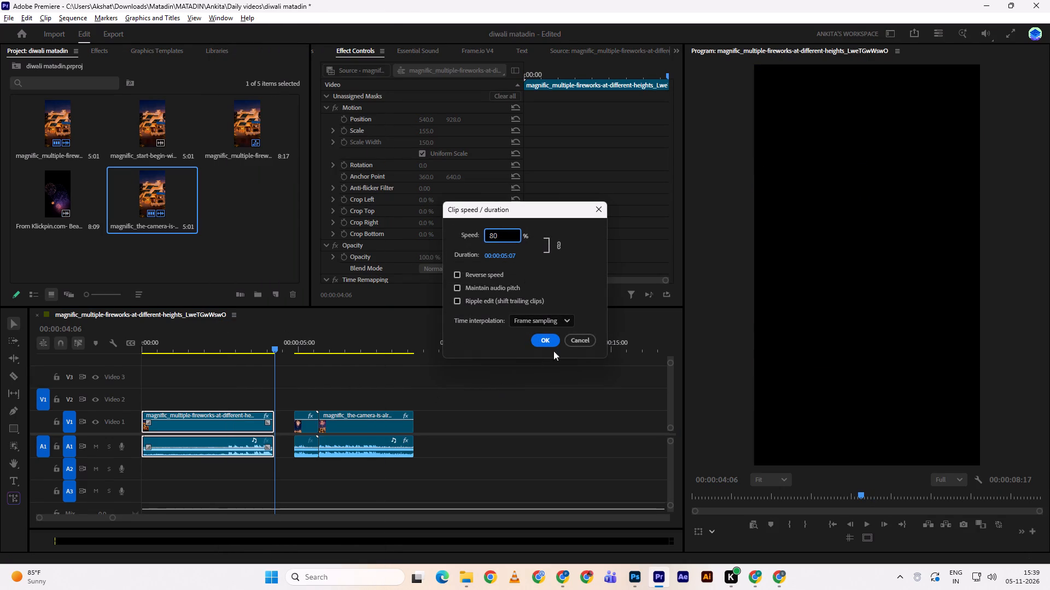
click(557, 321)
click(551, 364)
click(549, 340)
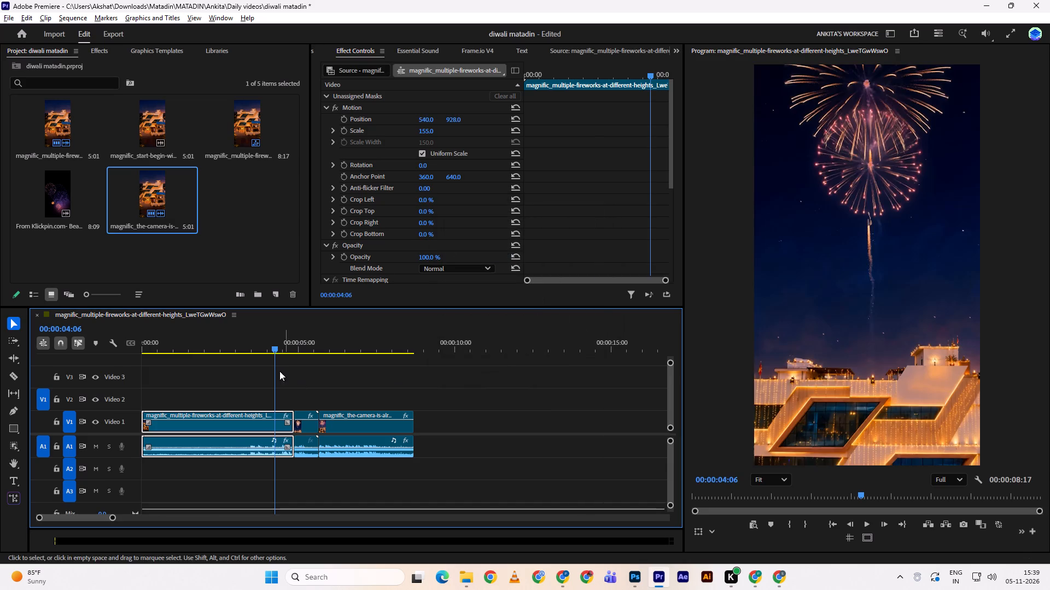
Replay the whole sequence and recheck the rising firework in the slowed first part of the building clip.
drag(263, 340, 252, 343)
click(252, 343)
key(space)
drag(252, 343, 115, 358)
drag(170, 329, 84, 346)
click(84, 346)
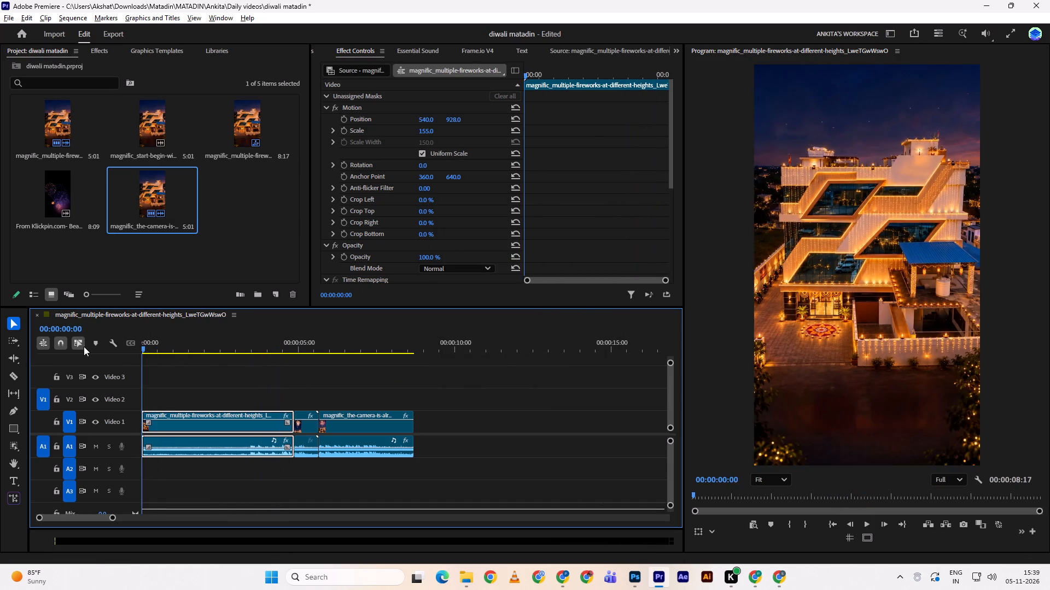
key(space)
click(222, 364)
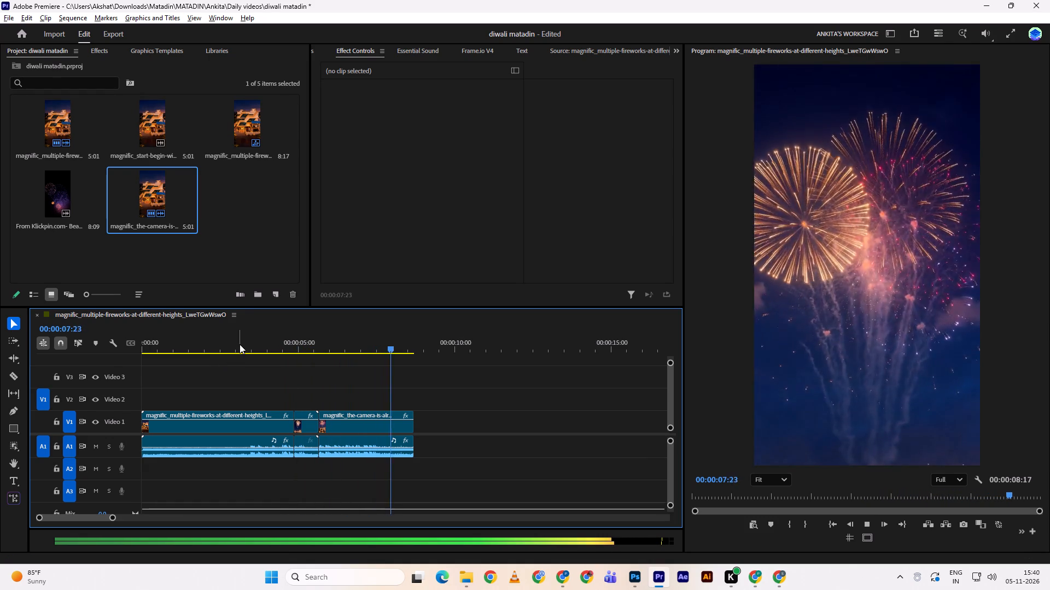
click(240, 344)
click(235, 344)
key(space)
key(space)
Set the speed of the building clip's first part, including its audio, to 85%.
right_click(235, 417)
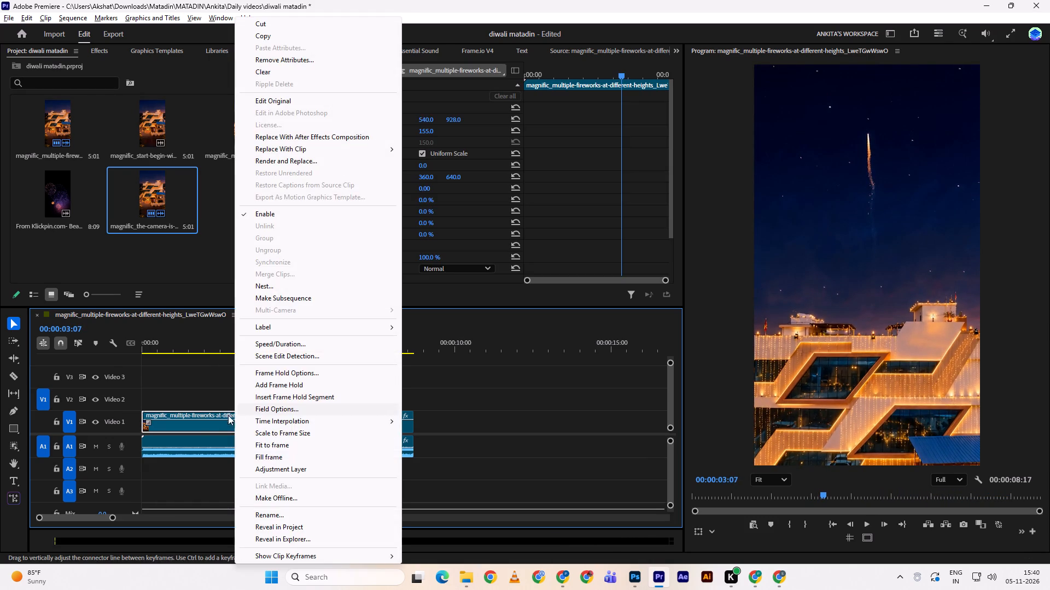
click(202, 435)
drag(205, 385, 214, 465)
right_click(217, 423)
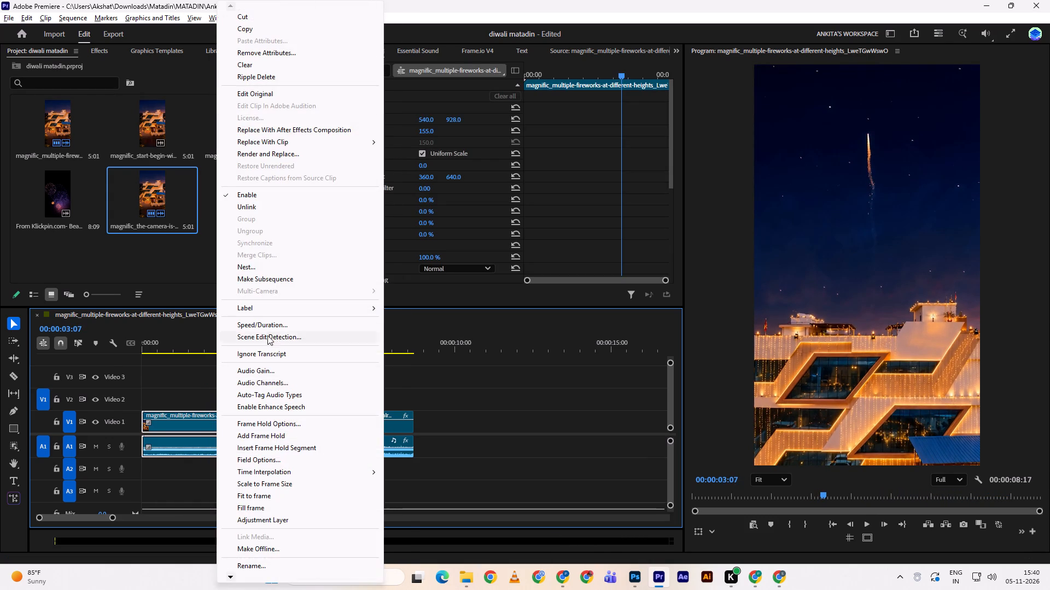
click(264, 327)
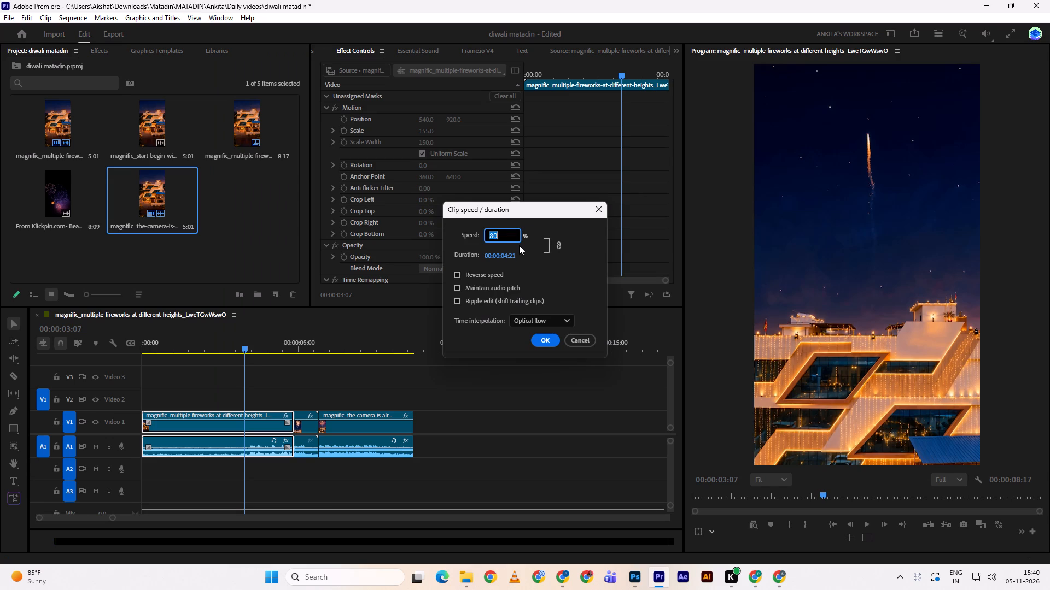
text(85)
click(547, 344)
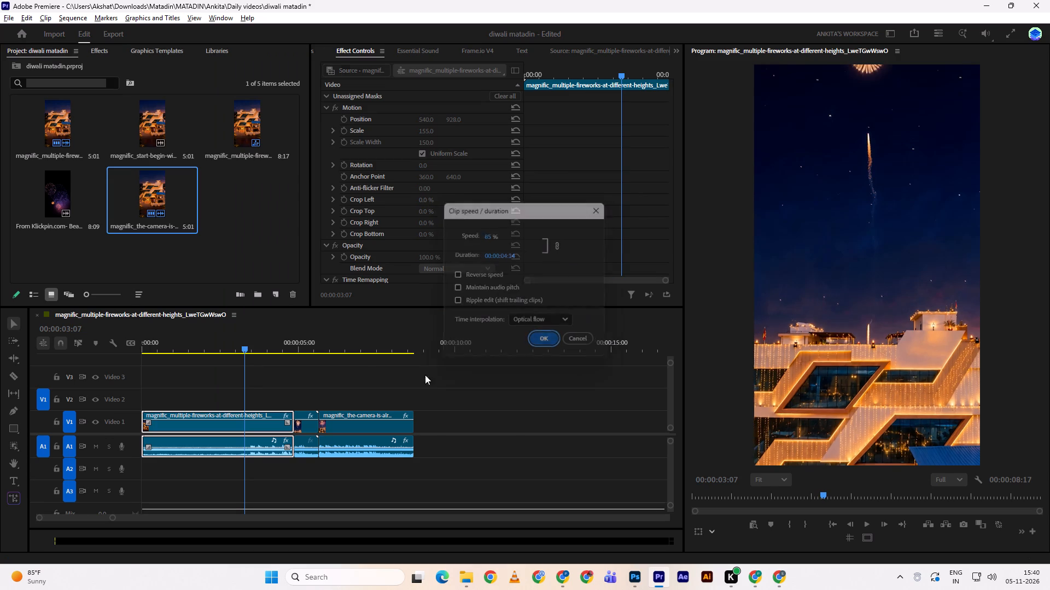
Close the gap between the building clip's first part and its split-off end piece.
click(290, 419)
key(d)
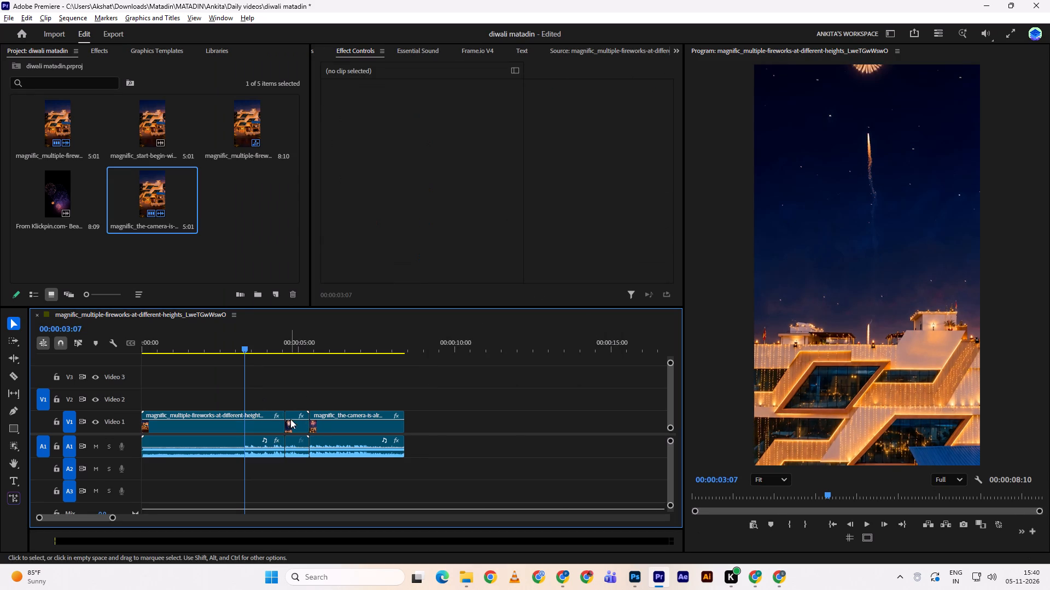
Replay the sequence from the start and check the bursts leading into the looking-upward clip again.
drag(239, 345, 85, 371)
key(space)
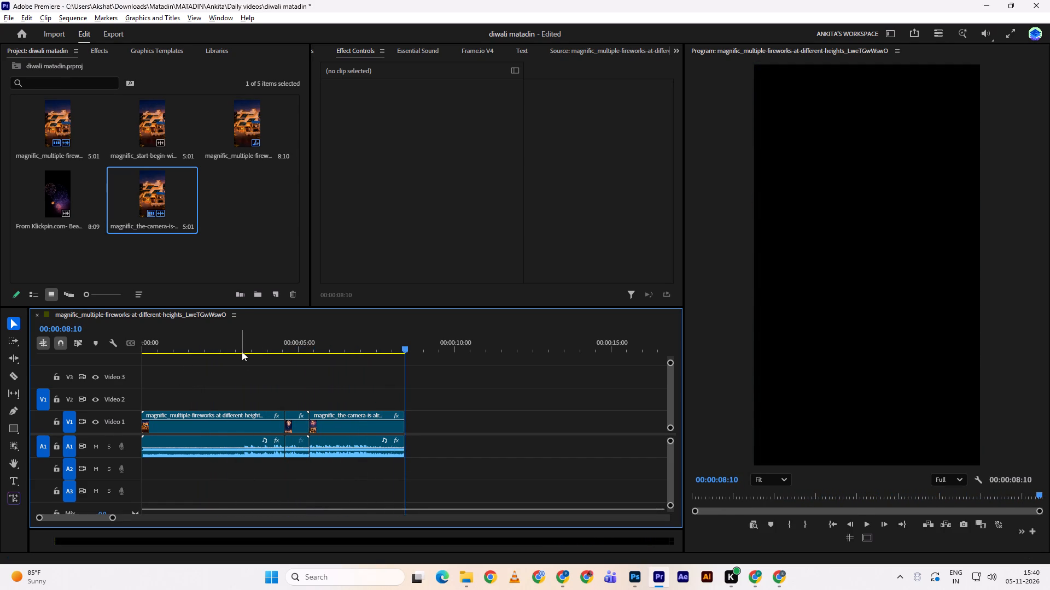
click(256, 344)
key(space)
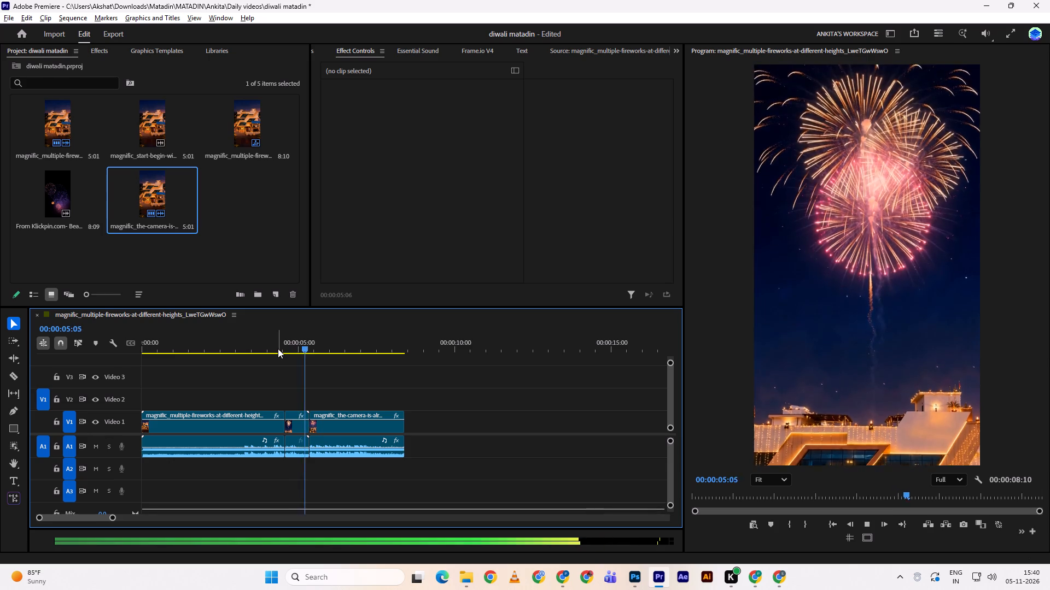
Delete the building clip's split-off end piece and extend the looking-upward clip's start back to fill its place, for both video and audio.
drag(276, 347, 231, 357)
key(space)
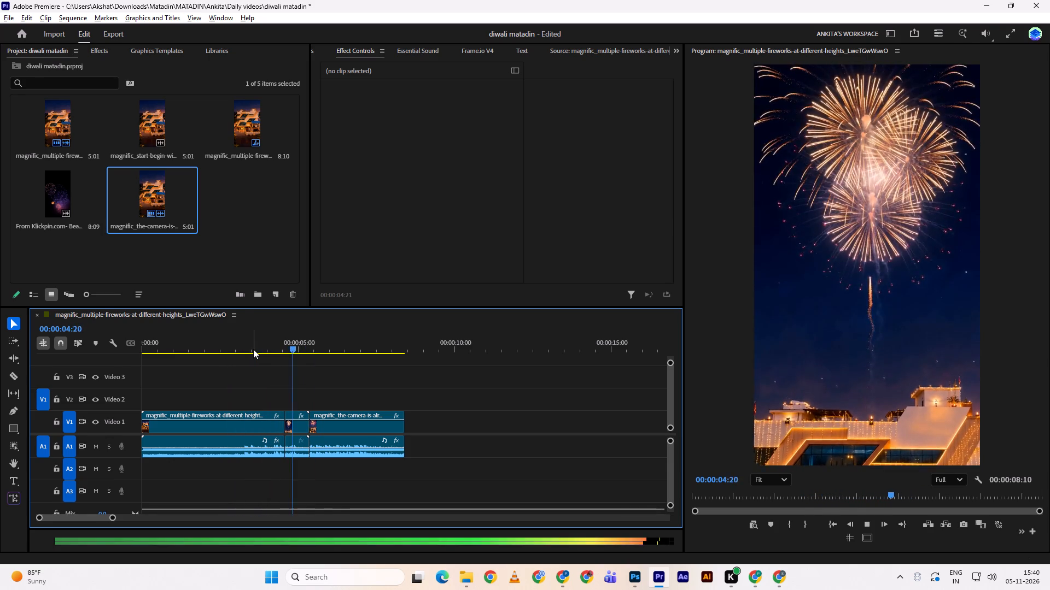
drag(262, 344, 259, 345)
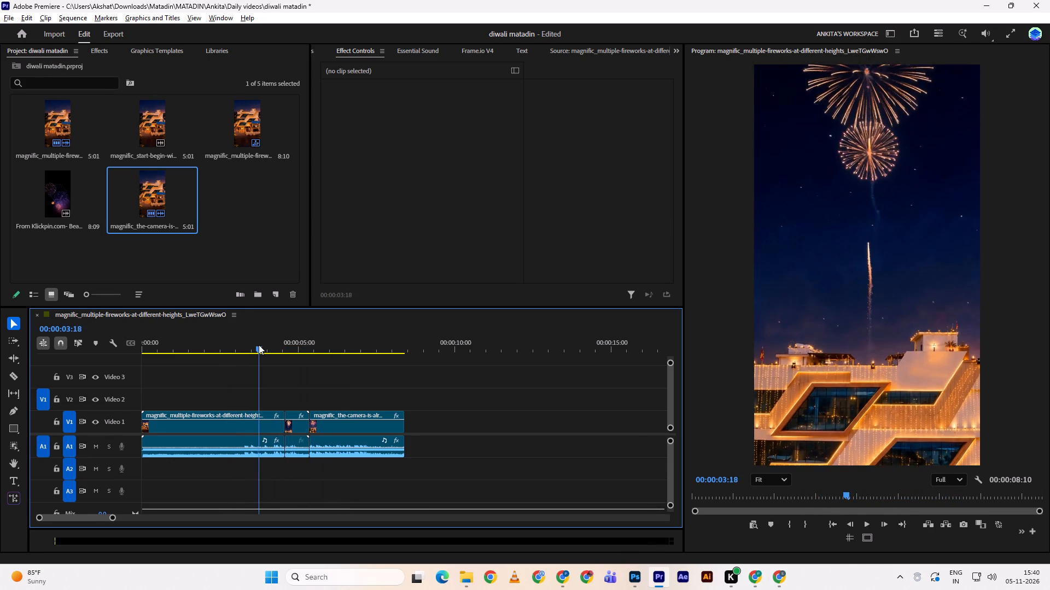
drag(259, 345, 290, 358)
drag(301, 389, 296, 435)
key(d)
drag(306, 426, 277, 415)
drag(307, 444, 283, 439)
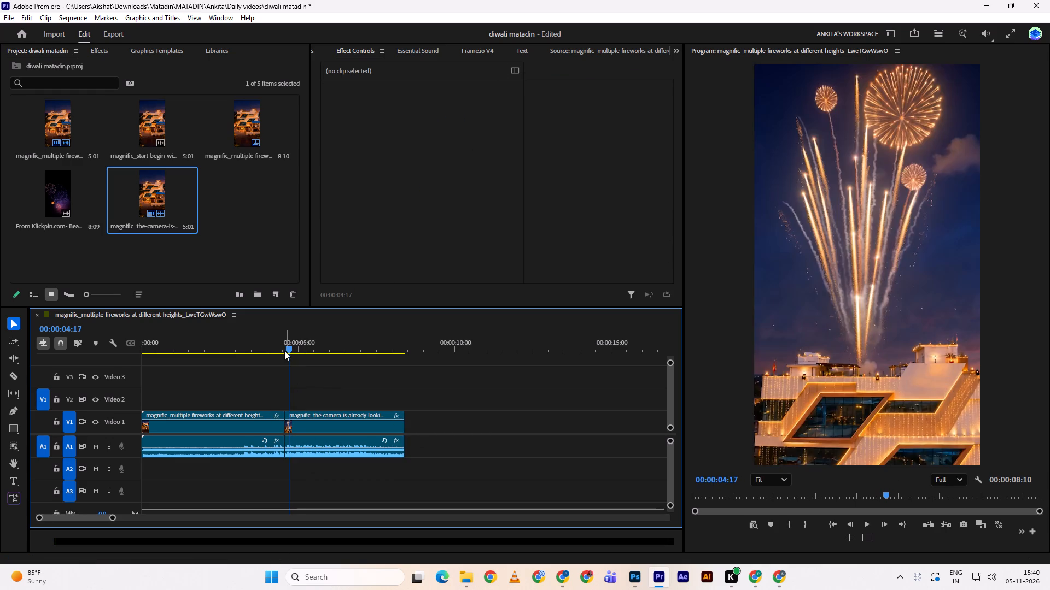
Ripple trim the start of the looking-upward clip up to 00:00:05:06.
drag(278, 349, 266, 343)
click(315, 371)
key(space)
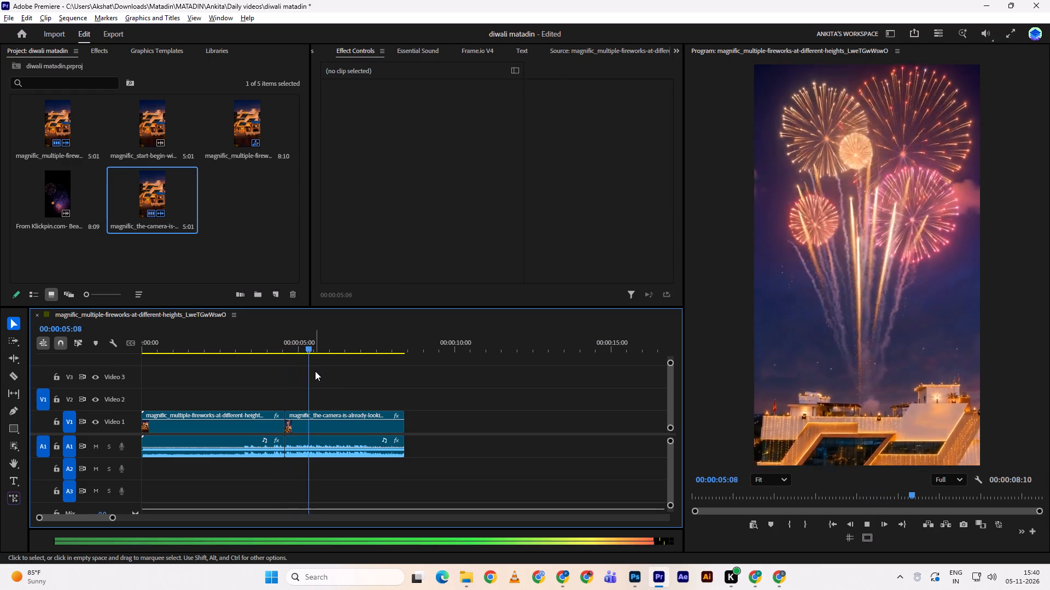
drag(288, 339, 294, 341)
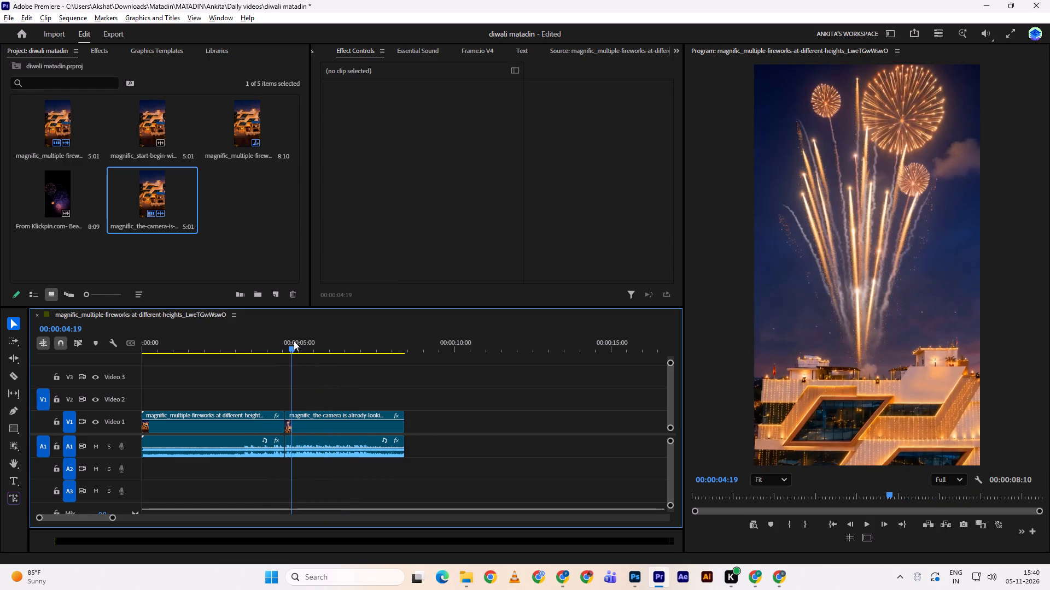
drag(294, 341, 308, 338)
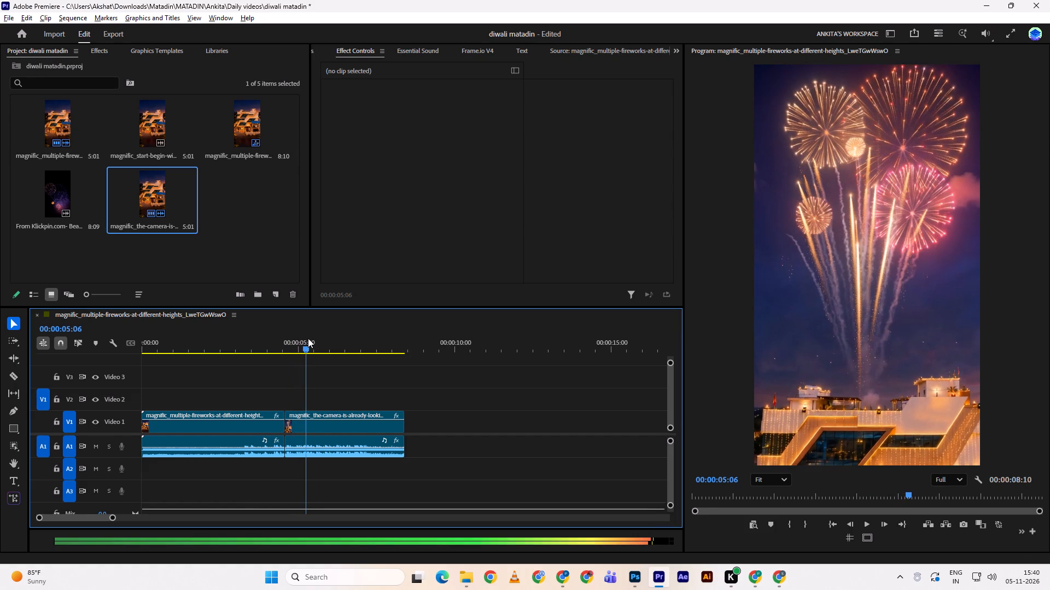
drag(308, 338, 308, 338)
key(q)
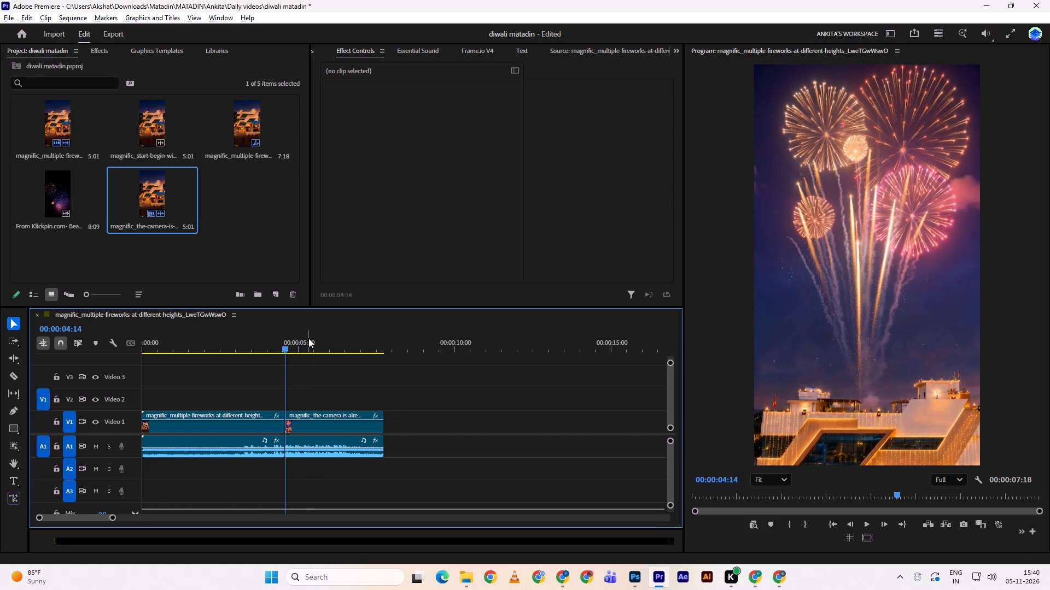
Replay the join between the building clip and the looking-upward clip several times, including once from the sequence start, to check the fireworks' continuity.
drag(295, 337, 266, 344)
key(space)
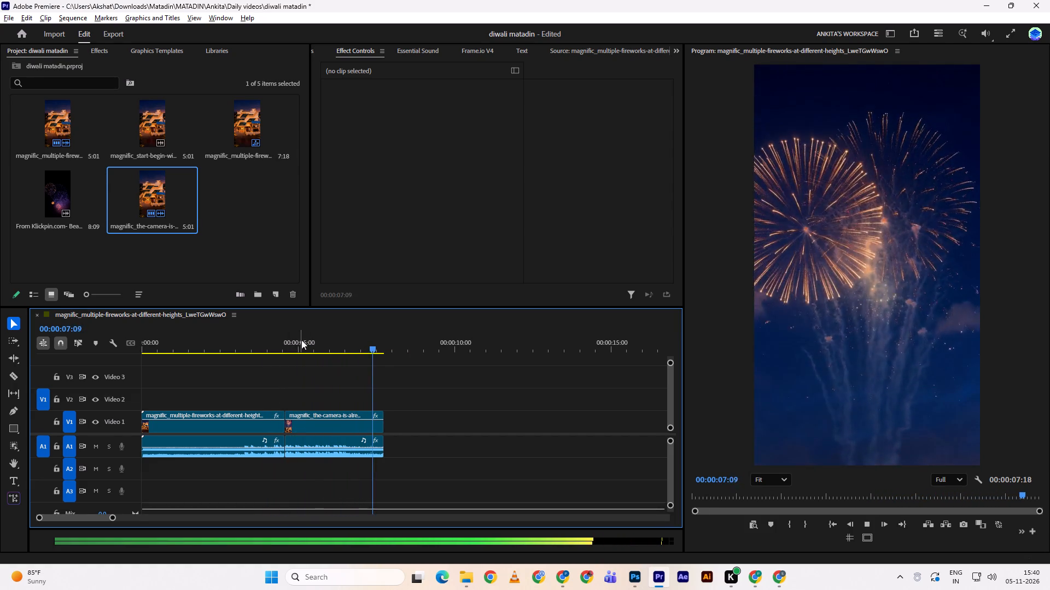
drag(308, 337, 168, 350)
key(space)
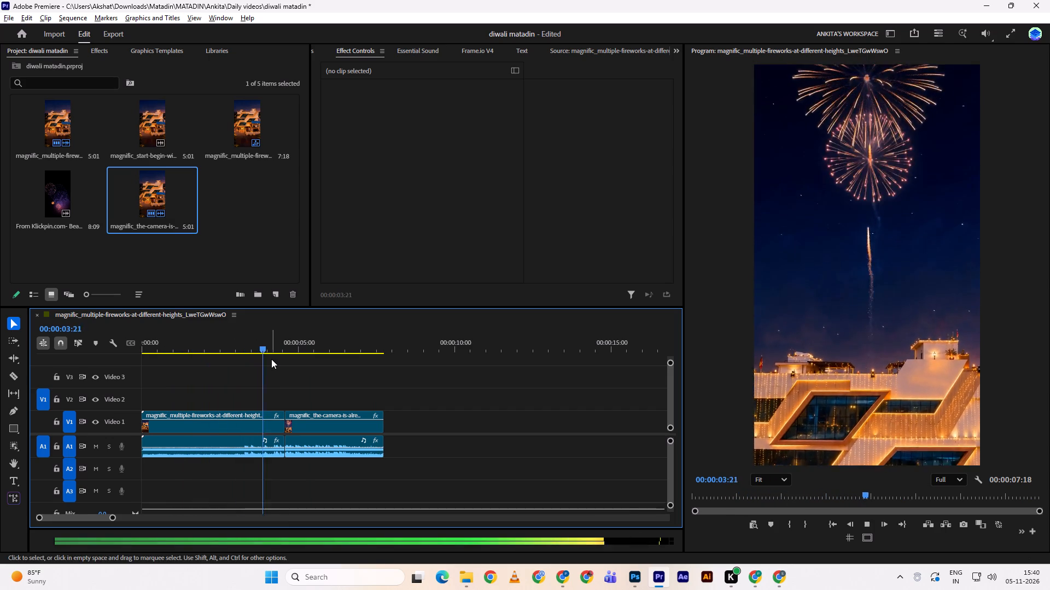
key(space)
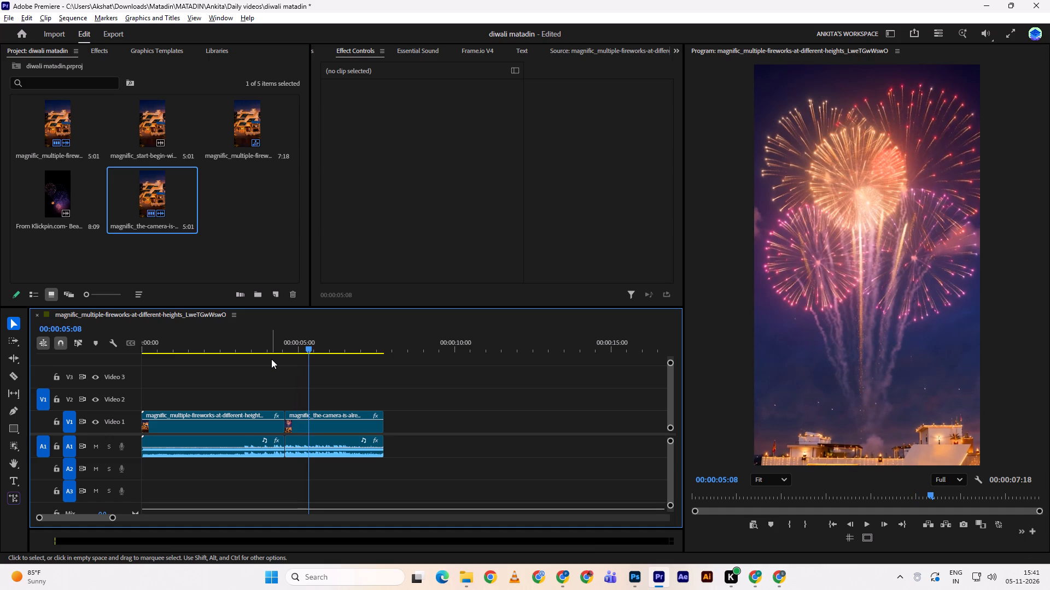
click(248, 346)
key(space)
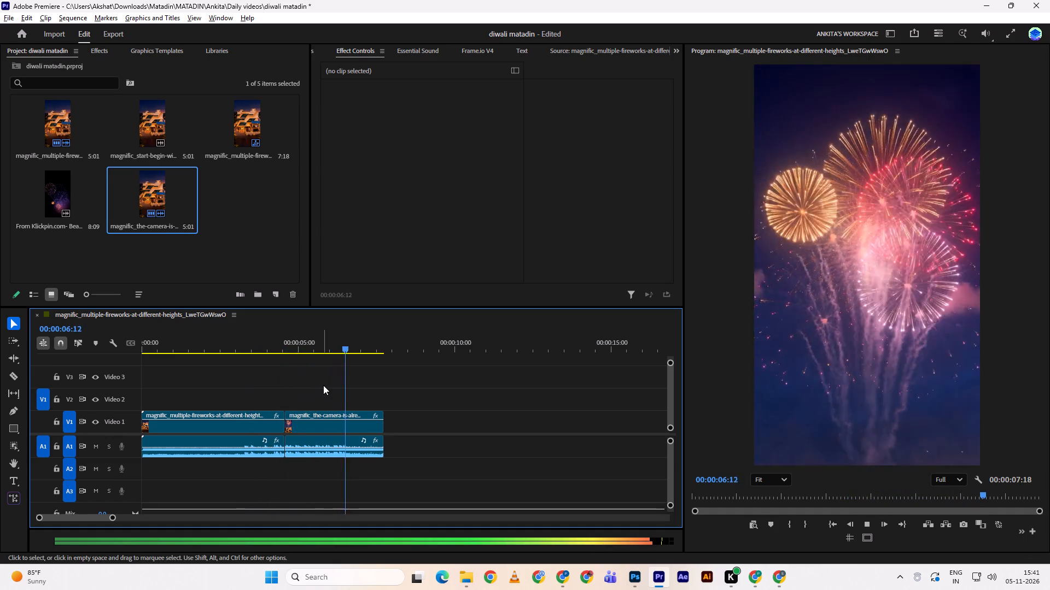
drag(334, 351, 254, 352)
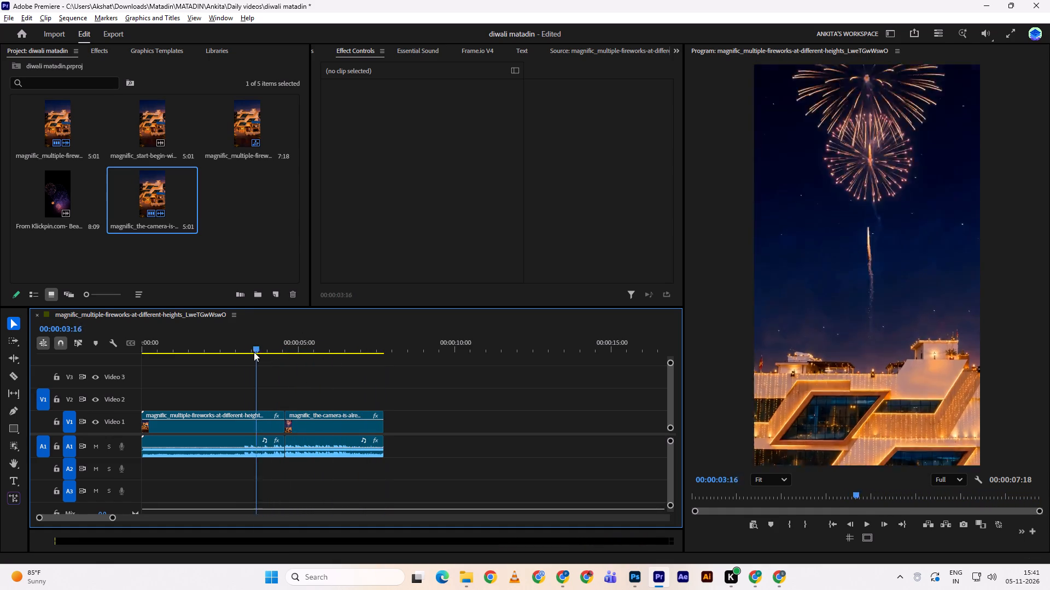
drag(254, 352, 235, 356)
key(space)
drag(265, 345, 99, 355)
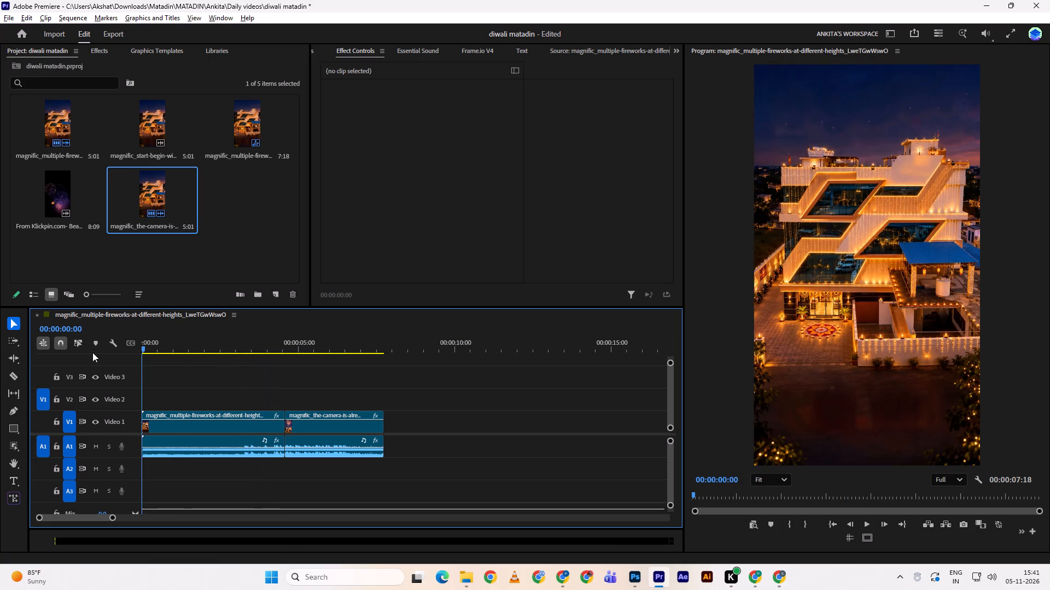
key(space)
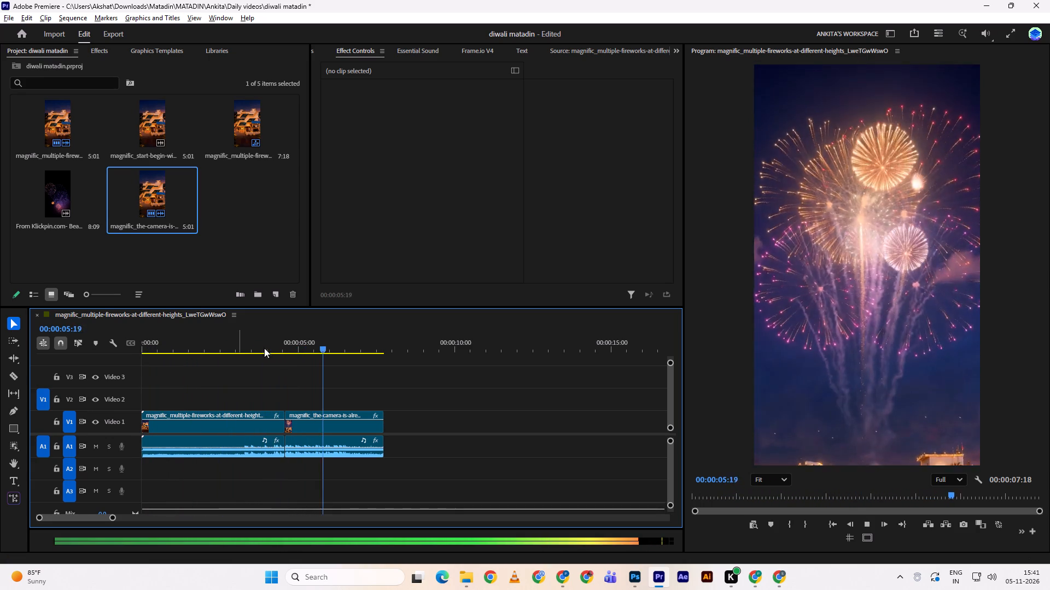
drag(285, 348, 272, 351)
key(space)
key(space)
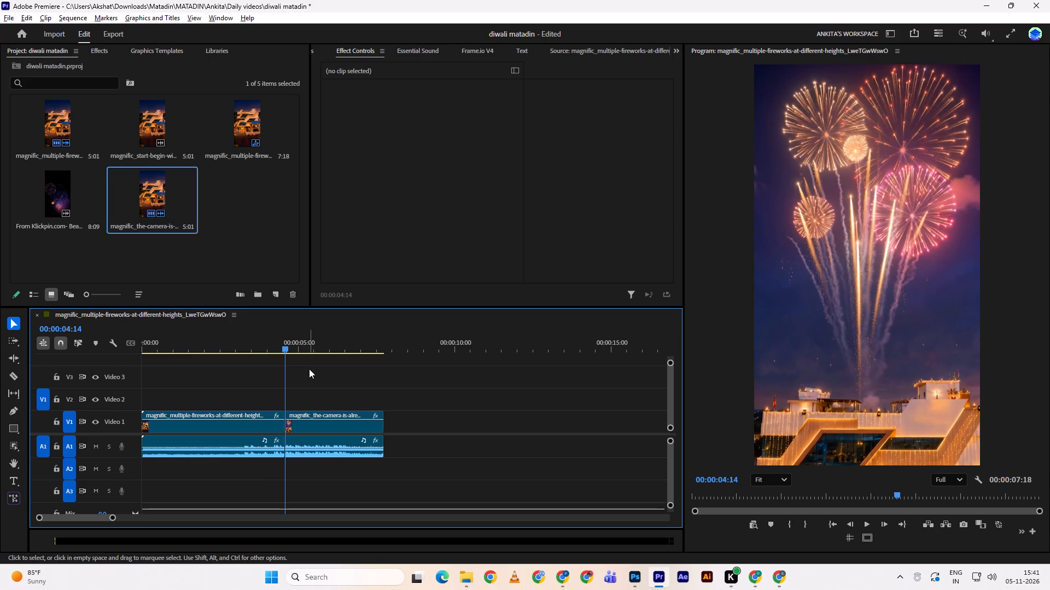
Move the looking-upward clip later to make room and extend the building clip's end to about 5 seconds, checking the added bursts.
drag(309, 369, 323, 459)
drag(320, 426, 354, 422)
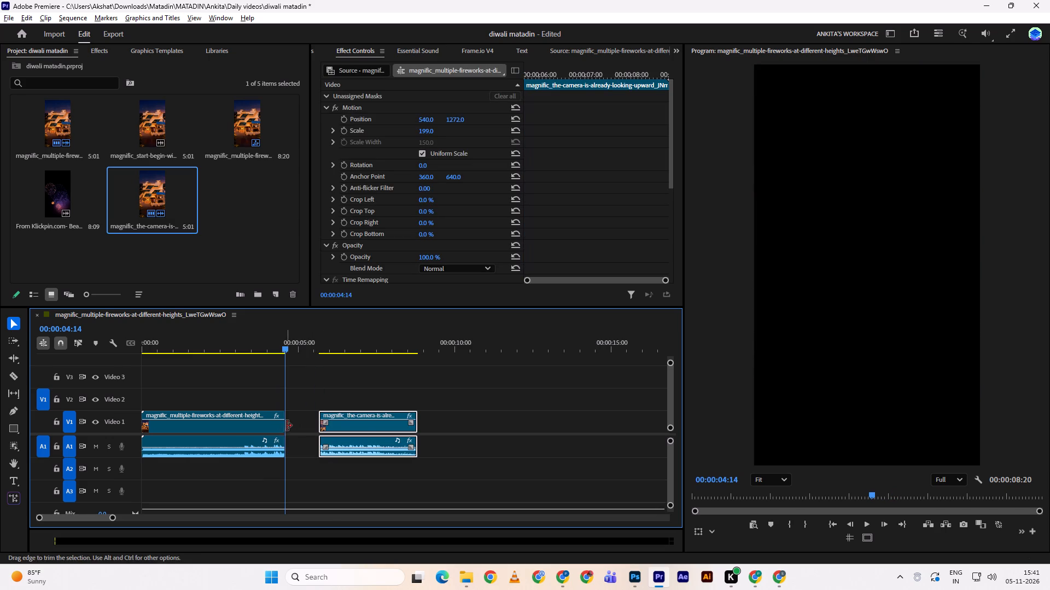
drag(304, 409, 270, 457)
drag(283, 434, 299, 429)
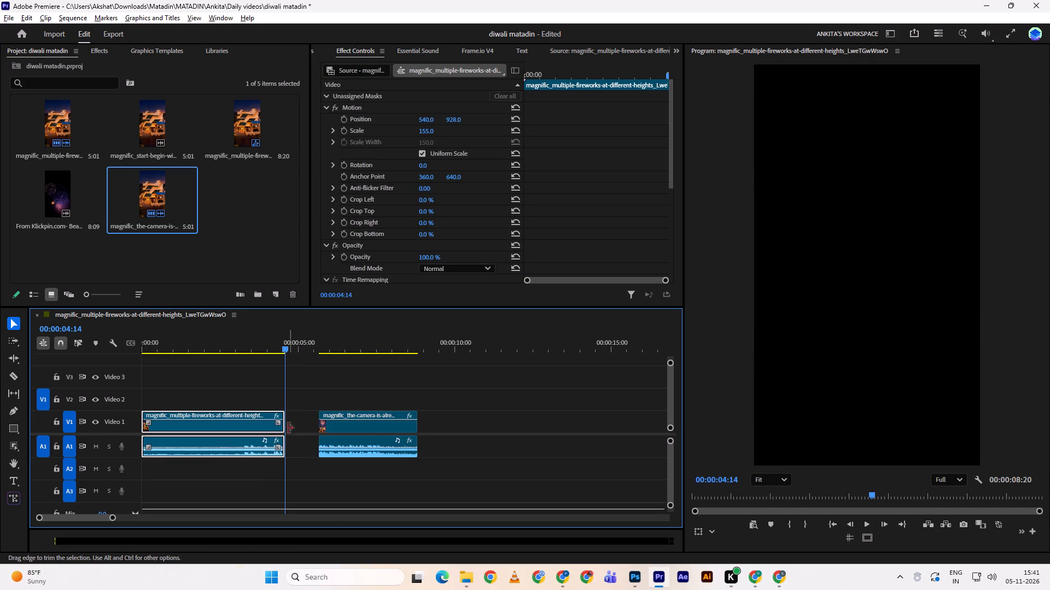
drag(288, 428, 308, 427)
drag(287, 345, 274, 346)
key(space)
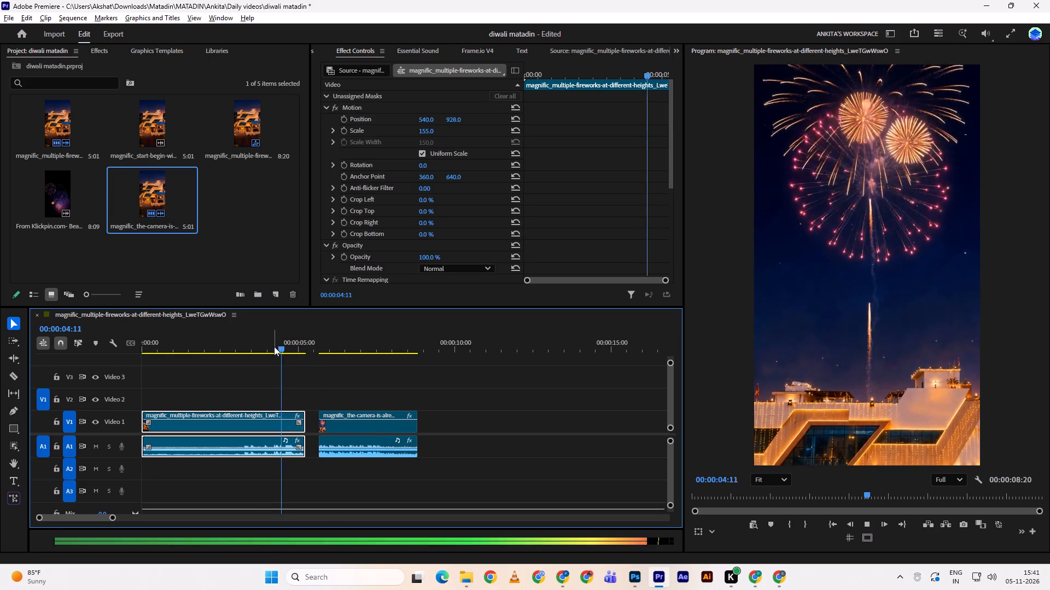
key(space)
drag(281, 350, 295, 349)
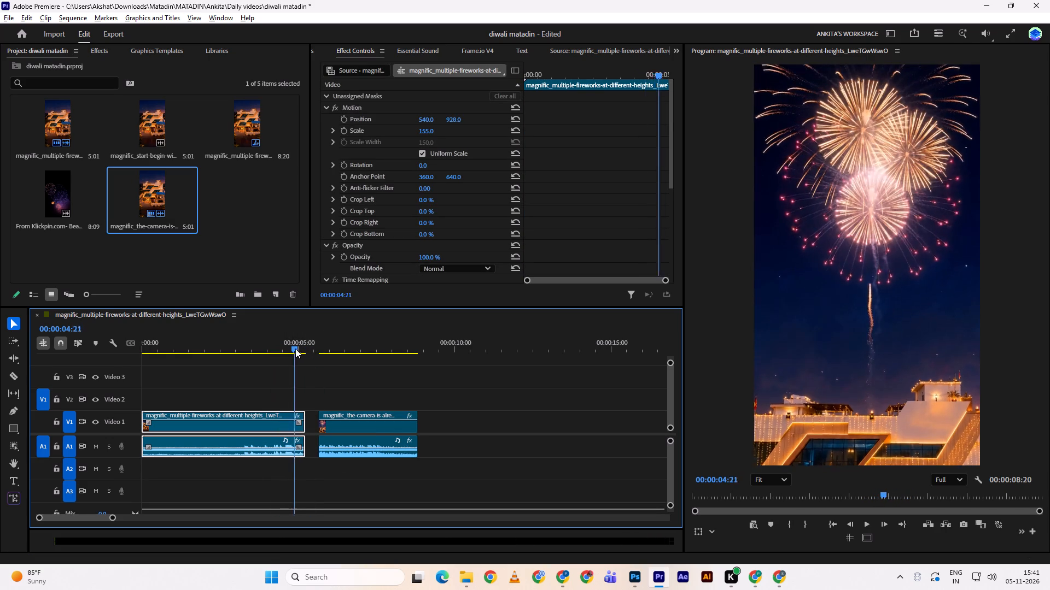
drag(295, 349, 304, 347)
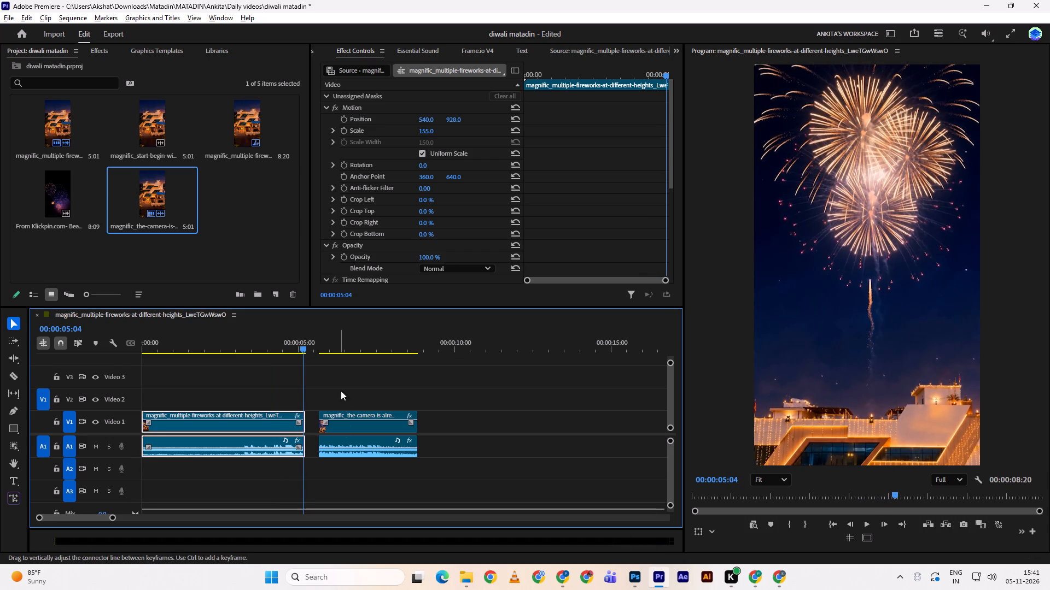
Close the gap by moving the looking-upward clip back against the building clip's extended end.
drag(341, 383, 340, 474)
drag(341, 429, 332, 430)
Replay the join from the building clip's bursts to the end of the looking-upward clip to judge how they match.
key(space)
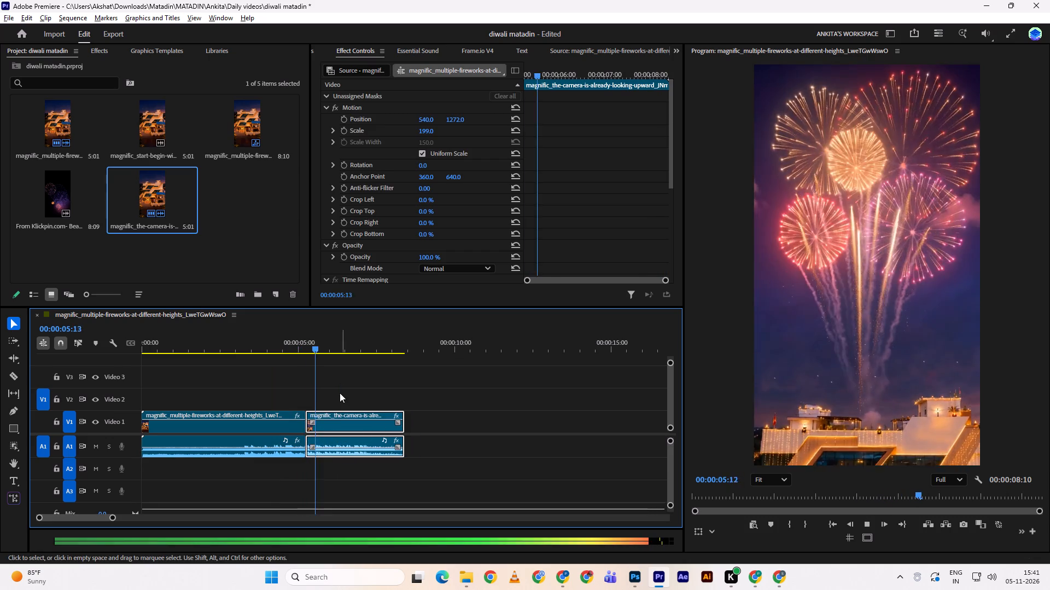
drag(307, 357, 284, 362)
drag(296, 343, 285, 340)
key(space)
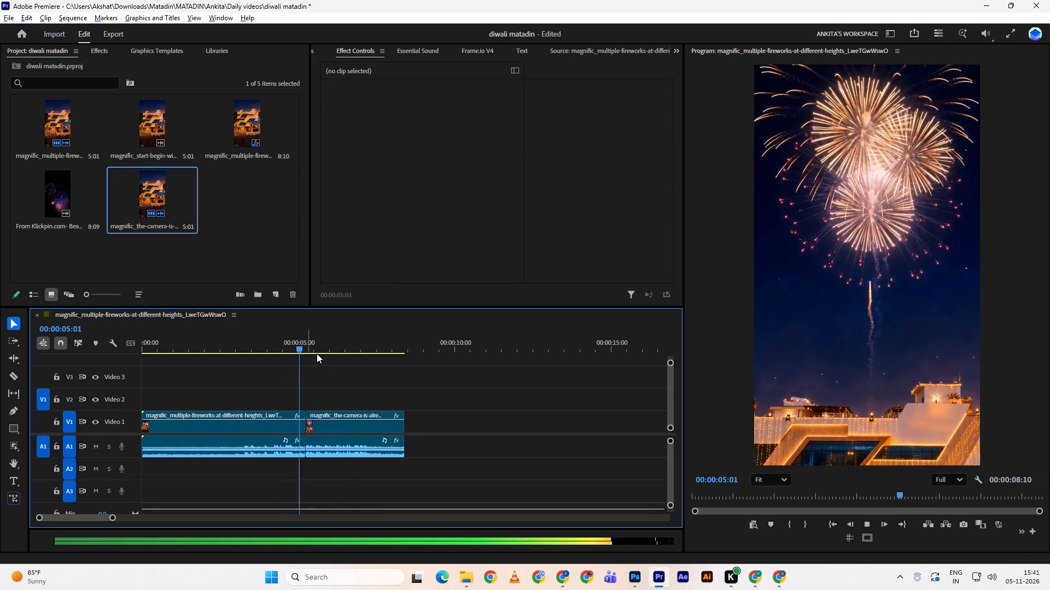
drag(319, 342, 291, 346)
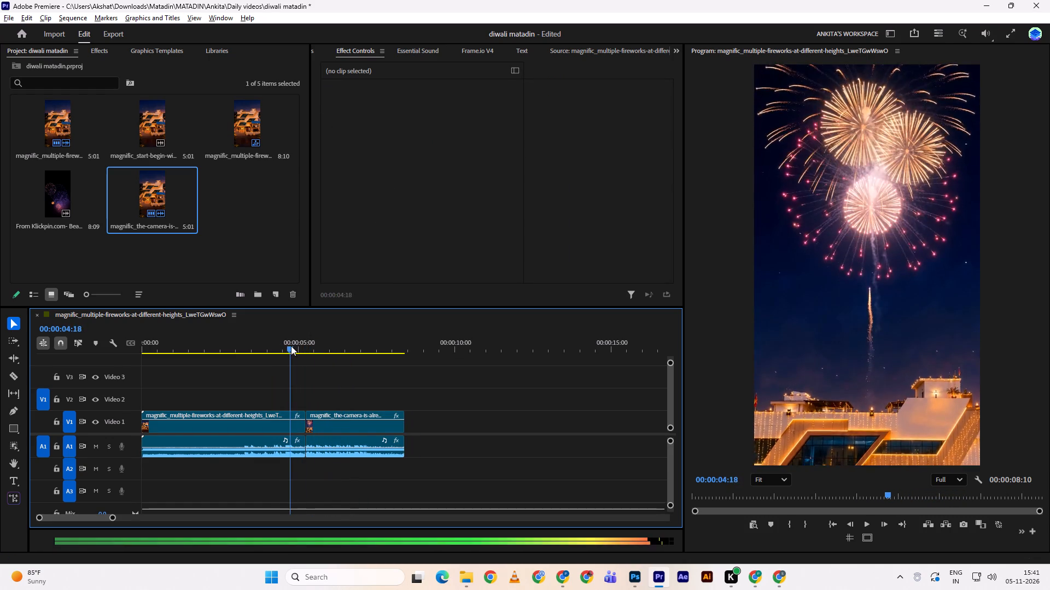
drag(291, 346, 274, 350)
key(space)
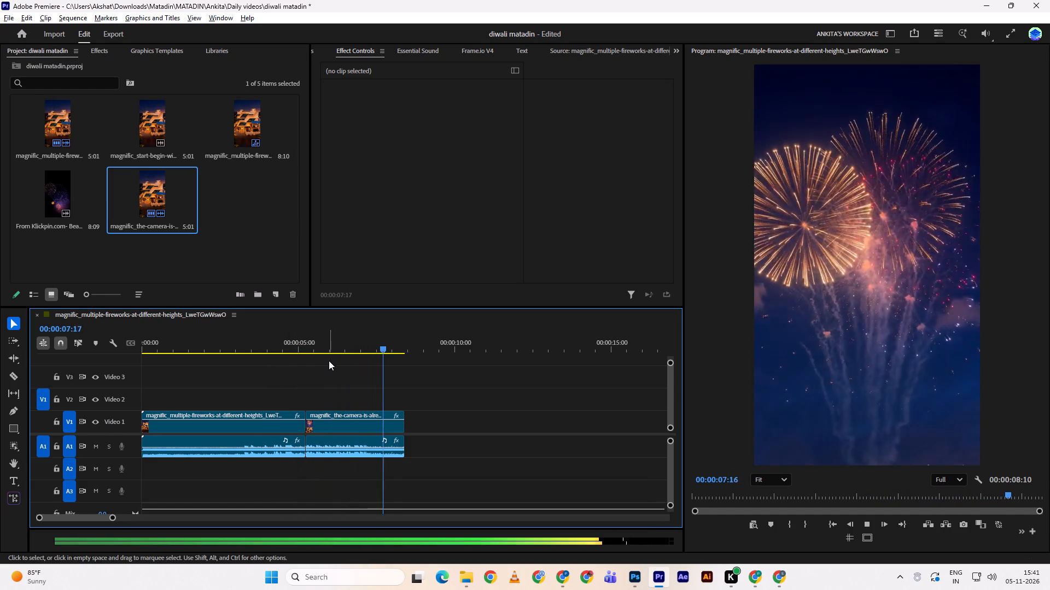
key(space)
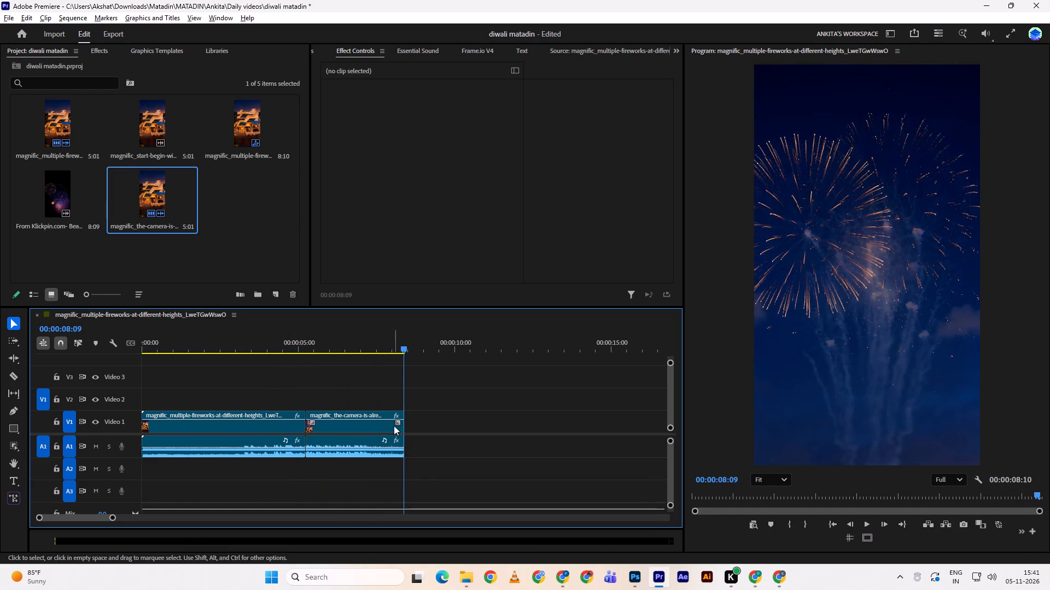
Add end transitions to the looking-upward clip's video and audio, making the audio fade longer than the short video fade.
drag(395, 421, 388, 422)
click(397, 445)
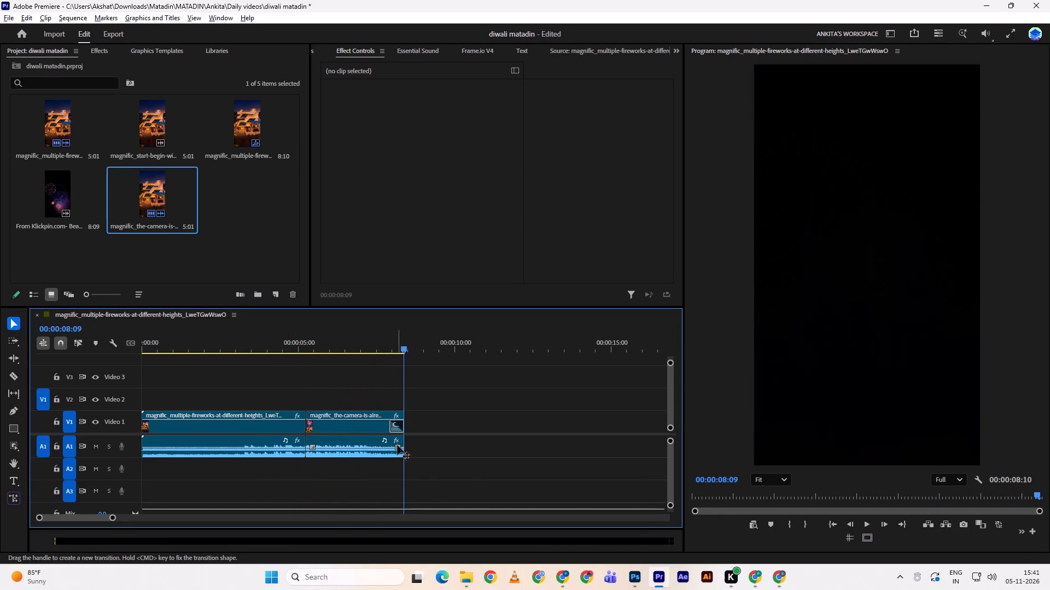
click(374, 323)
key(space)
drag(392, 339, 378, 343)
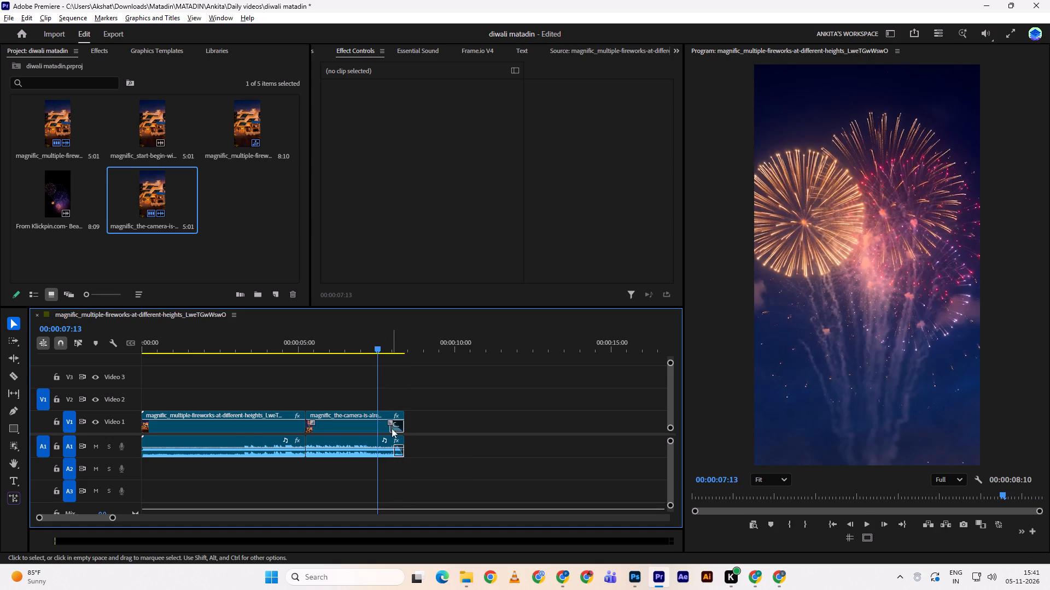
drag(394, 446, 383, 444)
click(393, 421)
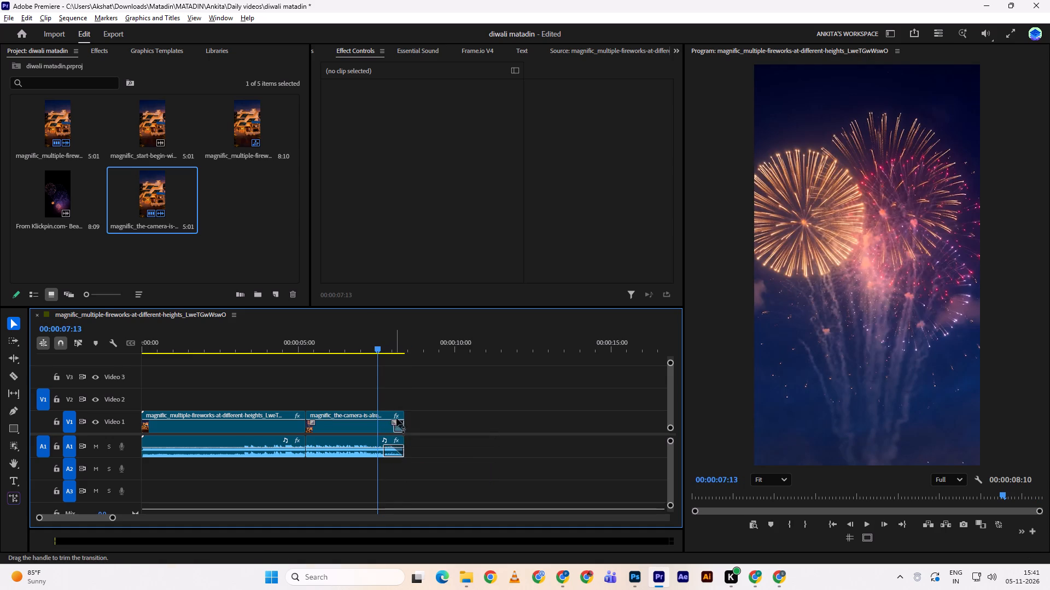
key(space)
drag(395, 346, 179, 371)
click(179, 371)
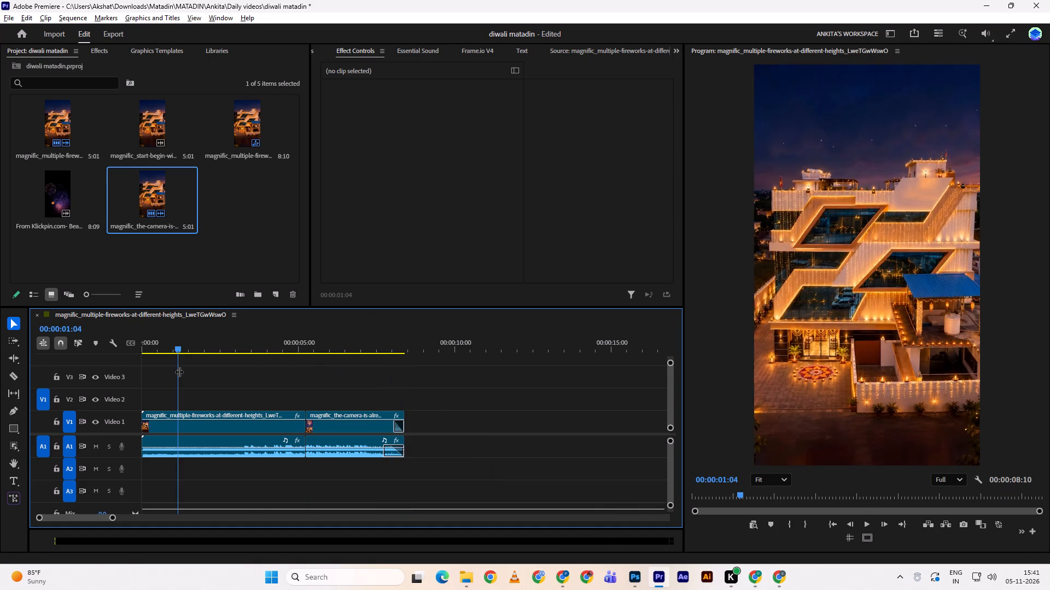
key(space)
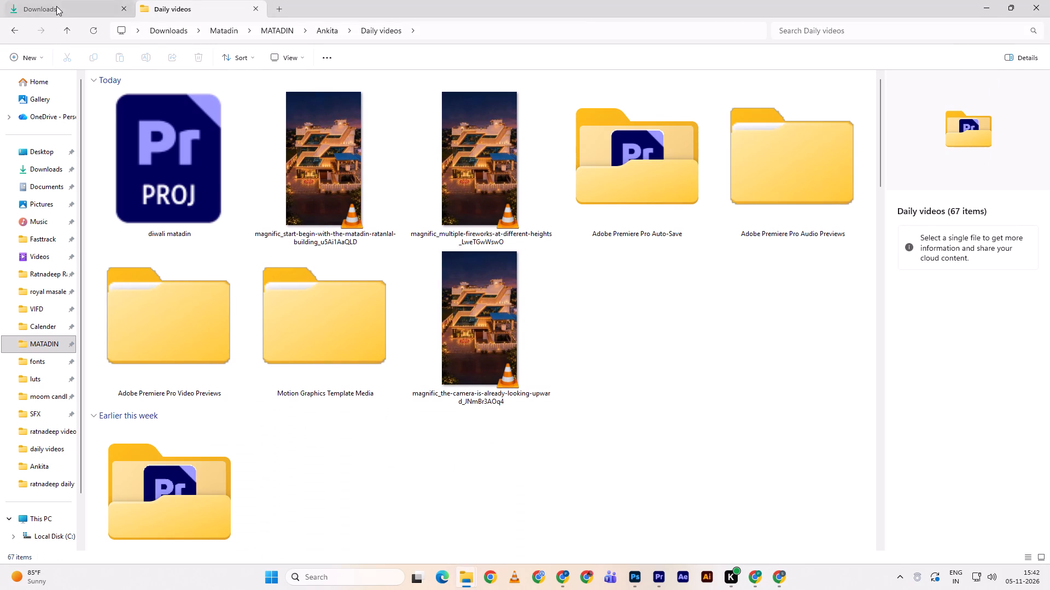
Open the Ashoka Diwali reference video from Downloads in VLC and view its fireworks and Happy Diwali title, switching briefly to Premiere to compare.
double_click(269, 287)
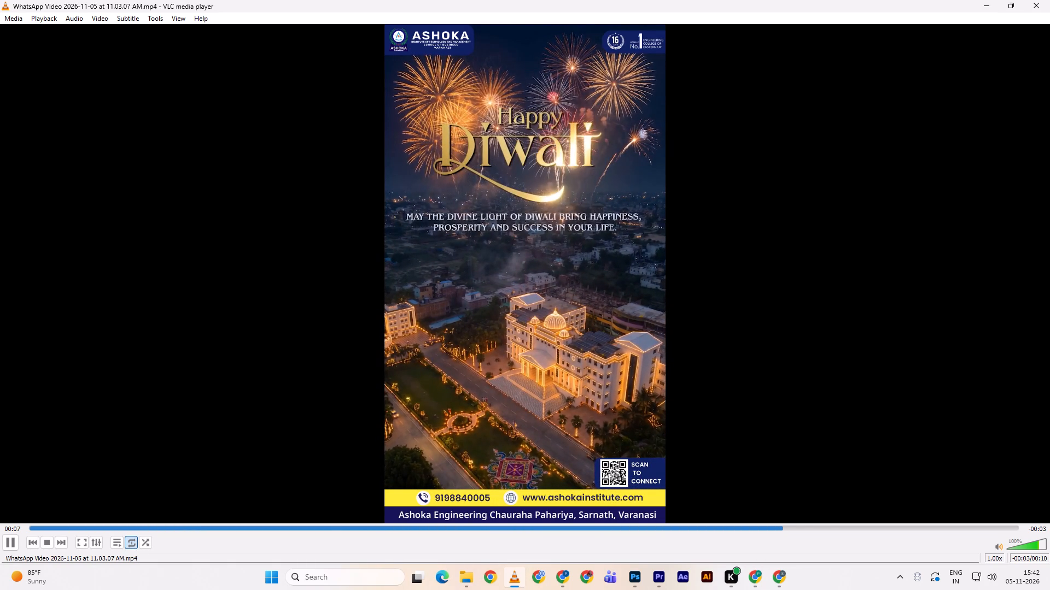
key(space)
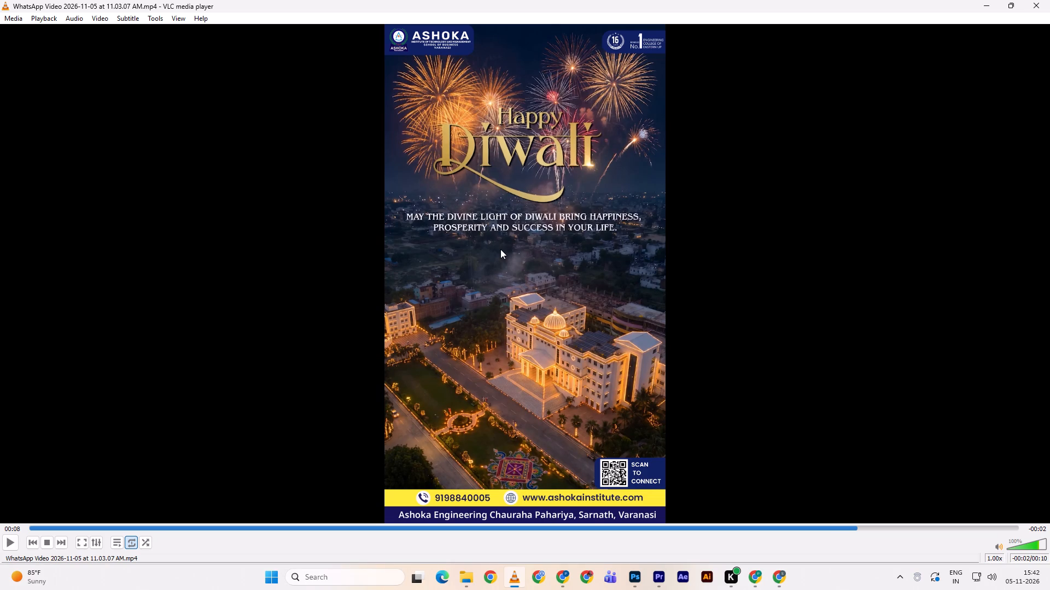
key(alt+Tab)
key(alt+Tab)
key(alt+Tab)
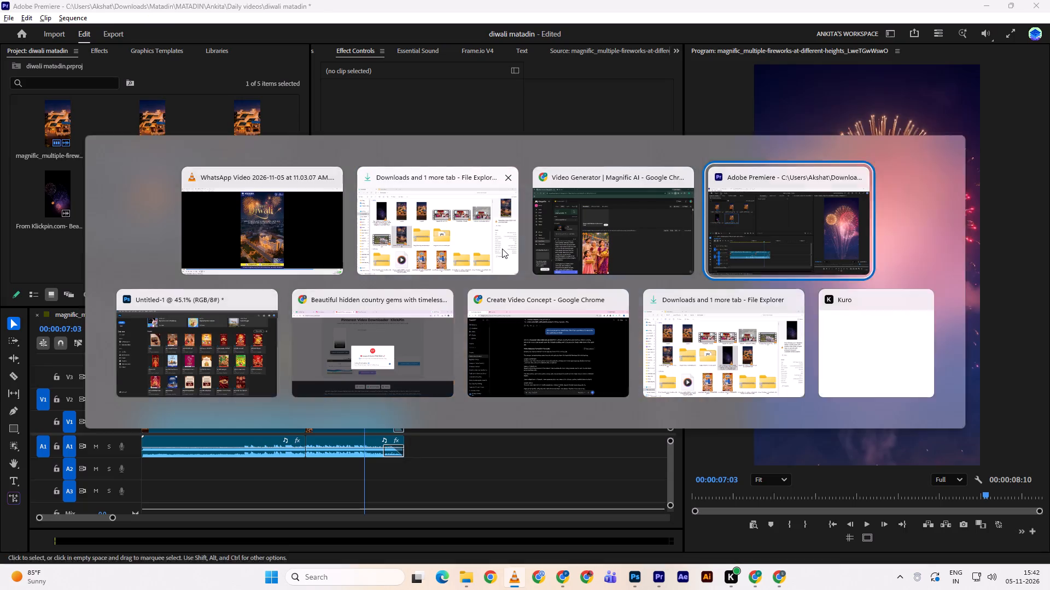
key(alt+Tab)
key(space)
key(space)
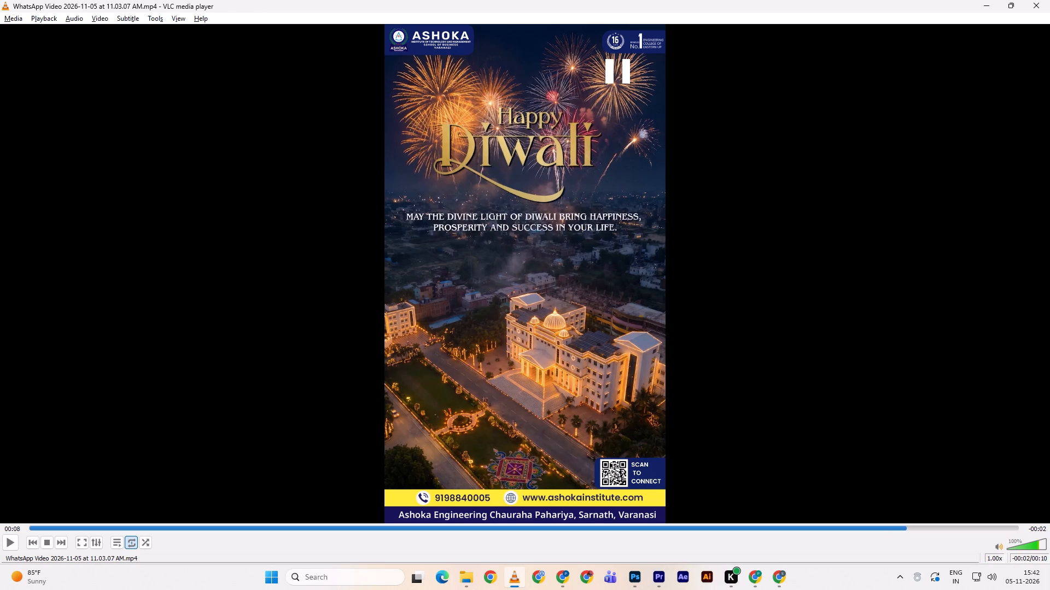
key(alt+Tab)
key(alt+Tab)
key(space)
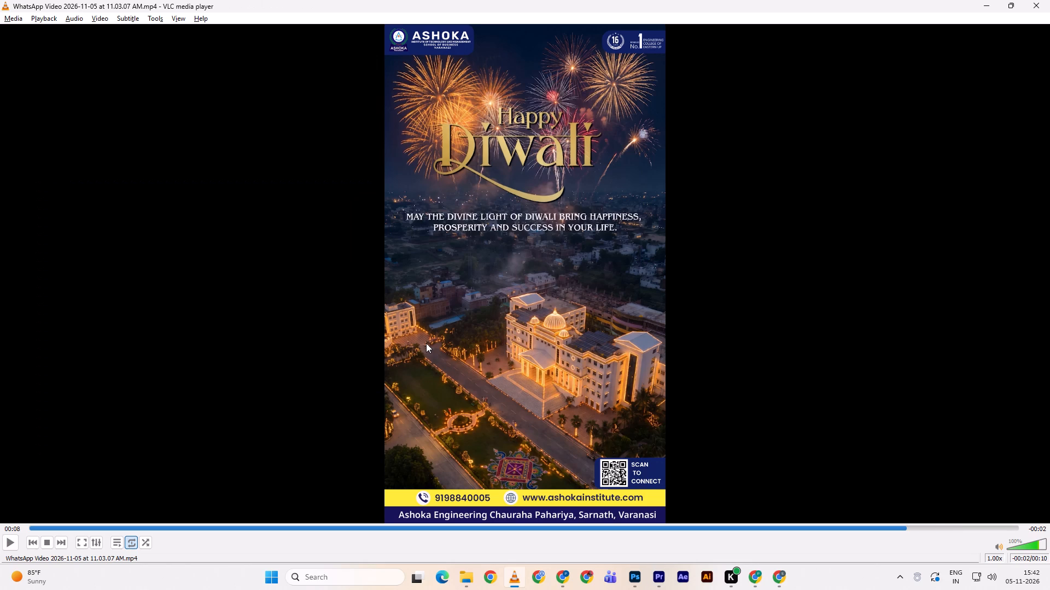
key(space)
Replay the Ashoka reference video from about 00:07 and again from about 00:05 to examine its fireworks and title animation.
drag(833, 526, 810, 524)
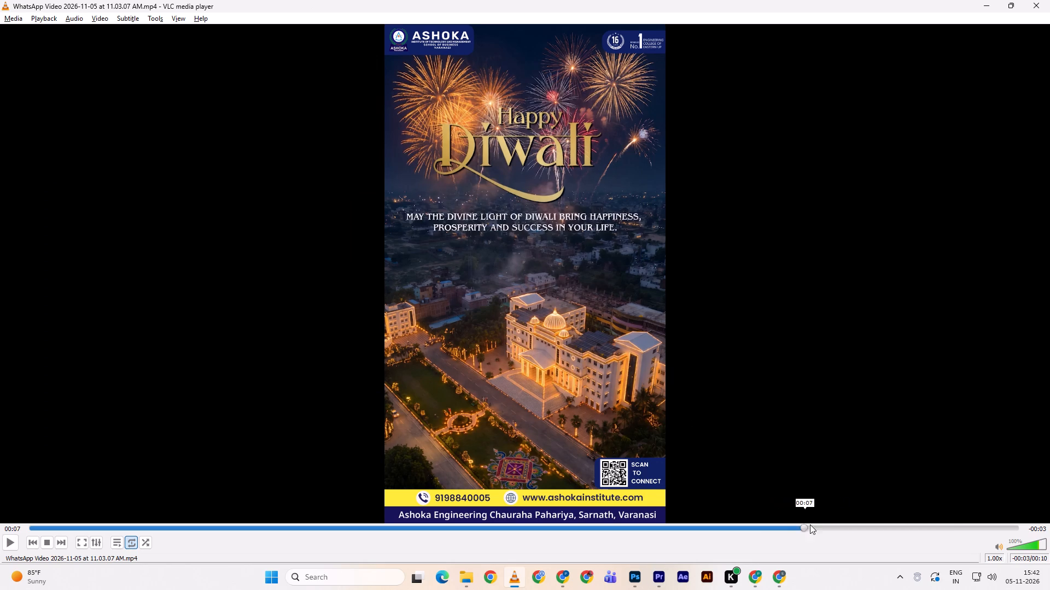
drag(810, 524, 819, 525)
click(828, 417)
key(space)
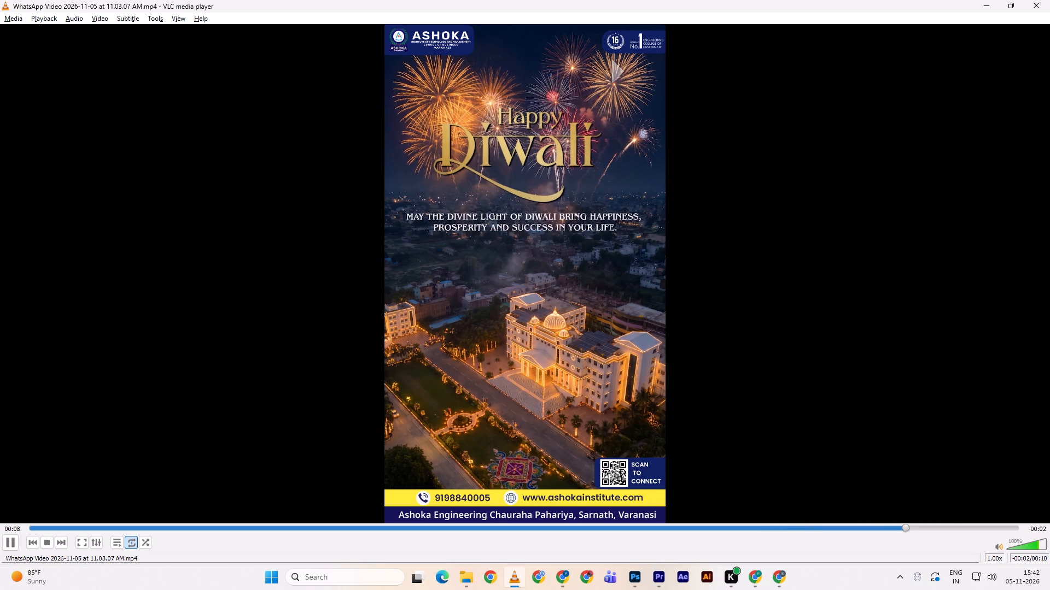
click(786, 523)
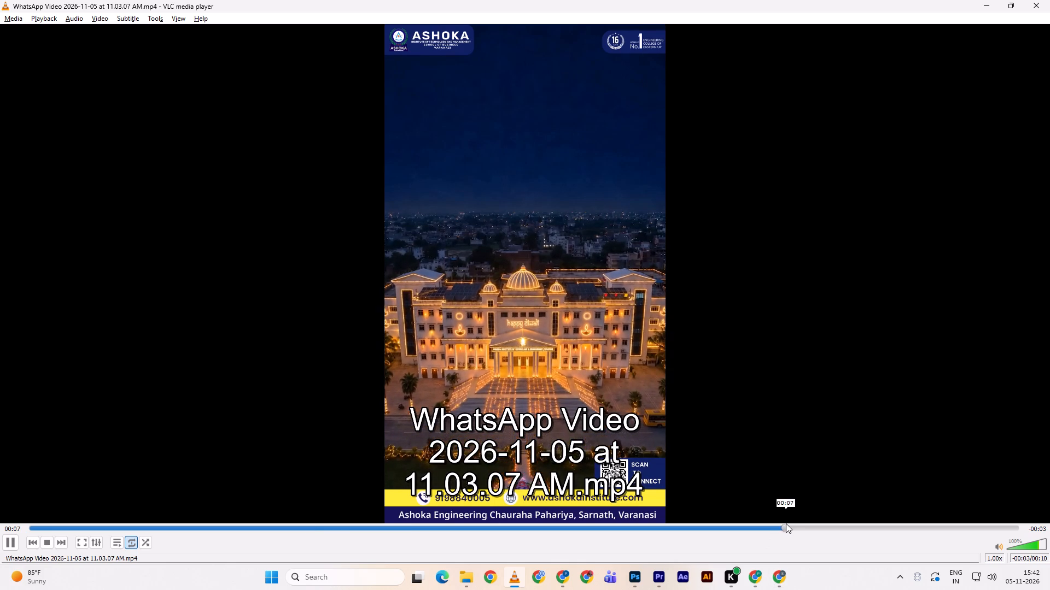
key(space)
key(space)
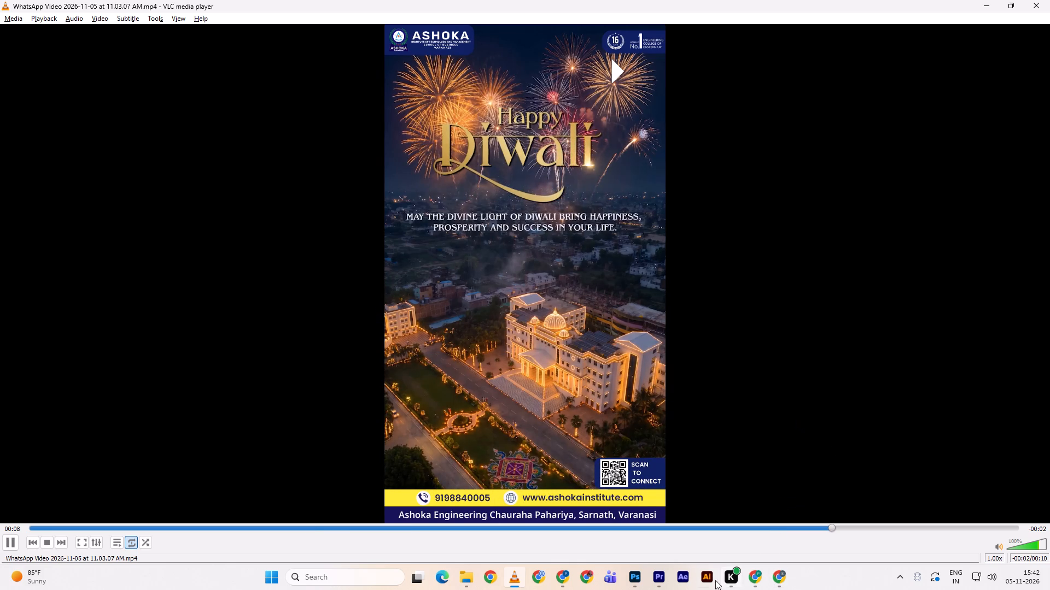
click(704, 525)
drag(692, 528, 597, 525)
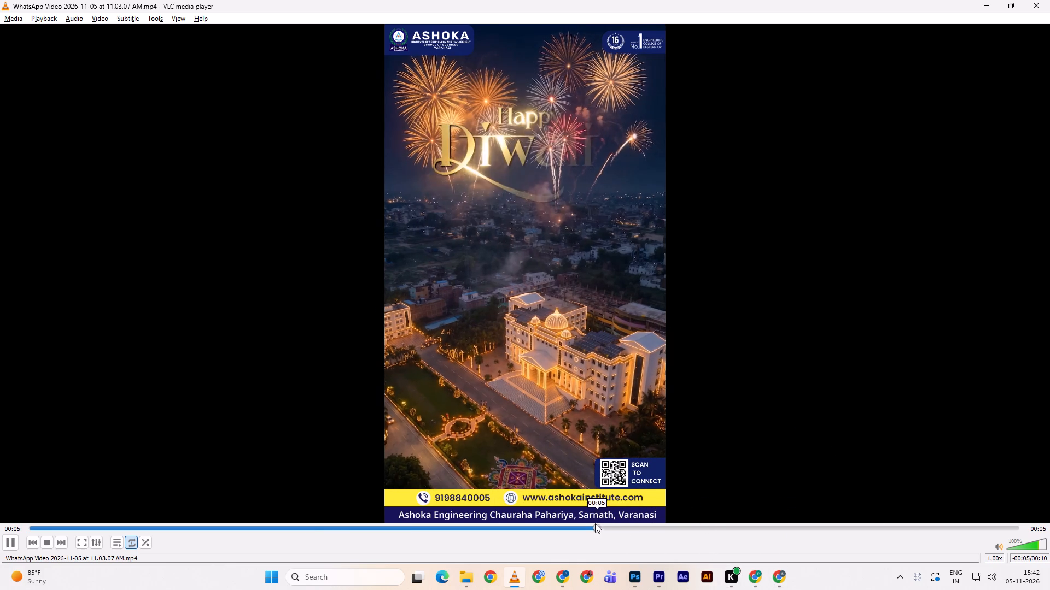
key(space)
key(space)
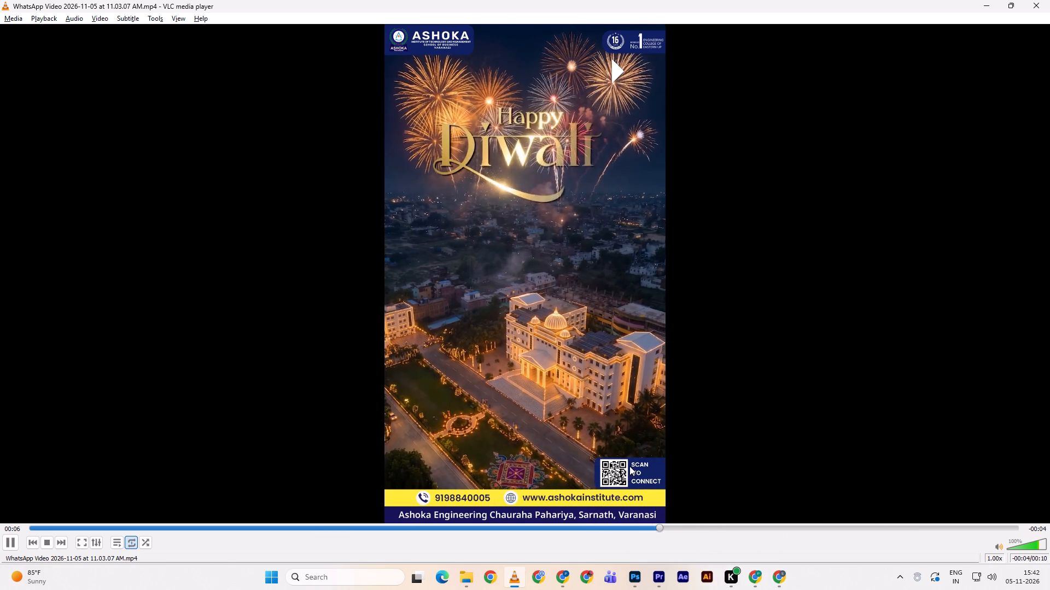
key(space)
Switch to Premiere and play the last part of the looking-upward clip from 00:00:07:03, selecting the clip's video and audio.
key(alt+Tab)
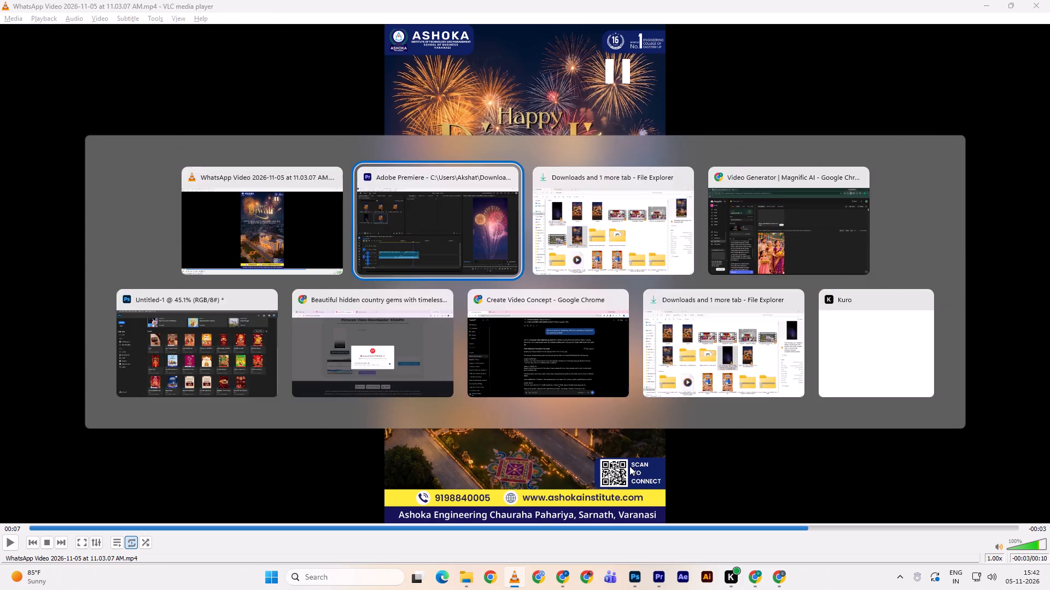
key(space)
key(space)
drag(434, 403, 434, 404)
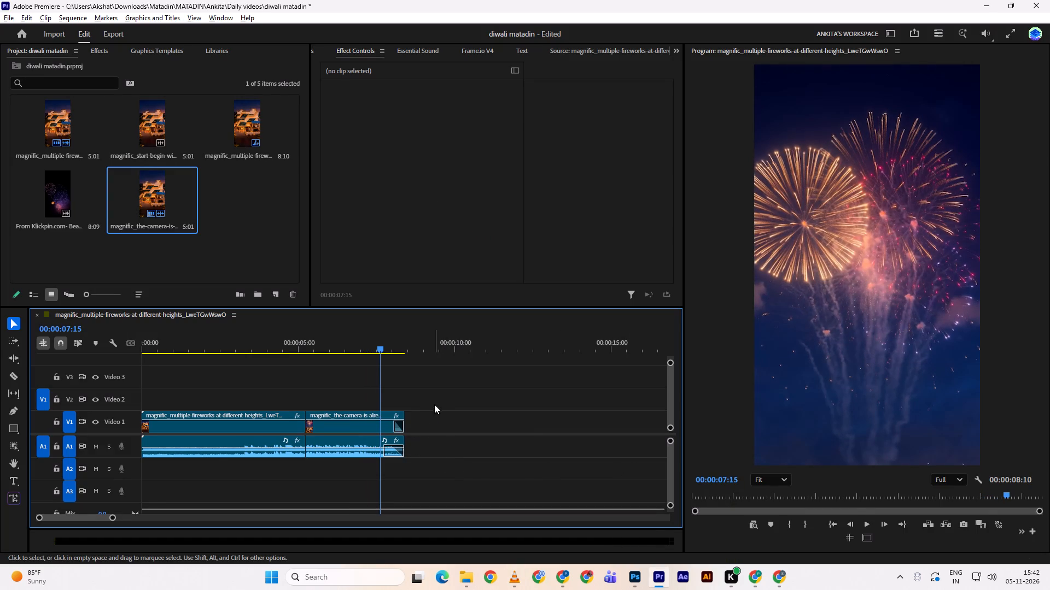
drag(434, 404, 403, 446)
click(403, 446)
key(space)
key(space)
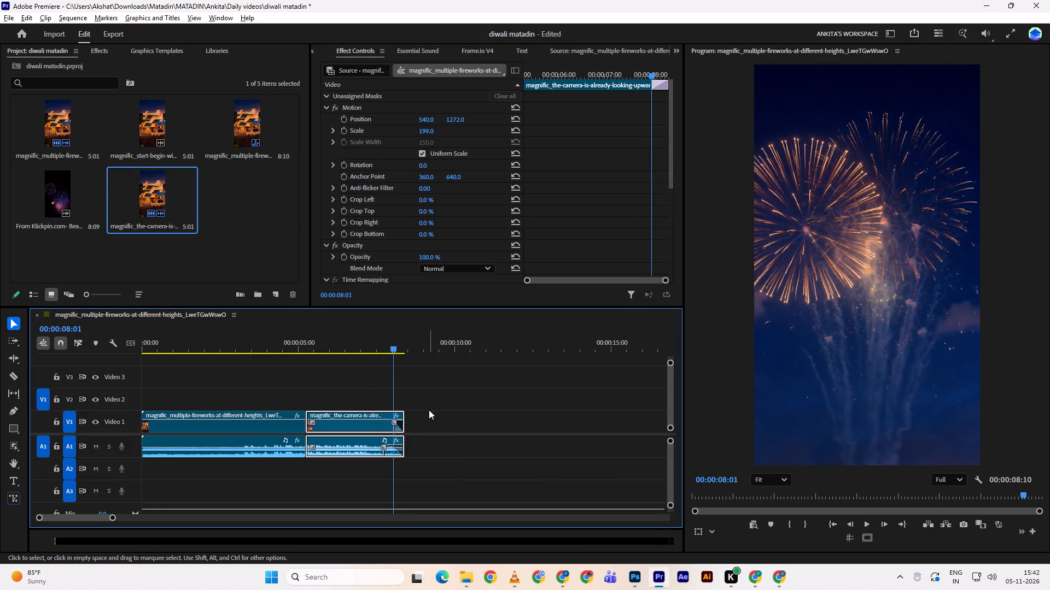
Undo the end transitions on the looking-upward clip's video and audio, and replay the clip's ending.
click(451, 408)
key(ctrl+z)
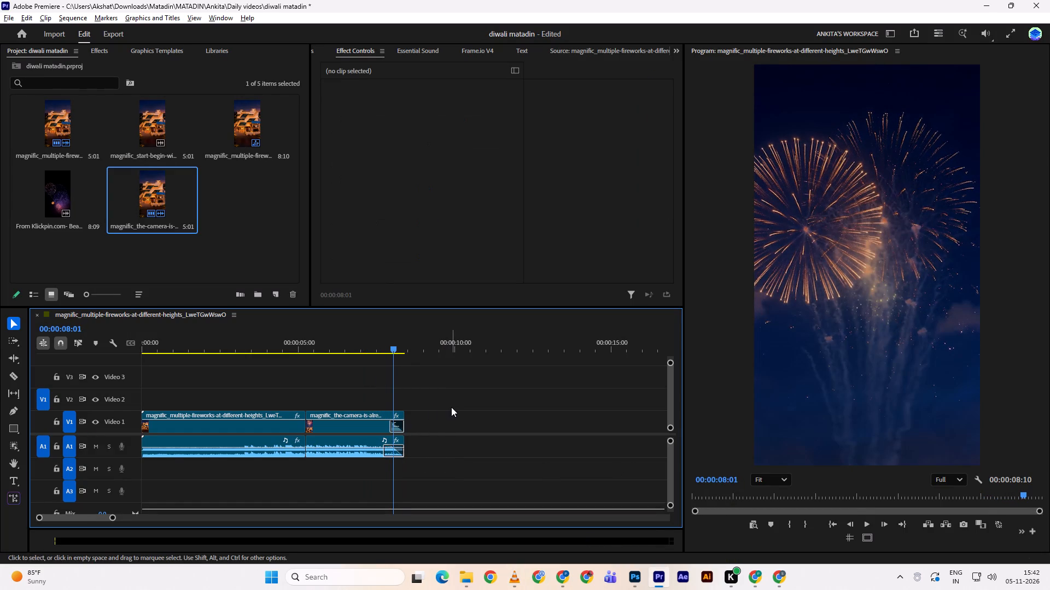
key(ctrl+z)
key(ctrl+z)
key(ctrl+z)
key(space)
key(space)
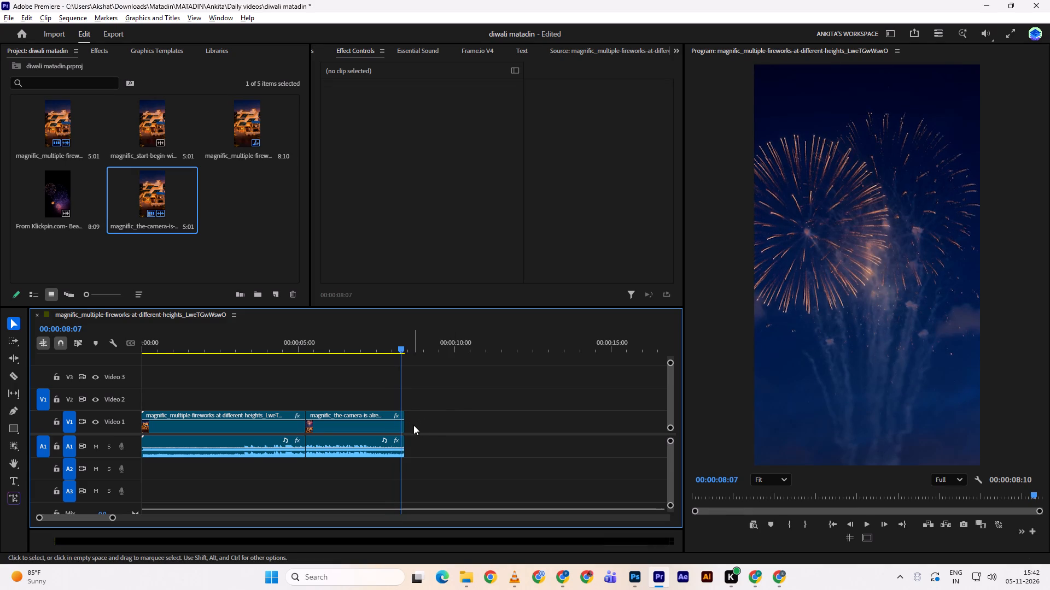
Select the looking-upward clip's video and audio together at its end on the timeline.
drag(418, 423, 405, 448)
drag(426, 422, 391, 453)
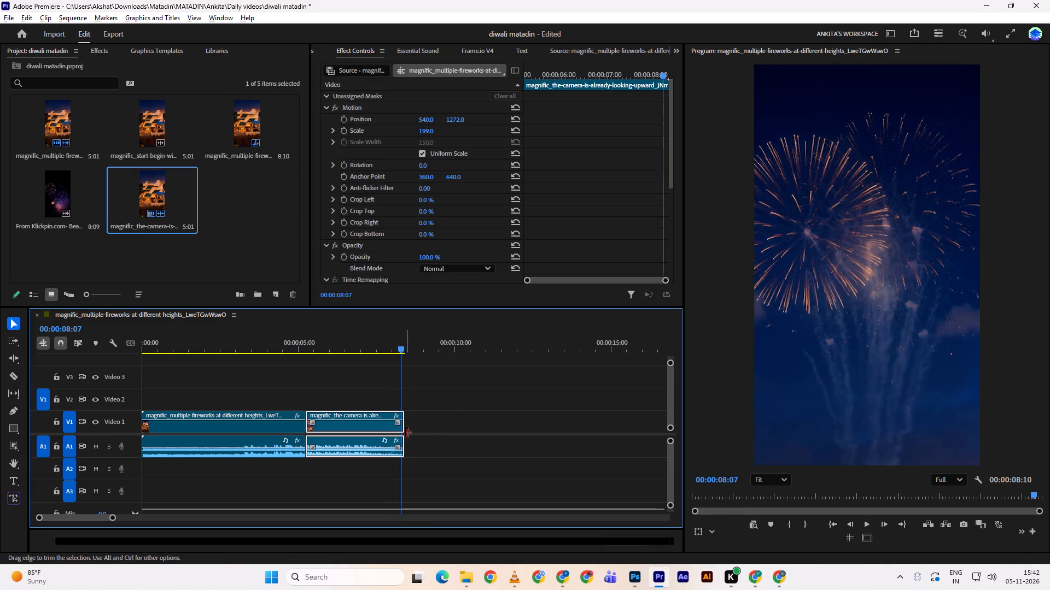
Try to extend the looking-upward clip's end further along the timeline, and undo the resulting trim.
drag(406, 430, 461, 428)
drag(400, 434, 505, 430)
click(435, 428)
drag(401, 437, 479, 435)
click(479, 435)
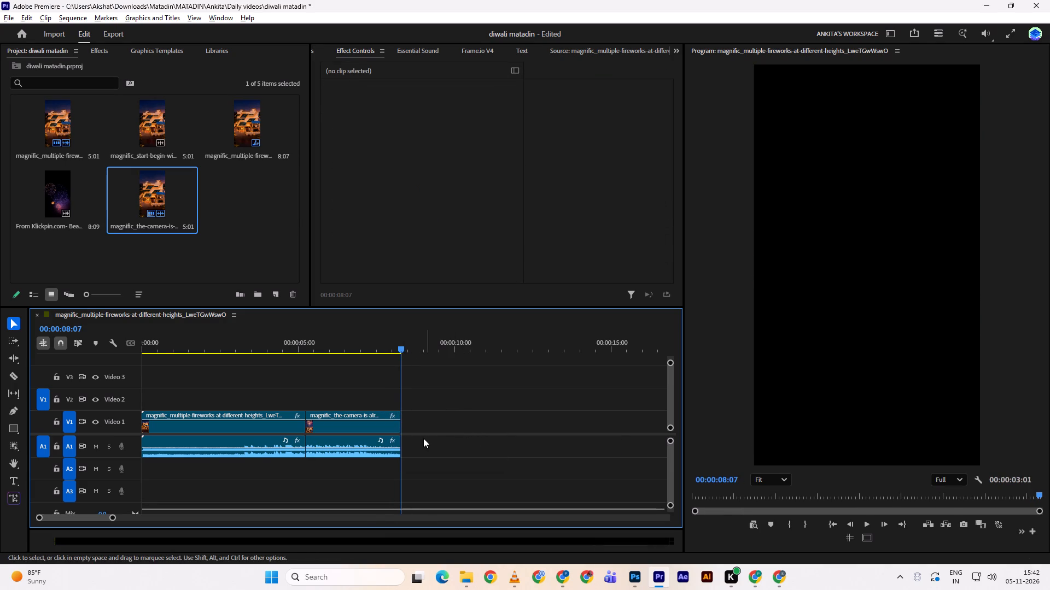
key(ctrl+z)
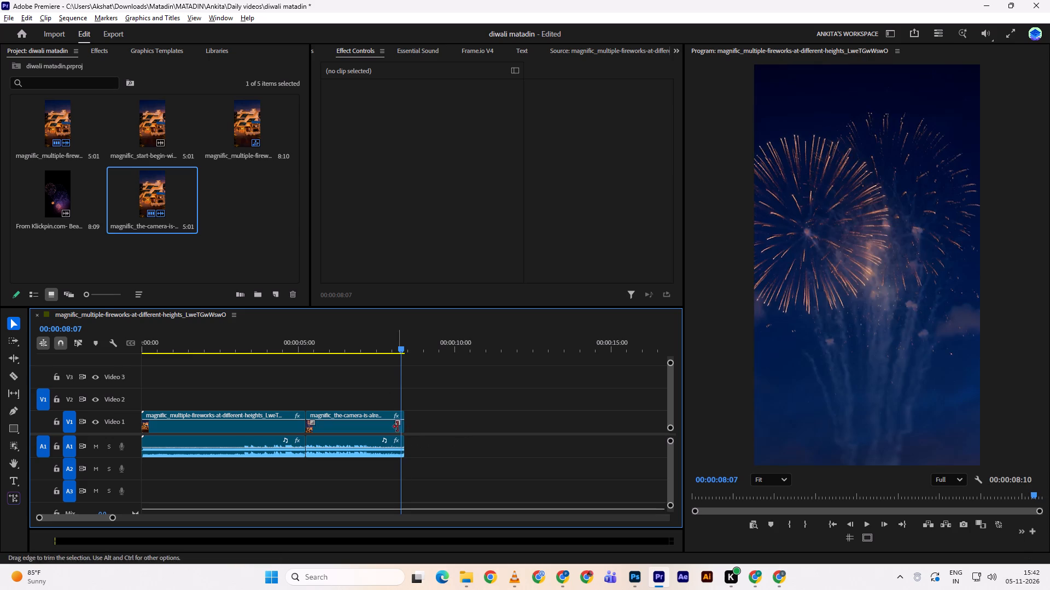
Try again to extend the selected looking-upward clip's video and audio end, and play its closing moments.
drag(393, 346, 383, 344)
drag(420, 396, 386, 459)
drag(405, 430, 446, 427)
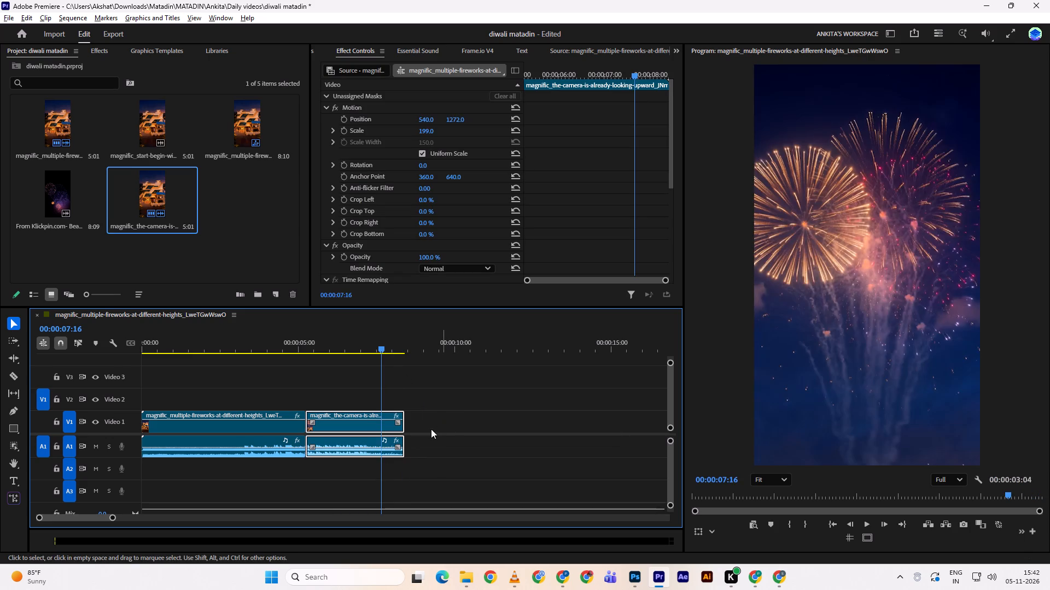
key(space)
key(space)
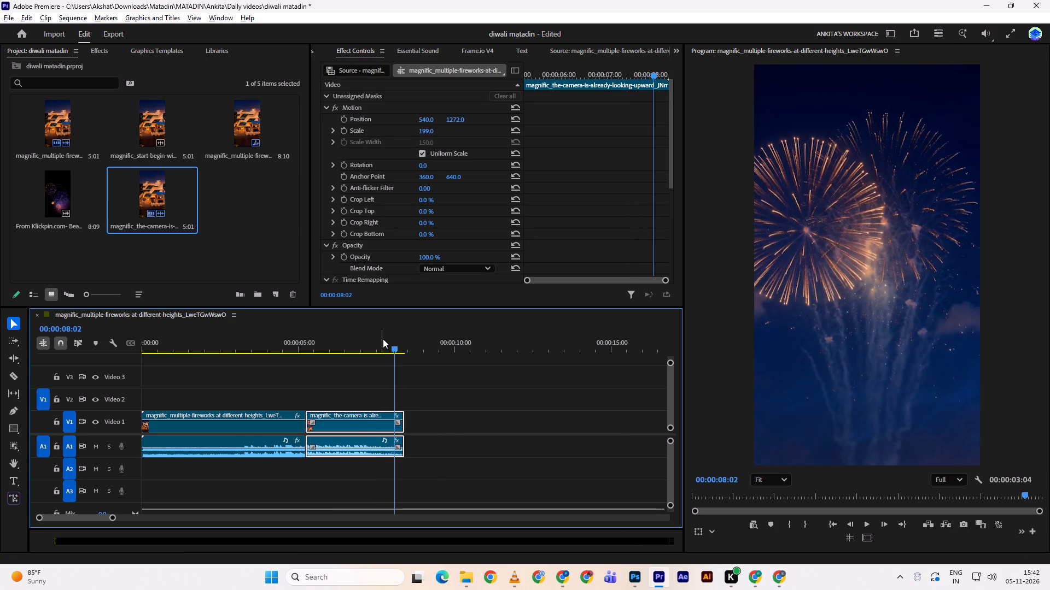
Split the looking-upward clip's video and audio at 00:00:07:20, and turn on linked selection.
drag(383, 339, 369, 337)
key(space)
key(space)
key(space)
key(space)
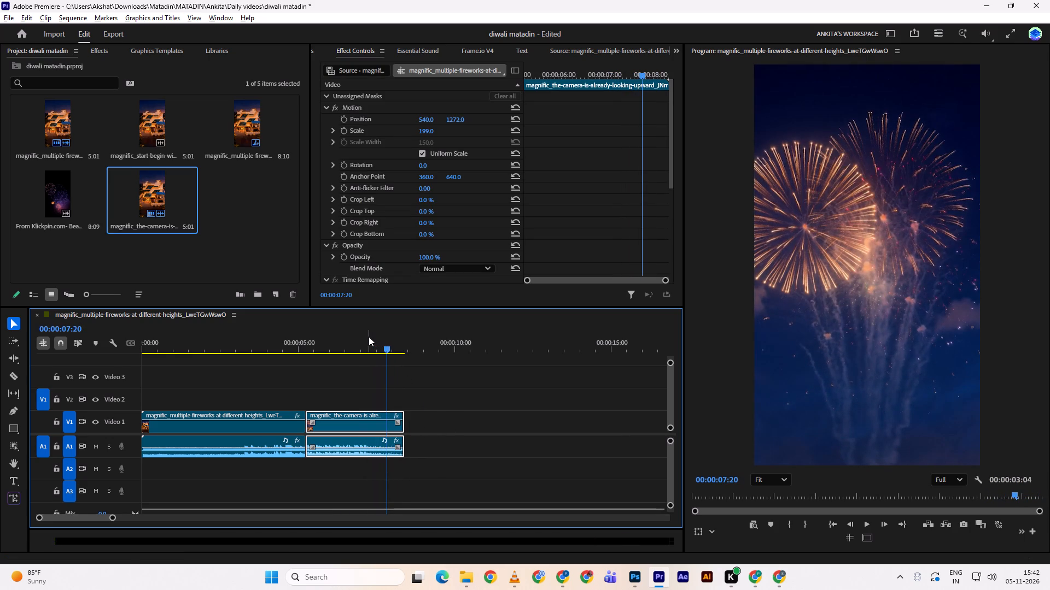
key(c)
click(388, 429)
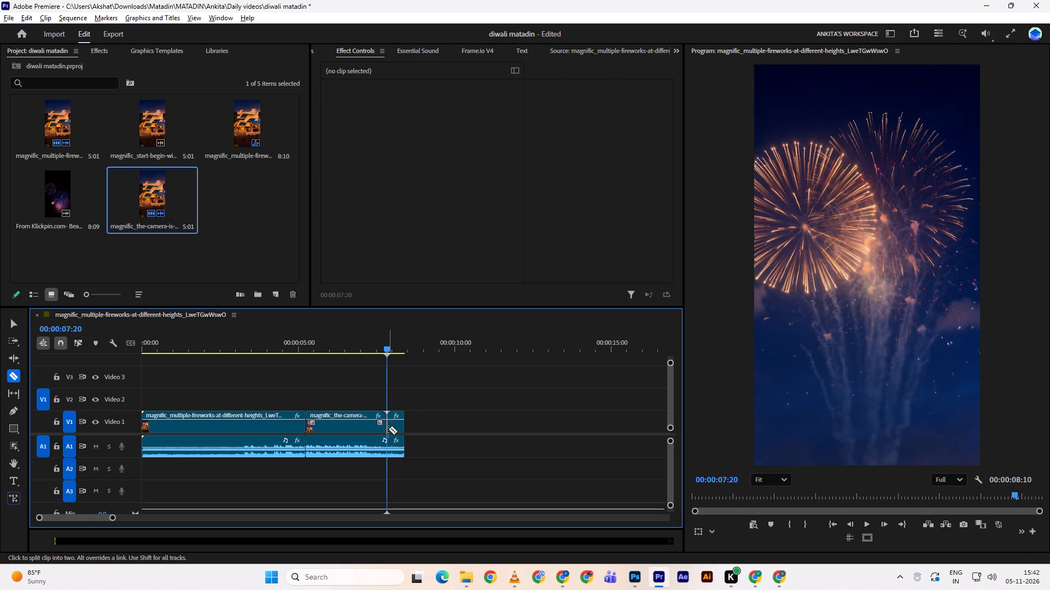
click(389, 445)
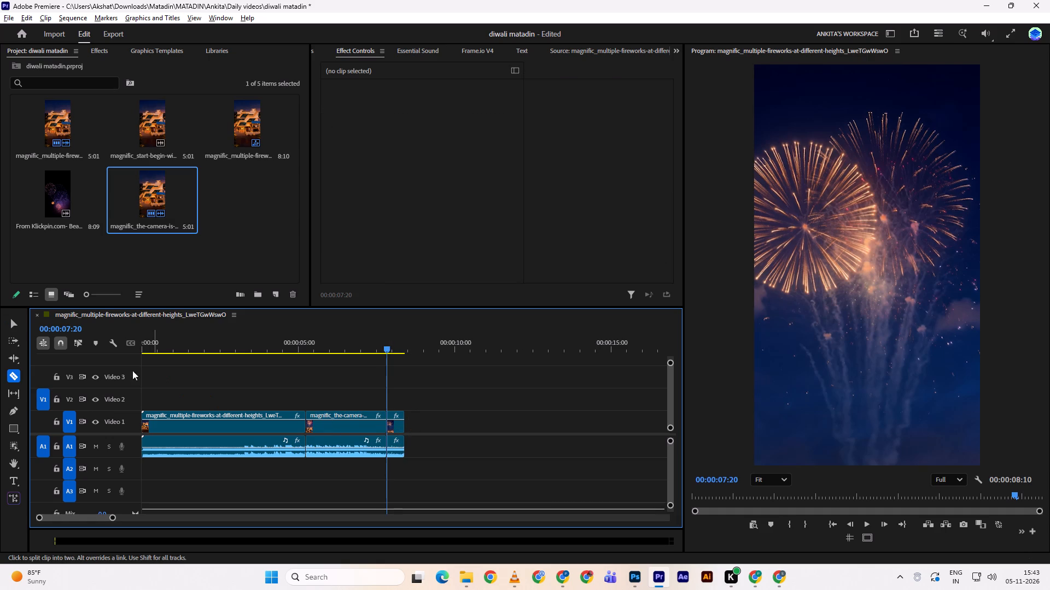
click(75, 345)
key(v)
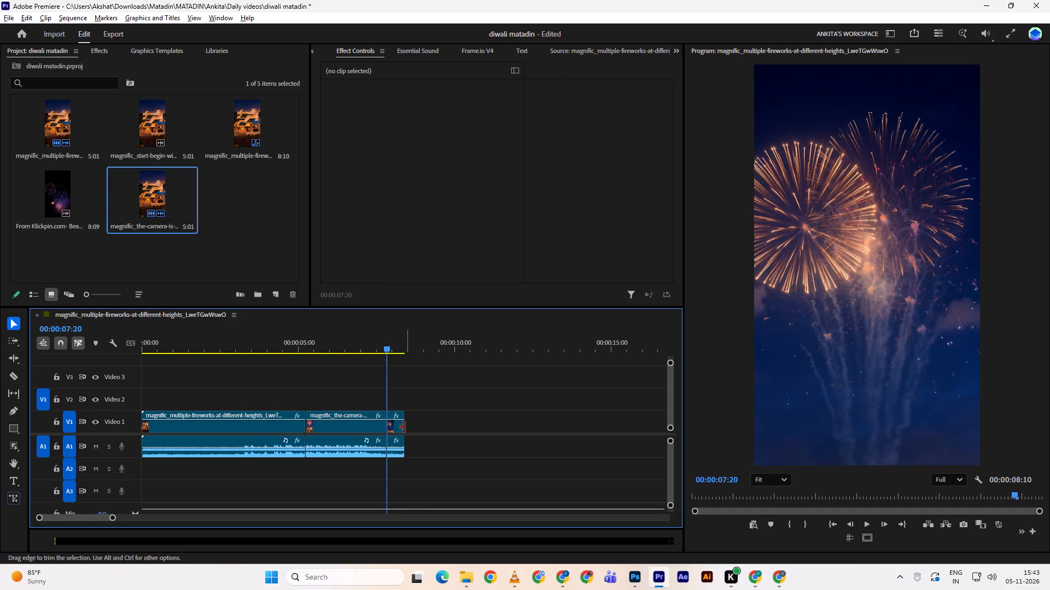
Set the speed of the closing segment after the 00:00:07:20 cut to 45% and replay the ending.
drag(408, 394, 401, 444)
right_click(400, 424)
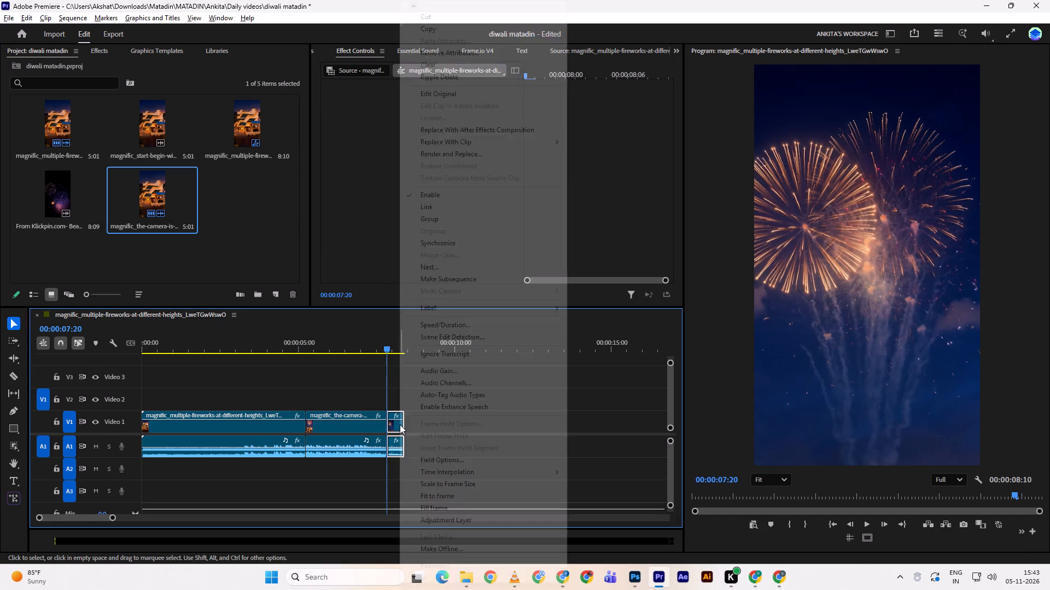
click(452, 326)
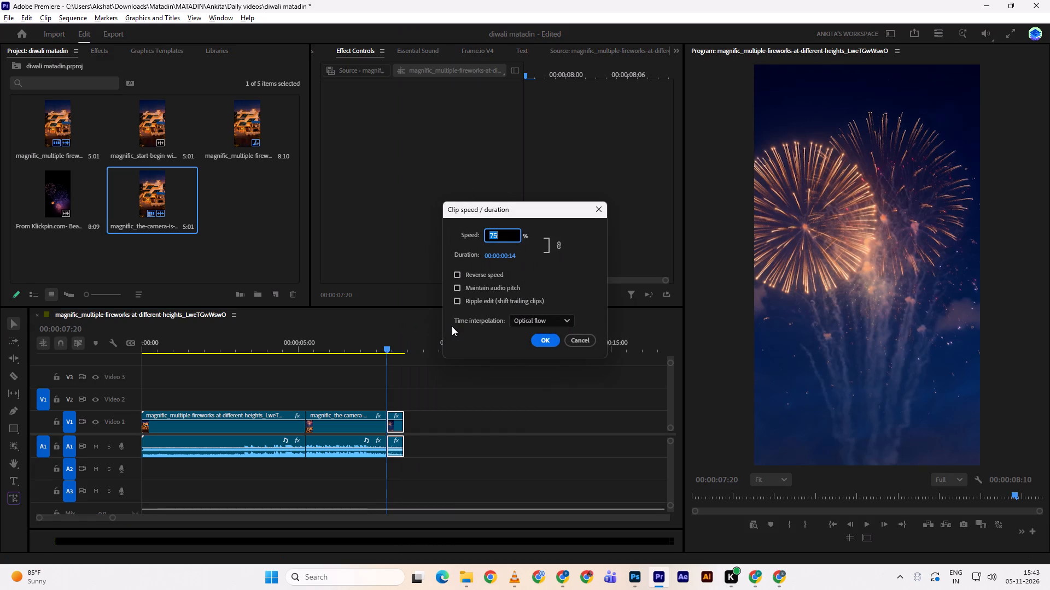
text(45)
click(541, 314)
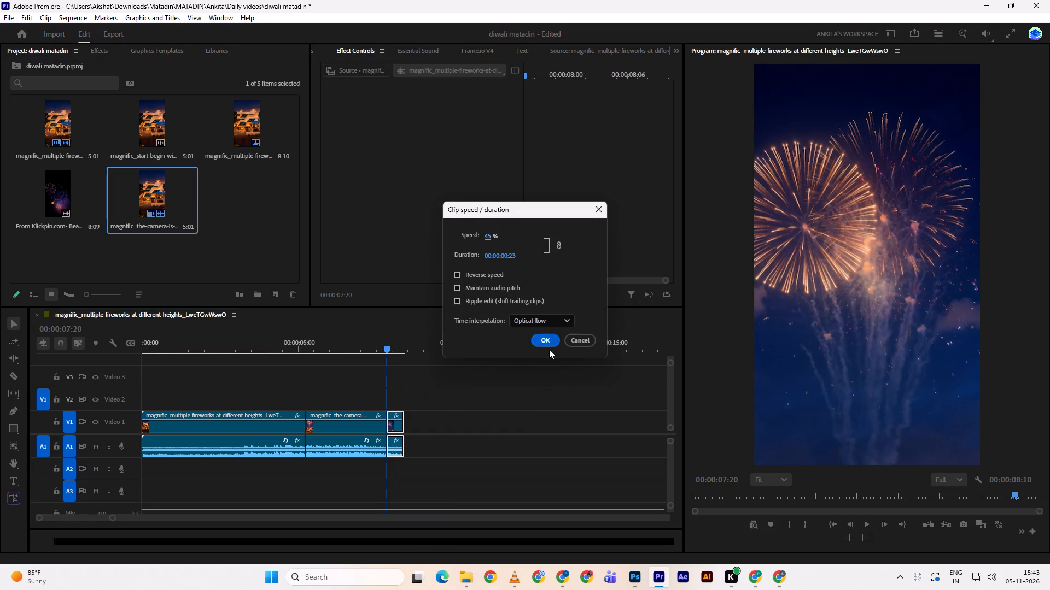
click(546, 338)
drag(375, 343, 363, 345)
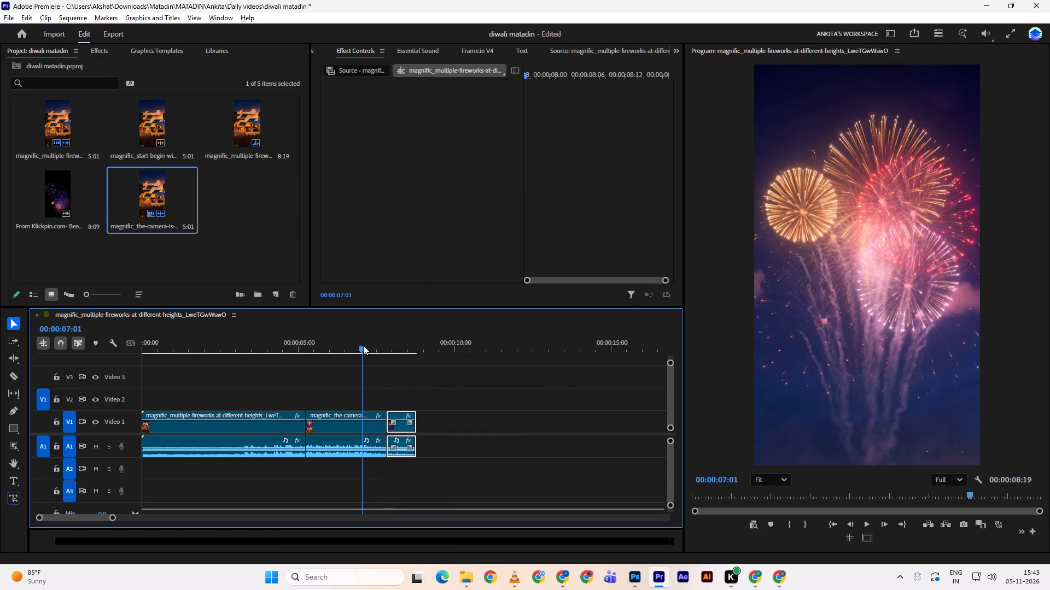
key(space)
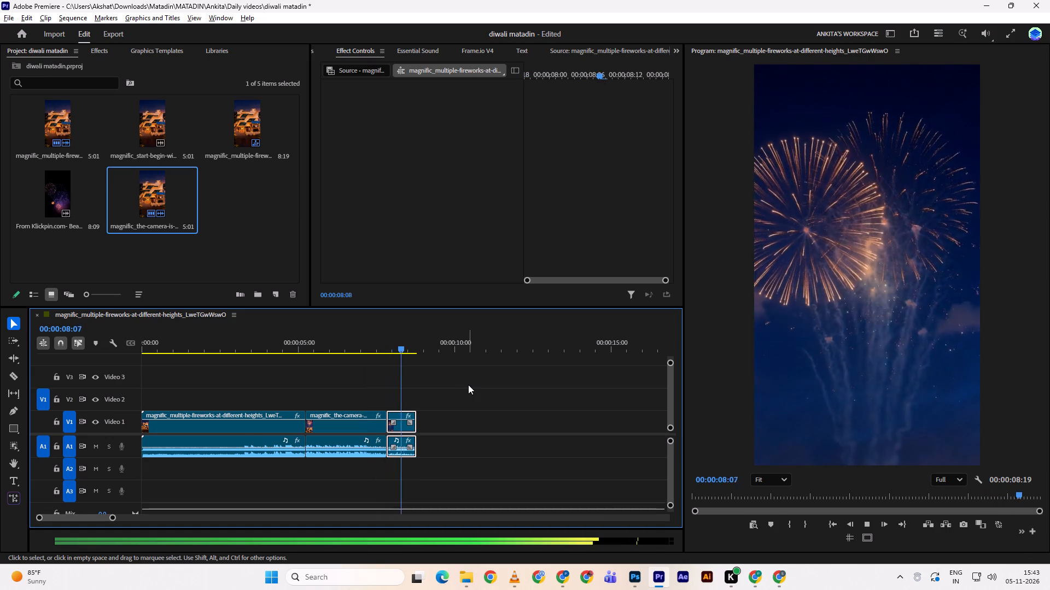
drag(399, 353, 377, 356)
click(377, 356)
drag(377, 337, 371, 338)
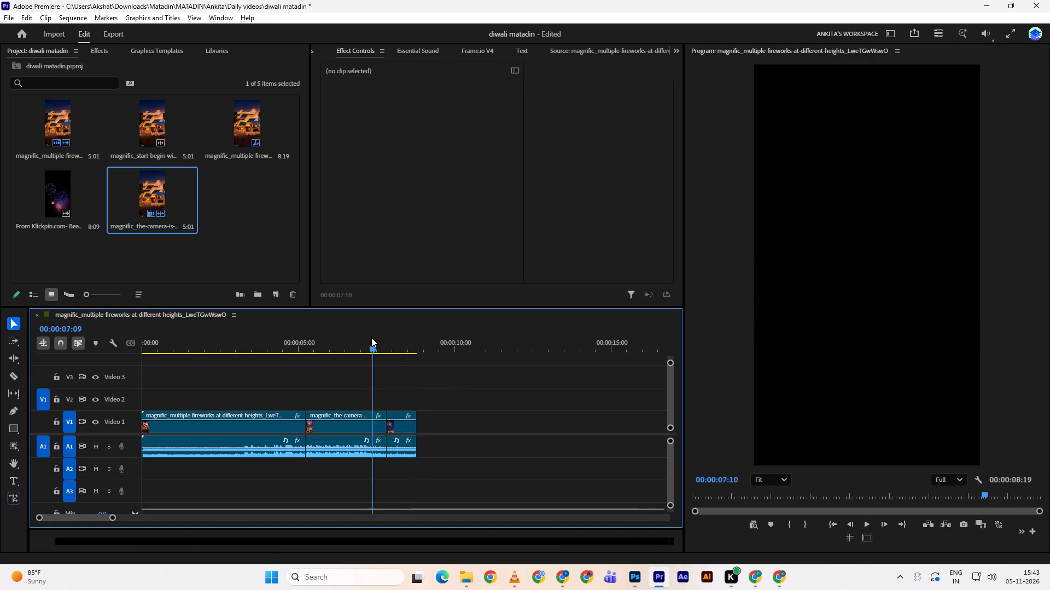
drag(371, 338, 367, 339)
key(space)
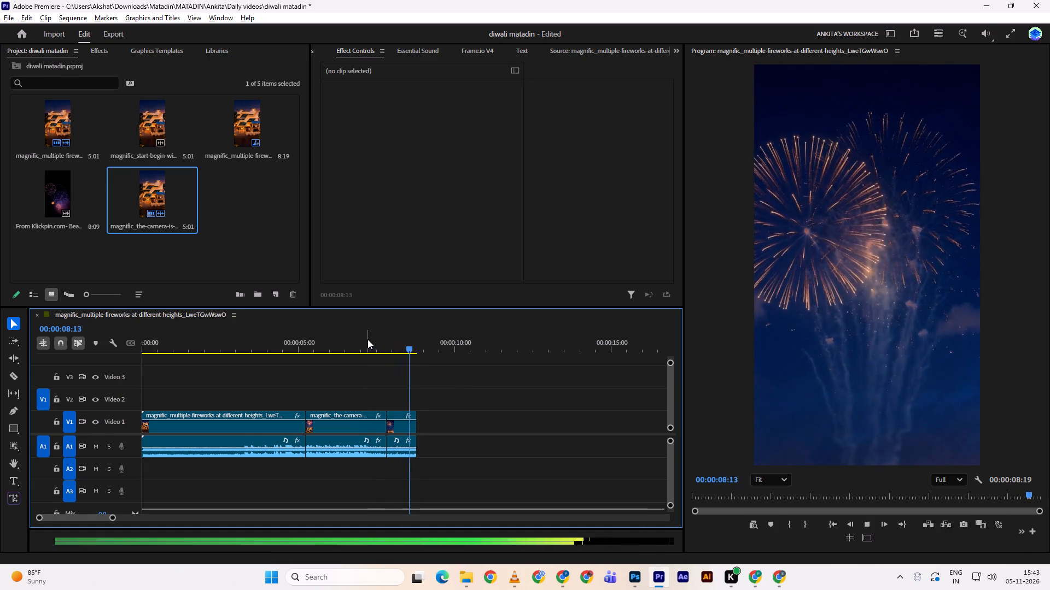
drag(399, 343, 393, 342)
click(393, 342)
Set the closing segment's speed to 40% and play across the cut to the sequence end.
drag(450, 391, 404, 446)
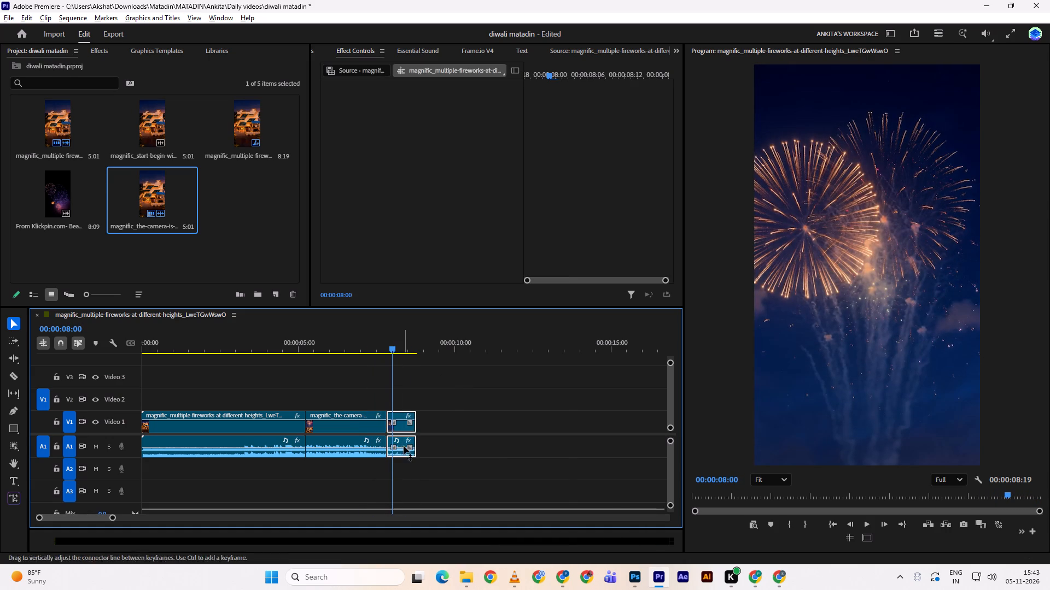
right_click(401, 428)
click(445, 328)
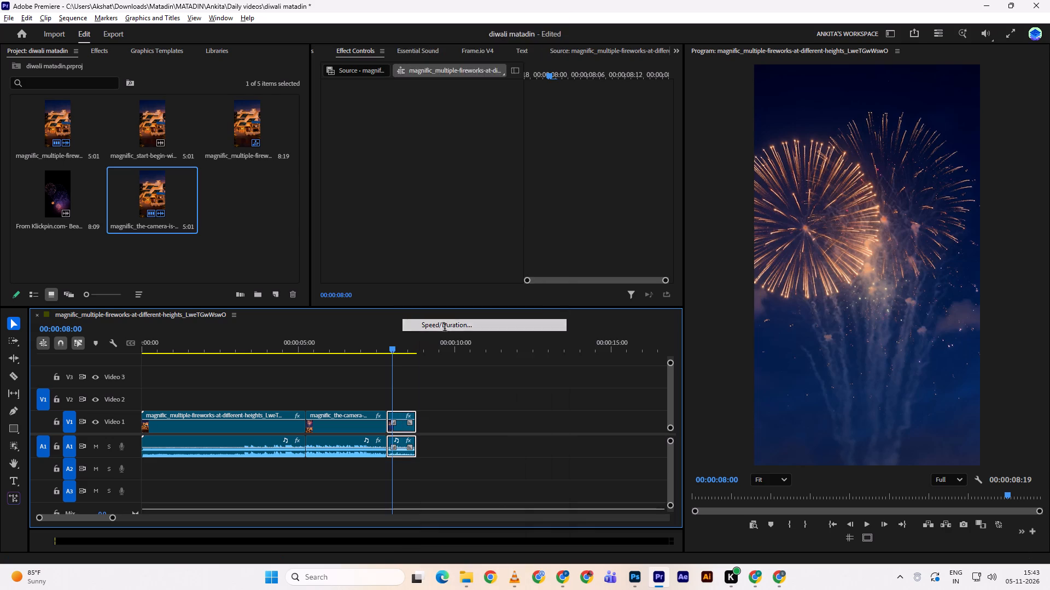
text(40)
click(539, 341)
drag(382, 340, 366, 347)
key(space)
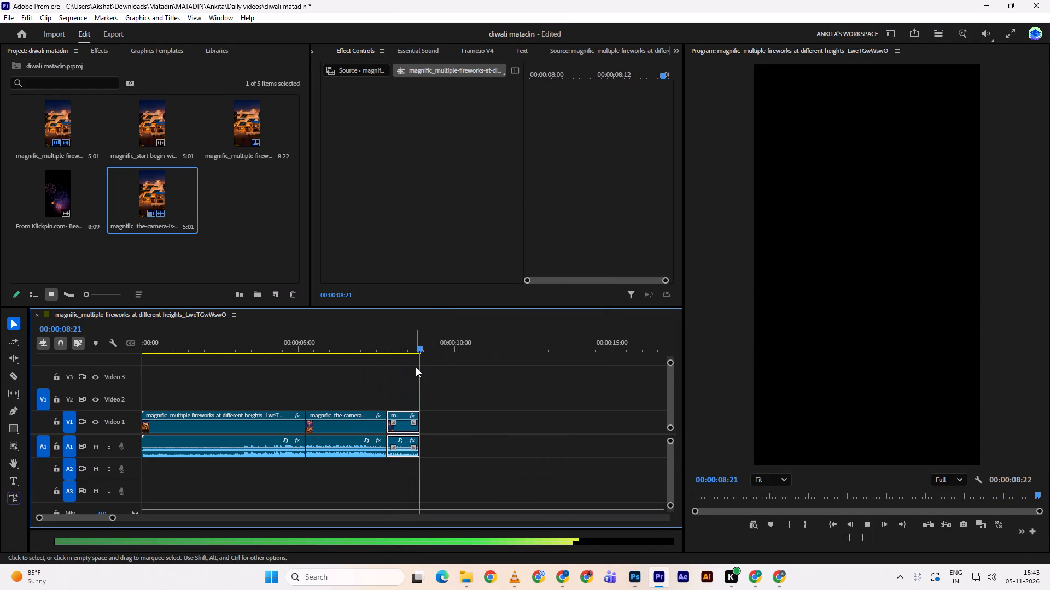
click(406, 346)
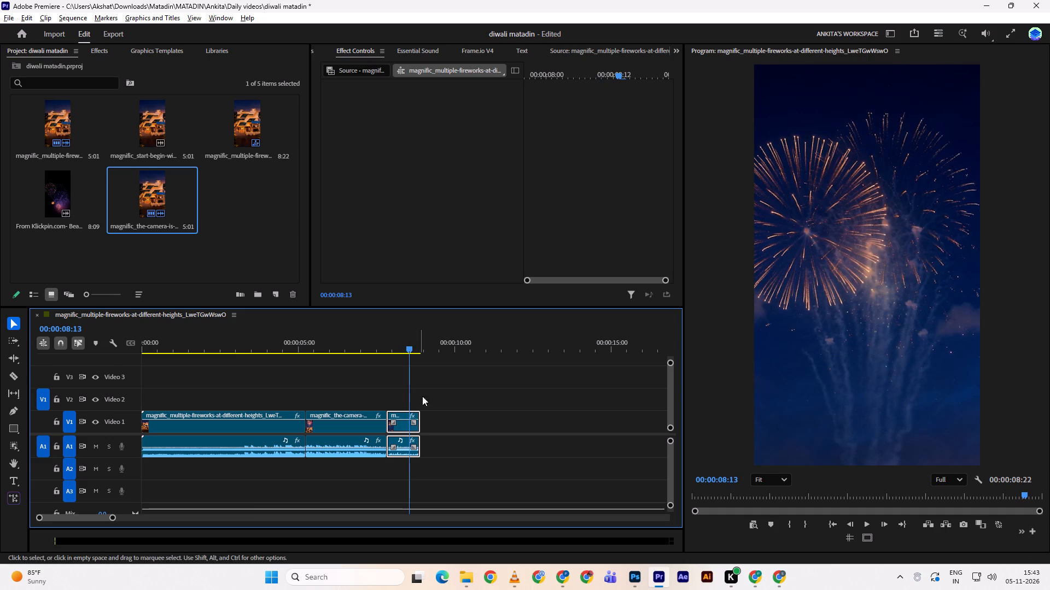
Add a fade-out transition of about 8 frames to the closing segment's video end and replay the ending.
click(413, 423)
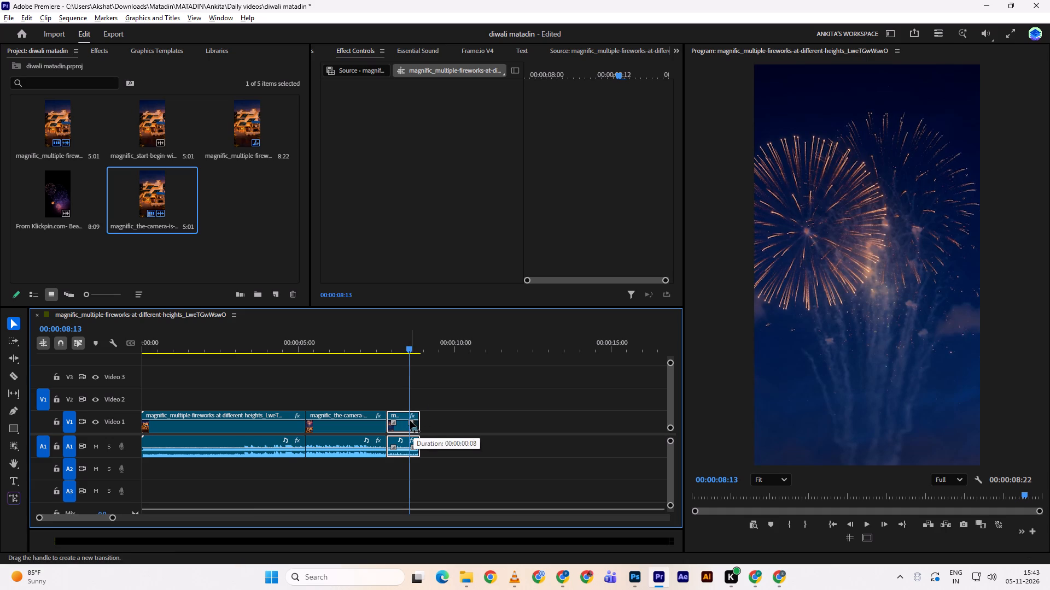
key(space)
drag(404, 336, 394, 337)
key(space)
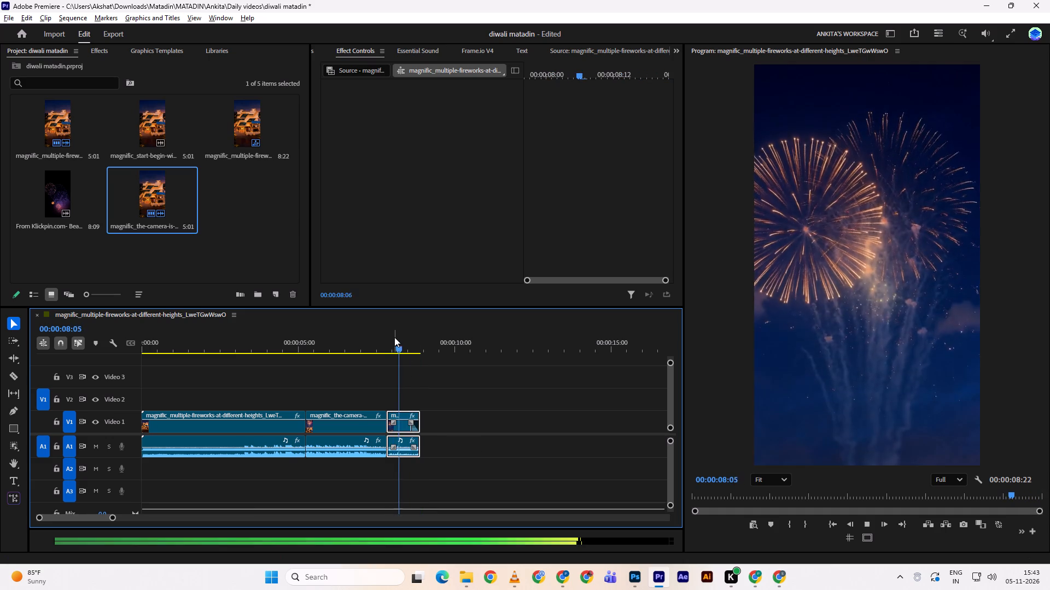
drag(391, 339, 359, 345)
key(space)
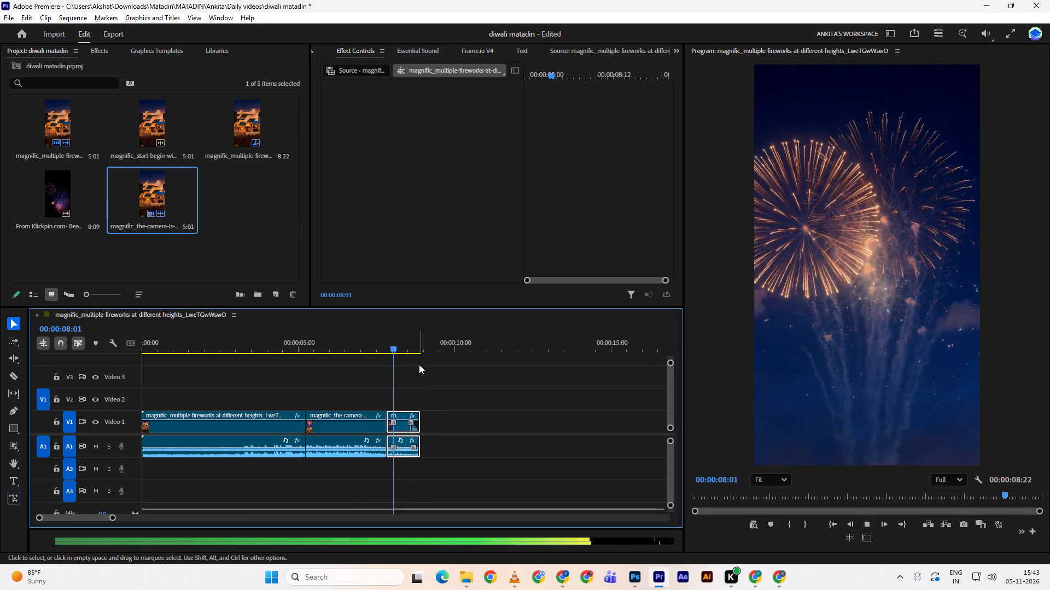
key(space)
Set the closing segment's speed to 35% for its video and audio, and play the slowed ending.
drag(433, 391, 413, 442)
right_click(399, 424)
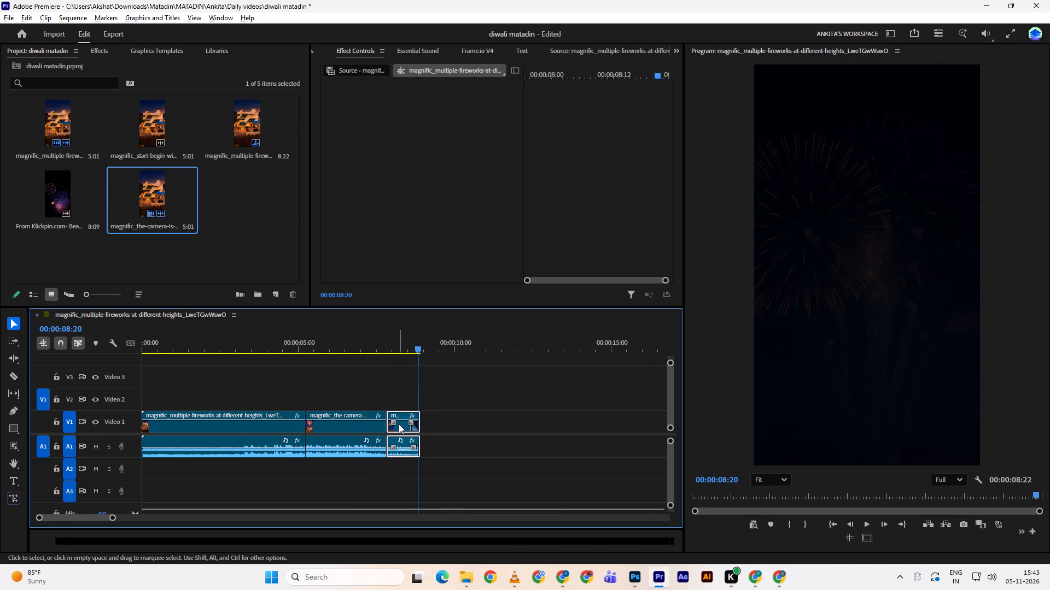
double_click(440, 324)
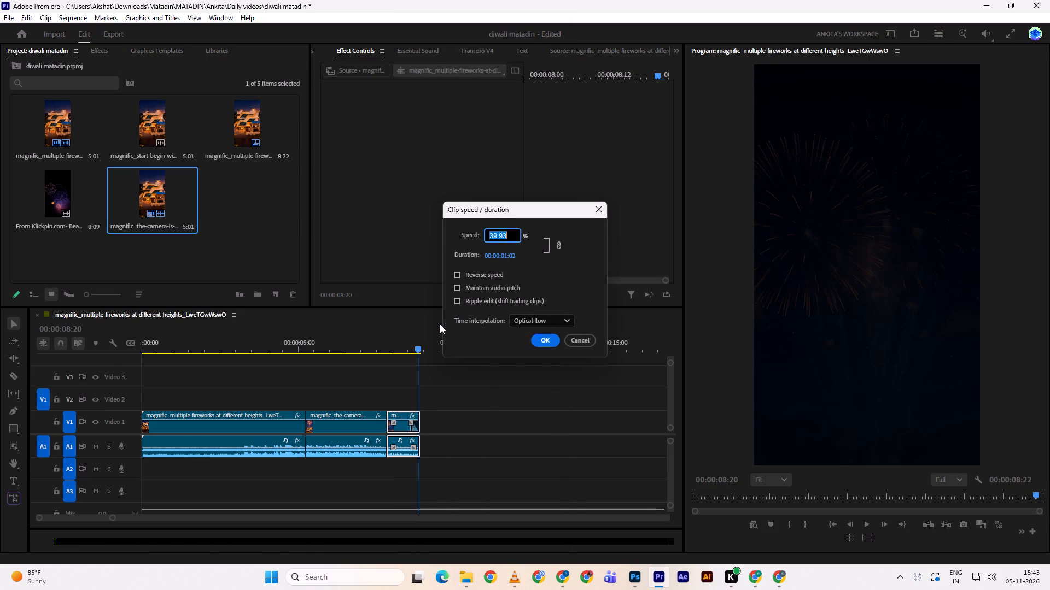
text(35)
click(538, 346)
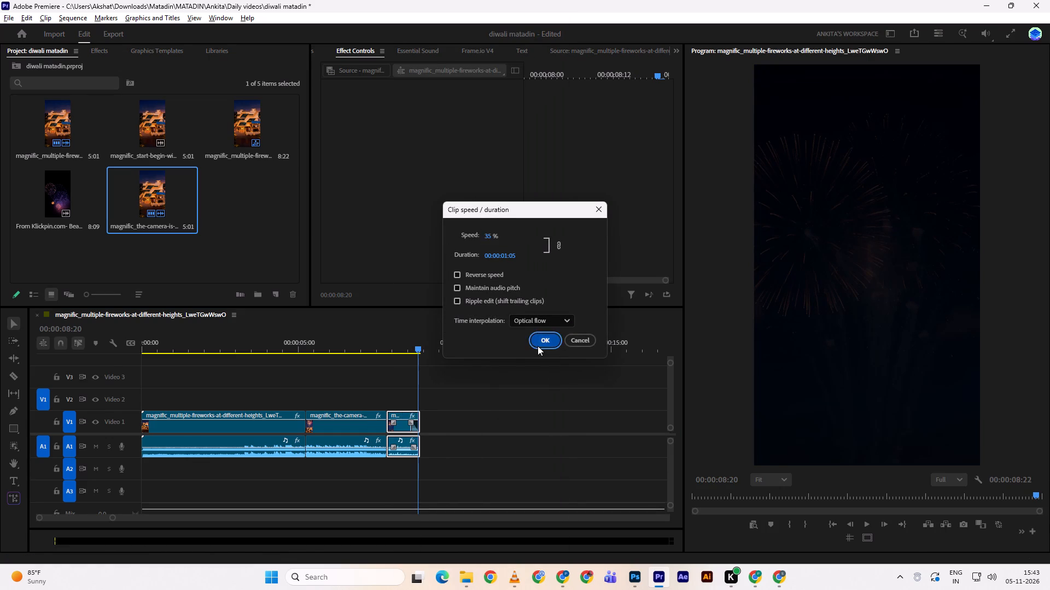
drag(399, 343, 377, 337)
key(space)
click(419, 364)
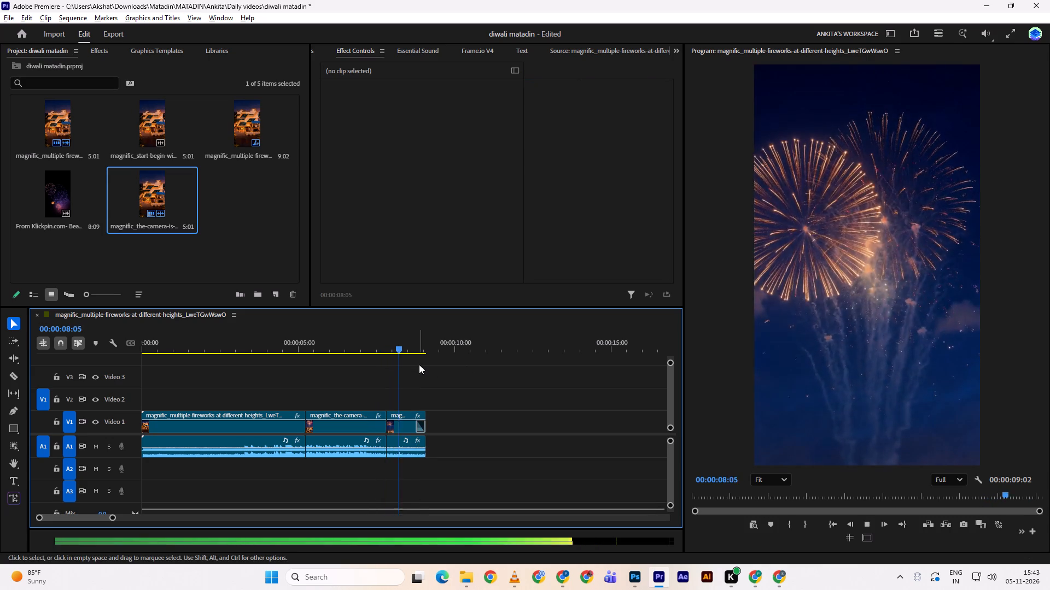
Replay the sequence from 00:00:04:06, and again from its start, to check the pacing, join and ending.
drag(398, 340, 276, 351)
click(276, 351)
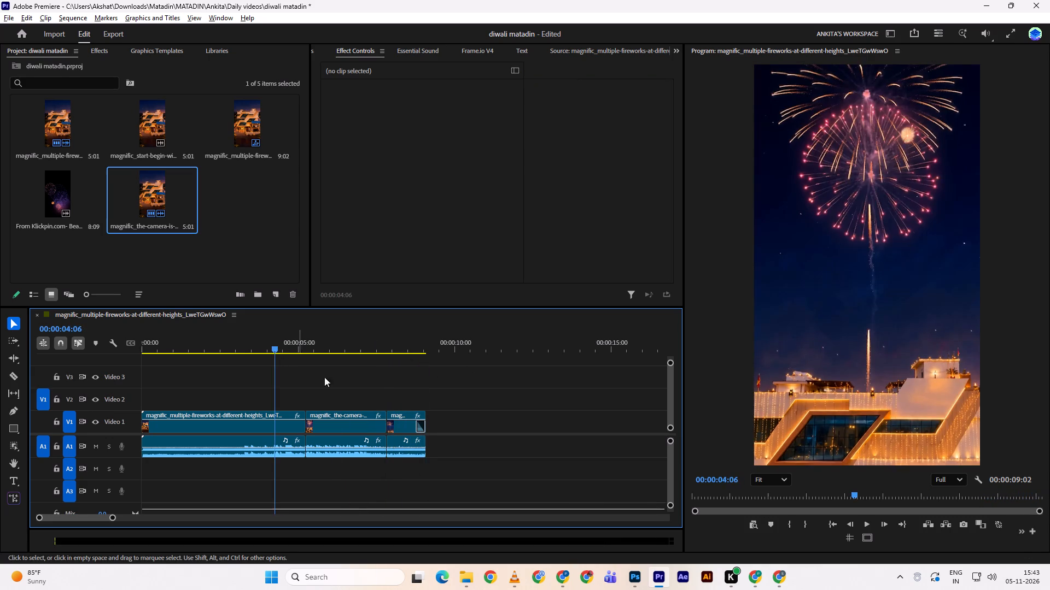
key(space)
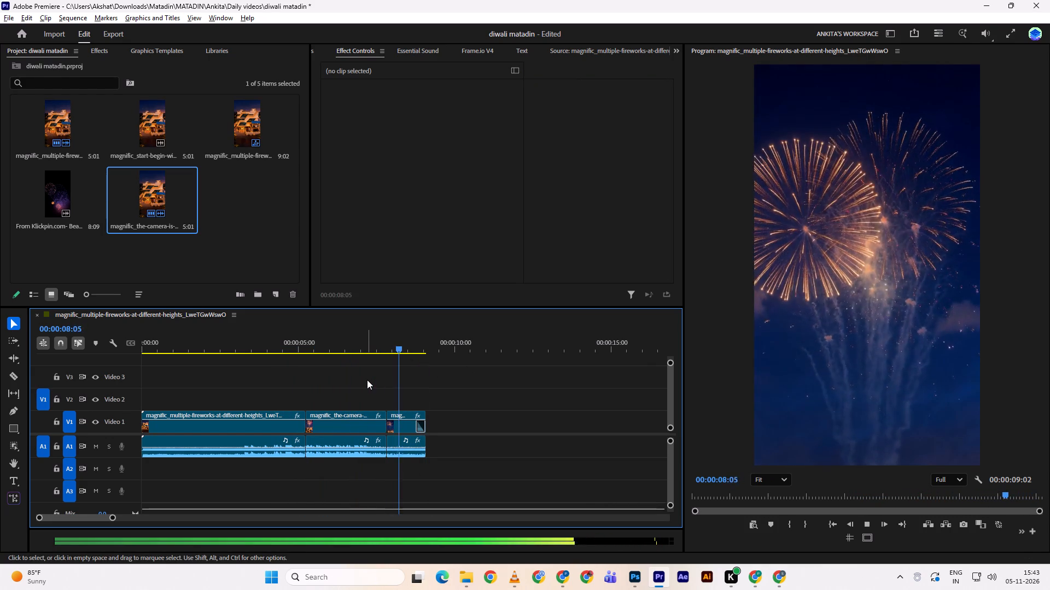
drag(428, 340, 76, 357)
key(space)
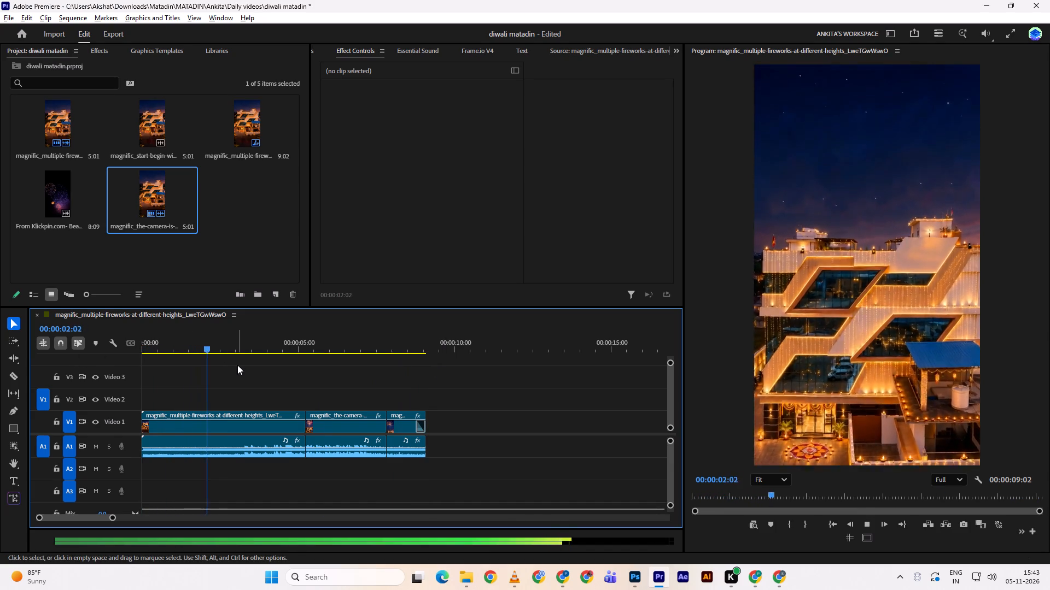
drag(198, 342, 112, 339)
click(112, 339)
click(270, 365)
key(space)
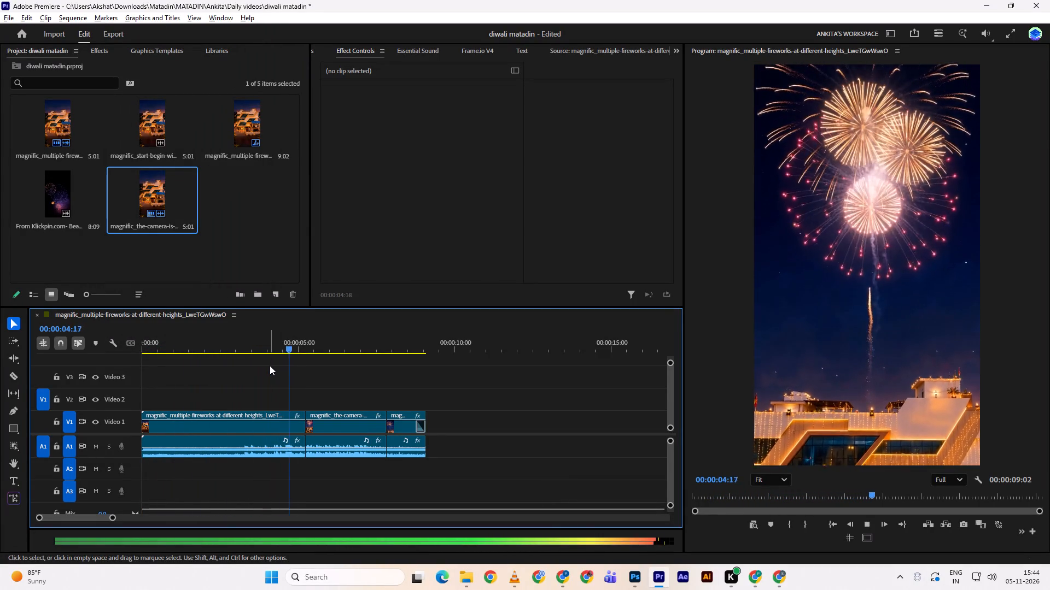
Apply a Cross Dissolve at the 00:00:05:06 join between building and looking-upward clips, shorten it to 14 frames, and replay it.
drag(267, 340, 285, 344)
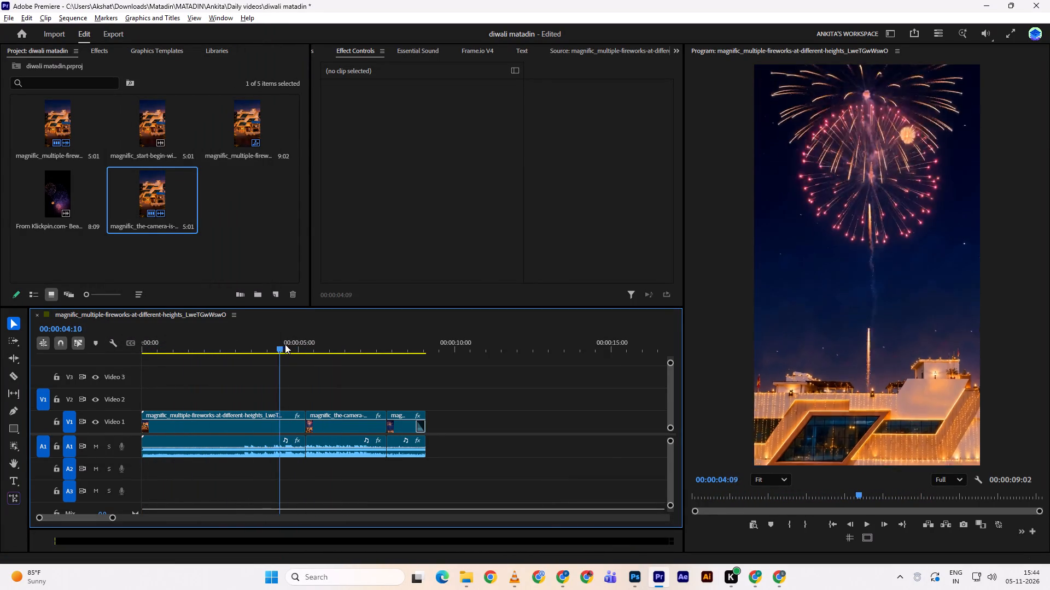
drag(285, 344, 293, 345)
click(293, 345)
key(space)
key(space)
drag(298, 347, 307, 343)
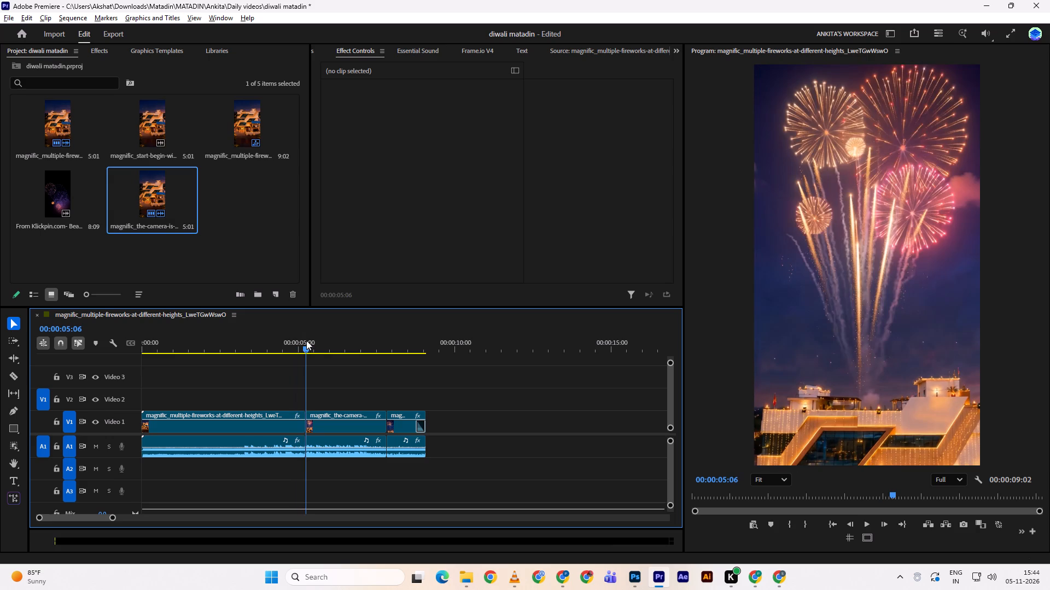
click(110, 52)
double_click(55, 237)
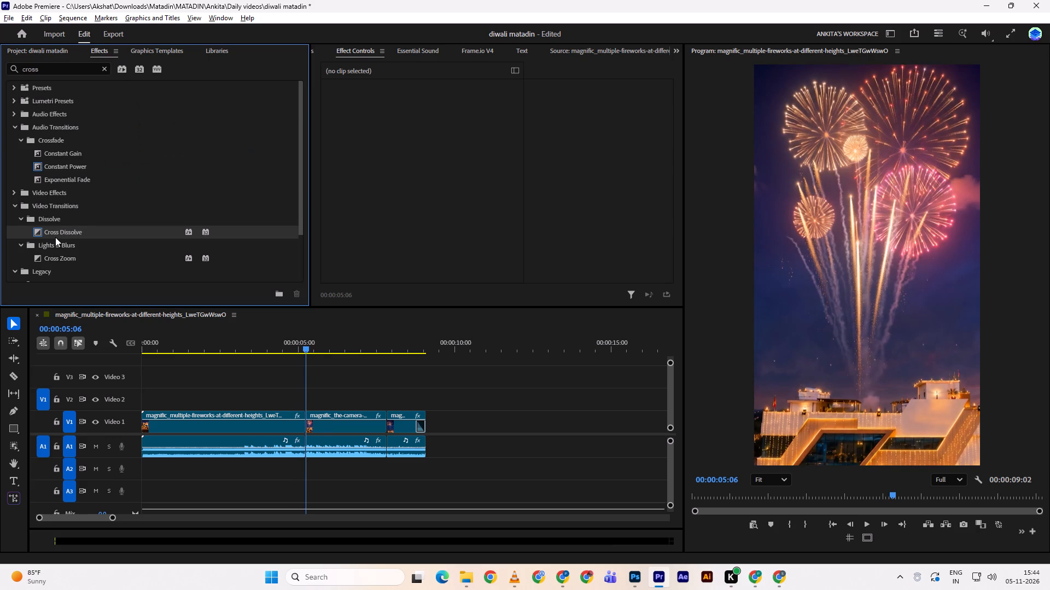
click(321, 421)
drag(323, 424, 319, 423)
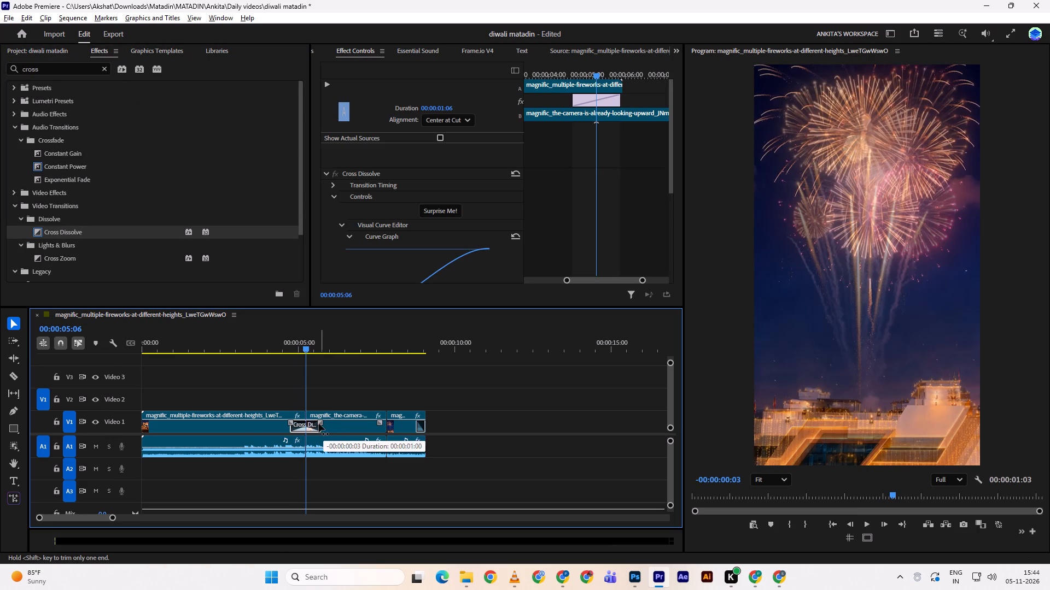
drag(319, 423, 313, 422)
drag(296, 343, 288, 343)
key(space)
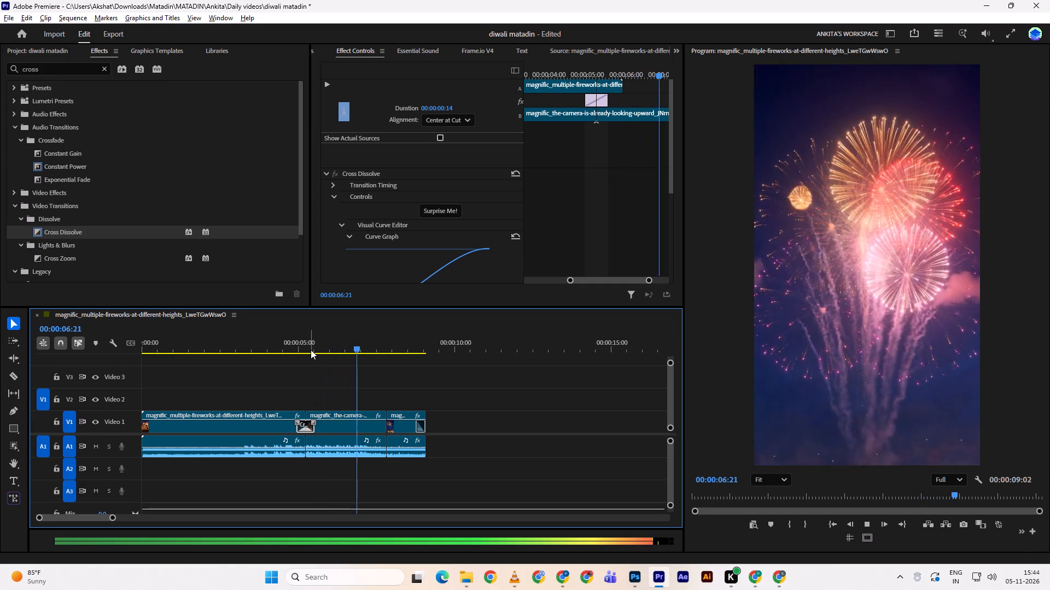
click(321, 347)
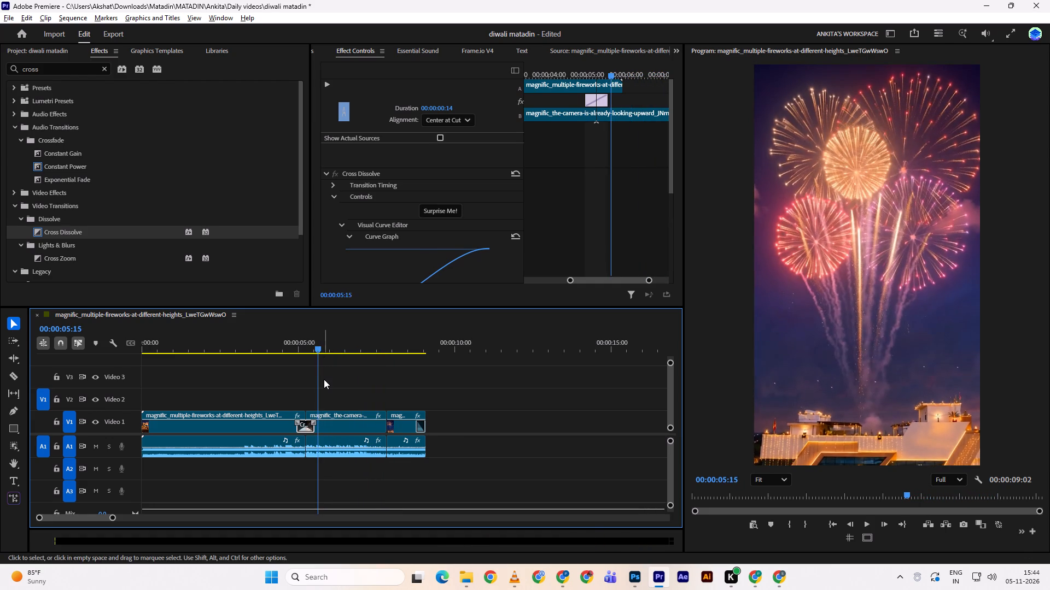
Switch to VLC and replay the Ashoka Diwali reference video from its start to examine its opening and text layout.
key(alt+Tab)
key(space)
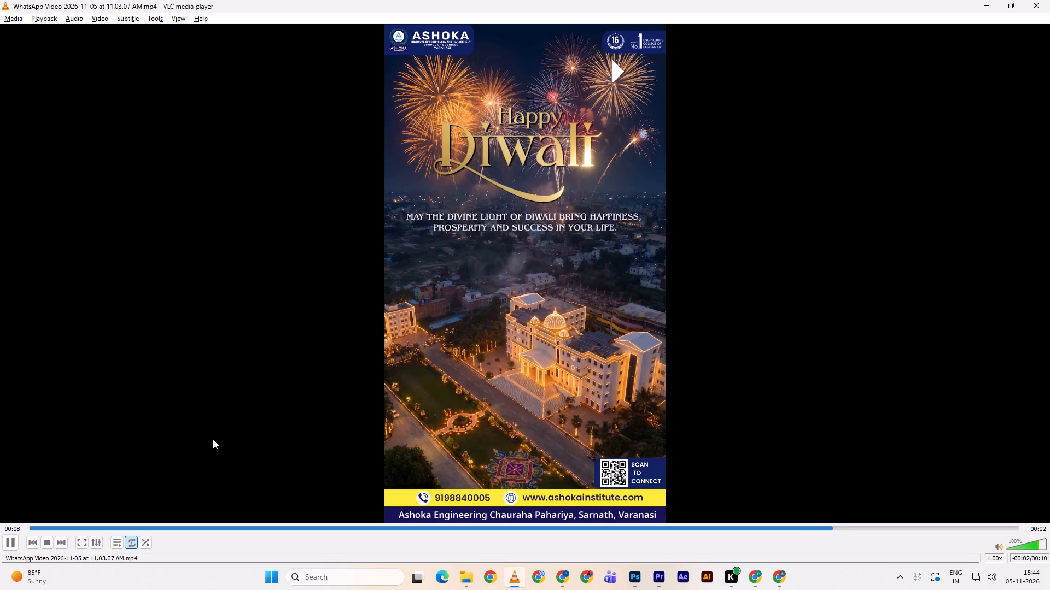
key(space)
key(space)
click(37, 529)
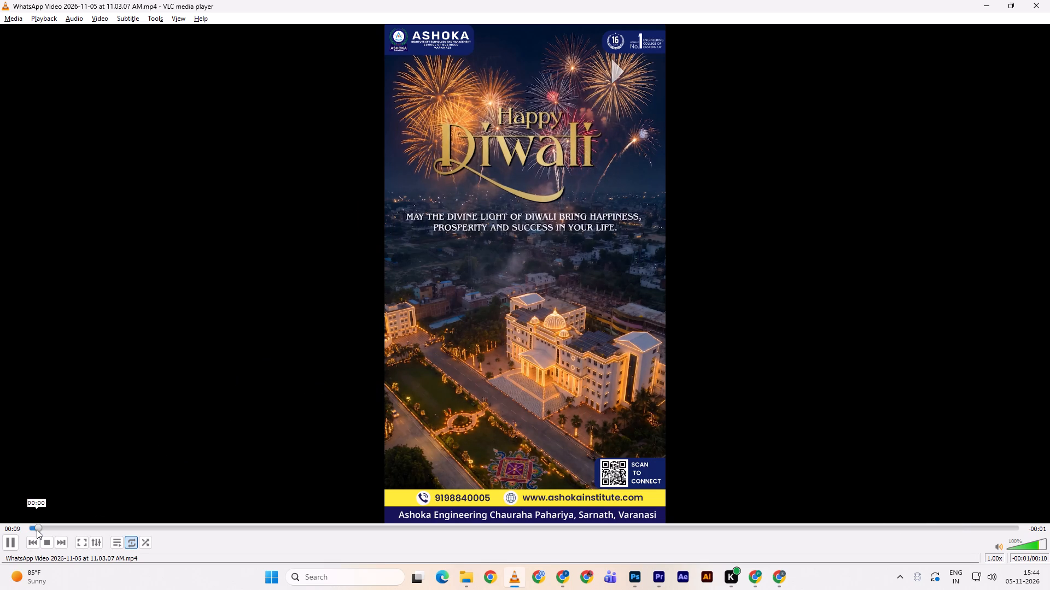
key(space)
key(space)
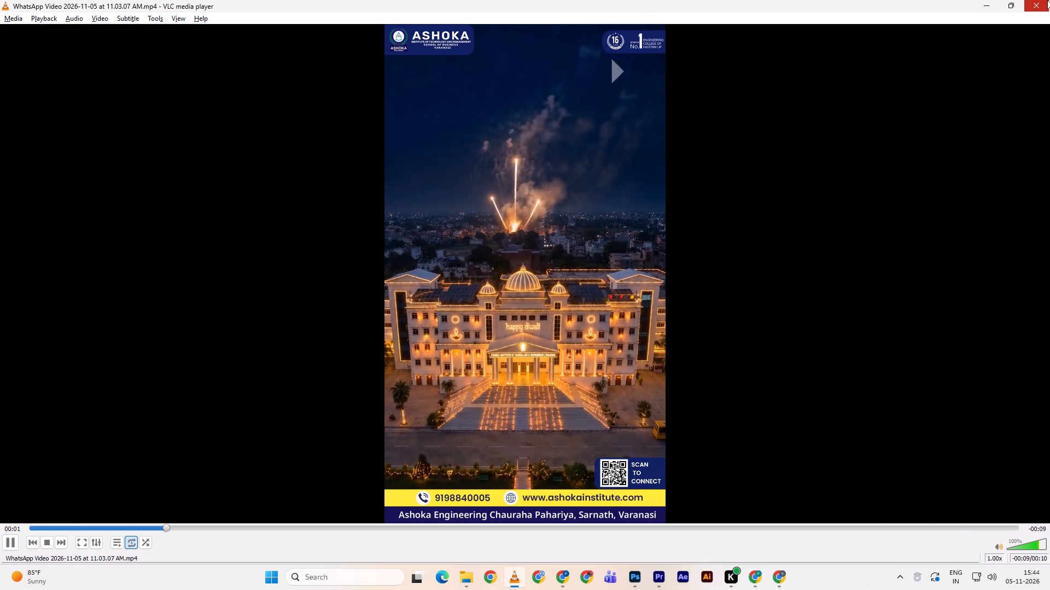
Close the Ashoka reference video and clear the "cross" effects search in Premiere.
click(1047, 0)
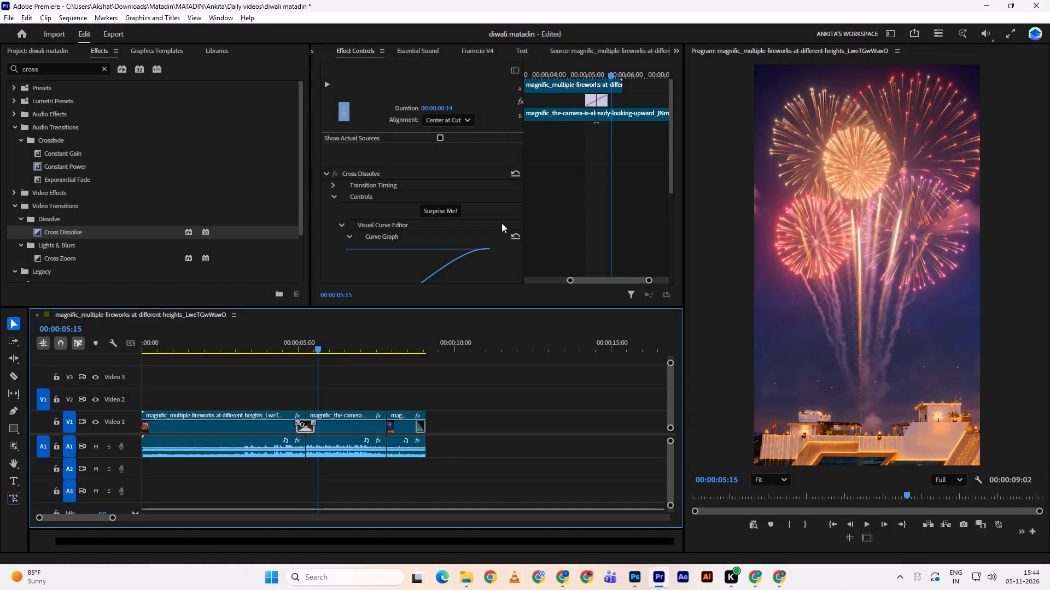
click(104, 70)
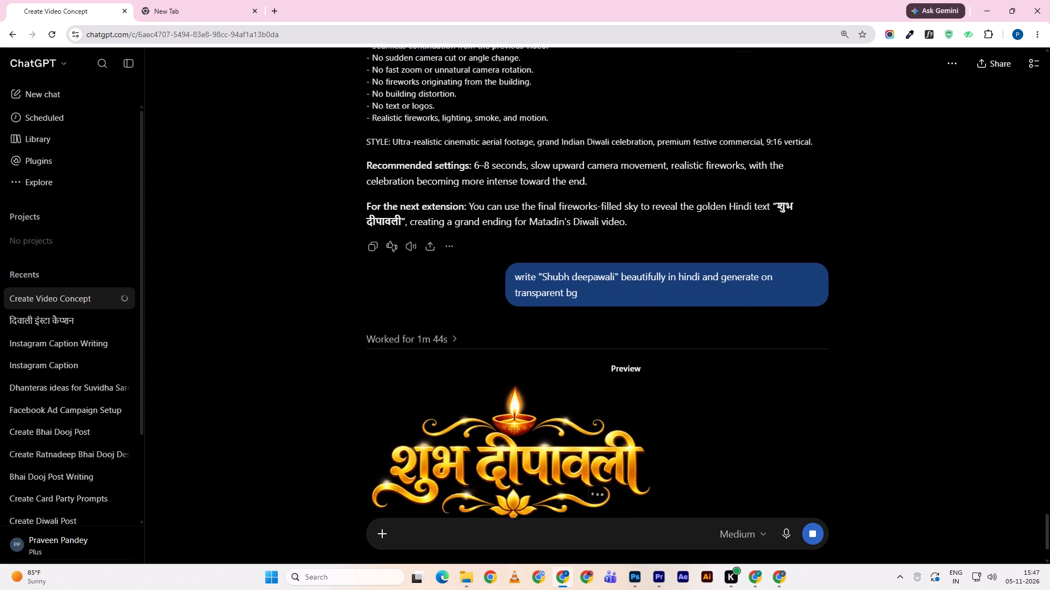
scroll(614, 267, up, 1)
scroll(614, 267, down, 1)
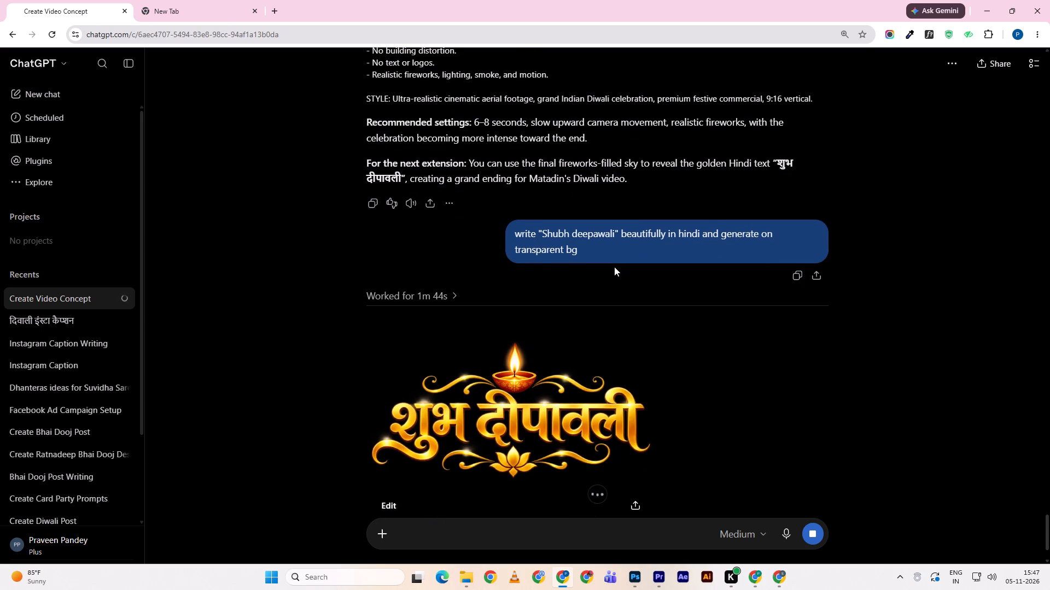
scroll(614, 267, down, 2)
scroll(614, 263, up, 3)
scroll(610, 264, down, 2)
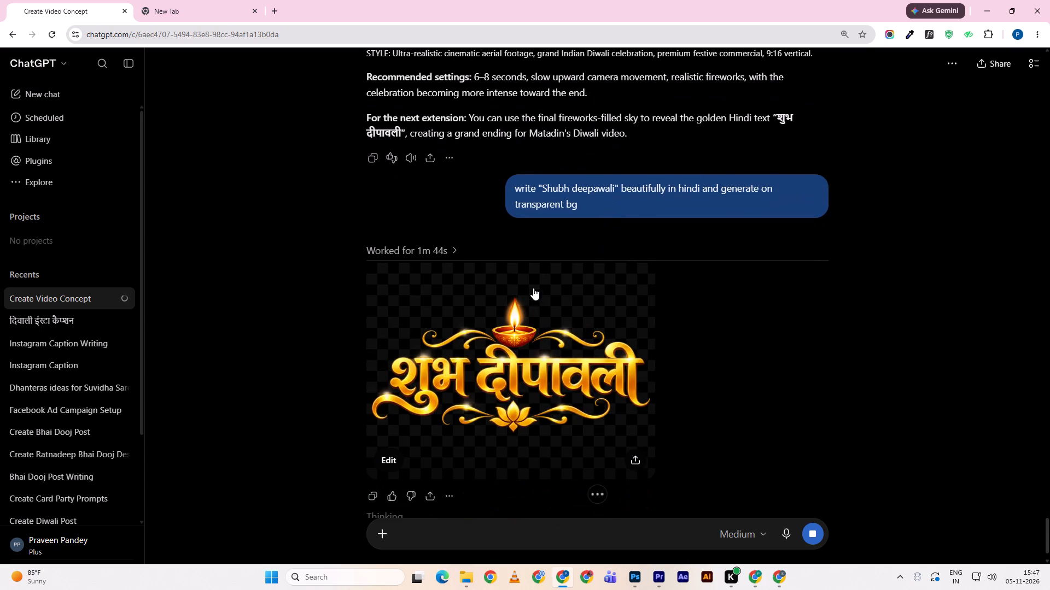
Copy the generated golden Hindi Shubh Deepawali lettering image from the ChatGPT reply.
right_click(513, 308)
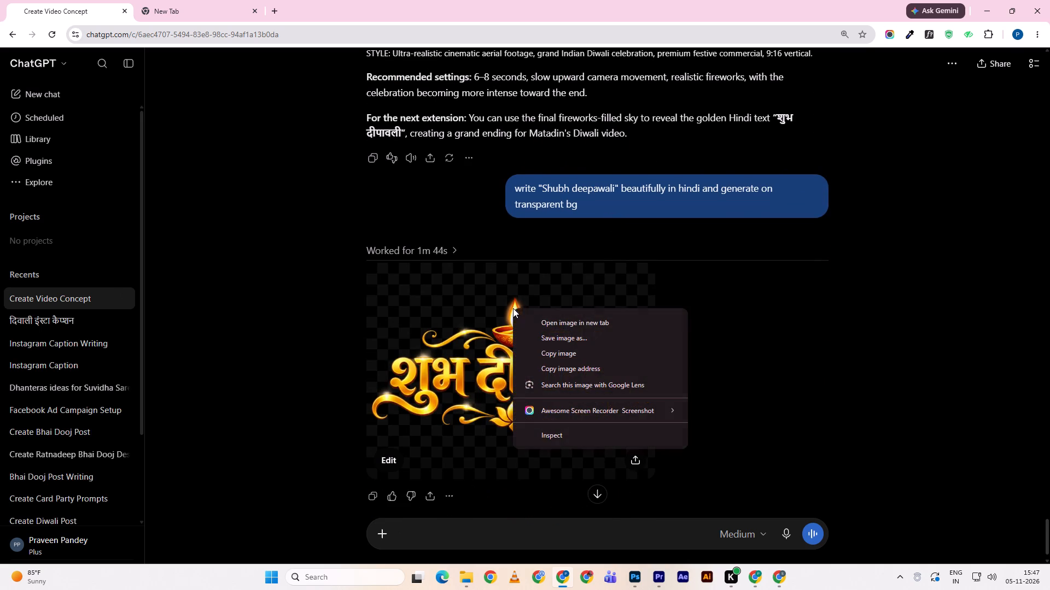
click(779, 315)
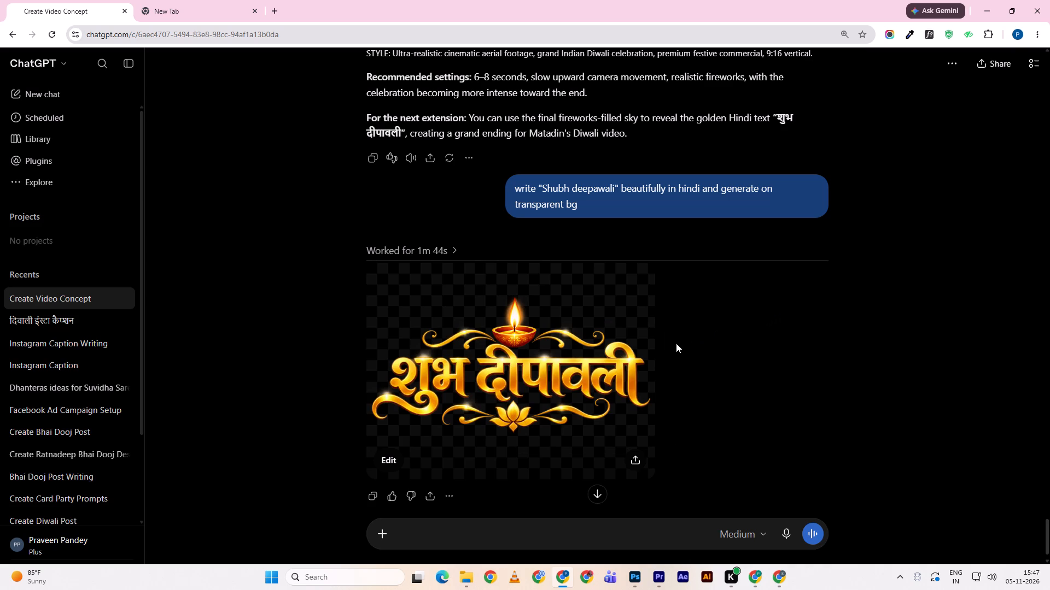
right_click(487, 312)
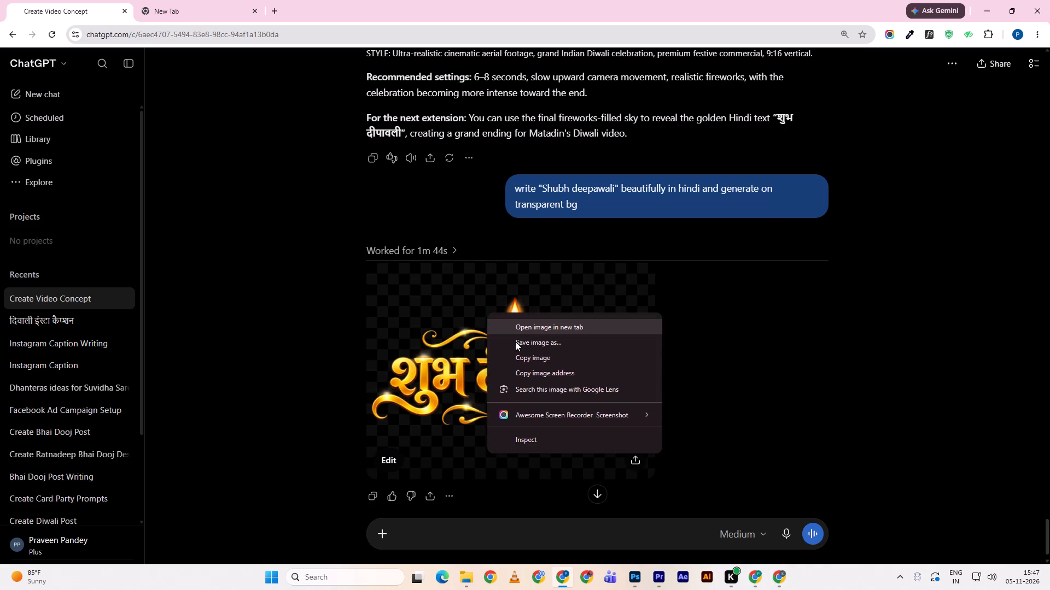
click(521, 354)
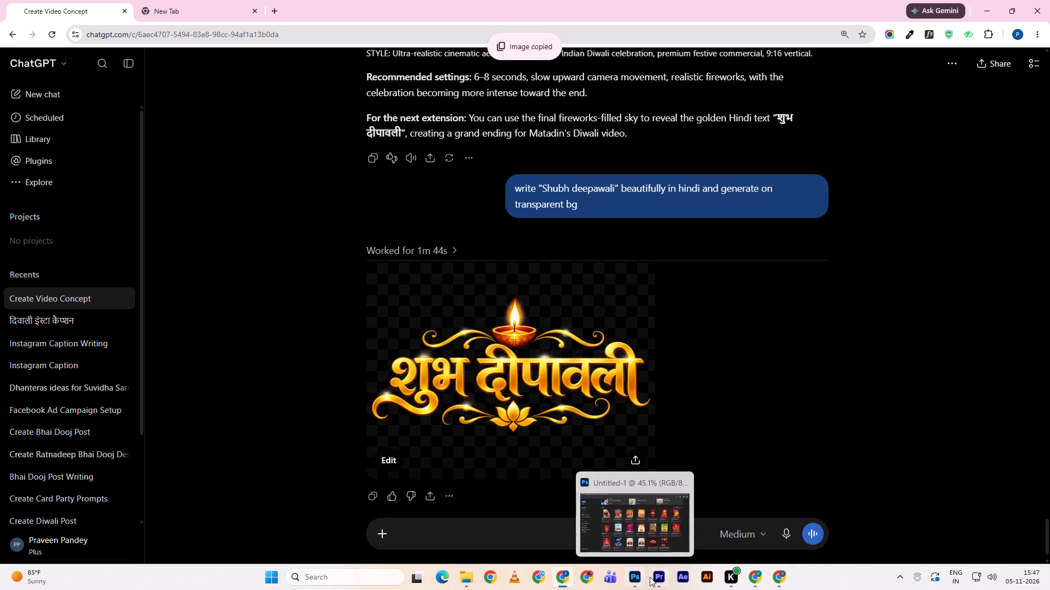
Switch to Photoshop, return to the open Untitled-1 document and hide the Remove tool edits 2 building layer.
click(650, 577)
click(633, 576)
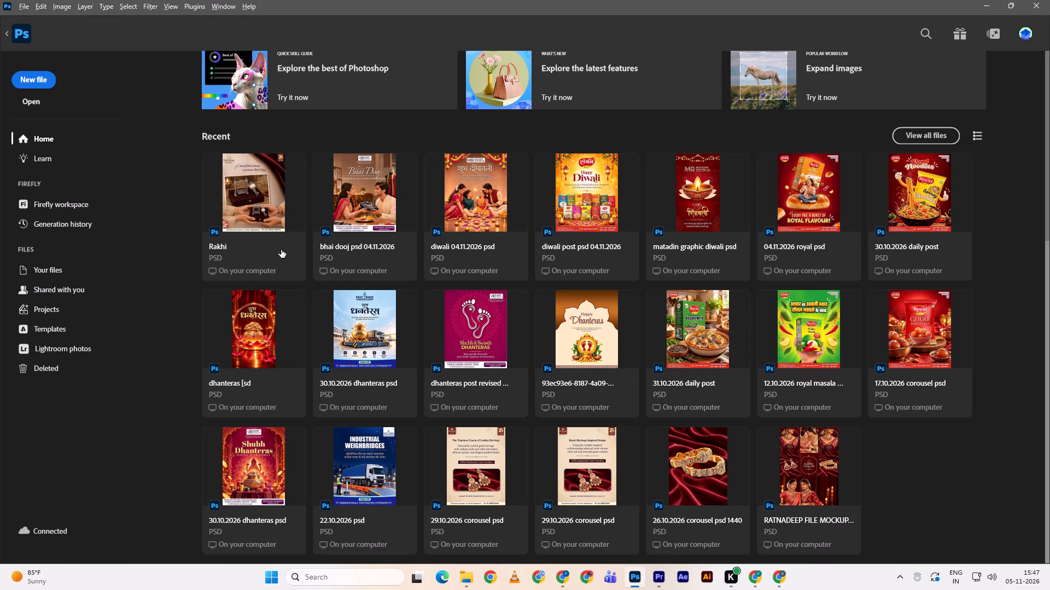
double_click(34, 78)
click(818, 84)
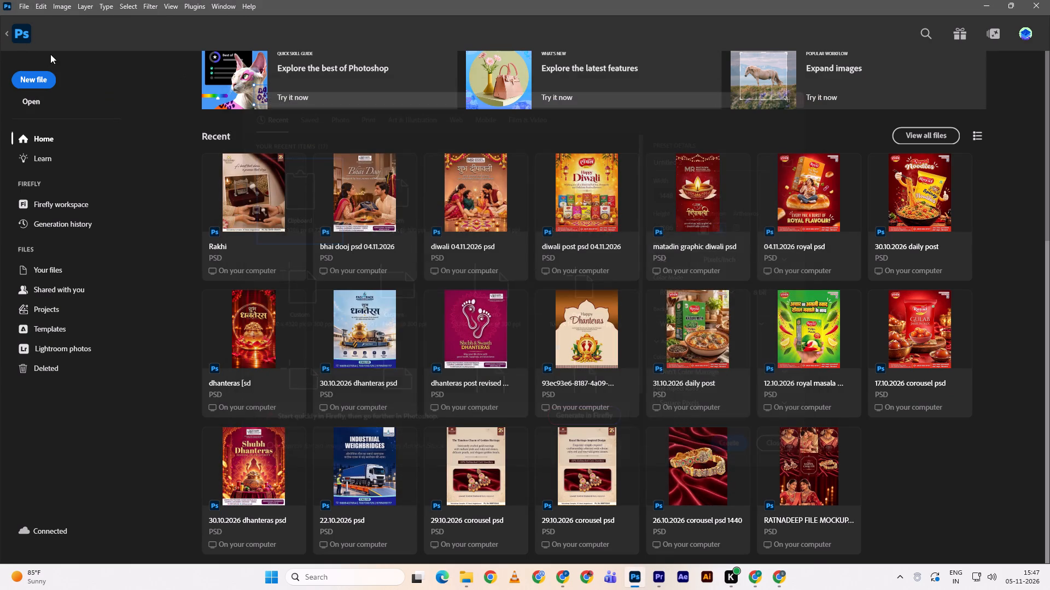
click(12, 37)
alt+scroll(363, 228, down, 1)
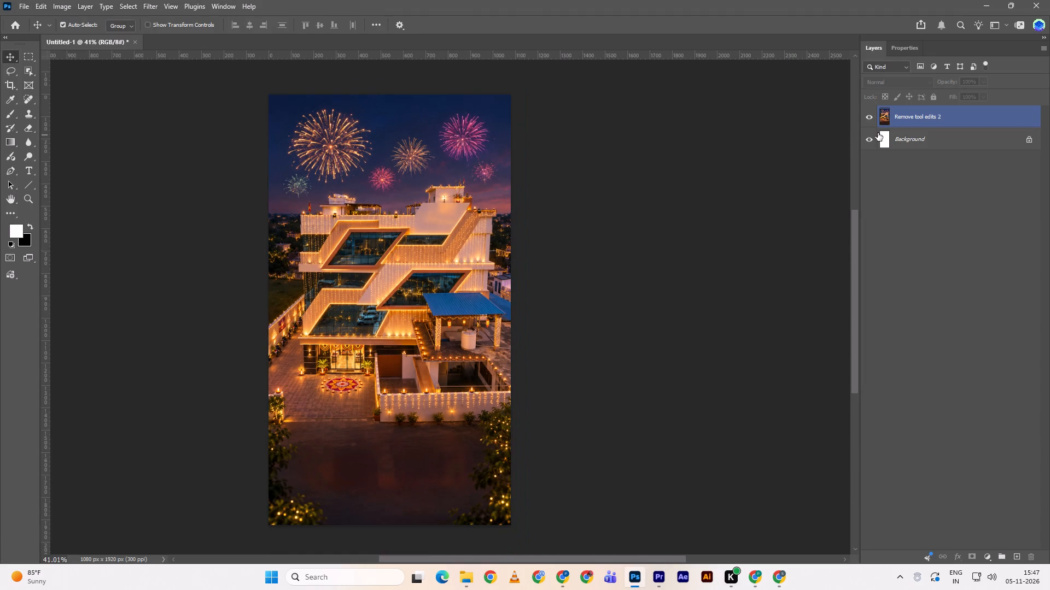
click(869, 116)
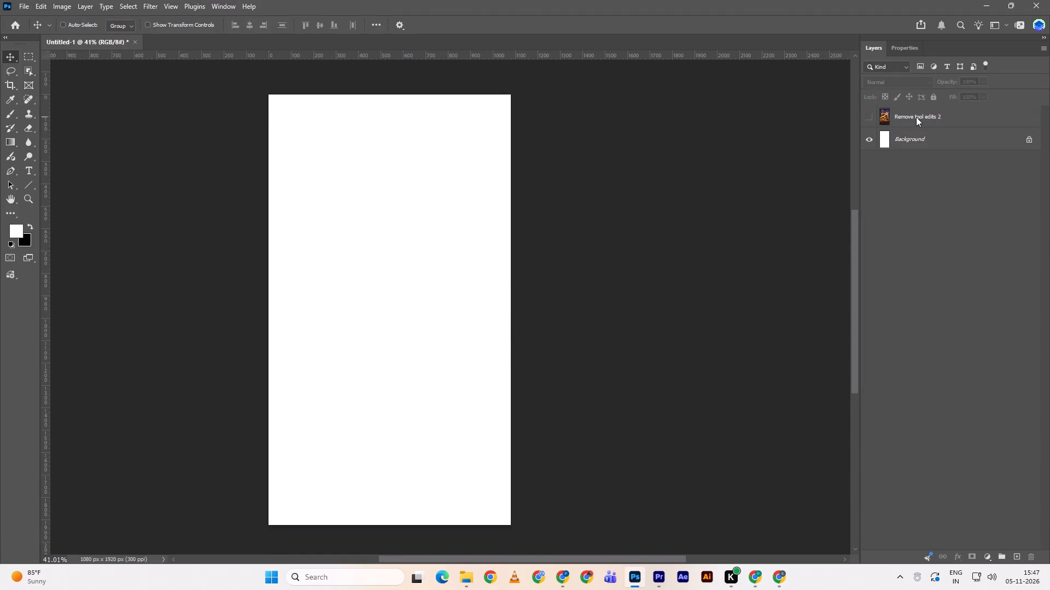
Paste the lettering into the document, scale it to about 62% and position it near the middle of the canvas.
key(ctrl+v)
key(ctrl+t)
alt+drag(598, 310, 580, 309)
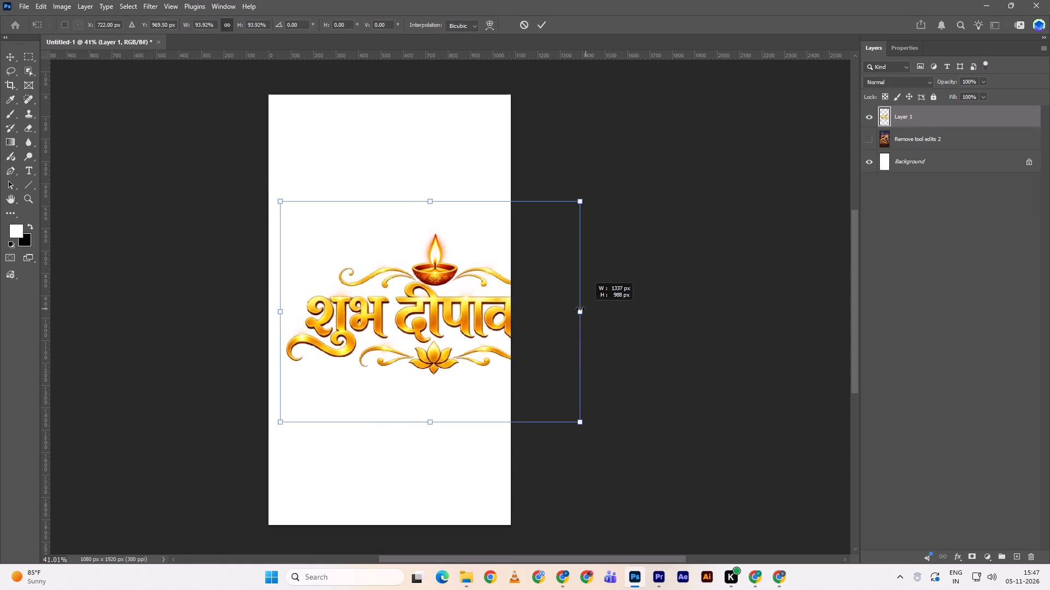
alt+drag(580, 309, 562, 308)
drag(499, 312, 456, 297)
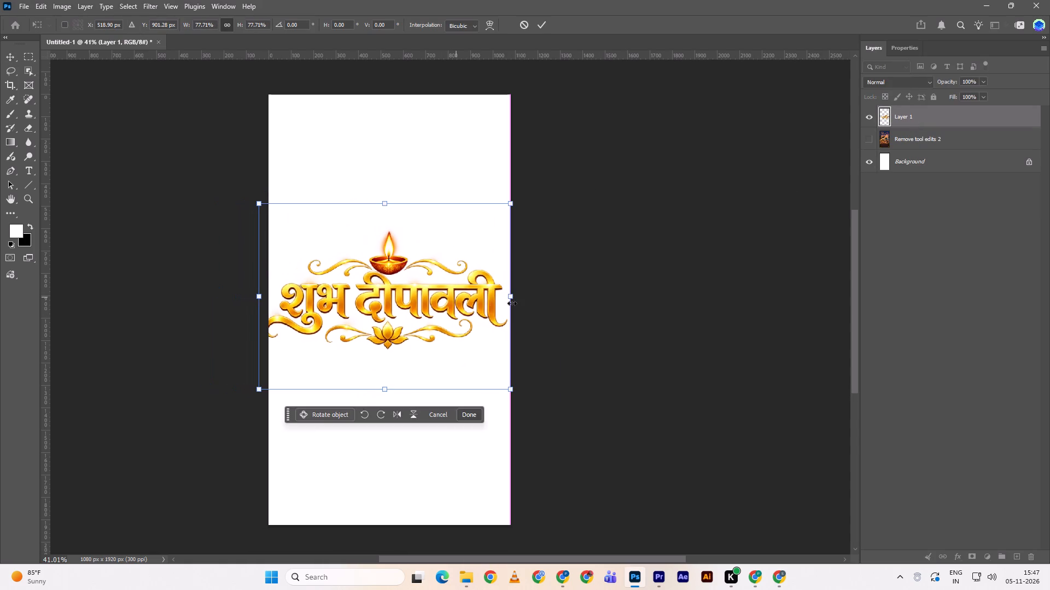
alt+drag(512, 296, 487, 288)
click(540, 29)
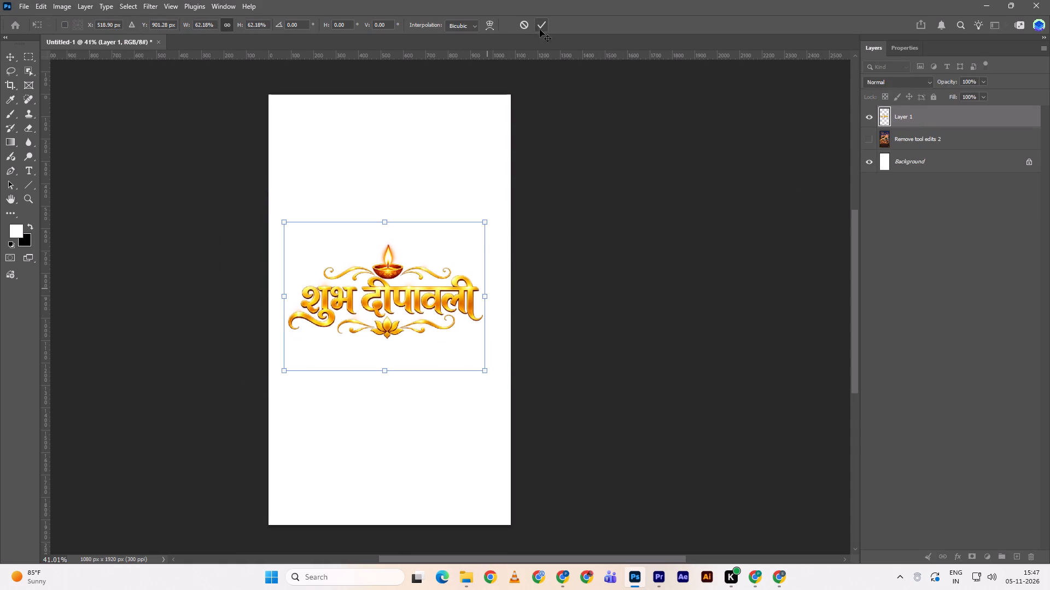
alt+scroll(394, 263, up, 2)
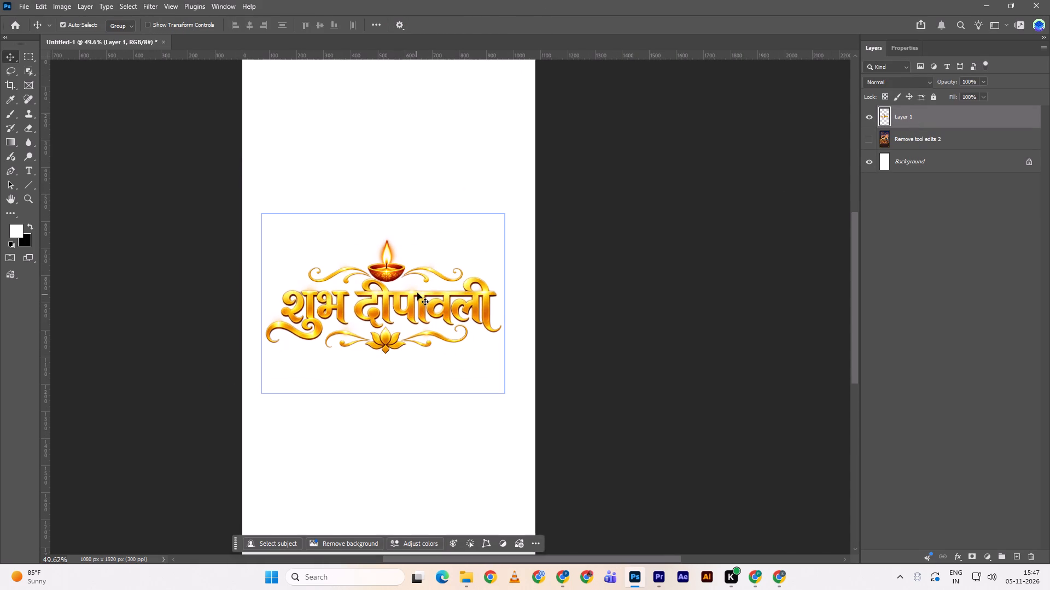
Lasso the diya and the flourishes on both sides of it above the lettering.
click(9, 68)
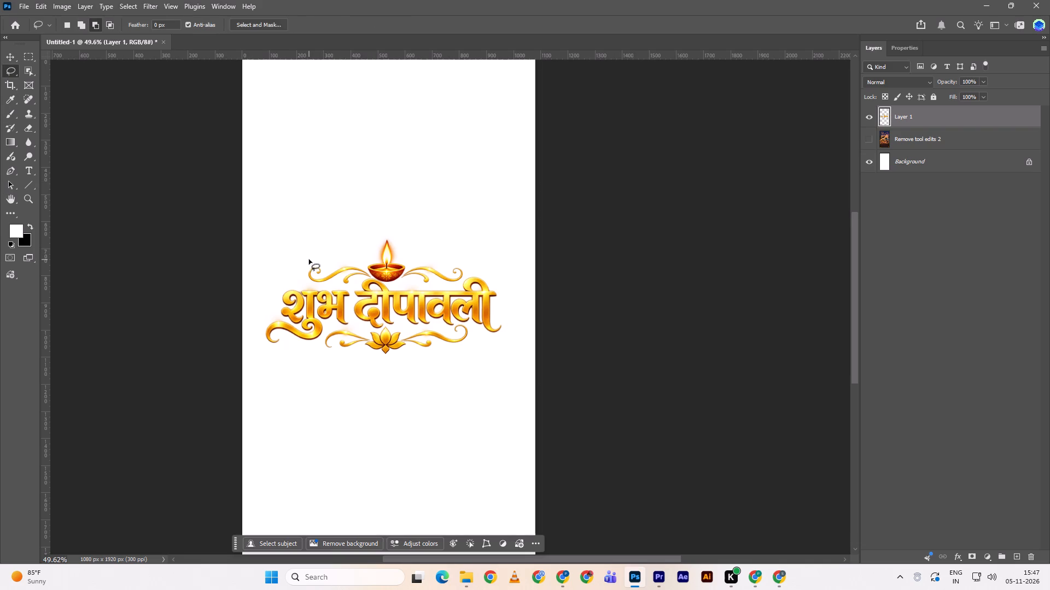
drag(307, 258, 353, 282)
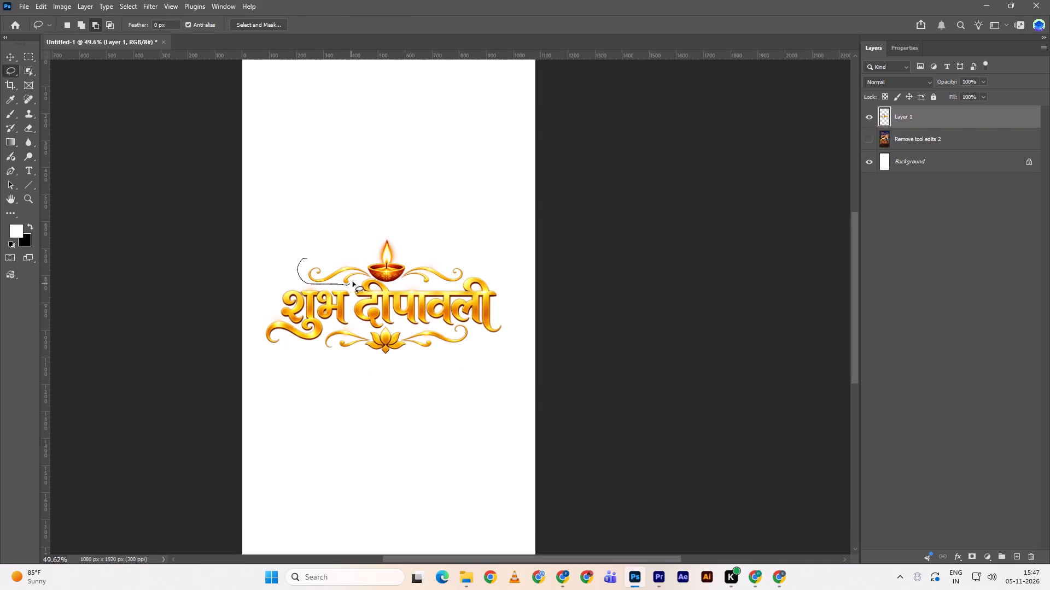
drag(353, 282, 410, 281)
drag(410, 281, 450, 260)
drag(450, 260, 308, 262)
drag(308, 262, 302, 275)
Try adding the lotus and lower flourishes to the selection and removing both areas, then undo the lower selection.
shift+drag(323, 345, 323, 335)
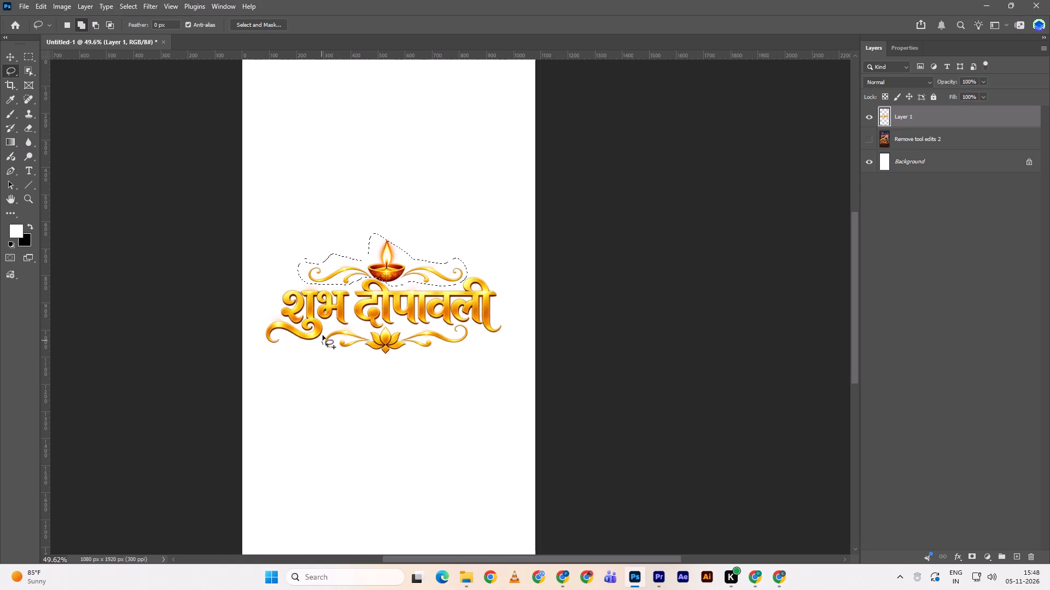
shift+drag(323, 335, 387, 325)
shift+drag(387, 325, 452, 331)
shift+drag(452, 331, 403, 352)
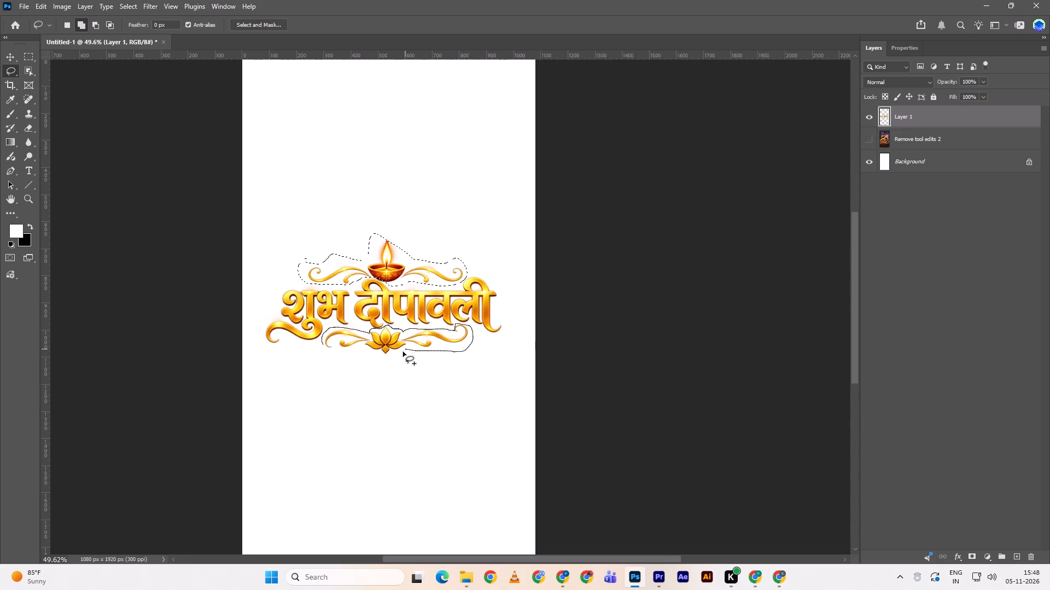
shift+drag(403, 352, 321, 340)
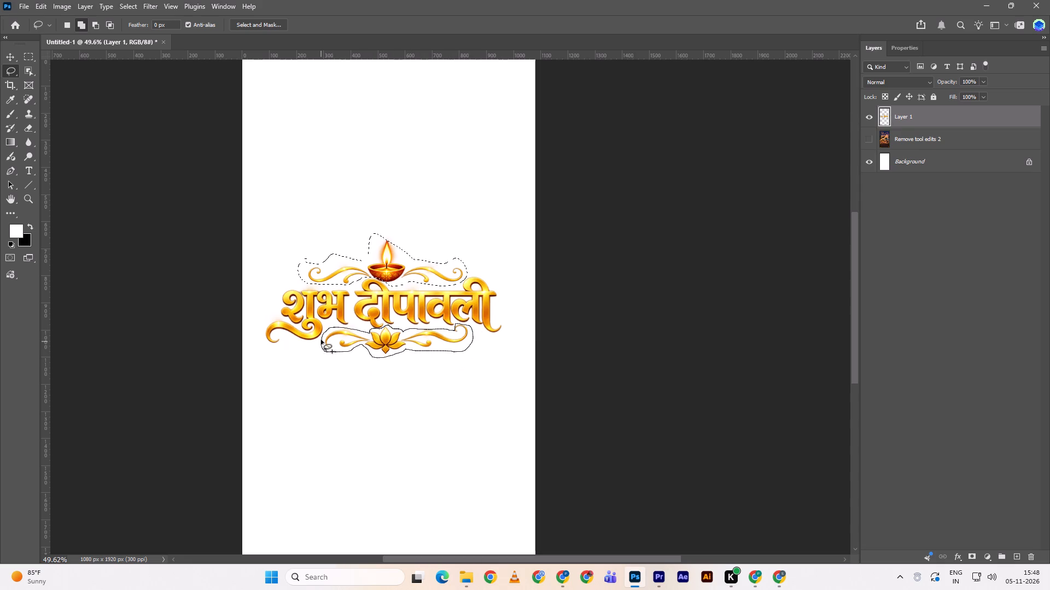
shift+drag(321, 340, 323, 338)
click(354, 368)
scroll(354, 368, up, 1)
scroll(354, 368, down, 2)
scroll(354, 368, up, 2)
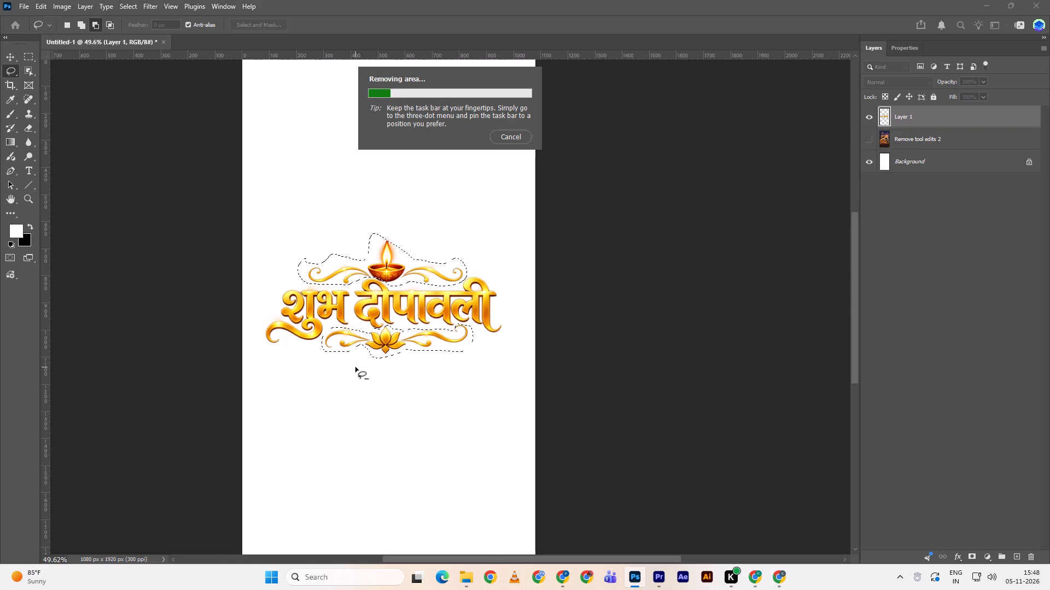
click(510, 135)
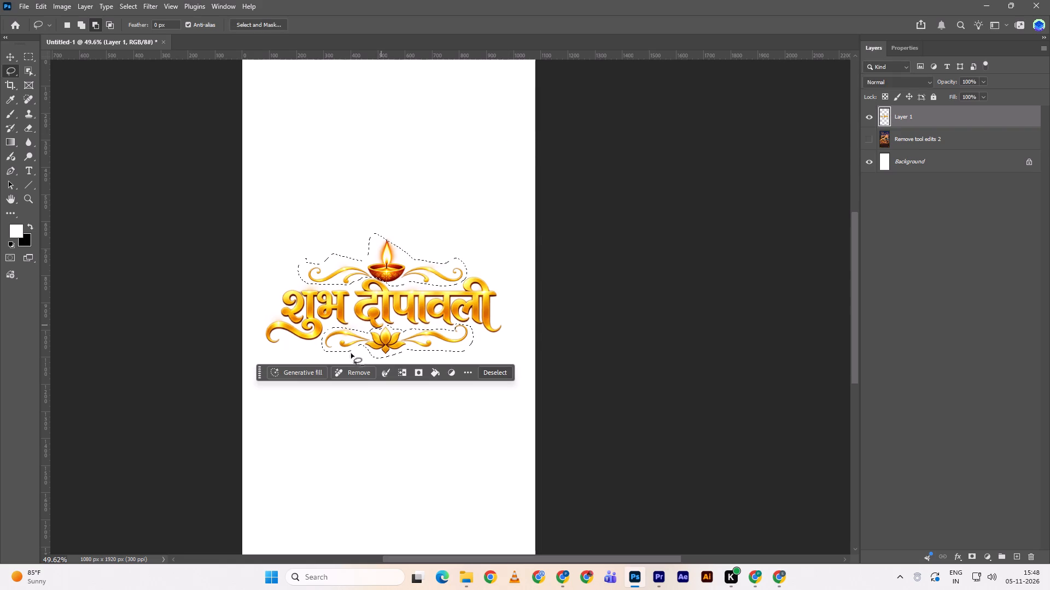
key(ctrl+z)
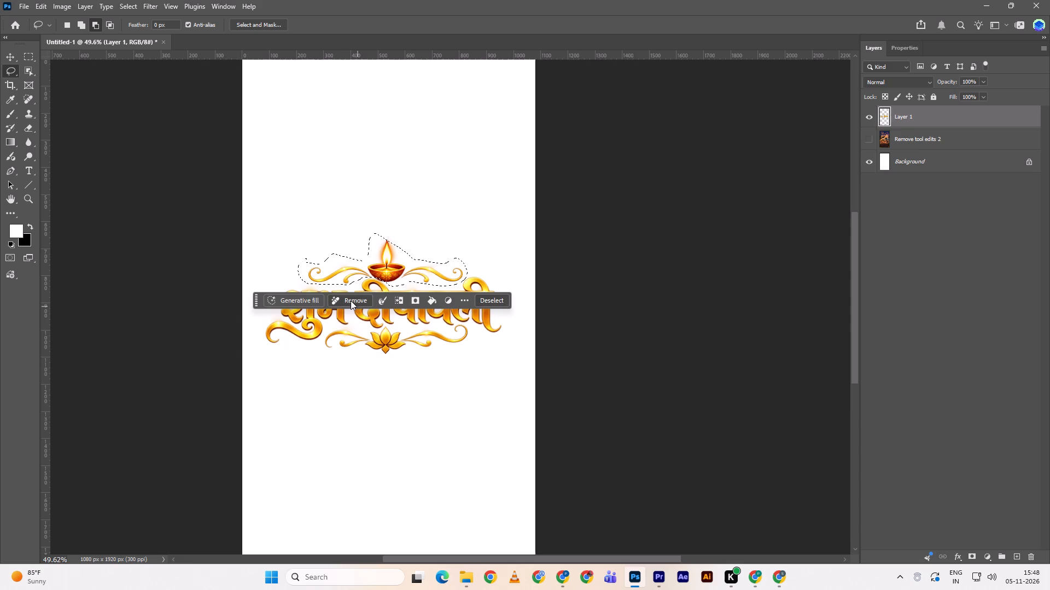
Remove the selected diya and upper flourishes from the lettering with the generative Remove command.
click(347, 302)
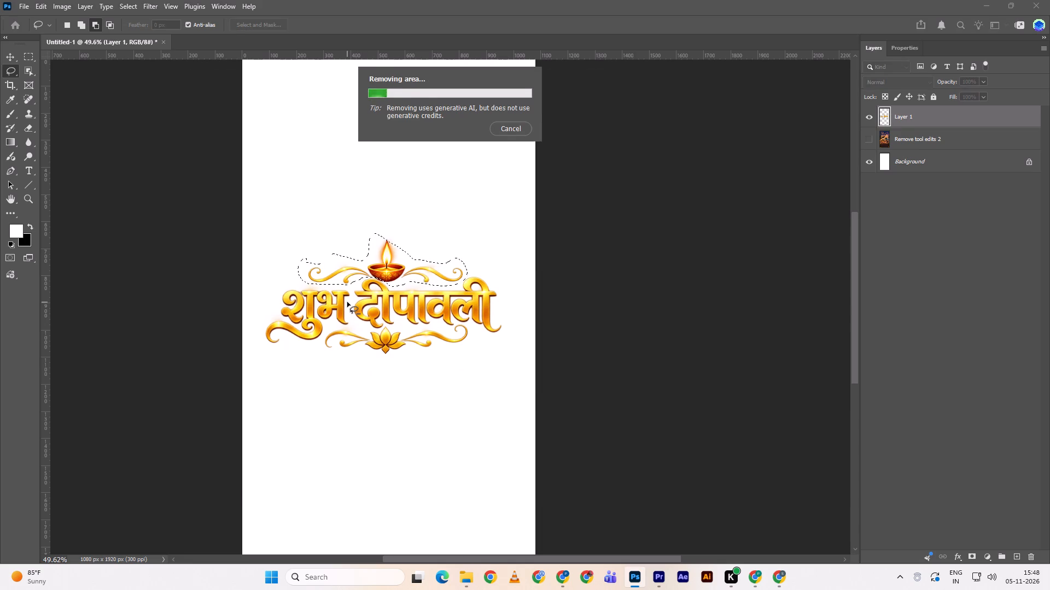
Switch to Premiere, play the fireworks sequence from the start to the end, and return to Photoshop.
key(alt+Tab)
drag(304, 337, 120, 351)
click(120, 351)
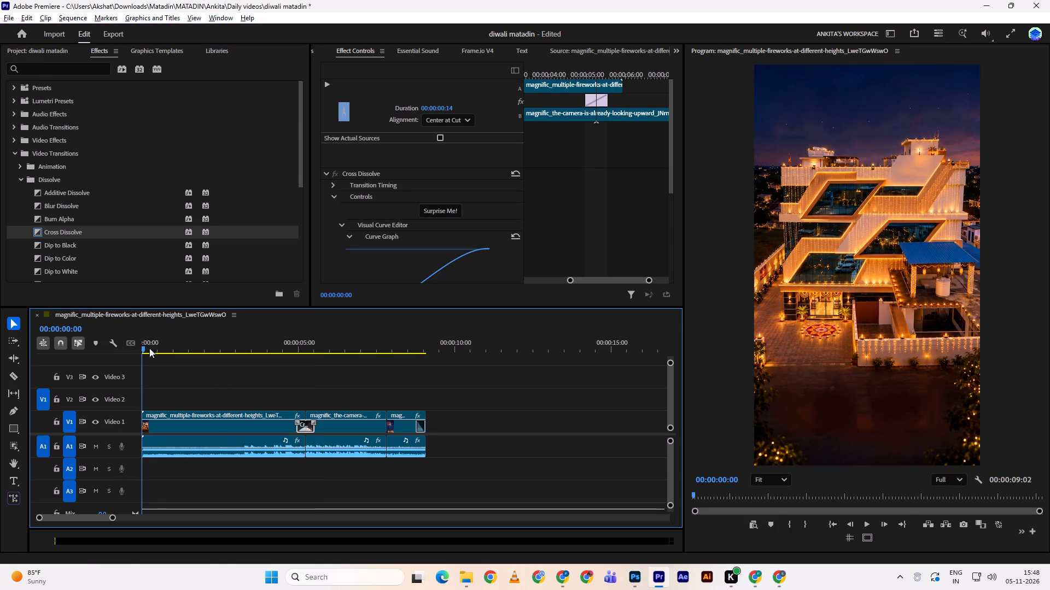
key(space)
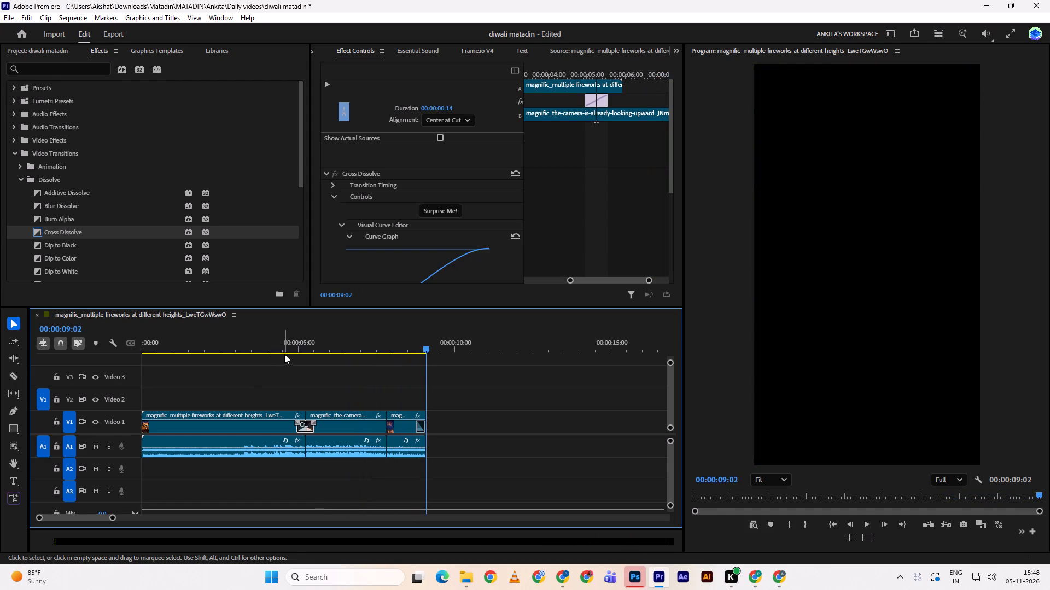
key(alt+Tab)
Lasso the leftover dark red mark above the दी letter and remove it.
alt+scroll(374, 296, up, 4)
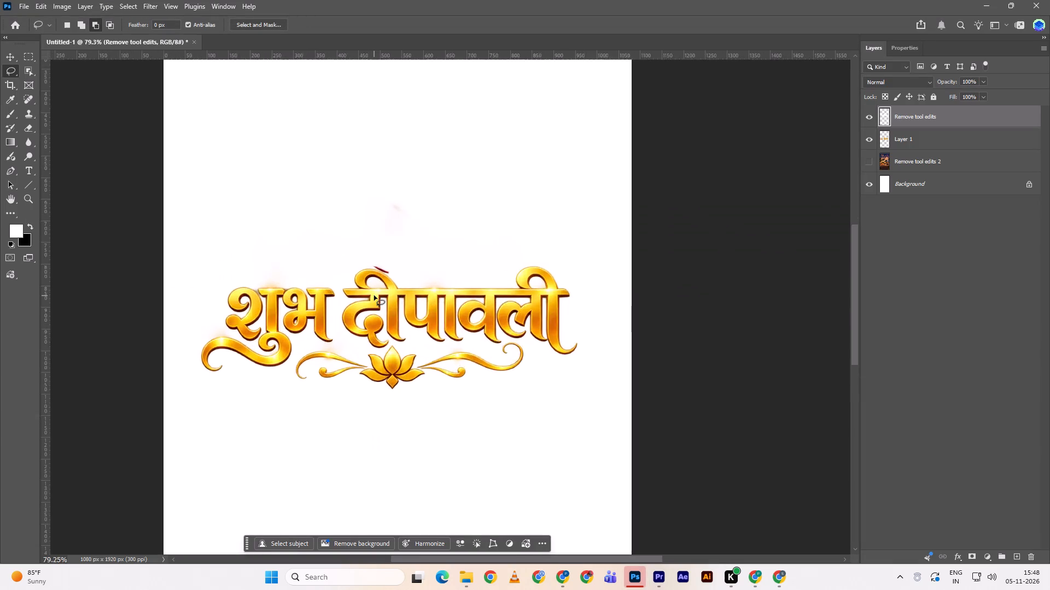
alt+scroll(374, 296, up, 15)
click(364, 219)
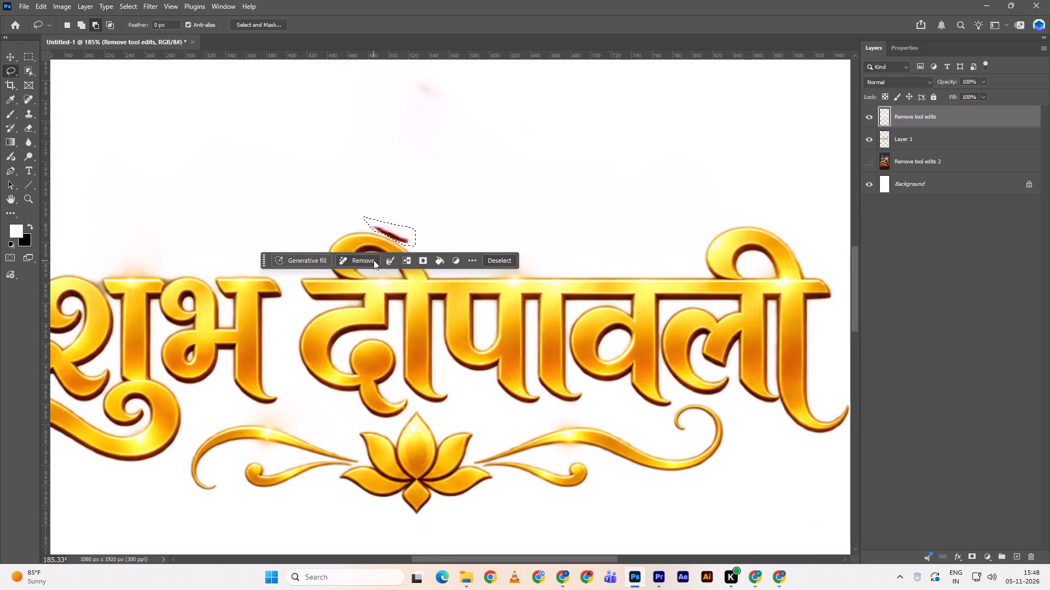
click(374, 260)
alt+scroll(372, 269, down, 4)
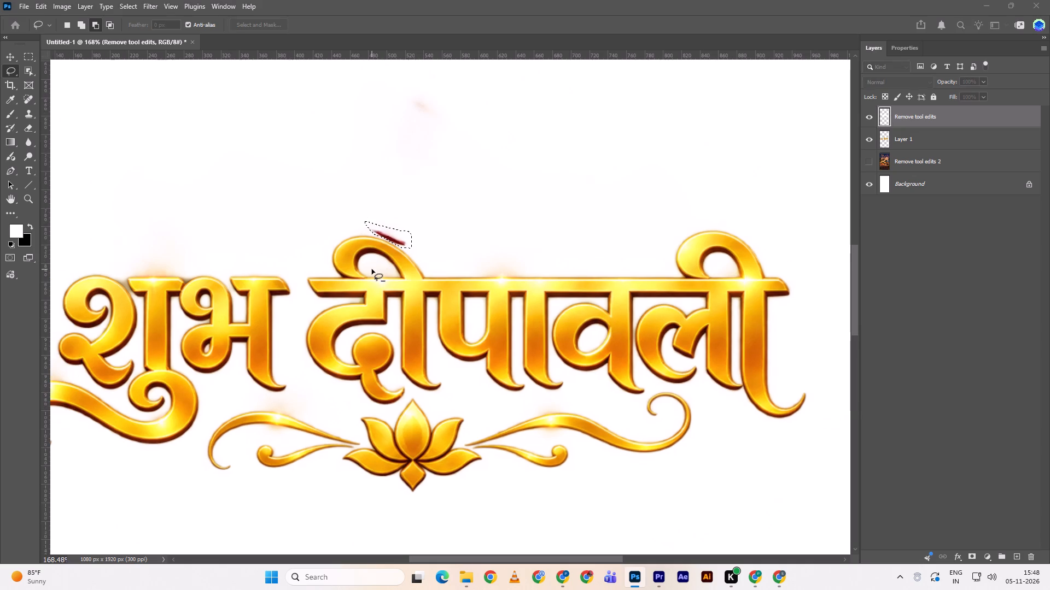
alt+scroll(372, 269, down, 3)
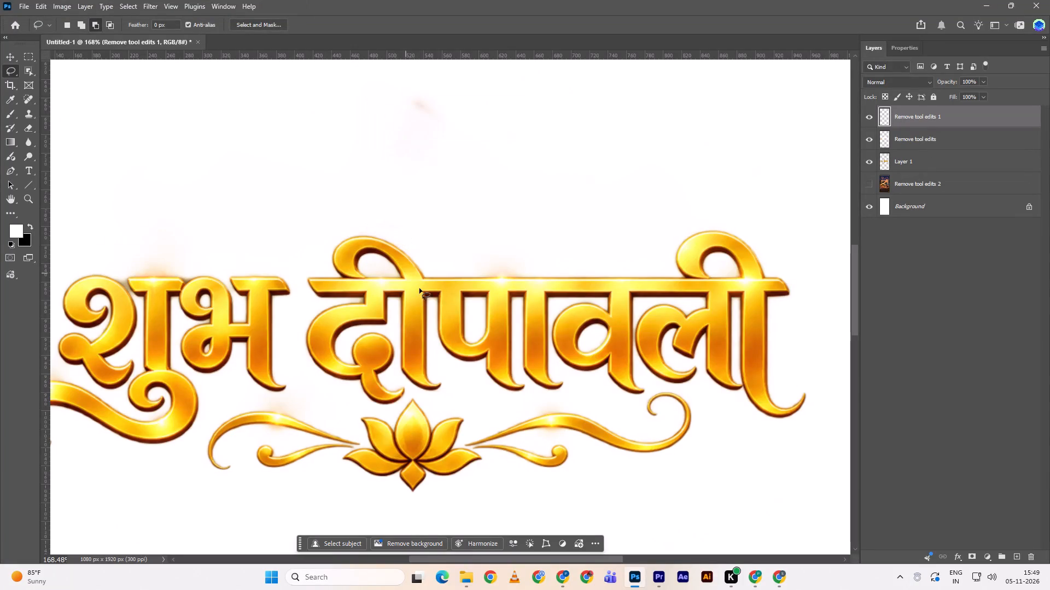
Merge the Remove tool edits 1, Remove tool edits and Layer 1 layers into one lettering layer.
key(v)
shift+click(960, 137)
shift+click(946, 156)
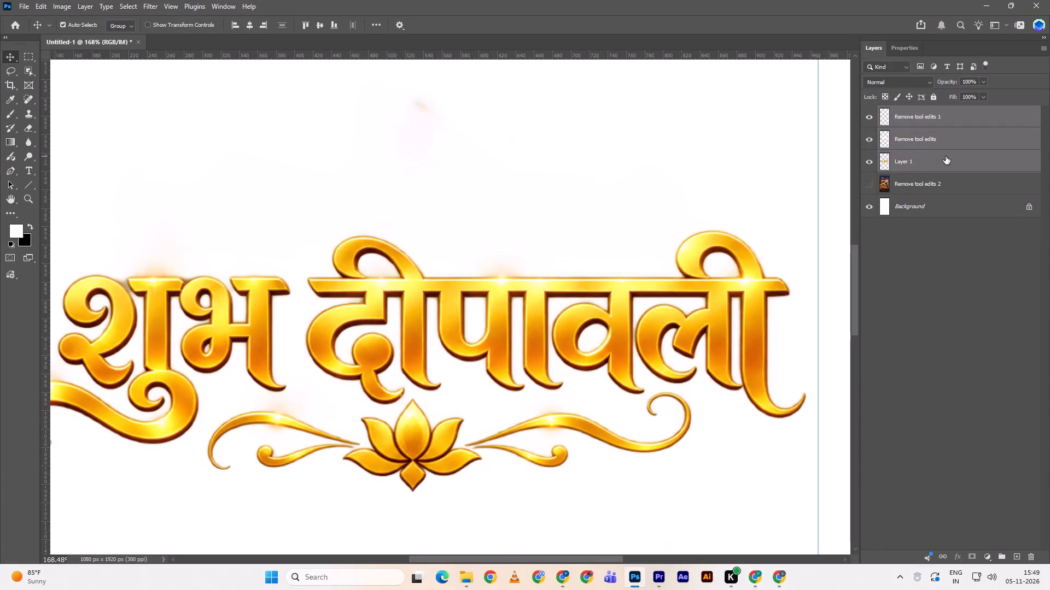
key(ctrl+e)
alt+scroll(574, 179, down, 5)
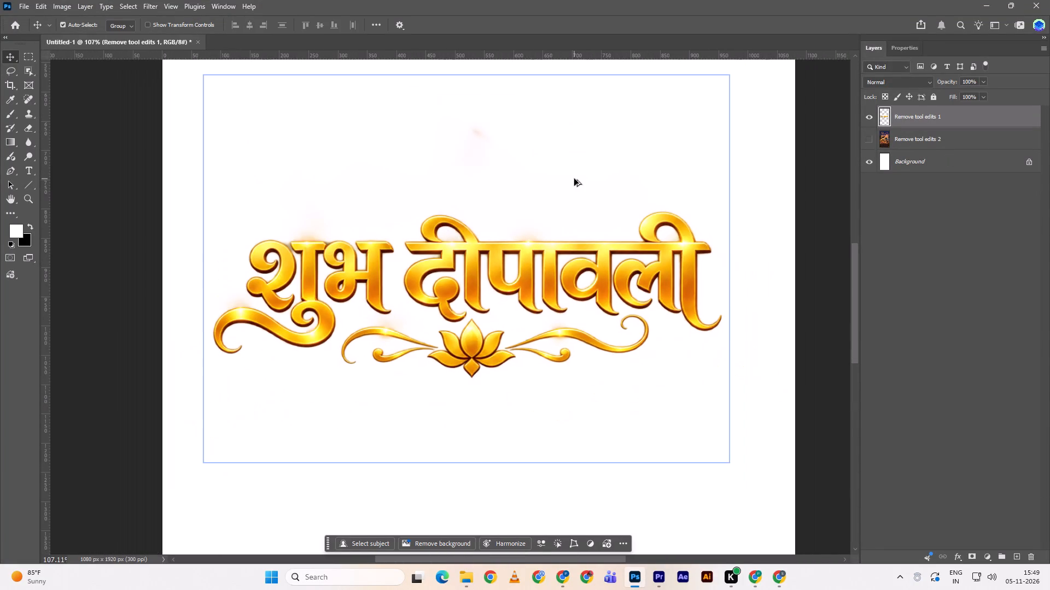
Toggle the Remove tool edits layers' visibility and hide the Background to examine the merged lettering against transparency.
ctrl+scroll(574, 179, down, 3)
click(873, 117)
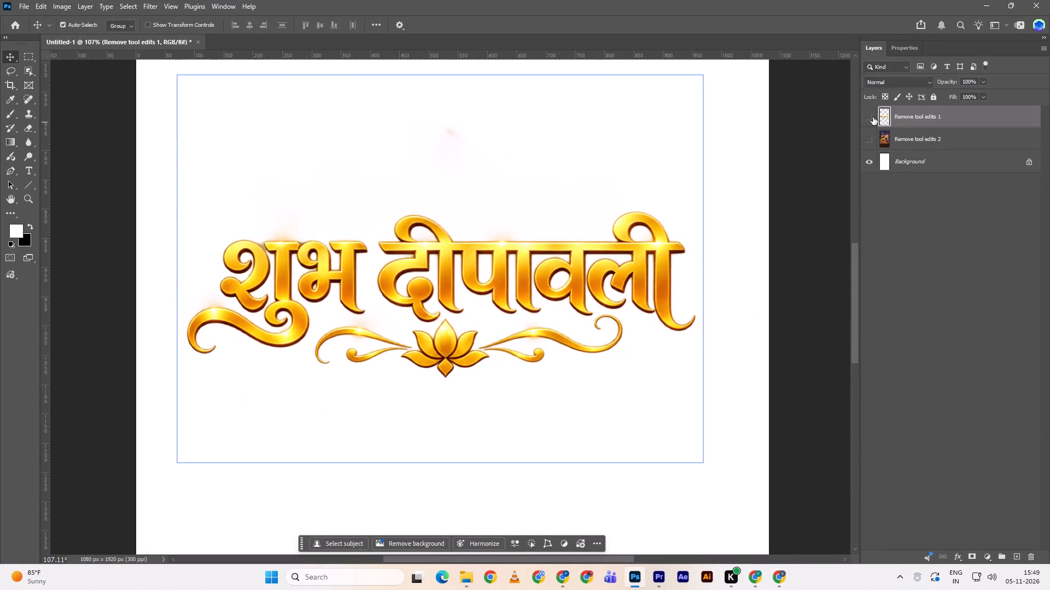
click(871, 137)
click(871, 137)
click(871, 117)
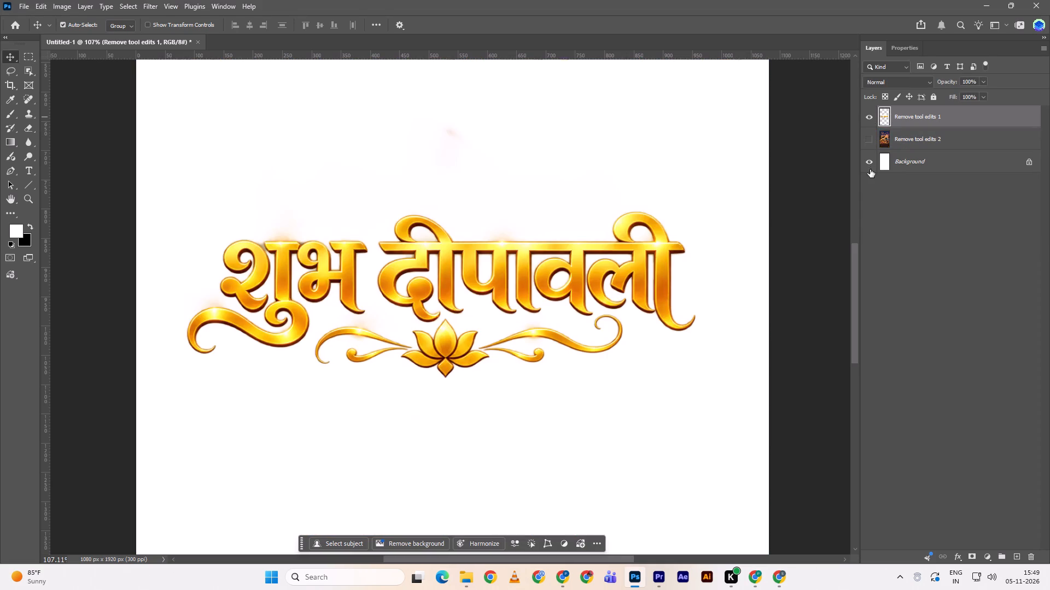
click(870, 169)
scroll(544, 228, down, 1)
scroll(544, 228, up, 3)
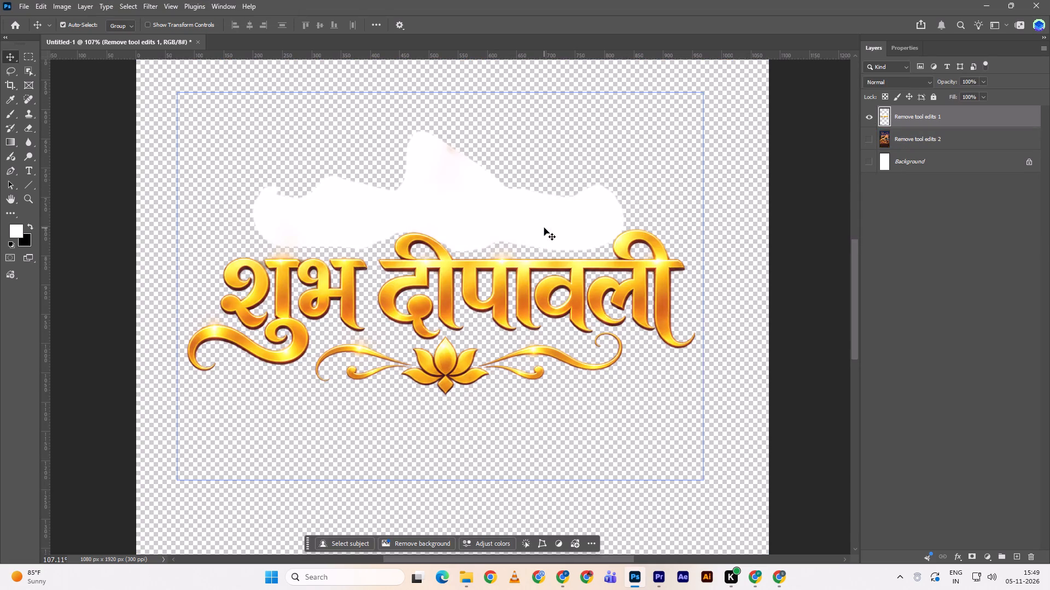
scroll(544, 228, up, 2)
scroll(544, 228, down, 2)
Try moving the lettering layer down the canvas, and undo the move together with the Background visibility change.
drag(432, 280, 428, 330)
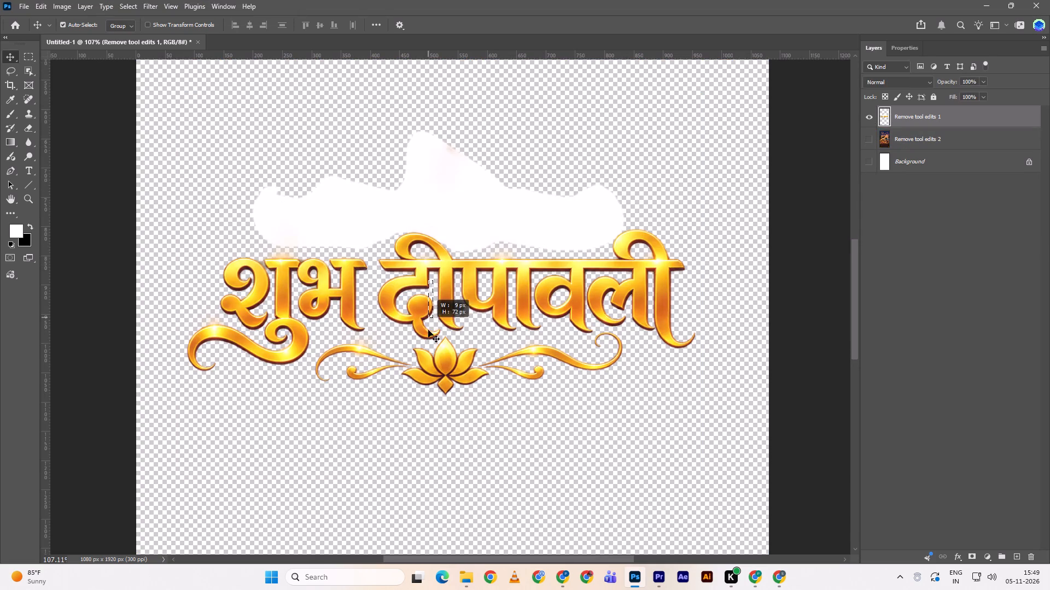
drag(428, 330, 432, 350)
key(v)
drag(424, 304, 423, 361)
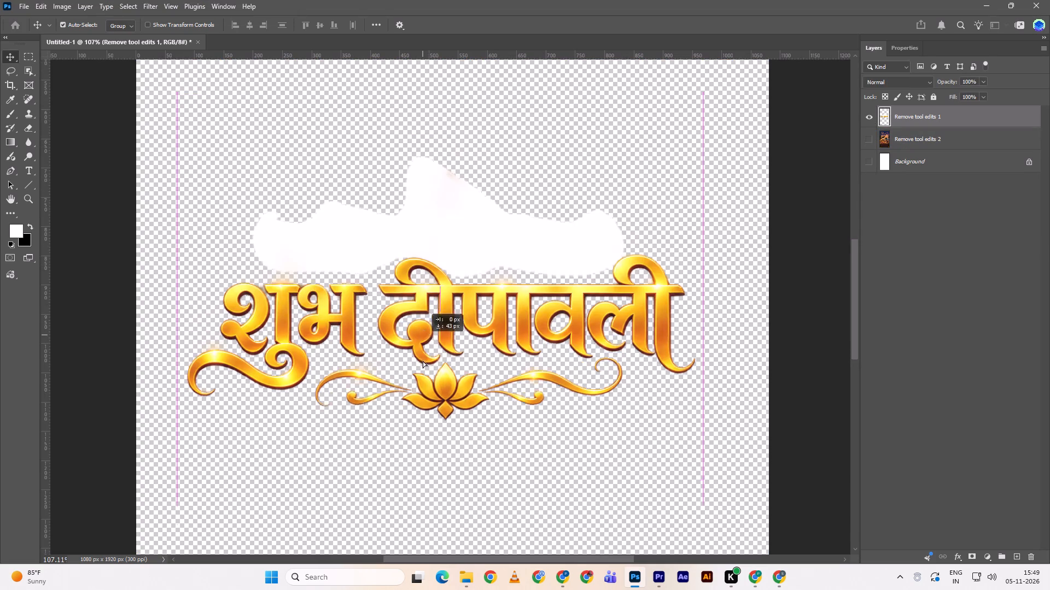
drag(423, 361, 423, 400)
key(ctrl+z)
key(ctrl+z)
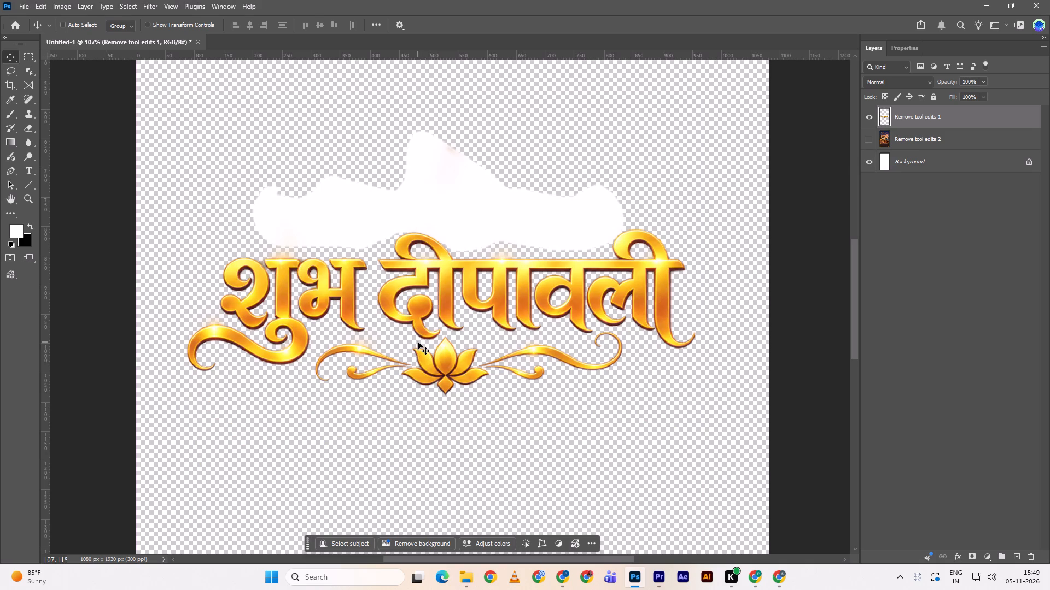
Hide the Background layer so only the lettering layer shows on transparency.
ctrl+scroll(418, 342, down, 2)
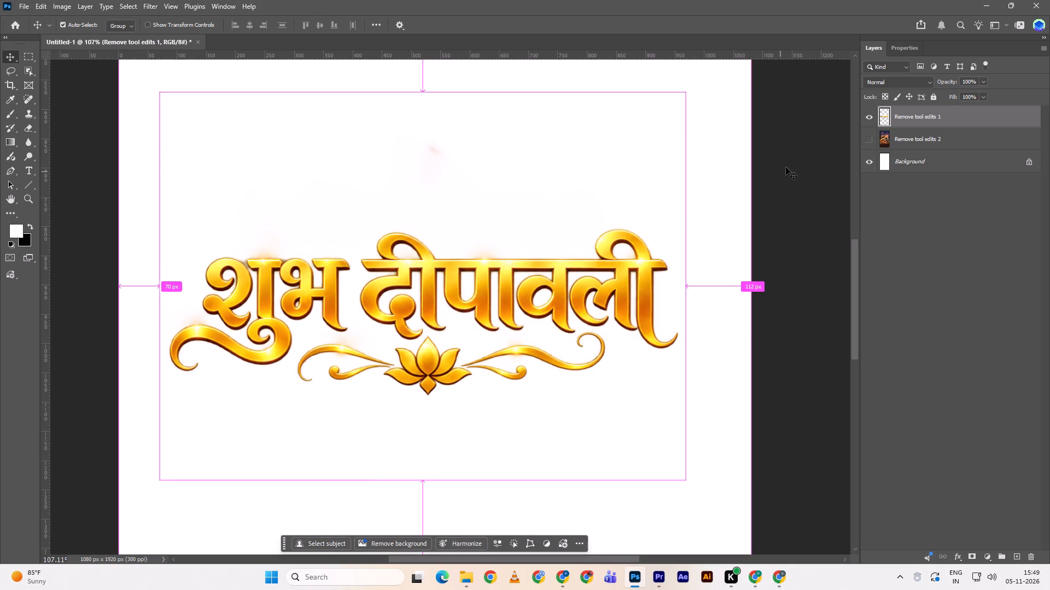
click(868, 164)
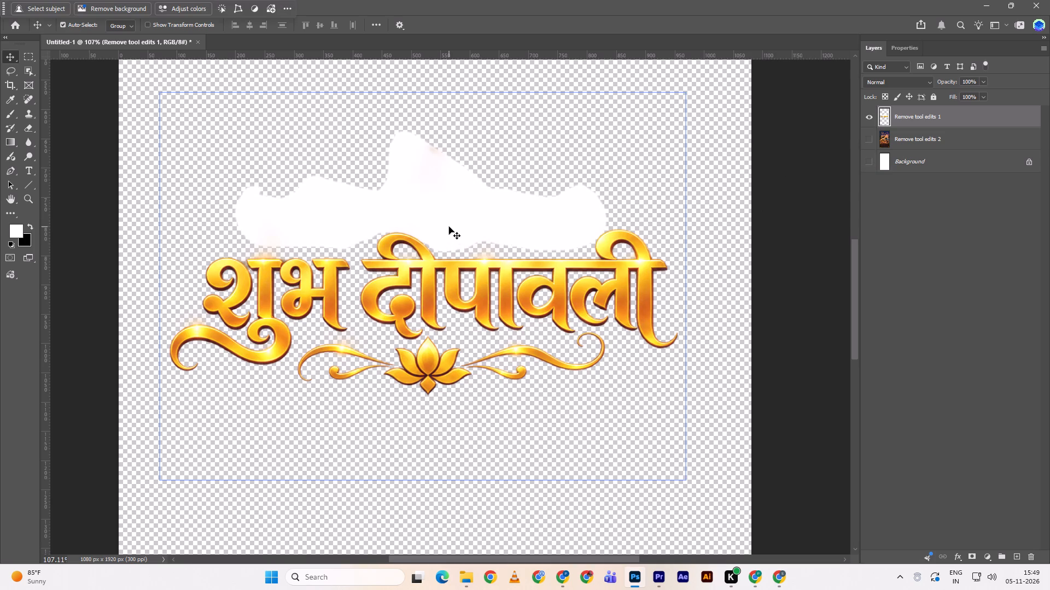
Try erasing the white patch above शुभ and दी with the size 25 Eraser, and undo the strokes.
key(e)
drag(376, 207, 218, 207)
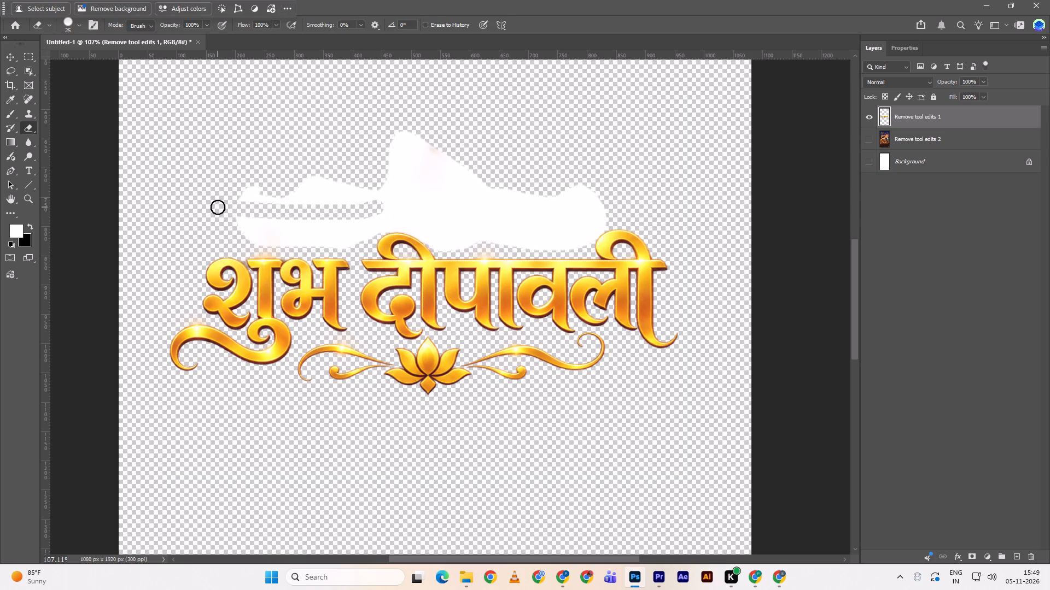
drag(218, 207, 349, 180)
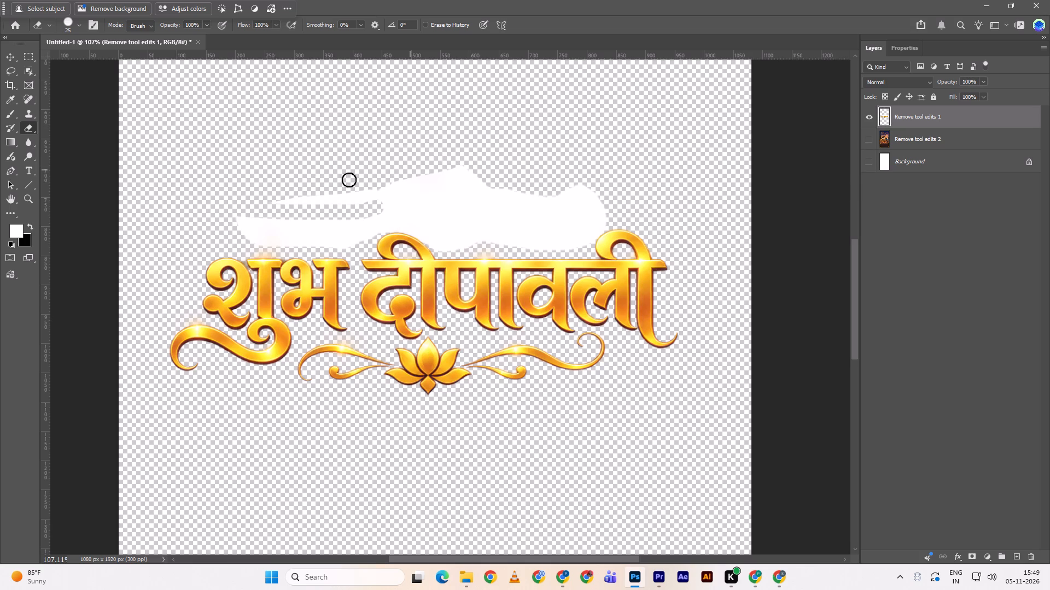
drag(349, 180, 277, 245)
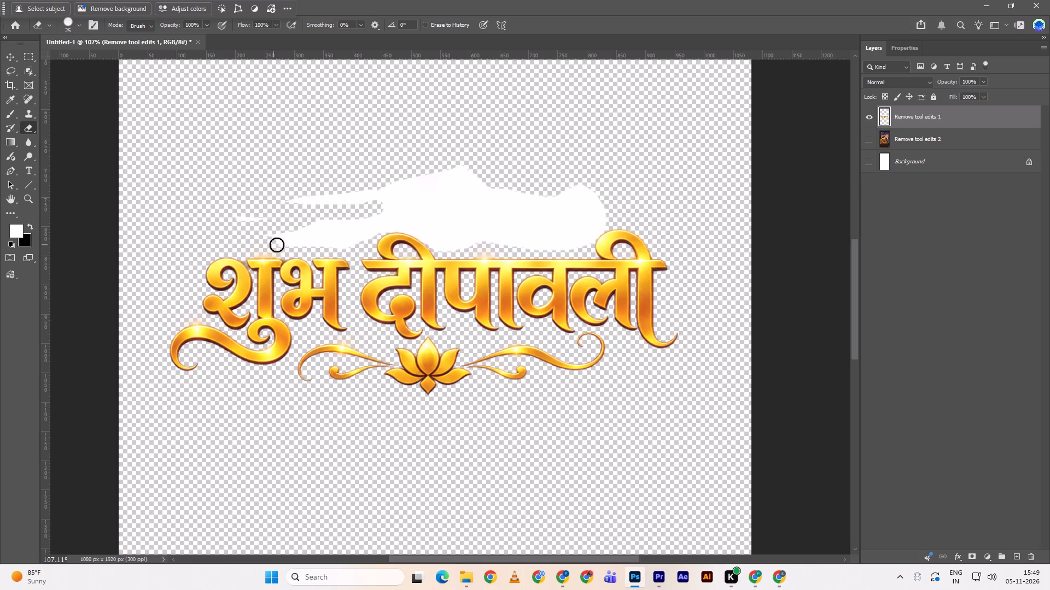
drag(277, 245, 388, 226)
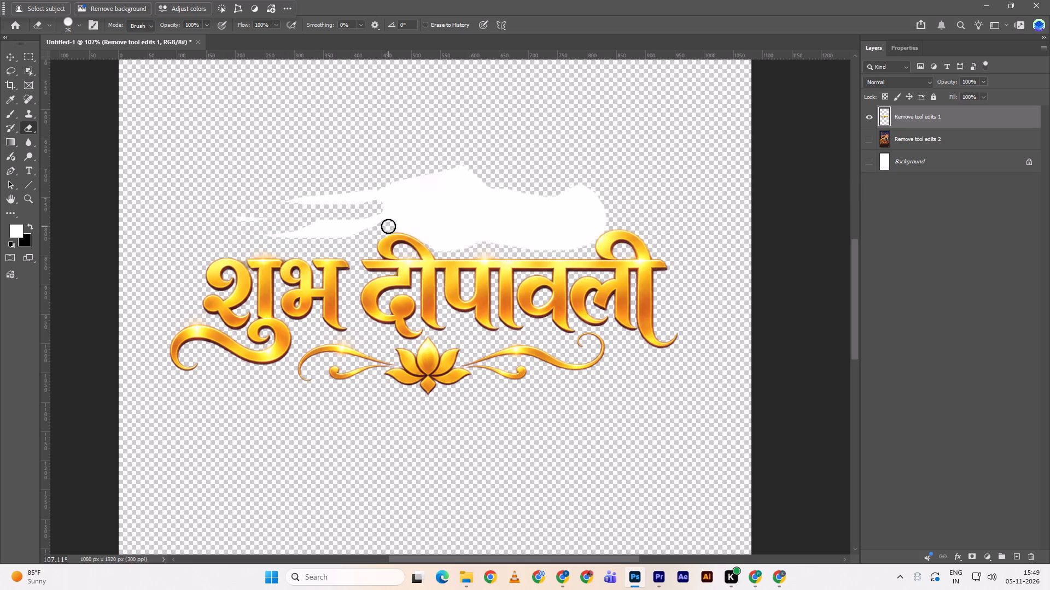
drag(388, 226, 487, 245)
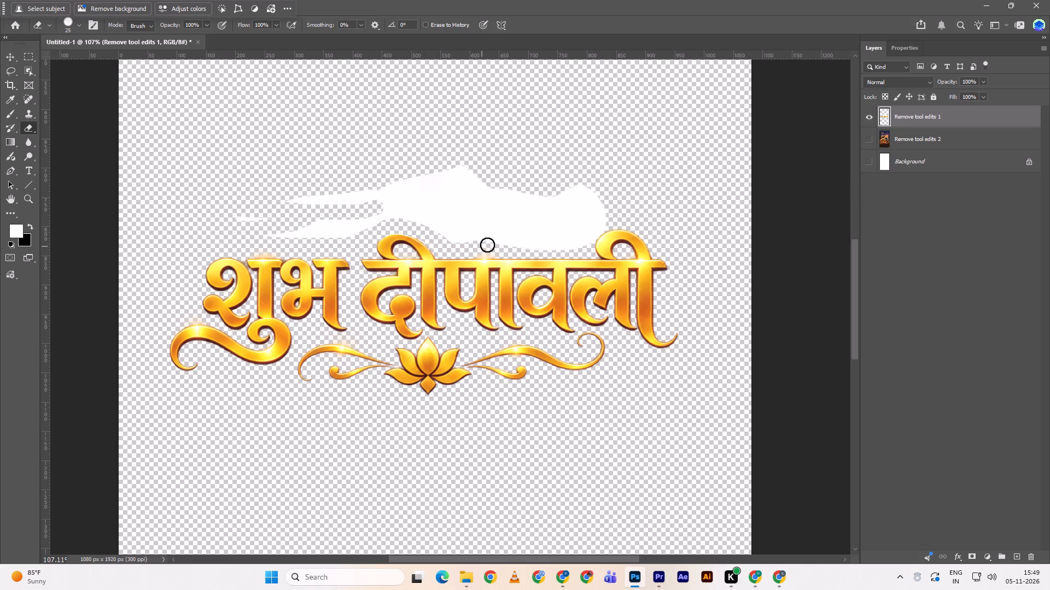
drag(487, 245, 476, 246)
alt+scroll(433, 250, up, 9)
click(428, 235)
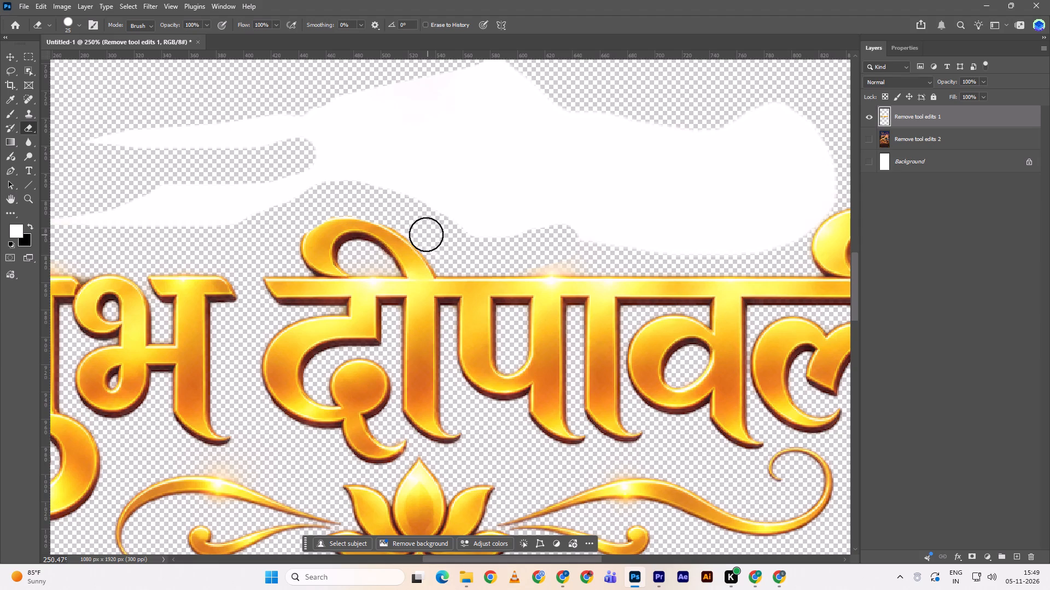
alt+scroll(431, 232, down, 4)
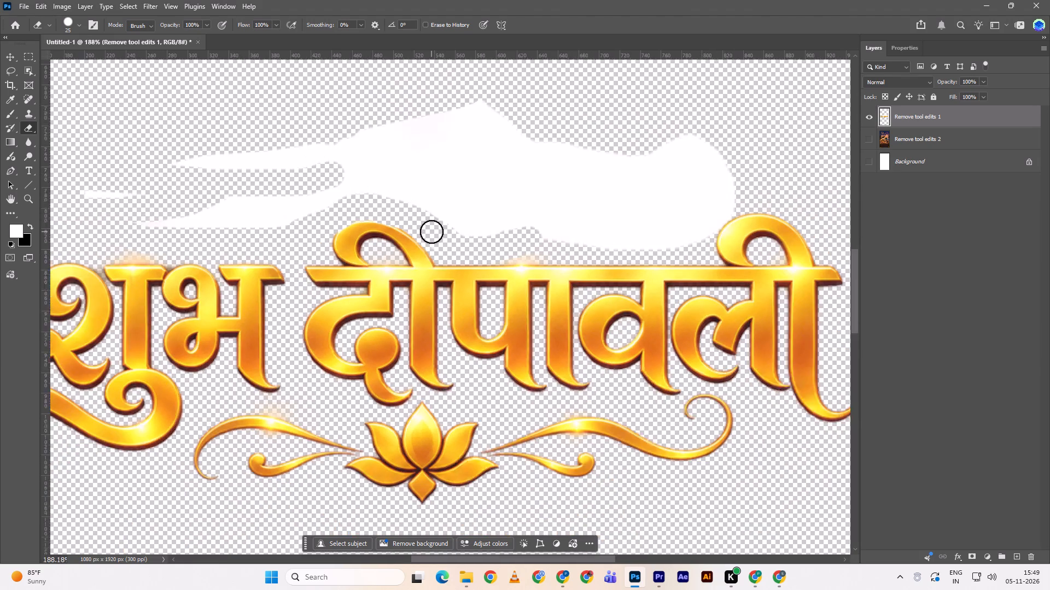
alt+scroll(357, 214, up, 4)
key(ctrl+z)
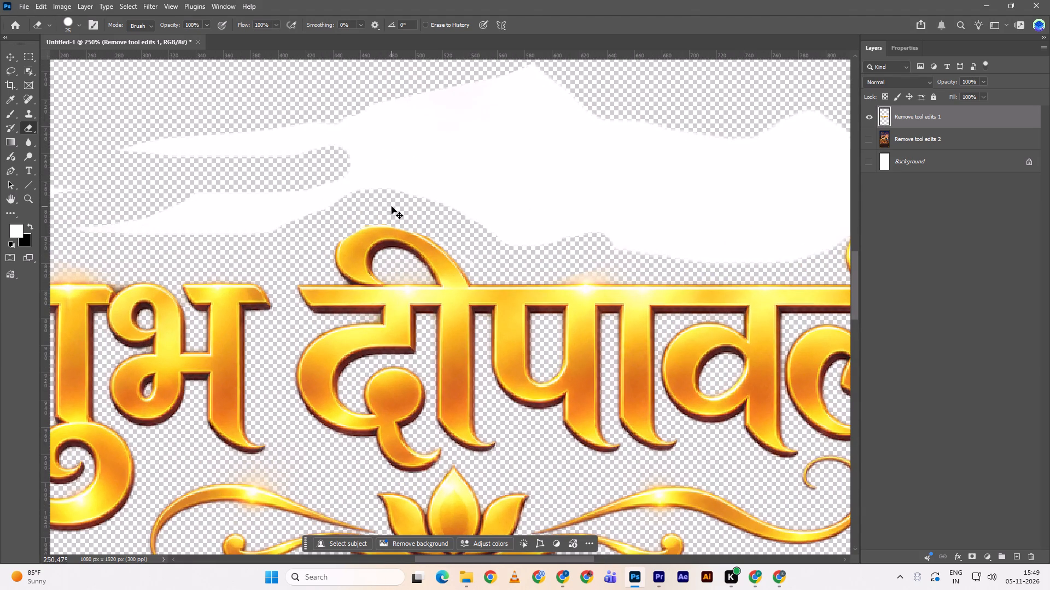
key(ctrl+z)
Erase the white patch closely around the upper curve of दी with the size 25 Eraser.
drag(346, 211, 367, 205)
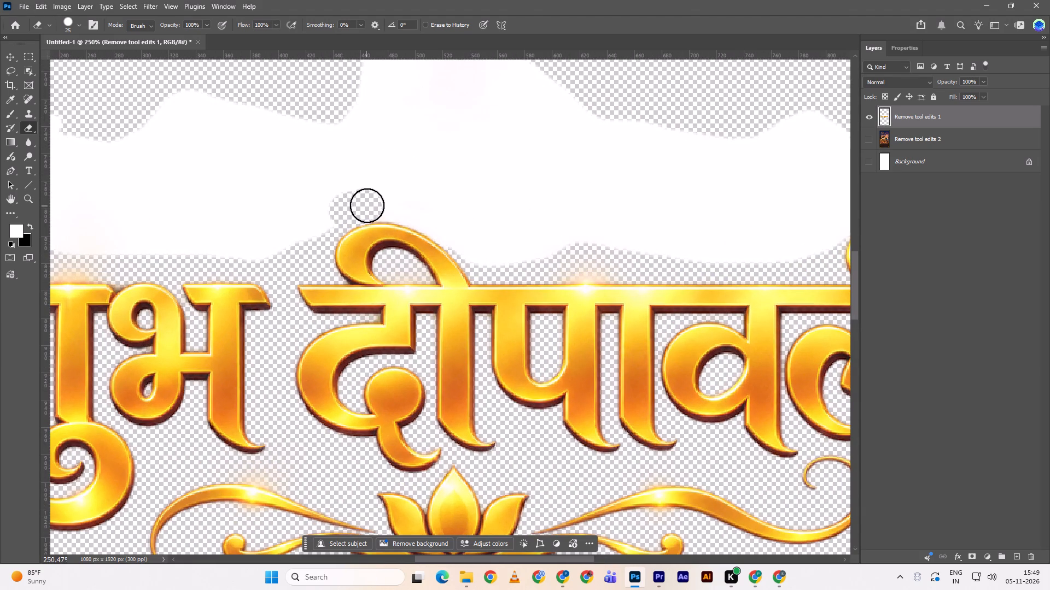
drag(367, 205, 421, 213)
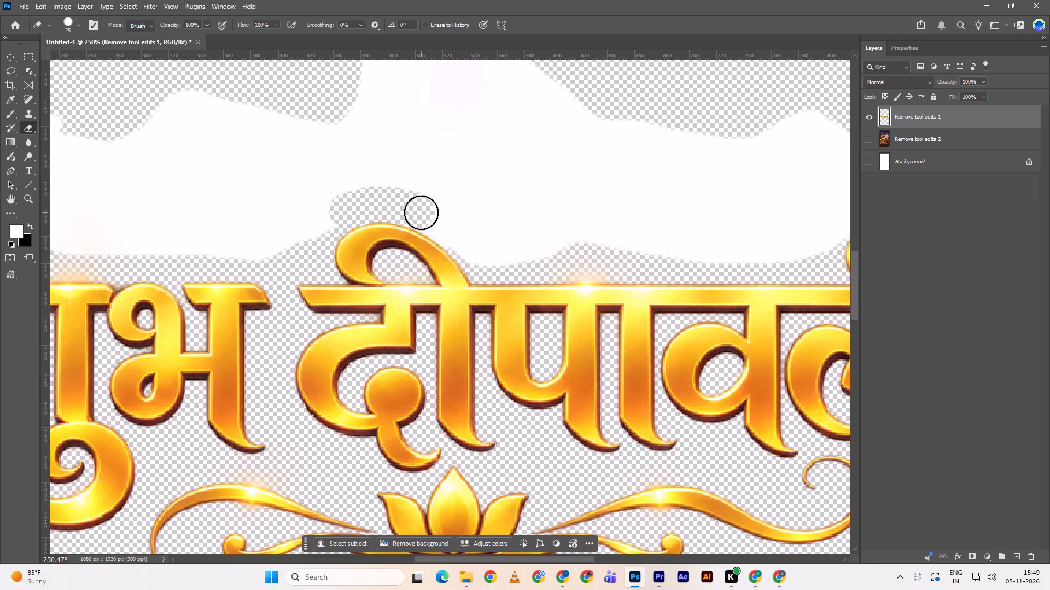
drag(421, 213, 475, 258)
click(475, 258)
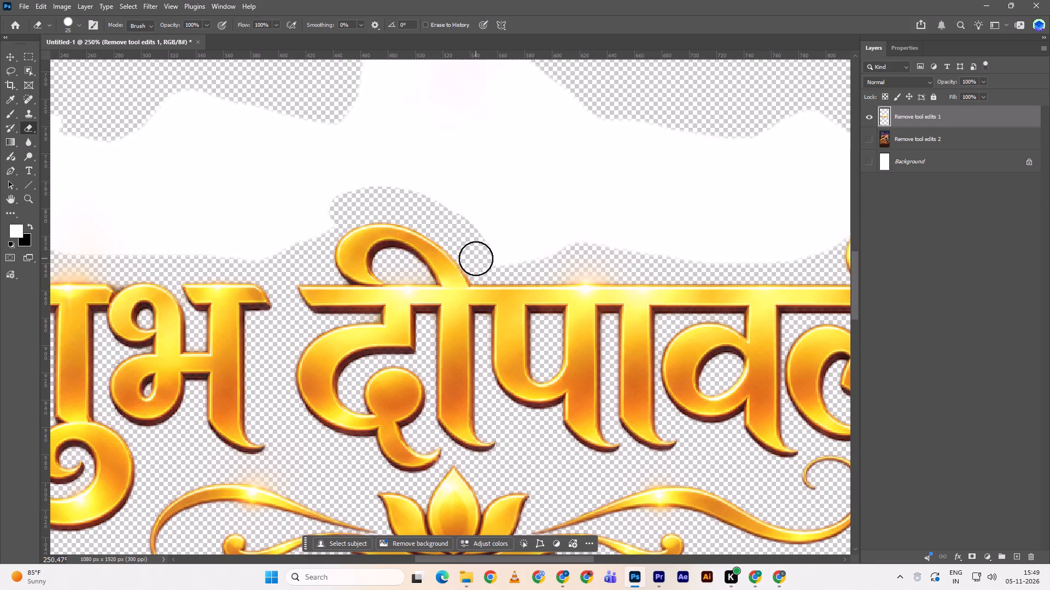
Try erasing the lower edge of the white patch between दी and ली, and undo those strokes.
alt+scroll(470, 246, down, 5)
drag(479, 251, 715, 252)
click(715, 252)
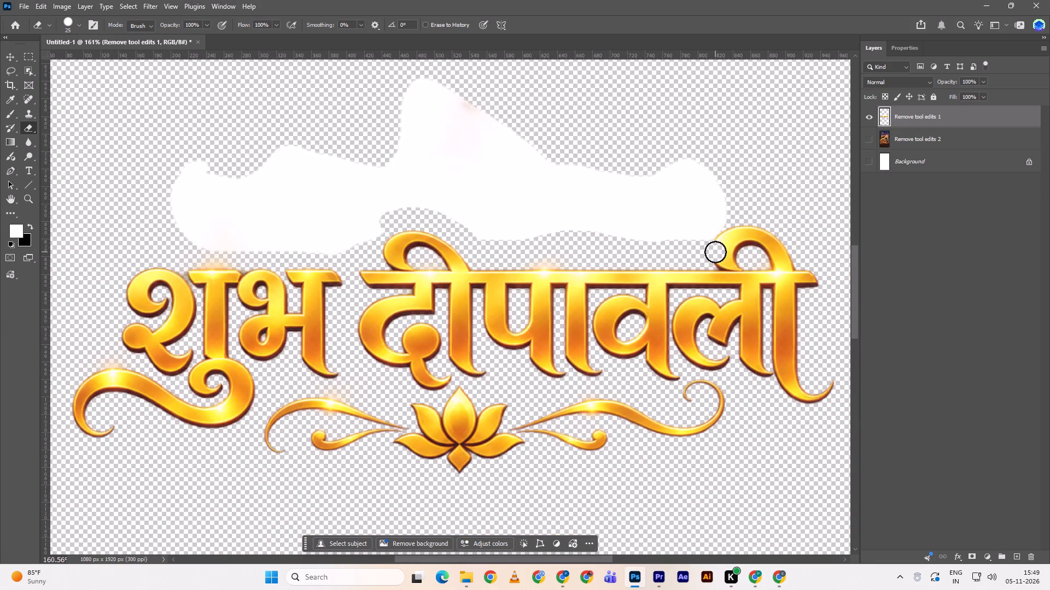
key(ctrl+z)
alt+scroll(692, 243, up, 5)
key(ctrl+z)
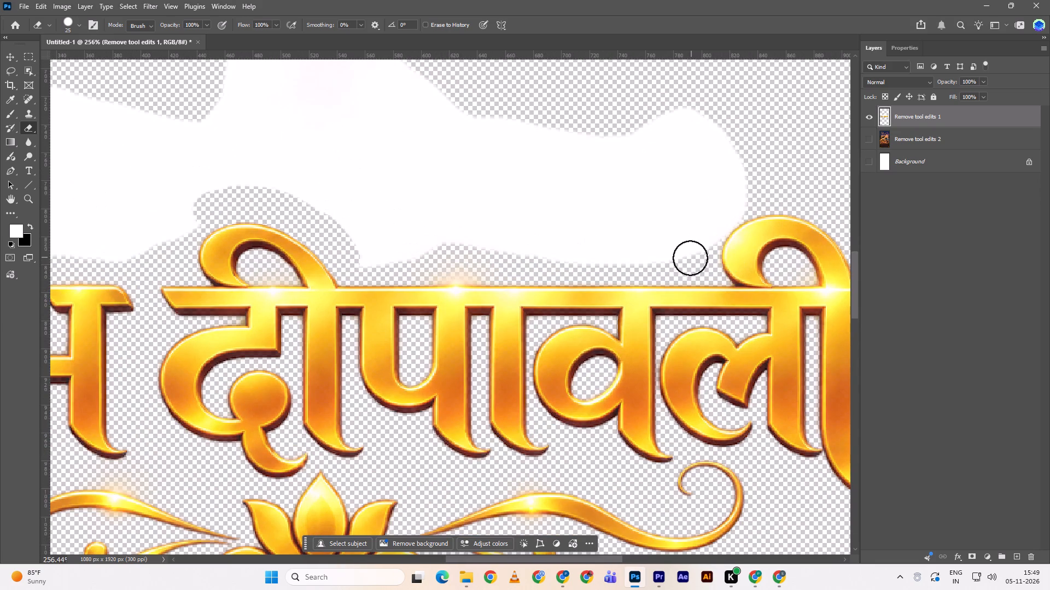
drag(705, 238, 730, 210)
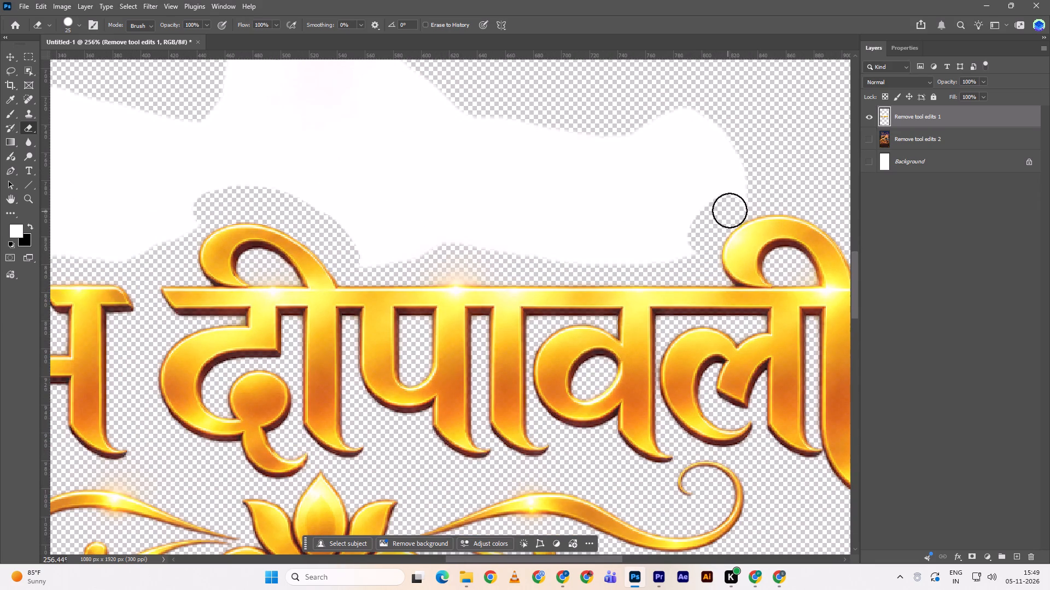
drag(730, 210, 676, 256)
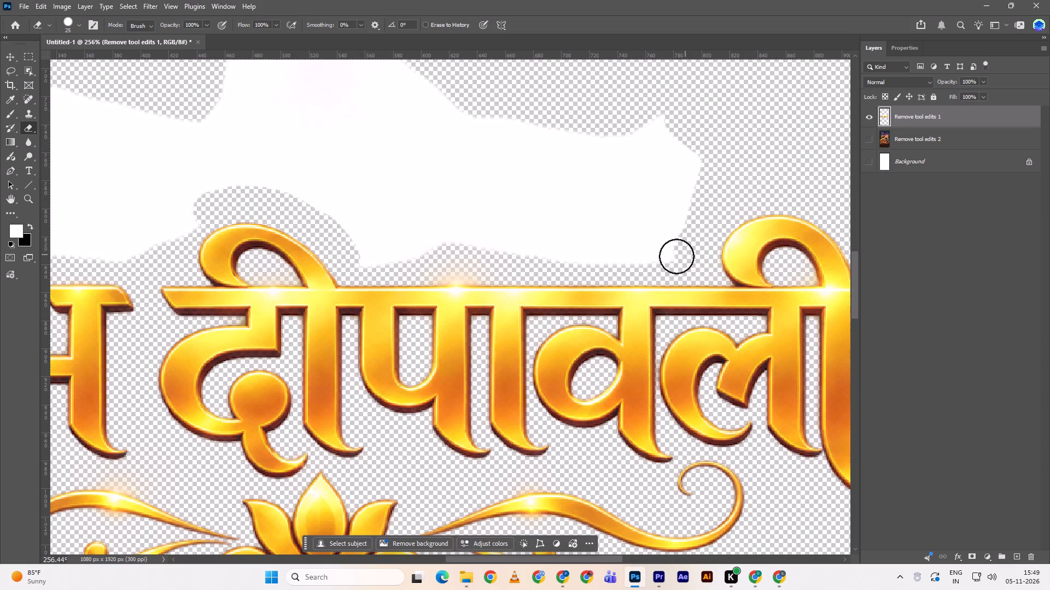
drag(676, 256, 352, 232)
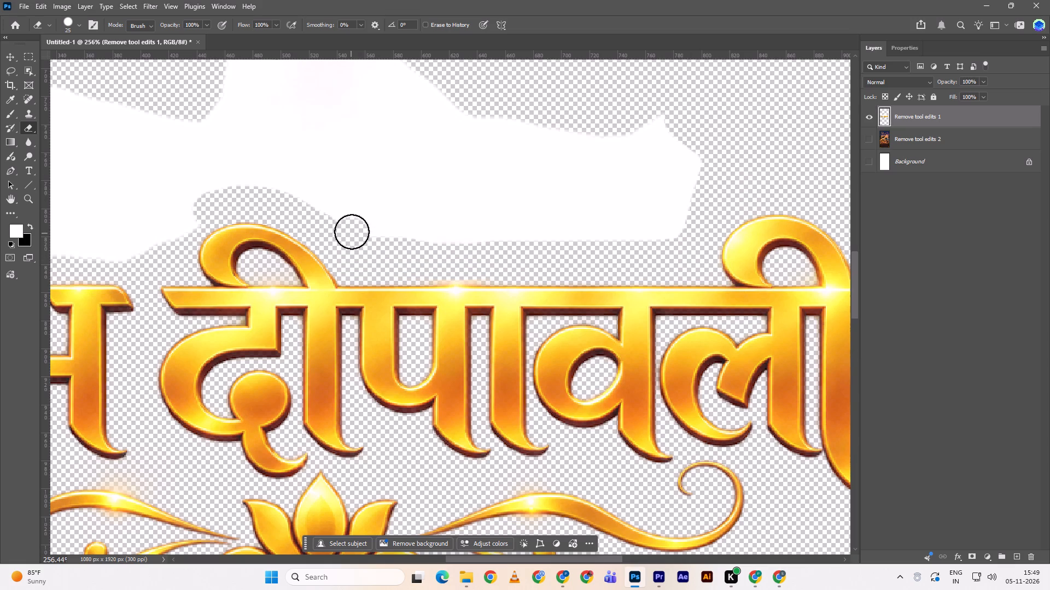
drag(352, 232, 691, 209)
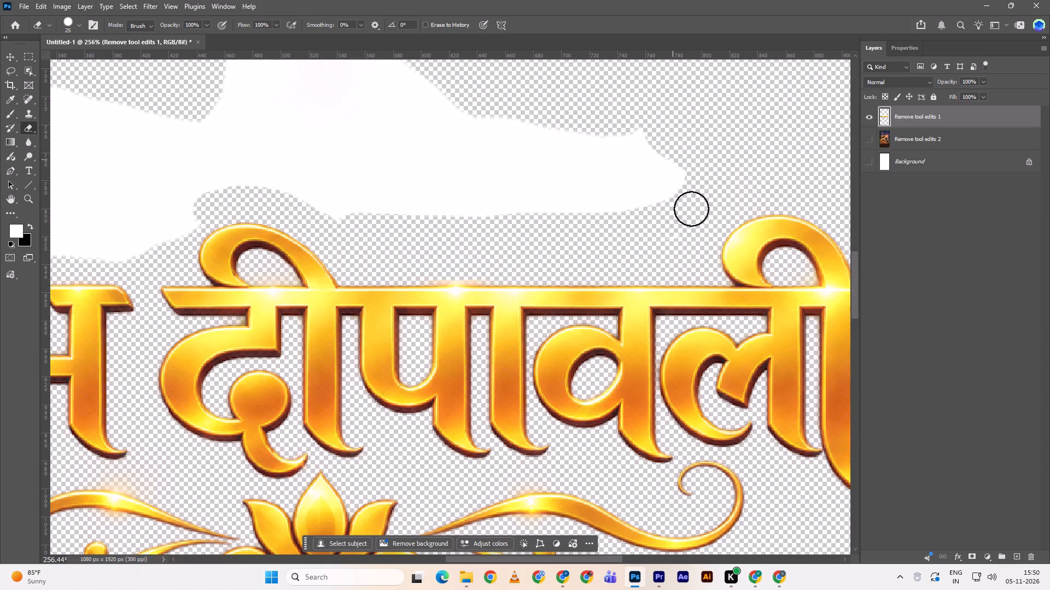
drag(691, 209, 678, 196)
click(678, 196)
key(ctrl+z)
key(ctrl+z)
Erase the white patch above पावली, working from the upper curl of ली back to दी.
drag(740, 157, 740, 162)
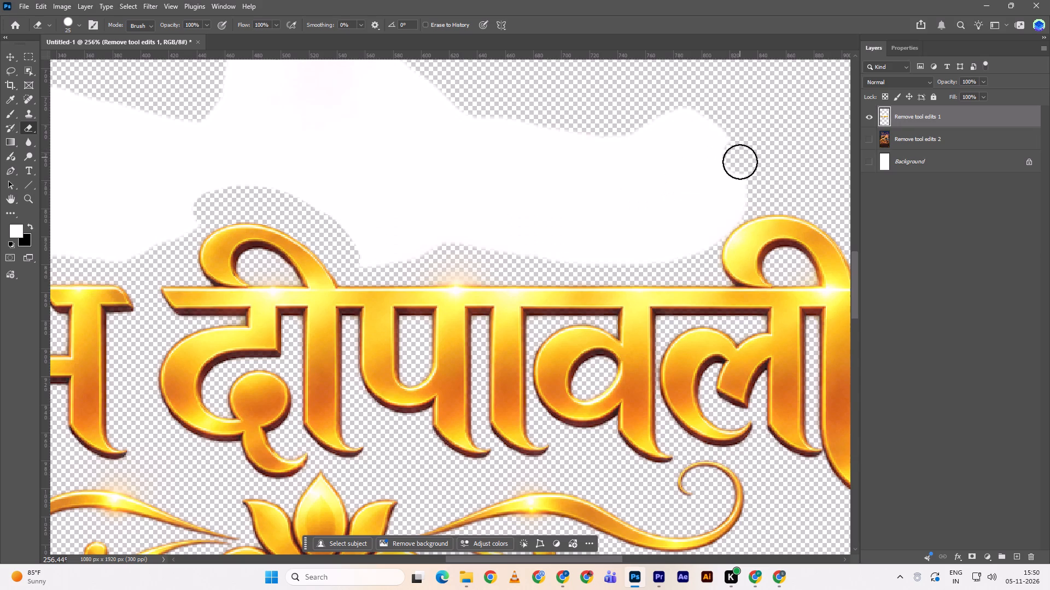
drag(740, 162, 713, 206)
alt+scroll(713, 206, up, 4)
drag(762, 190, 734, 211)
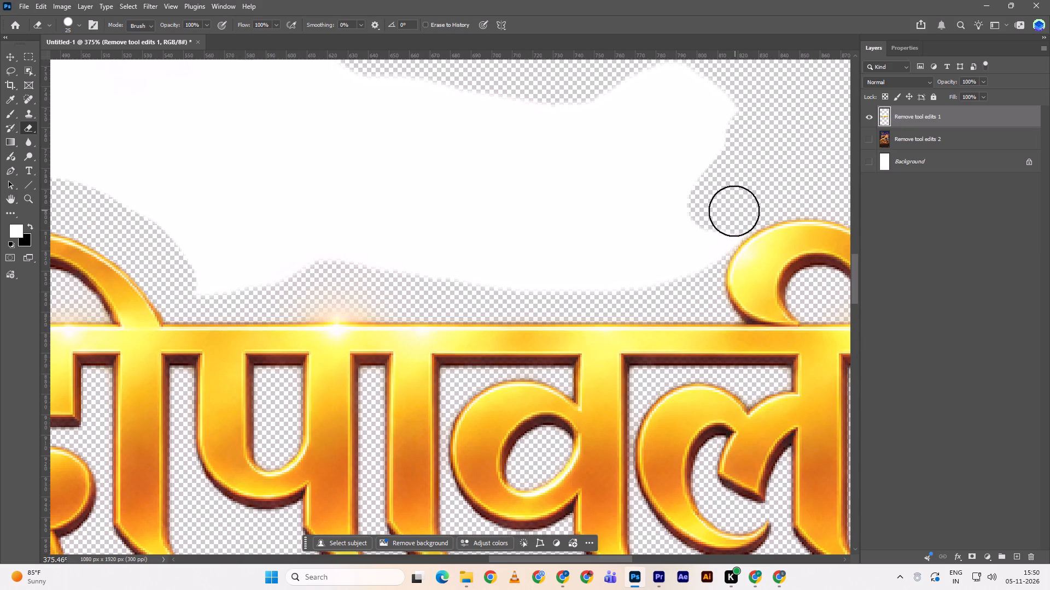
drag(734, 211, 455, 275)
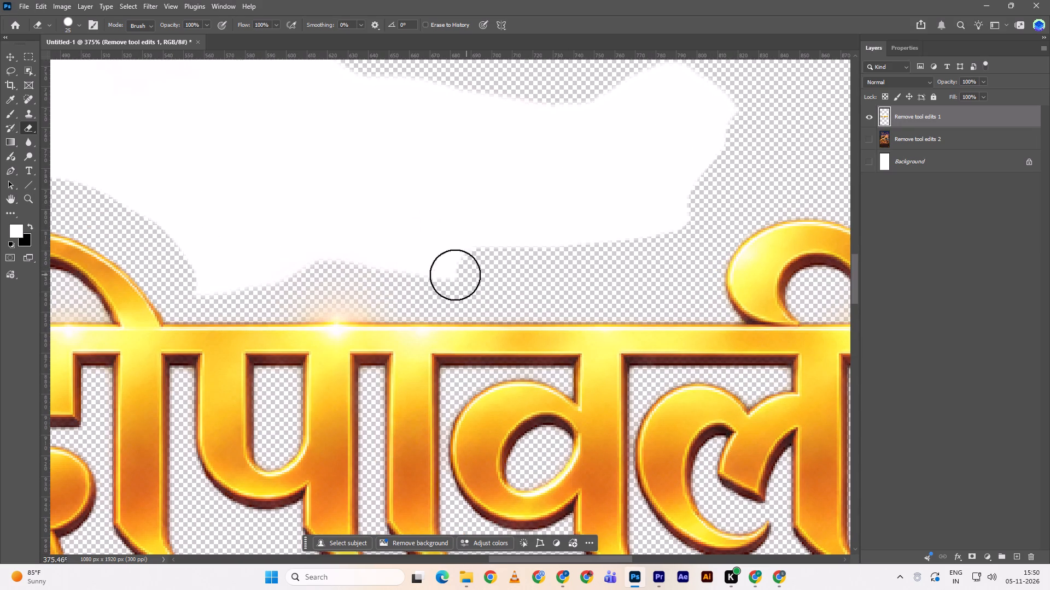
drag(455, 275, 715, 176)
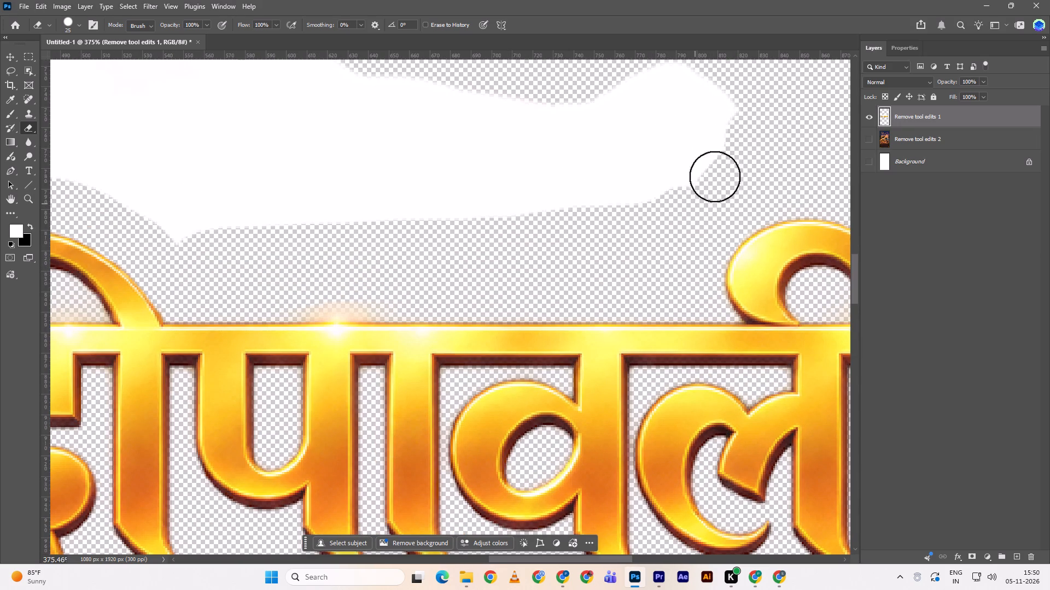
drag(715, 176, 686, 93)
alt+scroll(645, 203, down, 3)
scroll(645, 203, up, 4)
drag(664, 127, 682, 178)
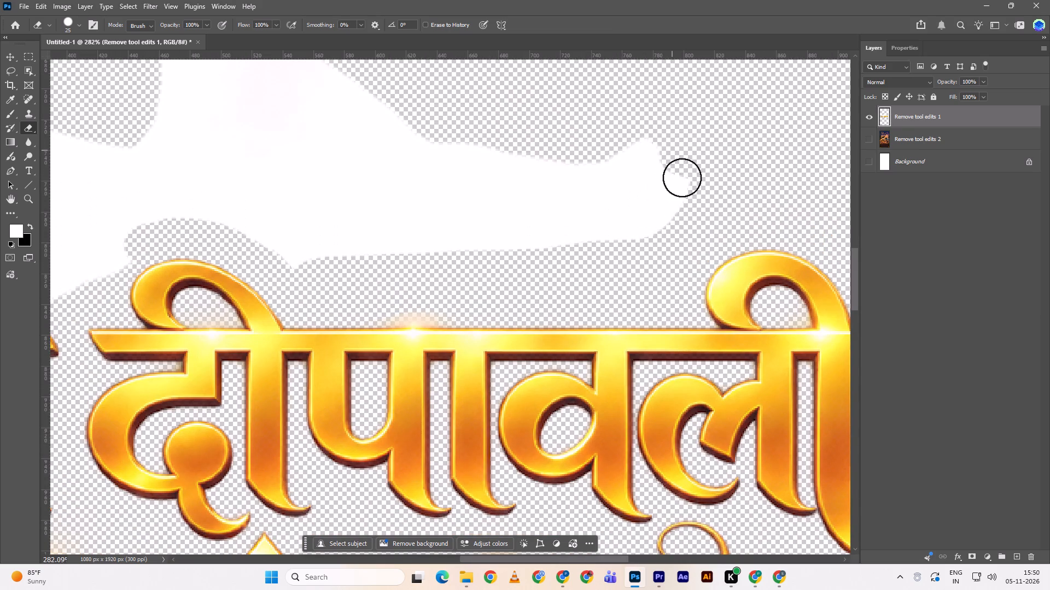
drag(682, 178, 576, 199)
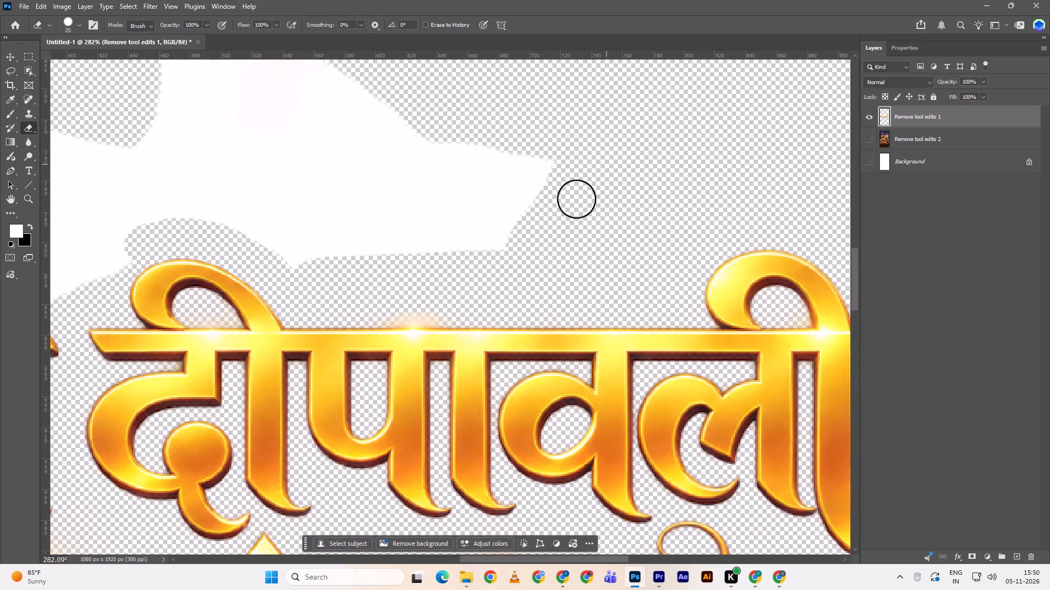
drag(576, 199, 459, 137)
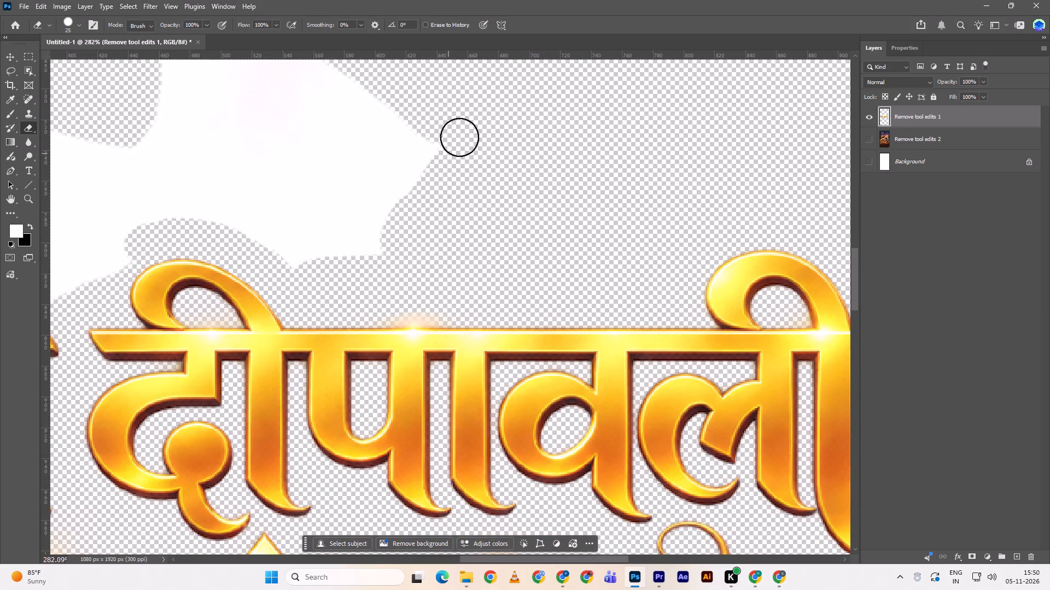
drag(459, 137, 357, 265)
Erase the white patch above शुभ with the size 25 Eraser, clearing the area up to the start of दी.
ctrl+scroll(369, 259, down, 2)
ctrl+scroll(372, 258, up, 20)
ctrl+scroll(372, 258, up, 1)
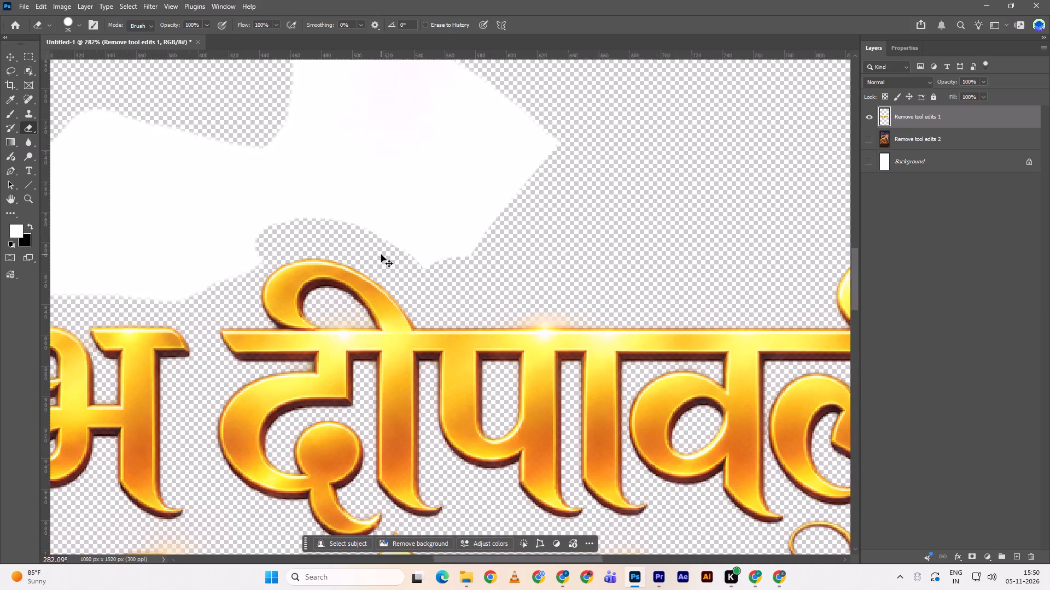
ctrl+scroll(381, 255, up, 20)
ctrl+scroll(381, 255, up, 1)
alt+scroll(388, 253, down, 1)
scroll(385, 253, up, 4)
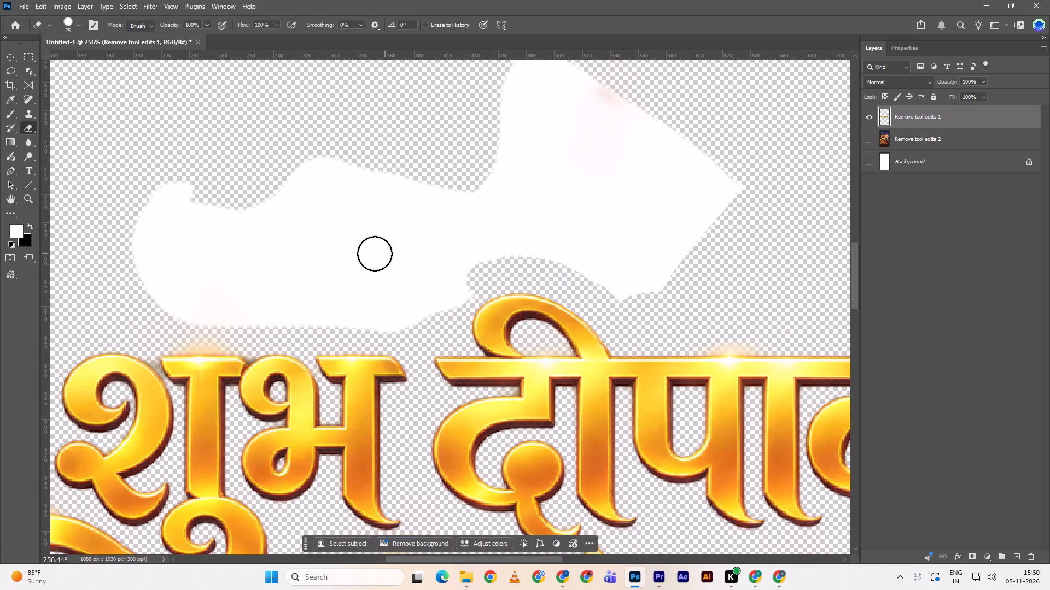
drag(159, 187, 346, 327)
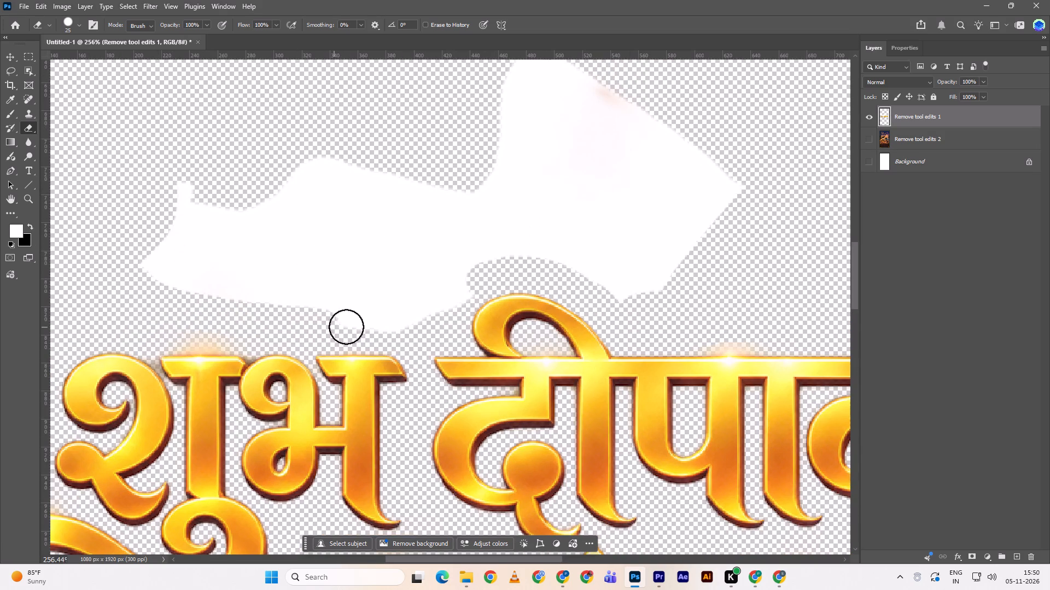
drag(346, 327, 137, 195)
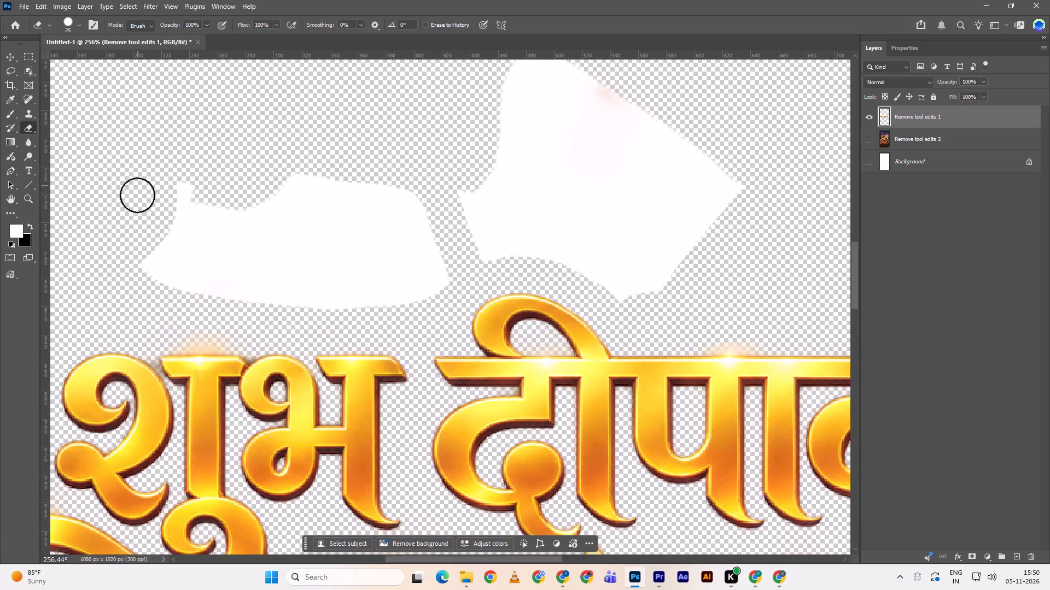
drag(137, 195, 309, 244)
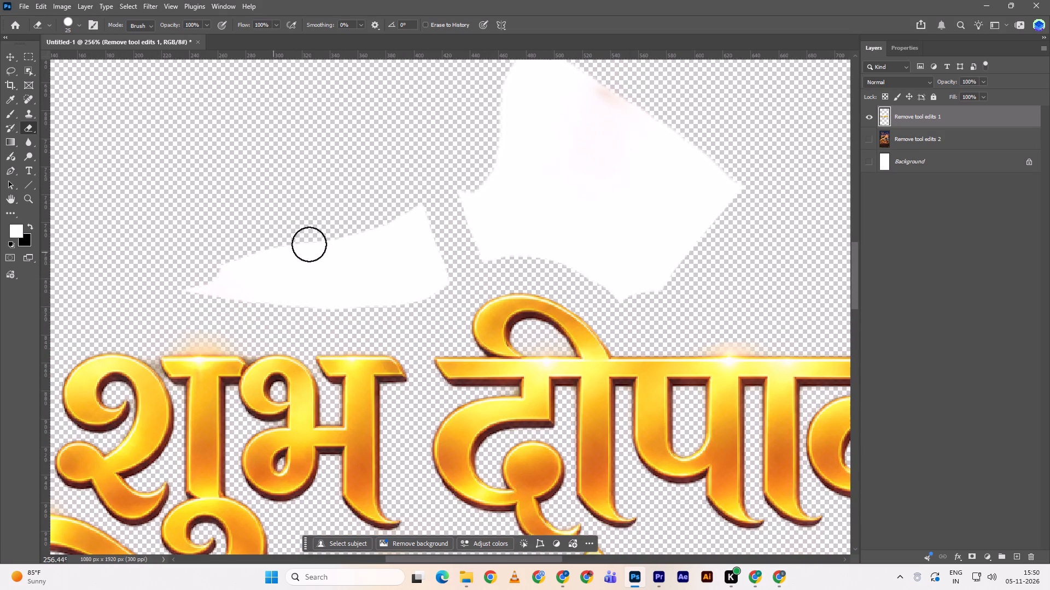
drag(309, 244, 427, 250)
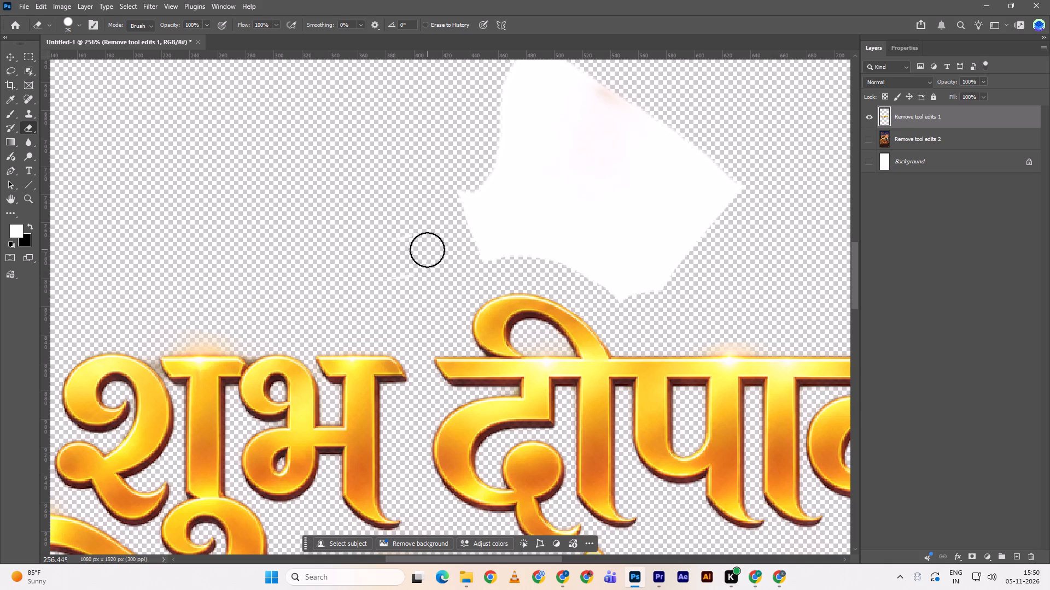
drag(427, 250, 398, 273)
drag(410, 247, 222, 264)
Erase the remaining white patch above the upper curve of दी down to transparency.
ctrl+scroll(222, 264, down, 12)
scroll(228, 264, up, 6)
ctrl+scroll(228, 264, down, 15)
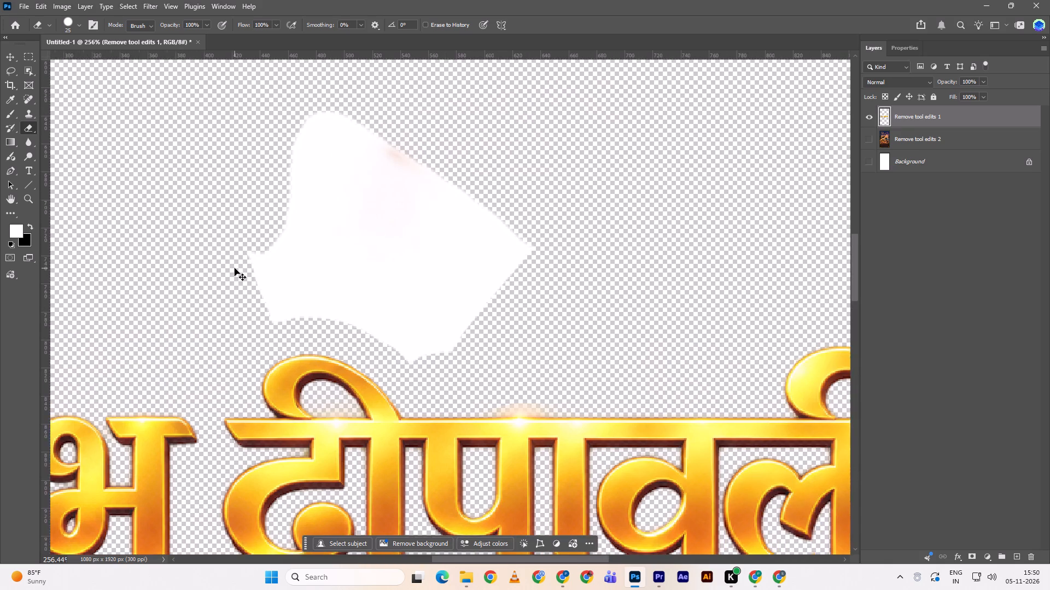
ctrl+scroll(235, 268, down, 3)
drag(425, 235, 218, 88)
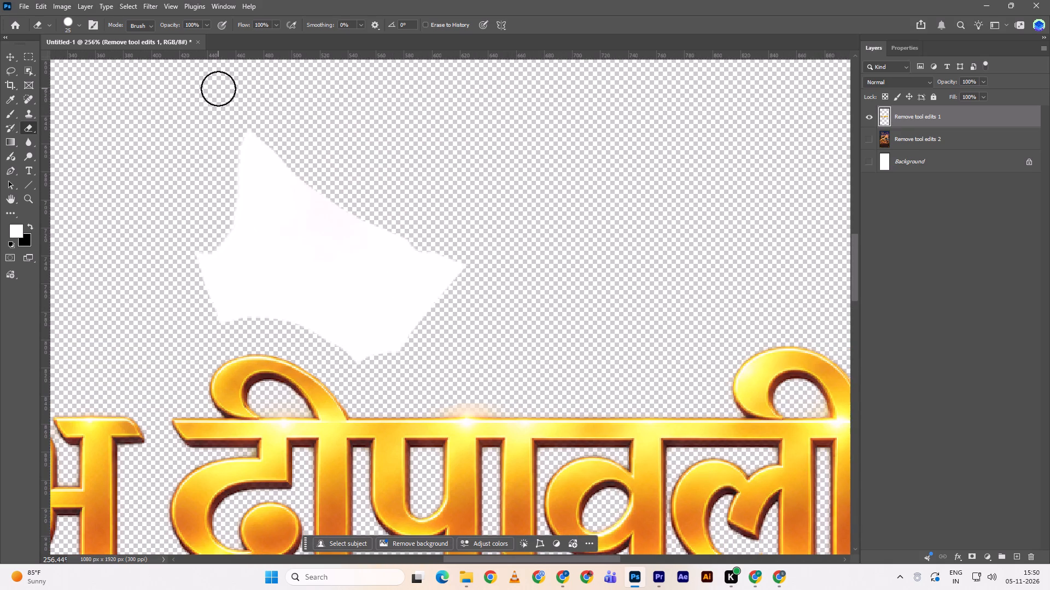
drag(218, 88, 395, 328)
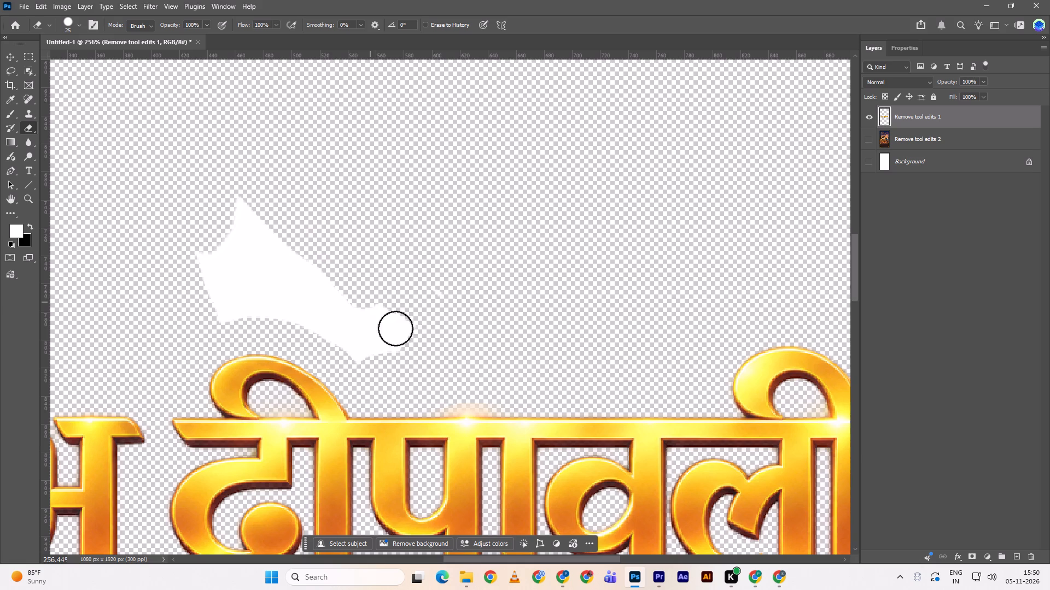
drag(395, 328, 388, 347)
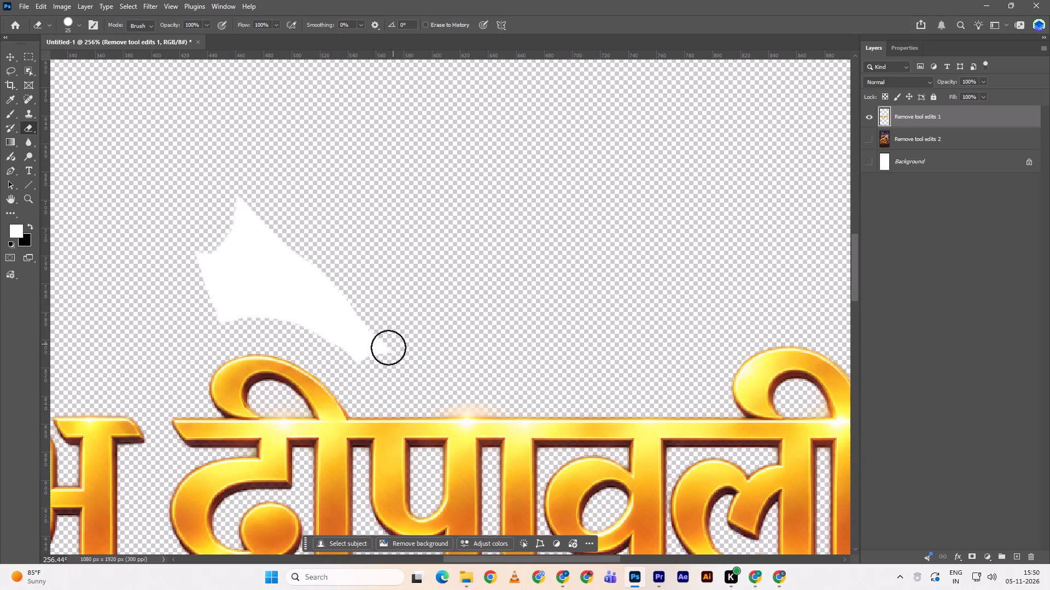
drag(388, 347, 260, 216)
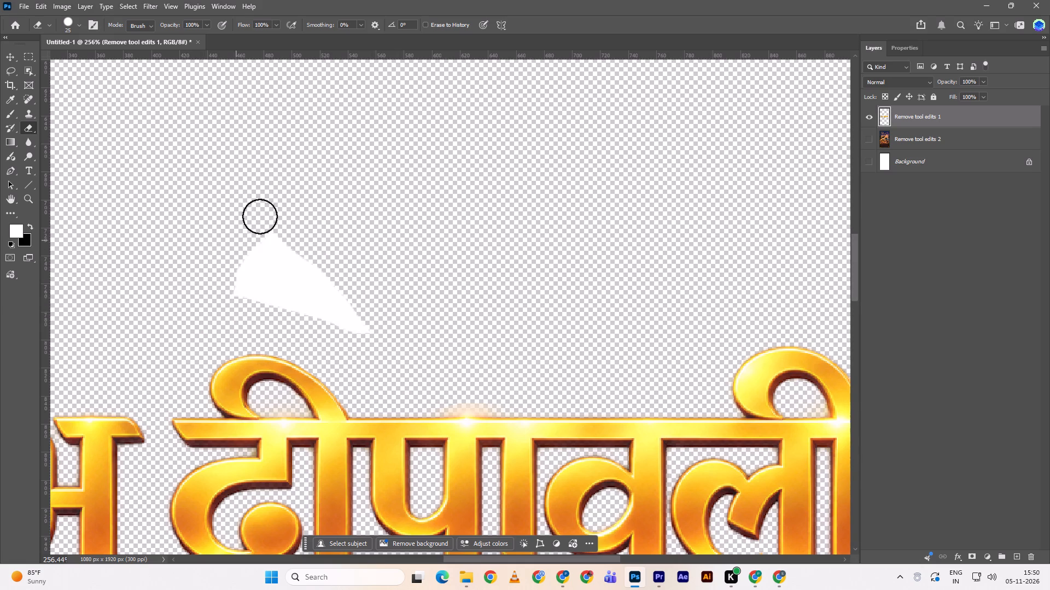
drag(260, 216, 336, 269)
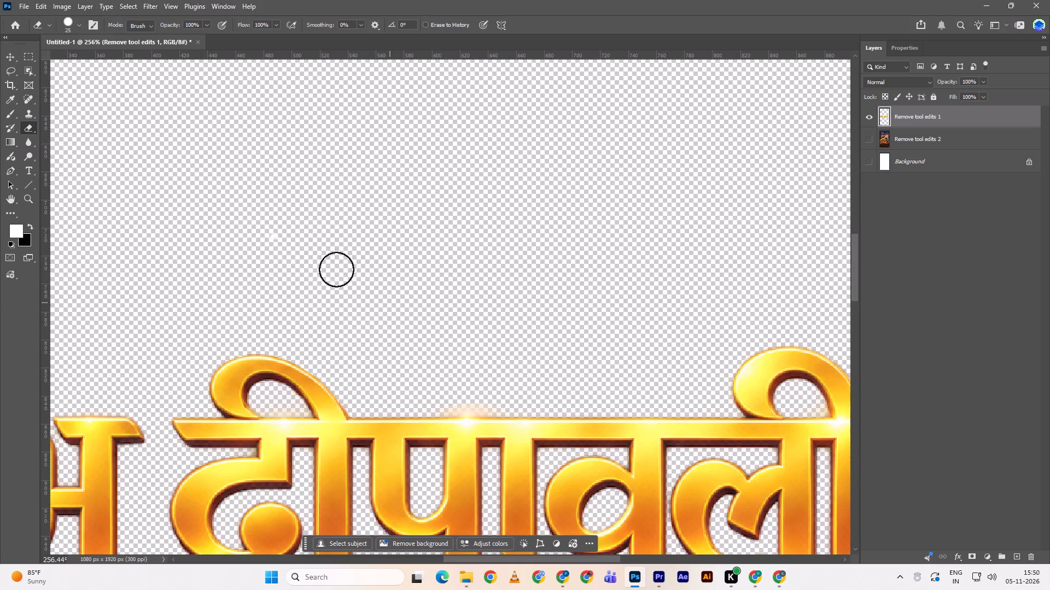
drag(336, 269, 496, 214)
click(493, 215)
Sweep the Eraser across the empty area above शुभ दीपावली to clear any leftover white specks.
alt+scroll(488, 226, down, 4)
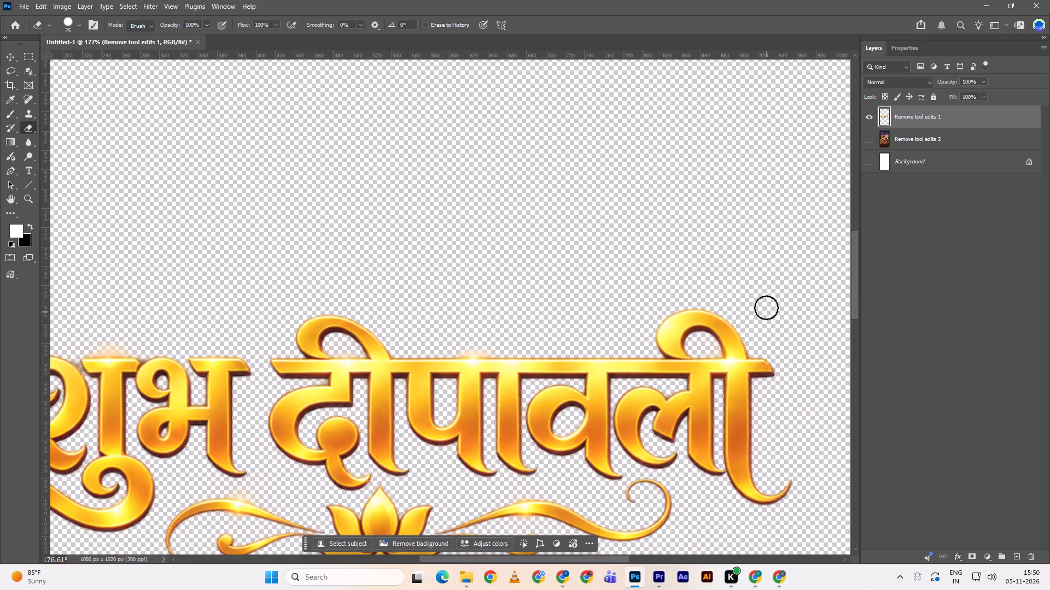
drag(761, 303, 406, 228)
ctrl+scroll(407, 228, down, 5)
ctrl+scroll(431, 235, up, 11)
scroll(434, 236, down, 3)
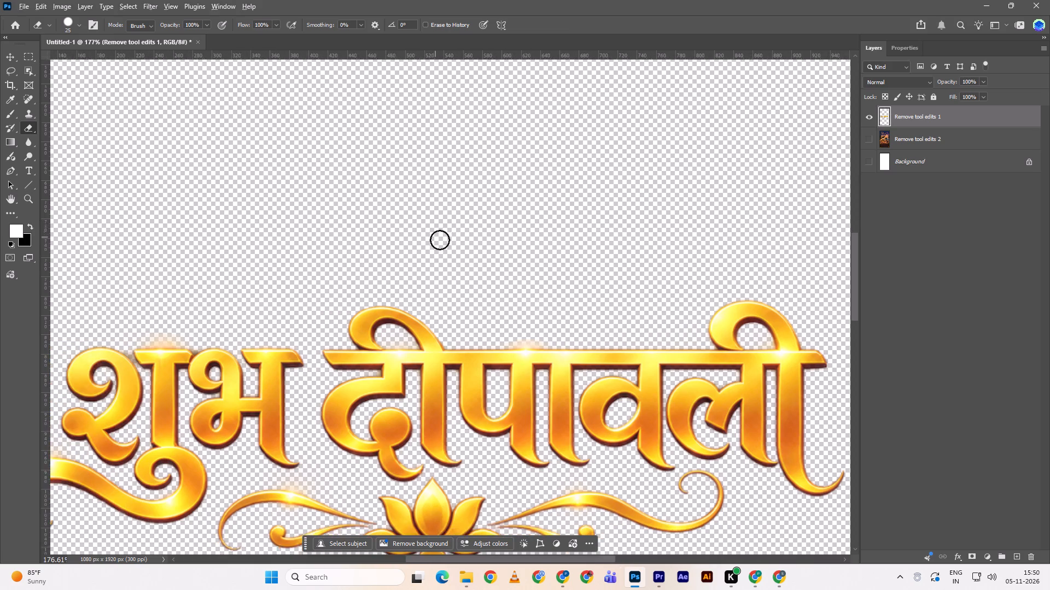
drag(157, 299, 568, 214)
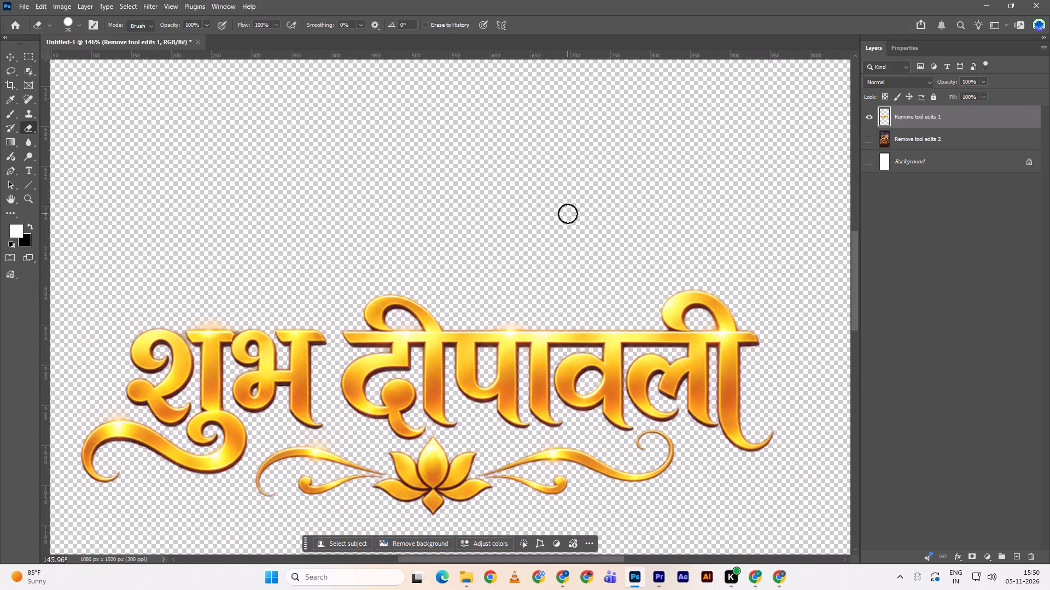
Save the transparent lettering as a PNG named text in the Downloads folder.
key(v)
alt+scroll(527, 234, down, 7)
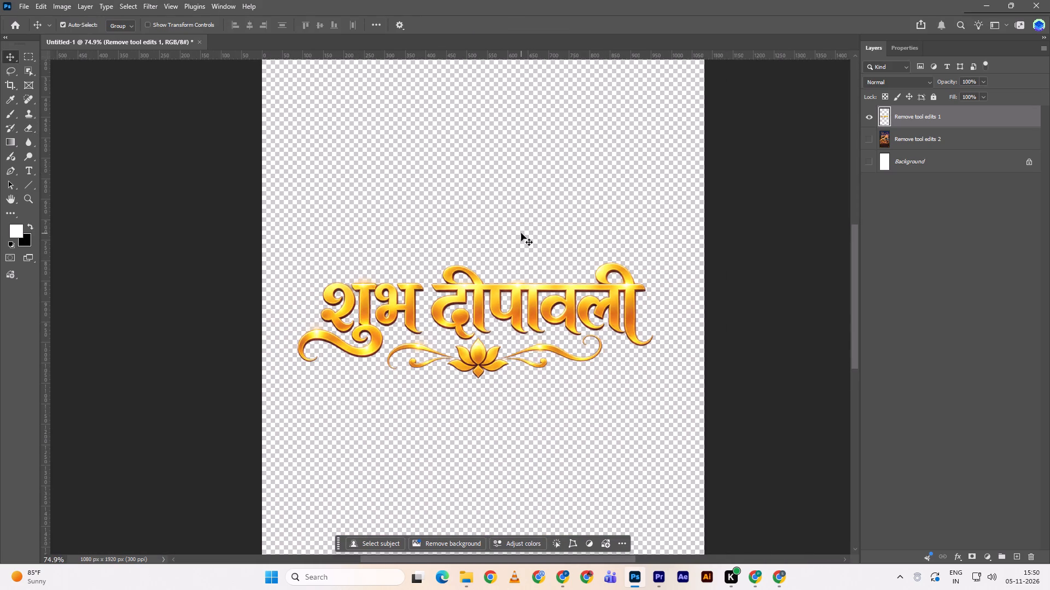
ctrl+scroll(521, 233, down, 9)
alt+scroll(511, 236, down, 3)
key(ctrl+w)
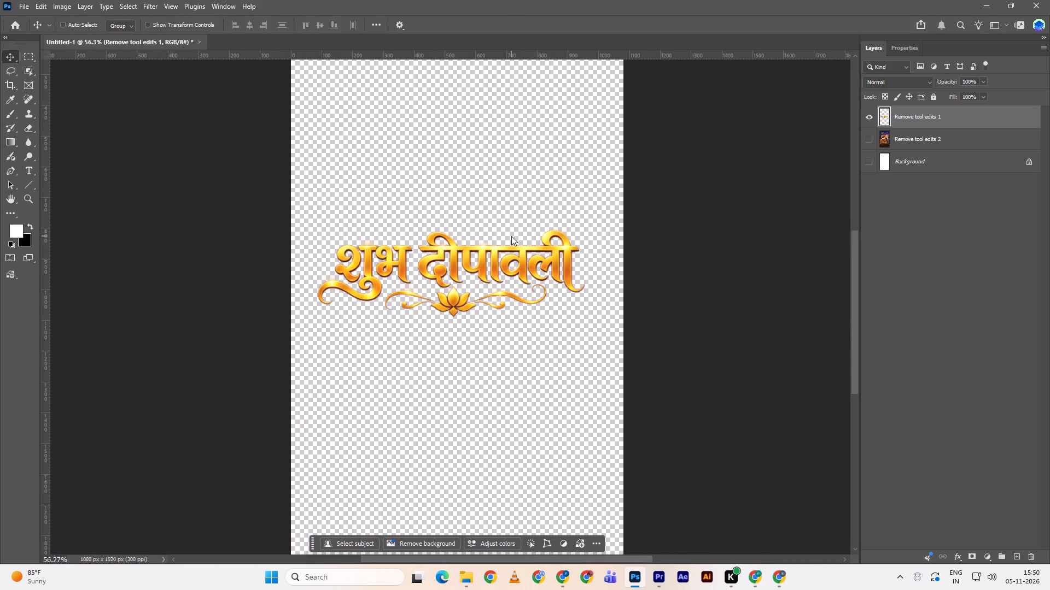
click(125, 234)
click(133, 229)
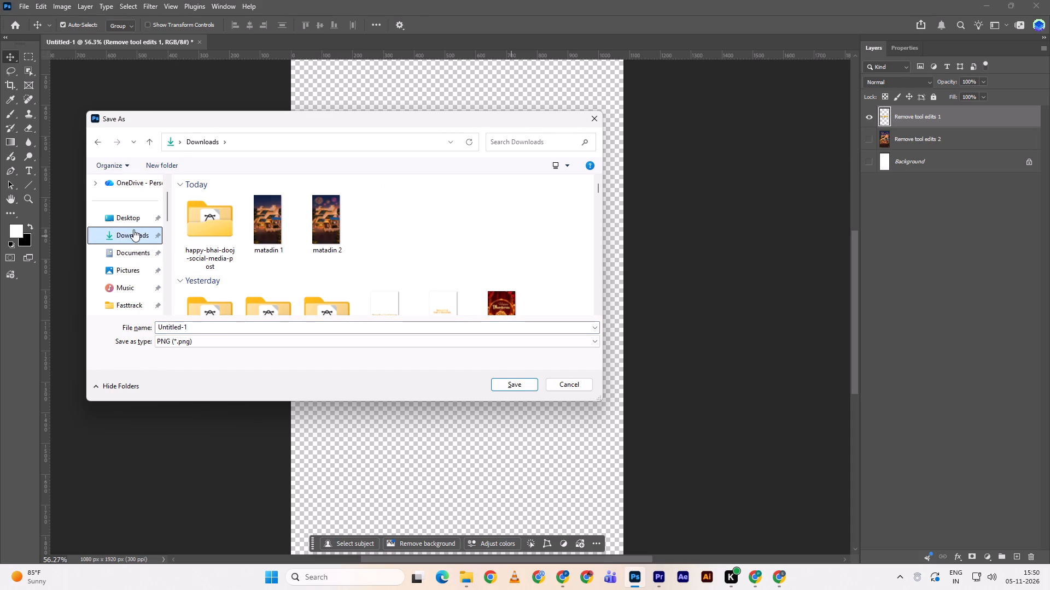
click(201, 327)
text(text)
key(Return)
Import the text PNG from the Downloads folder into the diwali matadin project in Premiere.
key(alt+Tab)
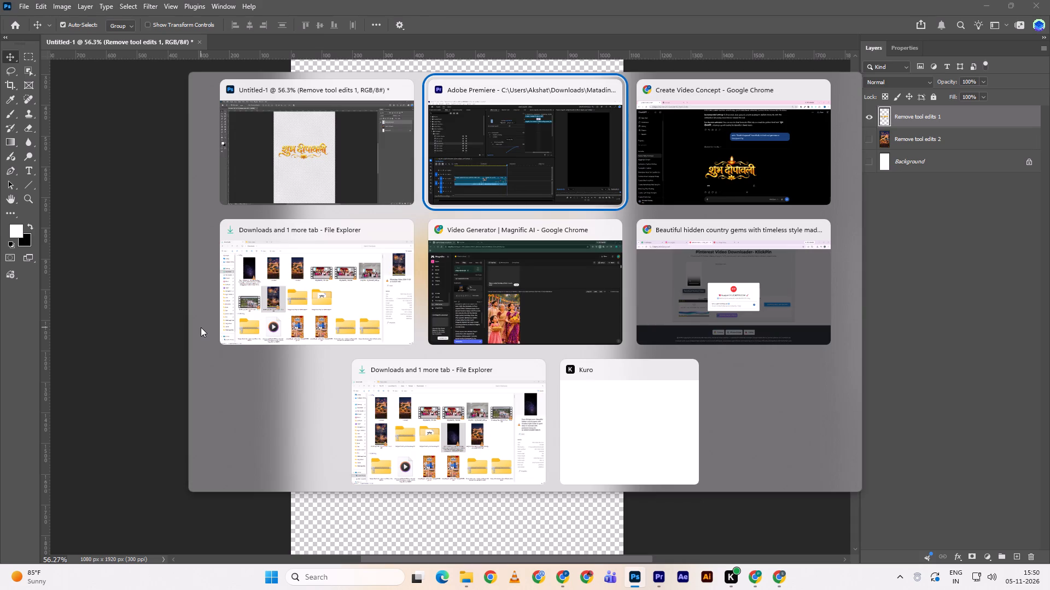
key(alt+Tab)
key(alt+Tab)
key(alt+Tab)
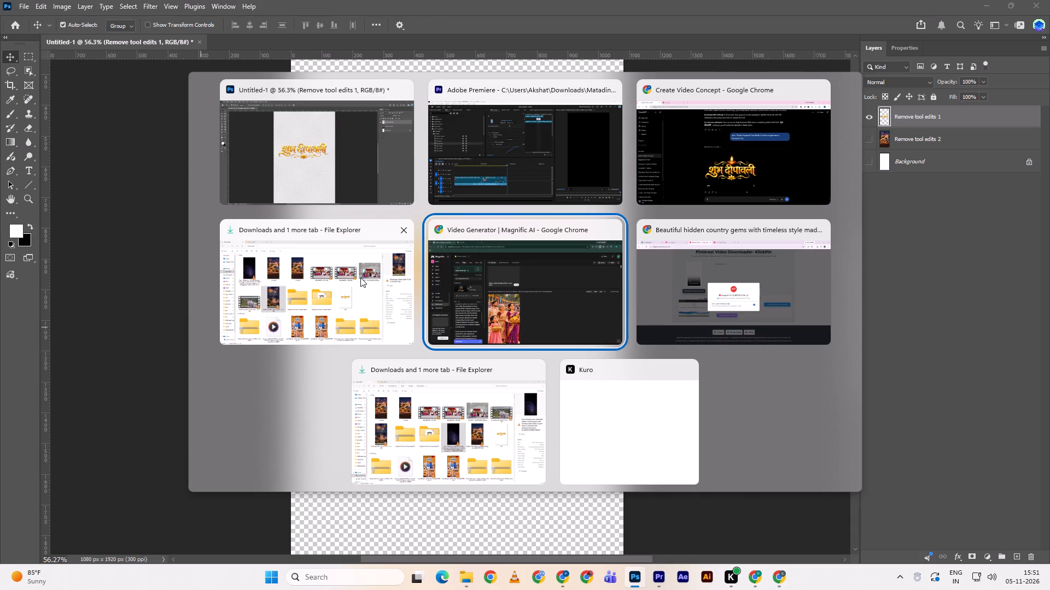
key(alt+Tab)
key(alt+Tab)
key(alt+Tab)
key(alt+Tab)
key(alt+Tab)
key(alt+Tab)
key(alt+Tab)
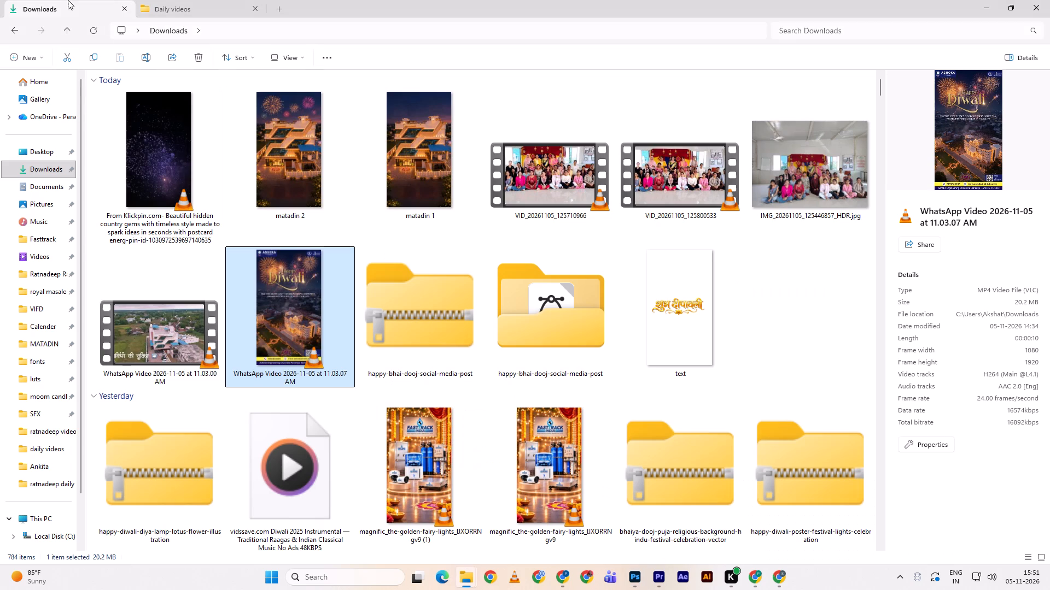
click(139, 0)
click(170, 0)
click(61, 1)
scroll(51, 75, up, 14)
drag(674, 300, 734, 372)
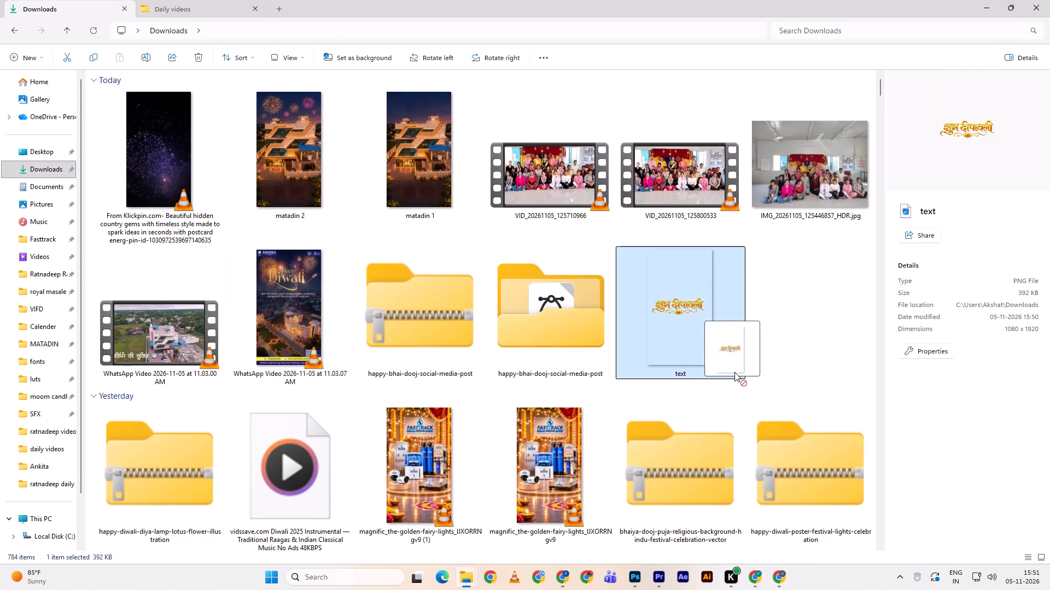
drag(734, 372, 22, 51)
key(alt+Tab)
key(alt+Tab)
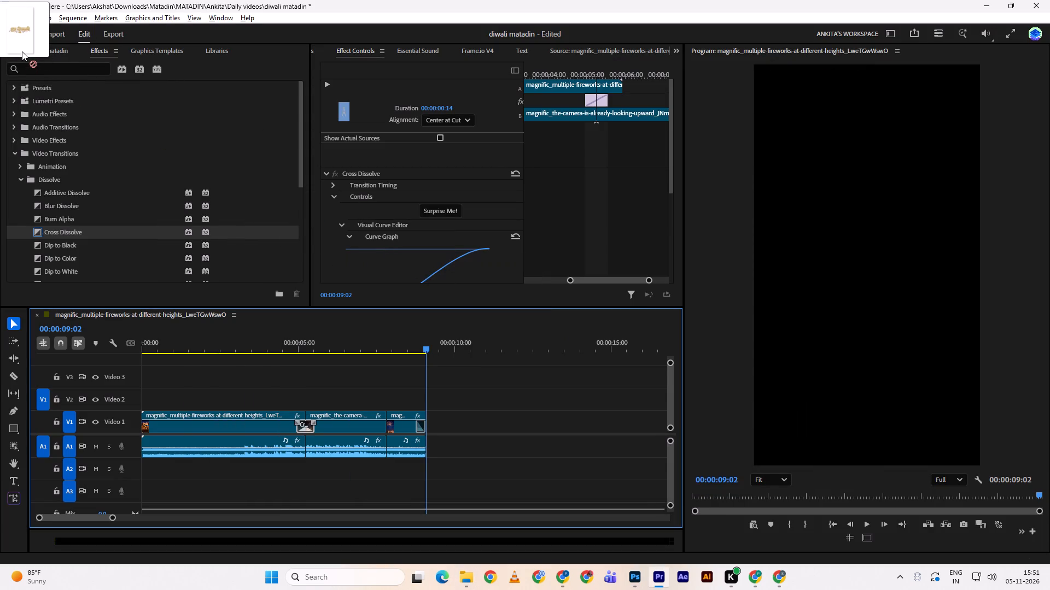
drag(22, 51, 198, 229)
Place text.png on Video 2 above the fireworks clips, starting at about 3 seconds, and play that section back.
drag(256, 198, 249, 234)
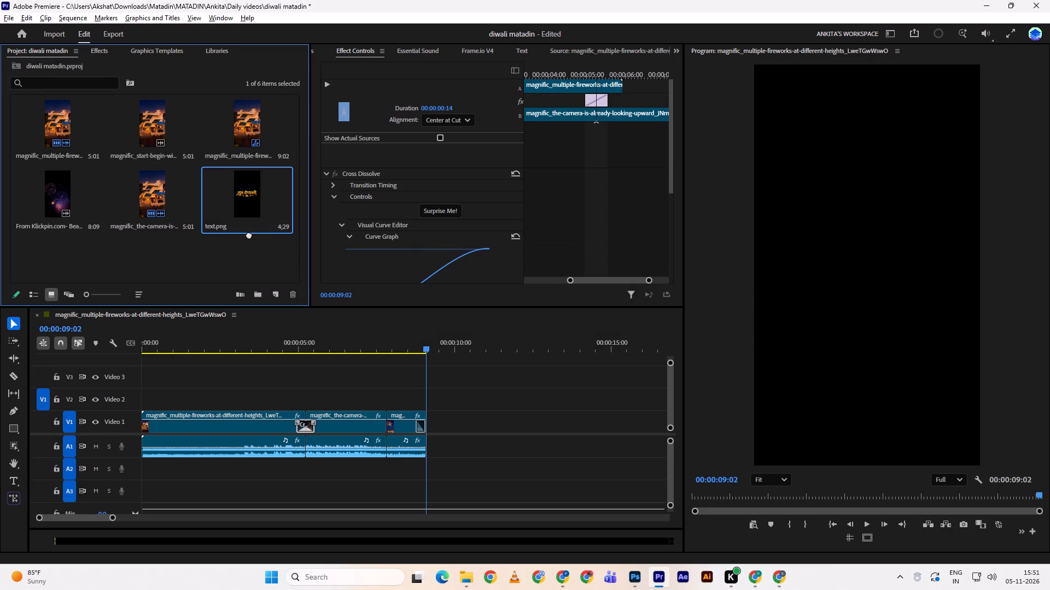
drag(249, 234, 229, 406)
drag(245, 343, 220, 353)
key(space)
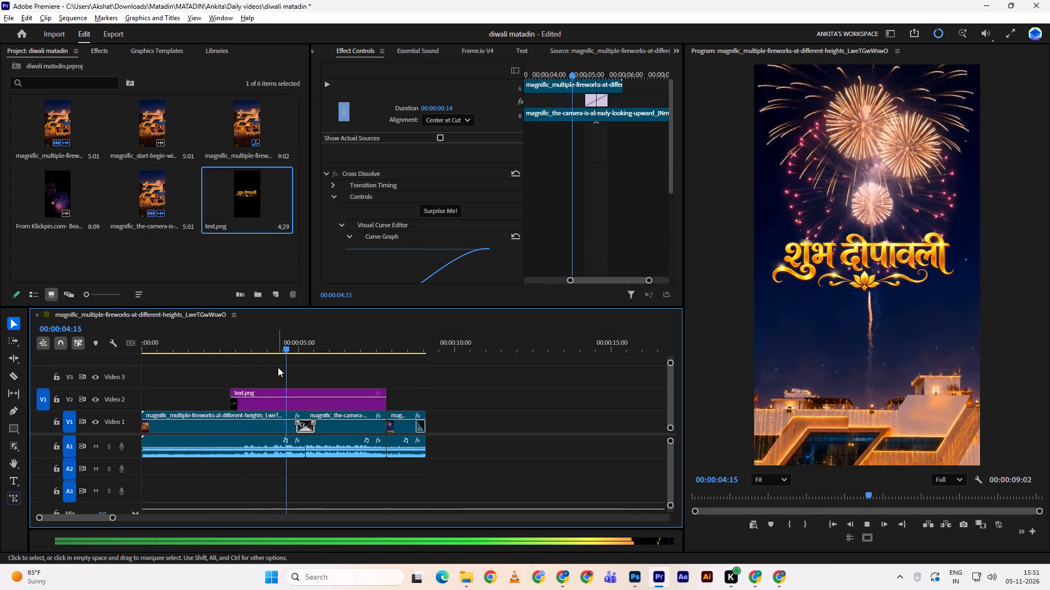
key(space)
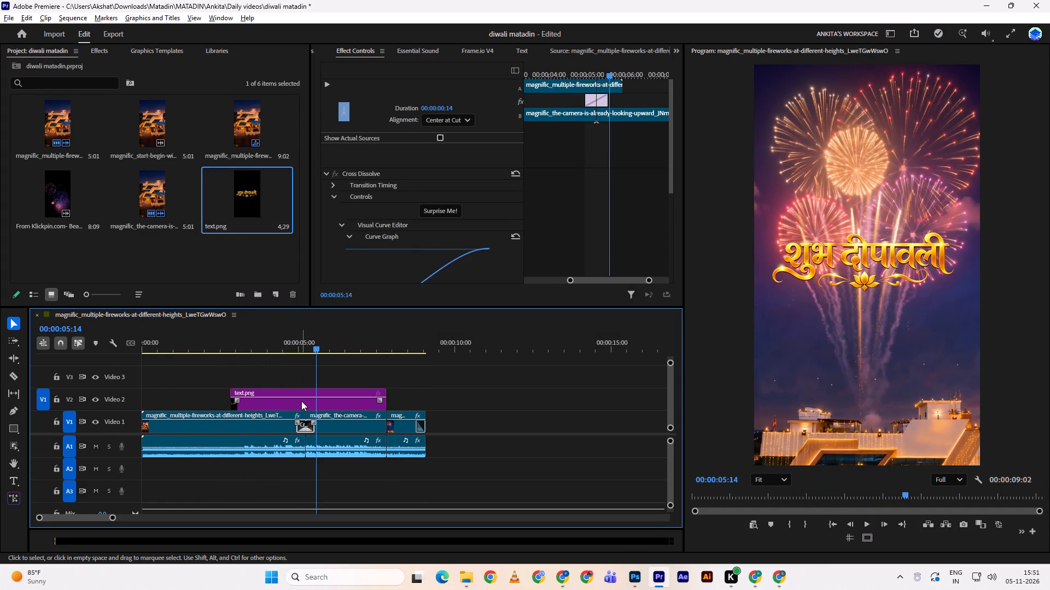
Move the text.png lettering up to position 540, 546 and set its scale to 94.
click(301, 401)
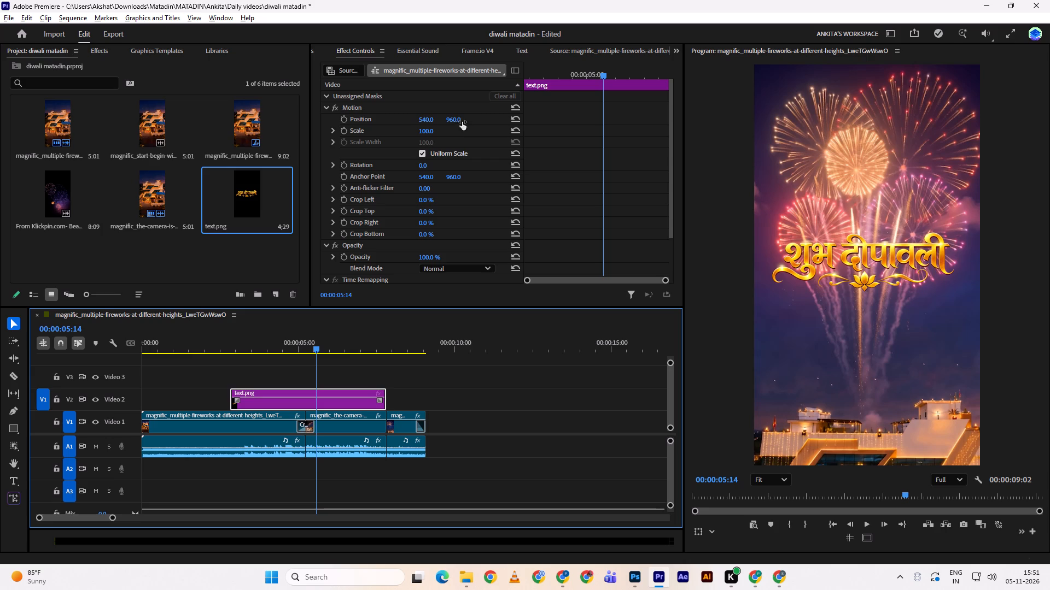
drag(462, 115, 401, 160)
drag(424, 134, 421, 133)
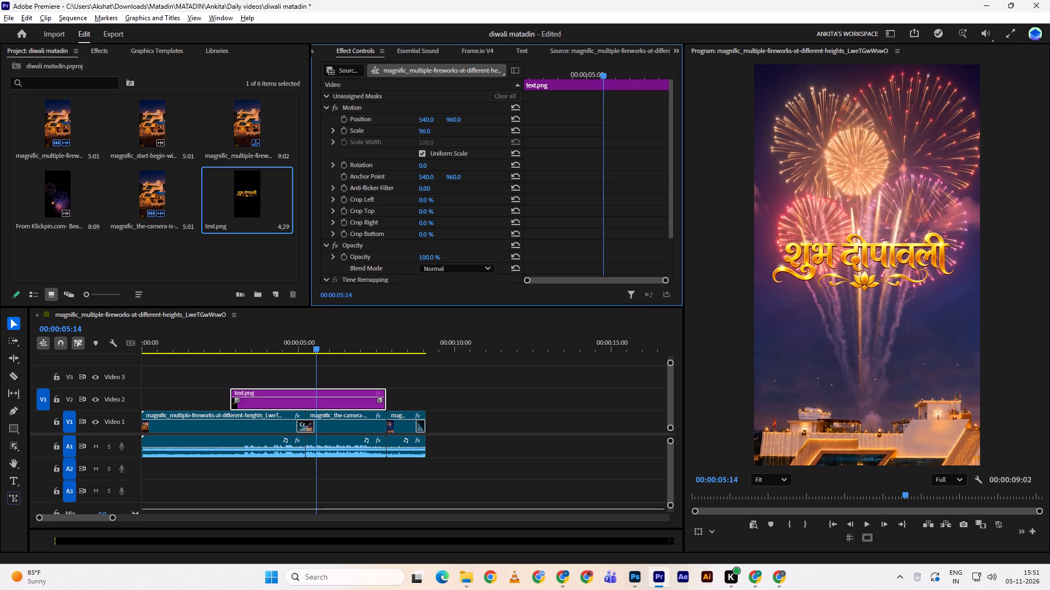
drag(421, 133, 416, 133)
click(434, 129)
click(476, 121)
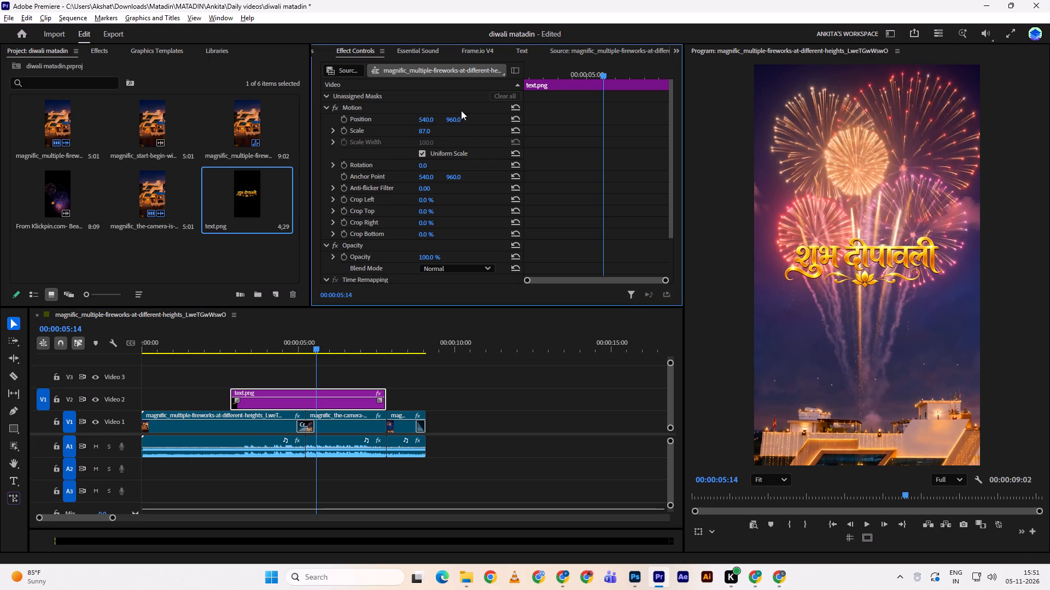
drag(458, 117, 225, 314)
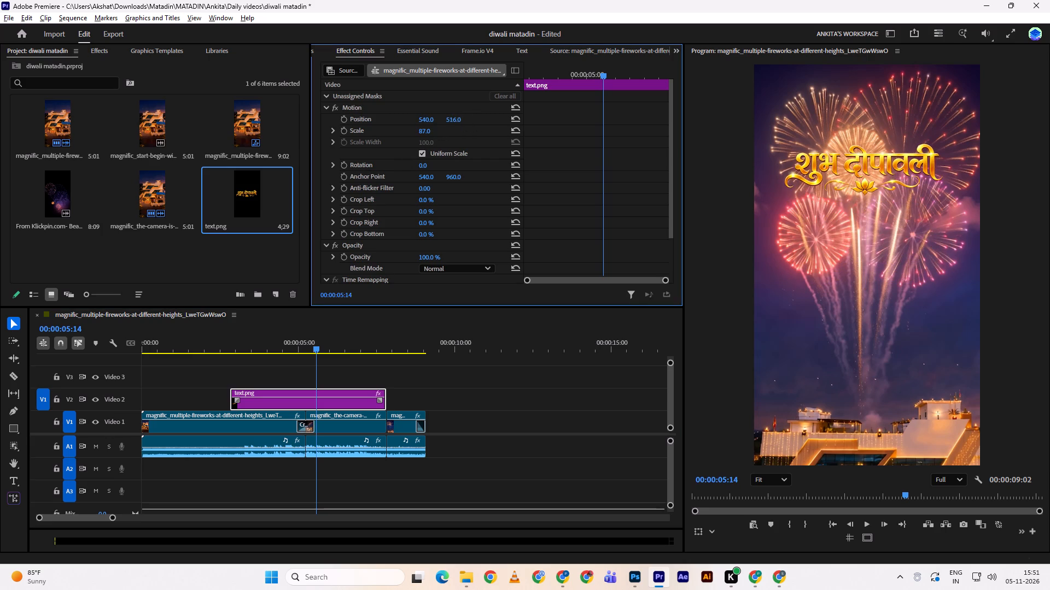
drag(225, 314, 241, 304)
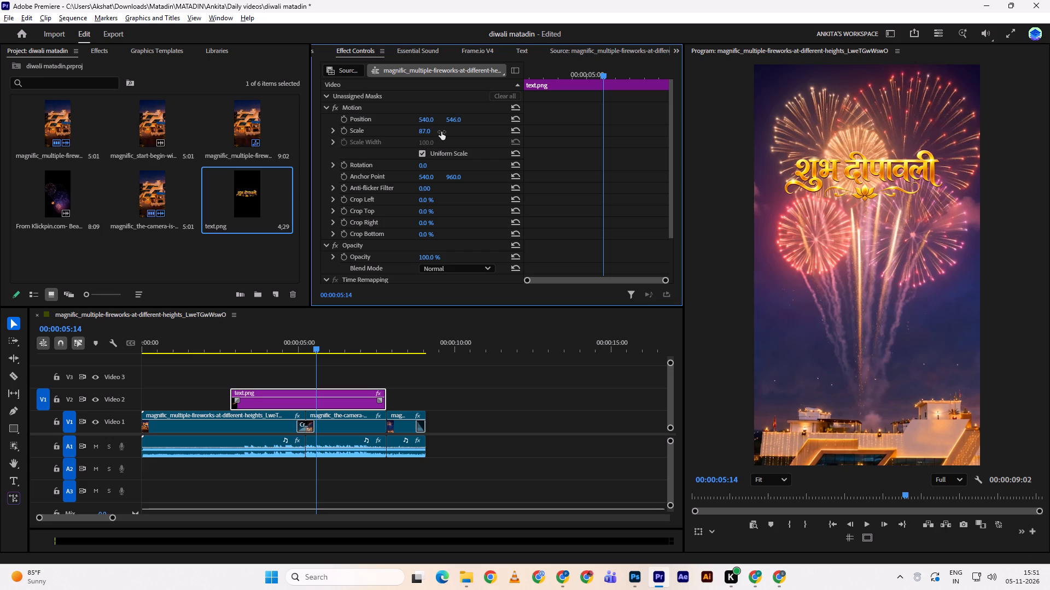
click(425, 129)
Play the sequence from just before text.png to check the lettering over the fireworks.
drag(304, 338, 247, 348)
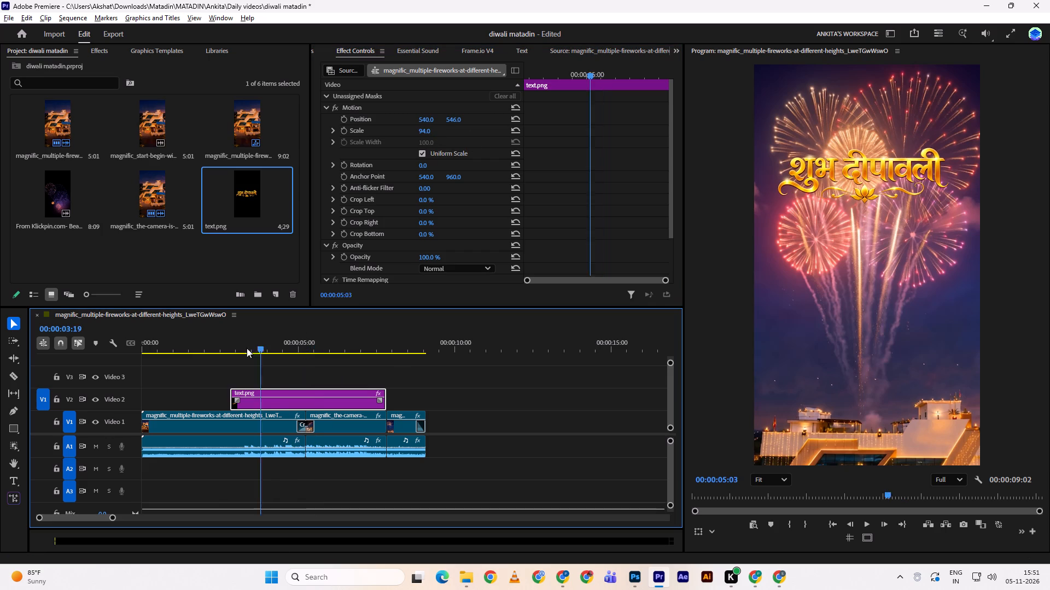
drag(247, 348, 218, 349)
key(space)
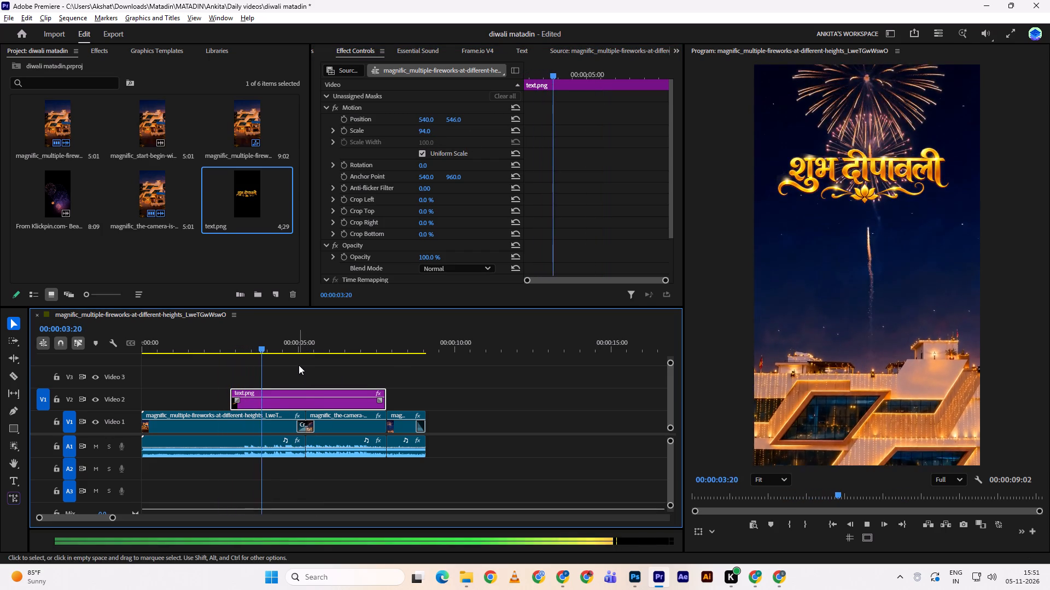
key(space)
key(space)
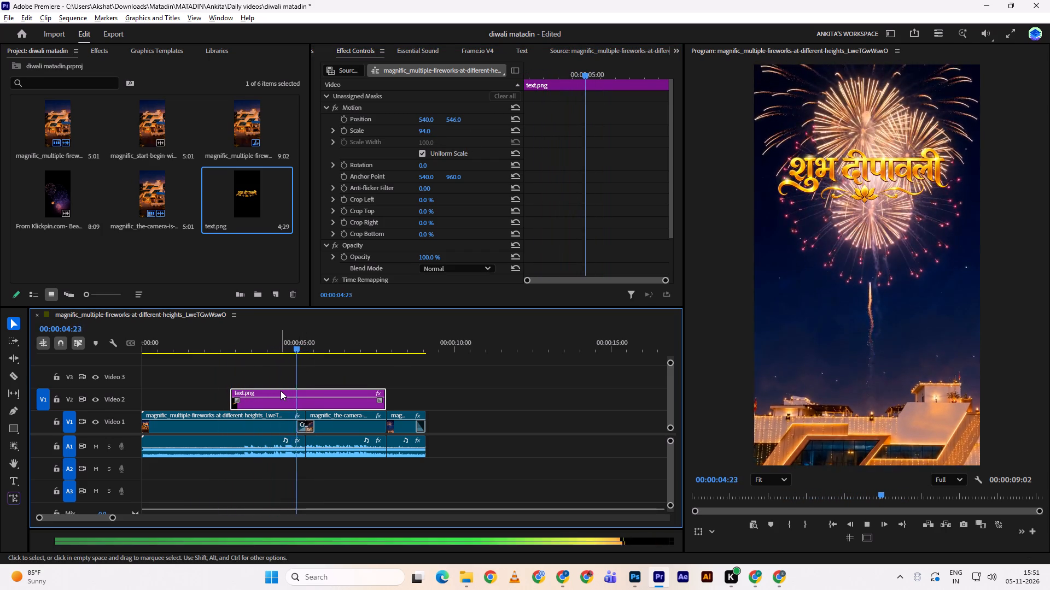
Trim the start of text.png on Video 2 to 00:00:05:11 and play back from just before it.
key(space)
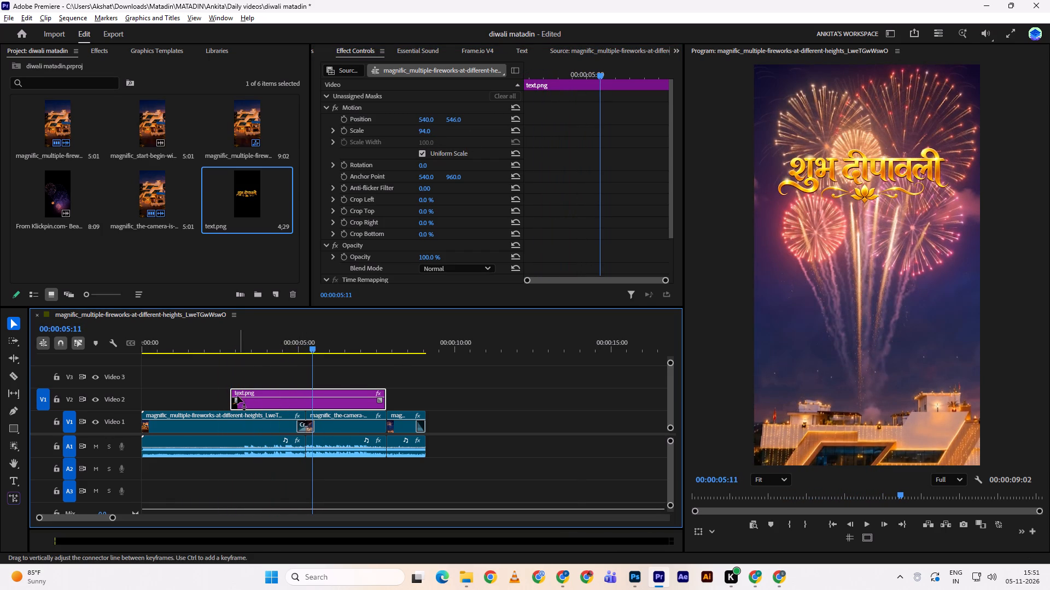
drag(230, 392, 310, 397)
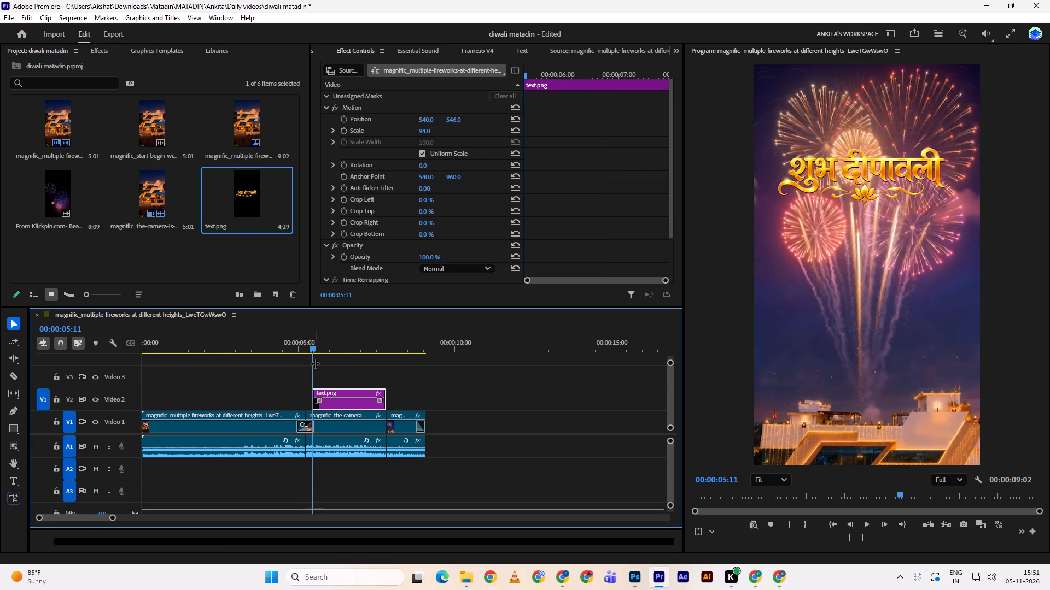
drag(313, 340, 302, 340)
key(space)
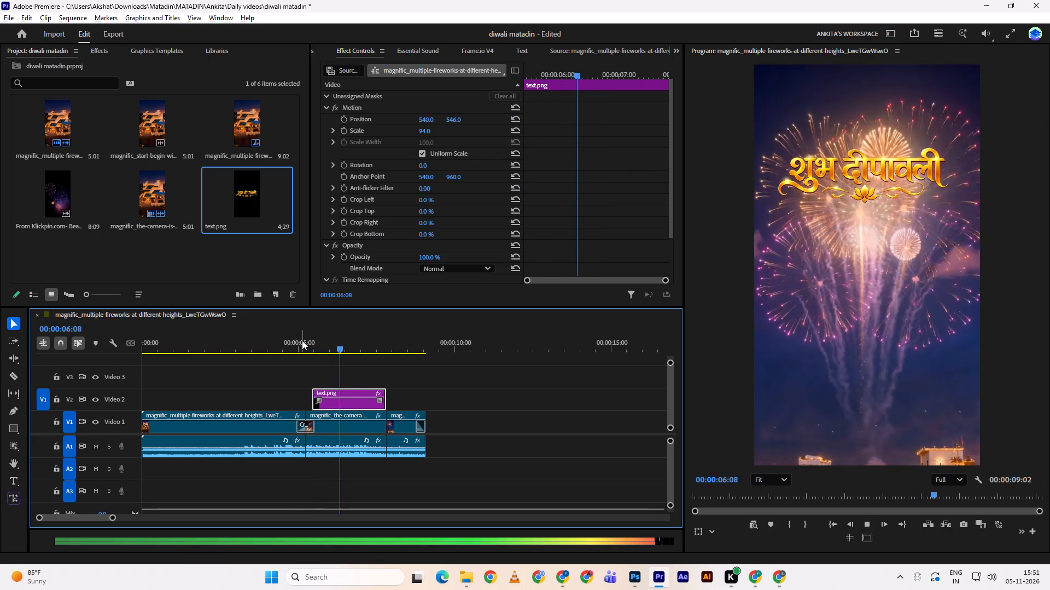
key(space)
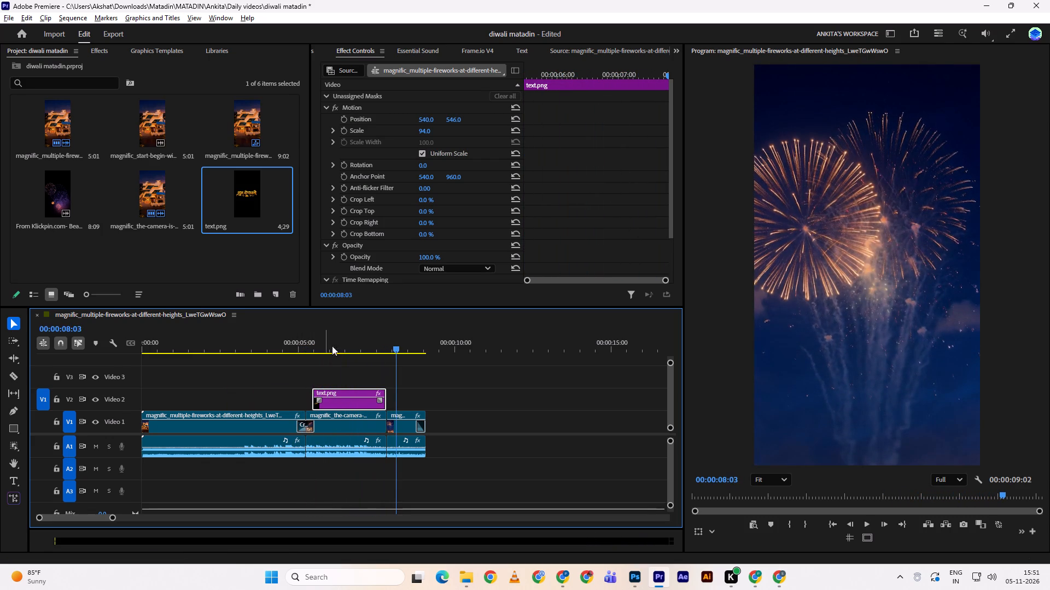
Extend text.png to the sequence's end at 00:00:09:02, slightly lengthen its closing dissolve, and play the ending.
drag(388, 397, 426, 388)
drag(419, 401, 414, 402)
key(space)
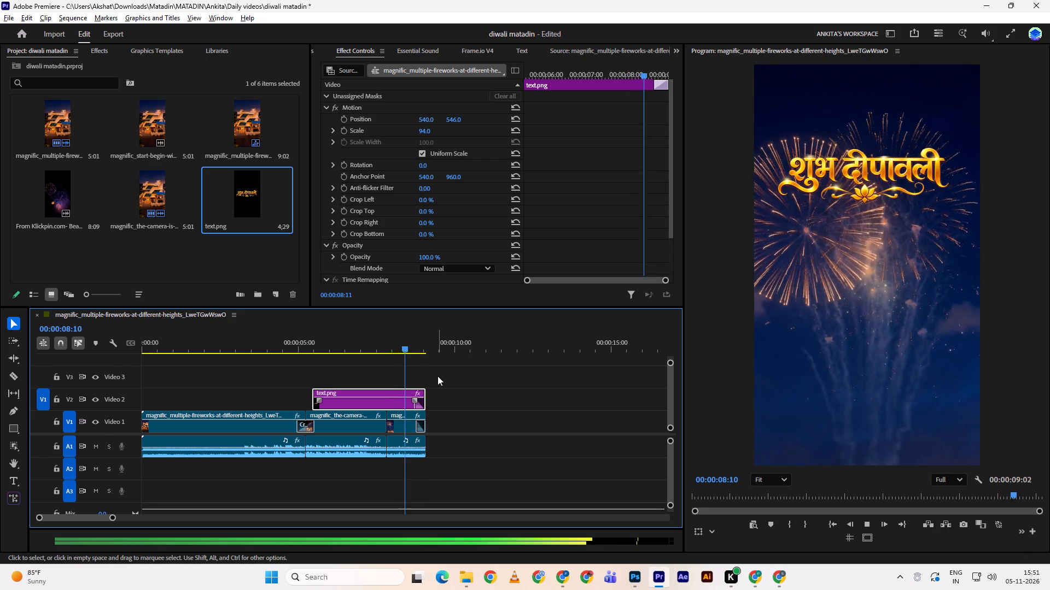
click(417, 345)
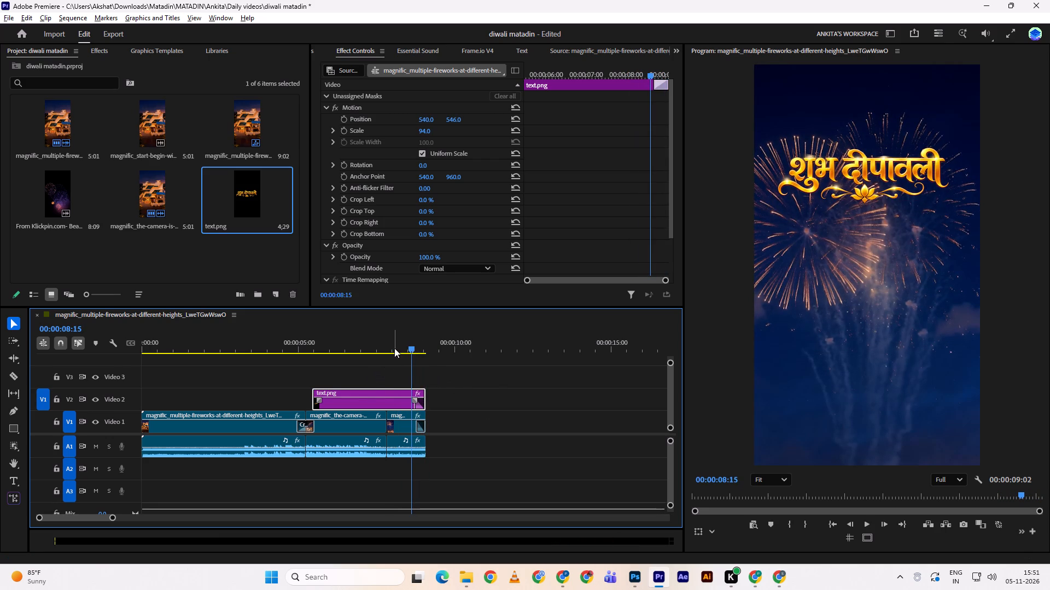
Lengthen the opening Cross Dissolve on text.png to about 1.5 seconds and play the lettering's fade-in.
click(319, 343)
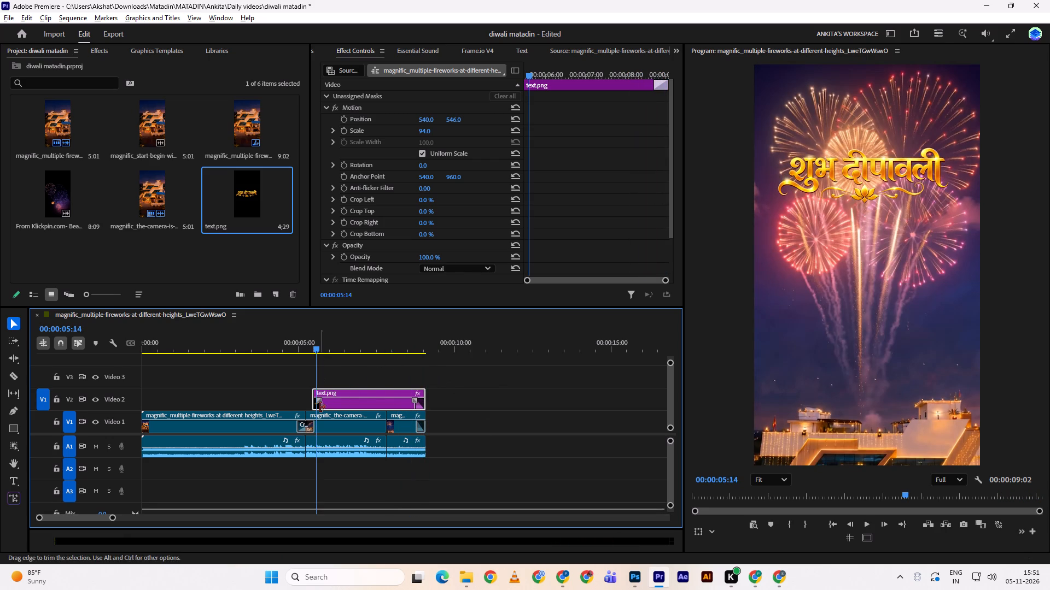
drag(321, 401, 363, 399)
key(space)
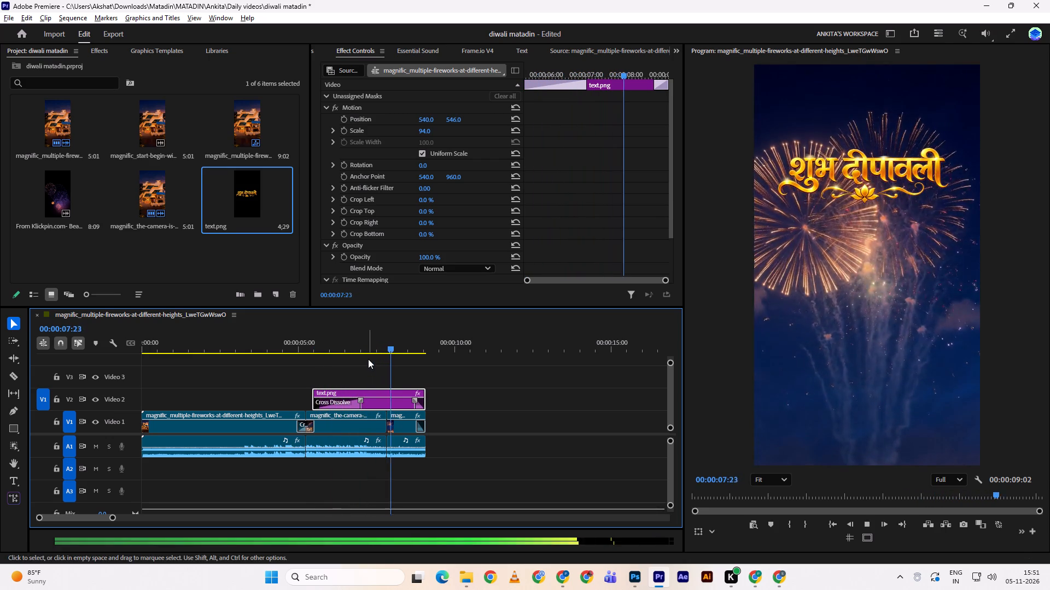
drag(361, 341, 289, 342)
key(space)
key(space)
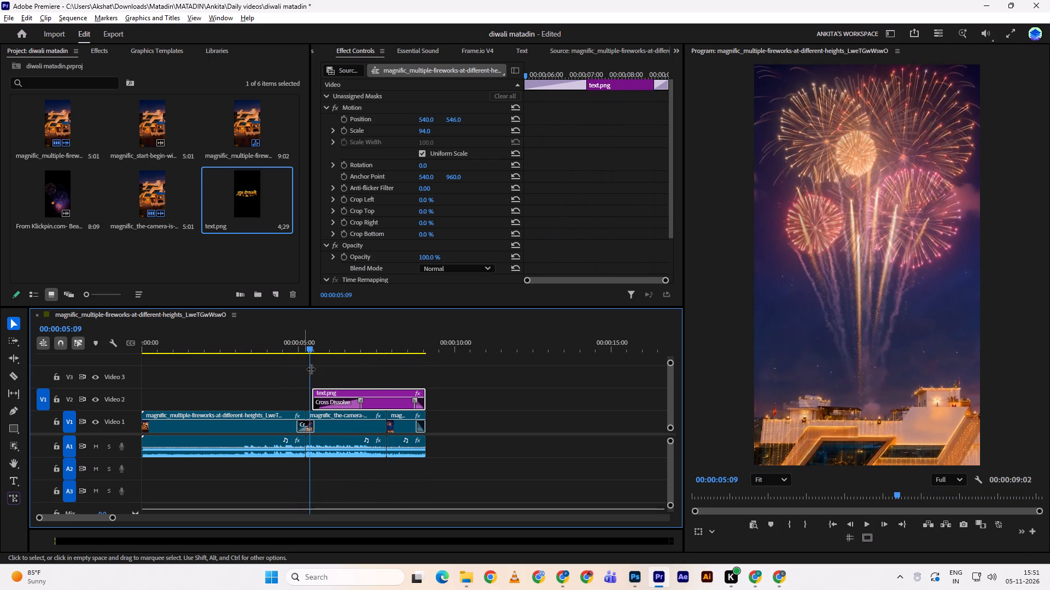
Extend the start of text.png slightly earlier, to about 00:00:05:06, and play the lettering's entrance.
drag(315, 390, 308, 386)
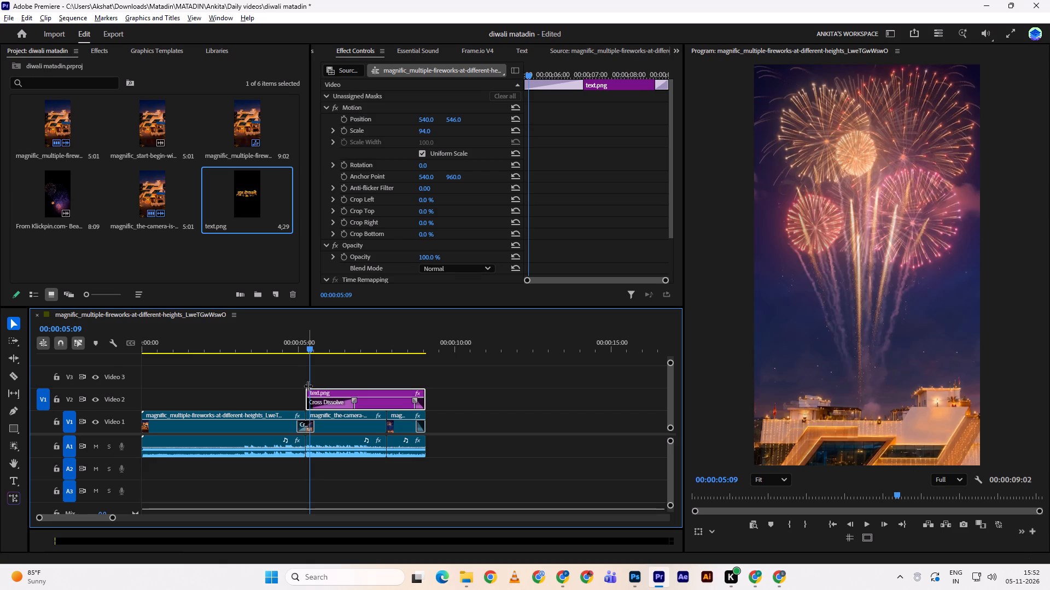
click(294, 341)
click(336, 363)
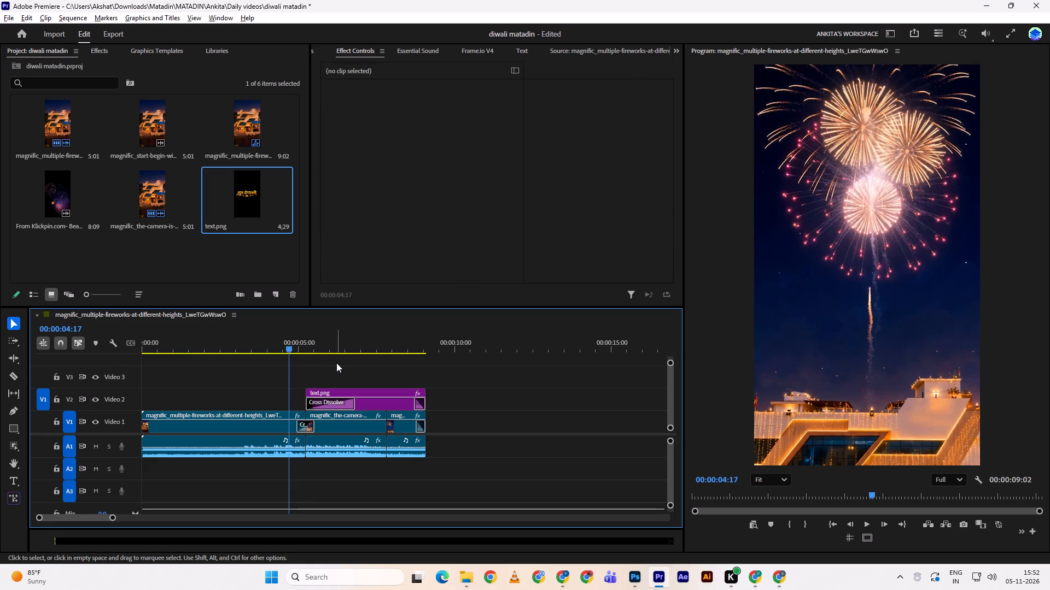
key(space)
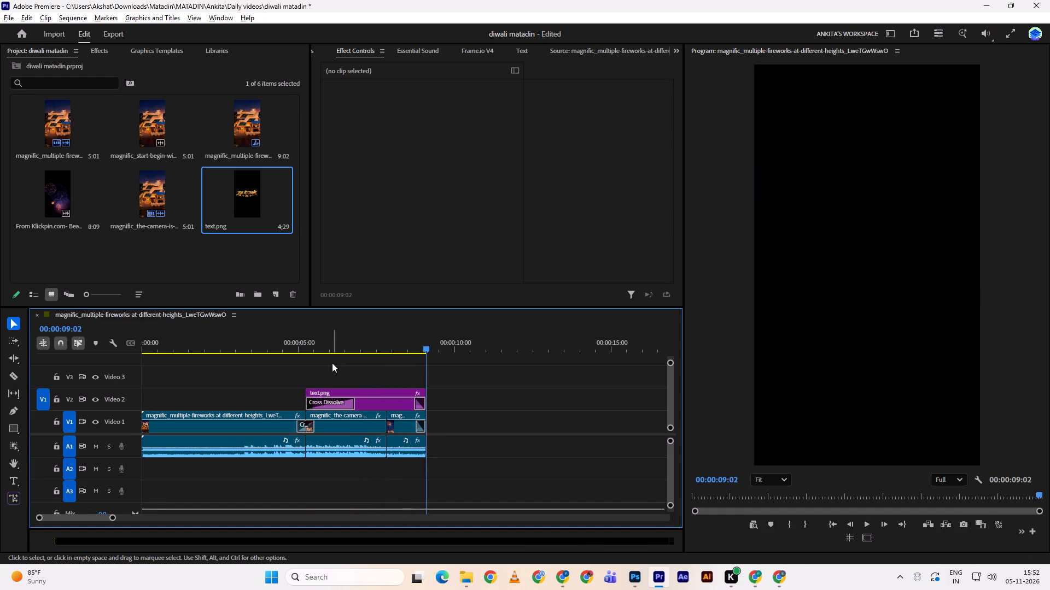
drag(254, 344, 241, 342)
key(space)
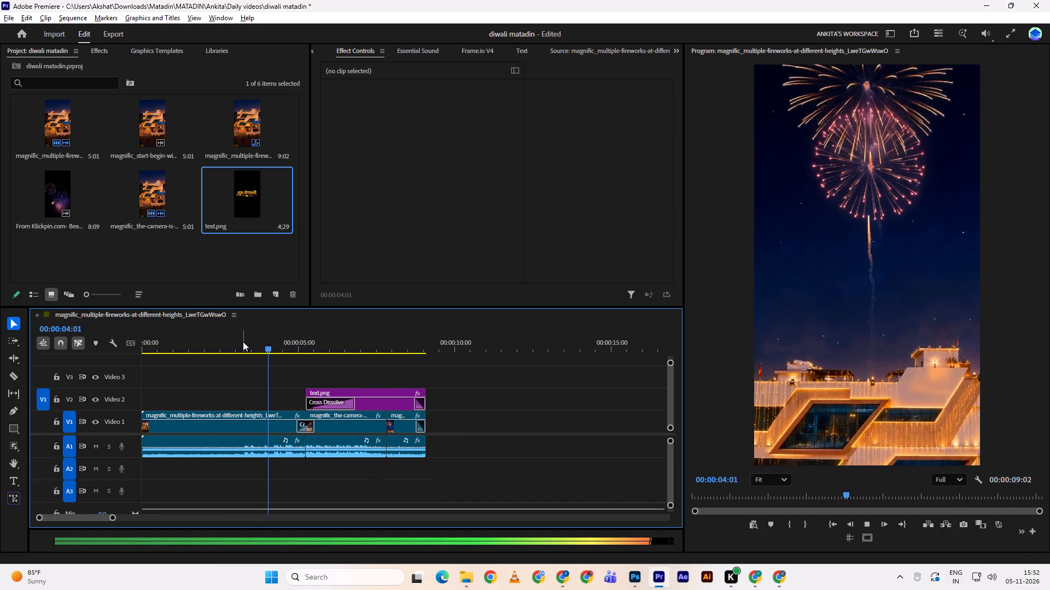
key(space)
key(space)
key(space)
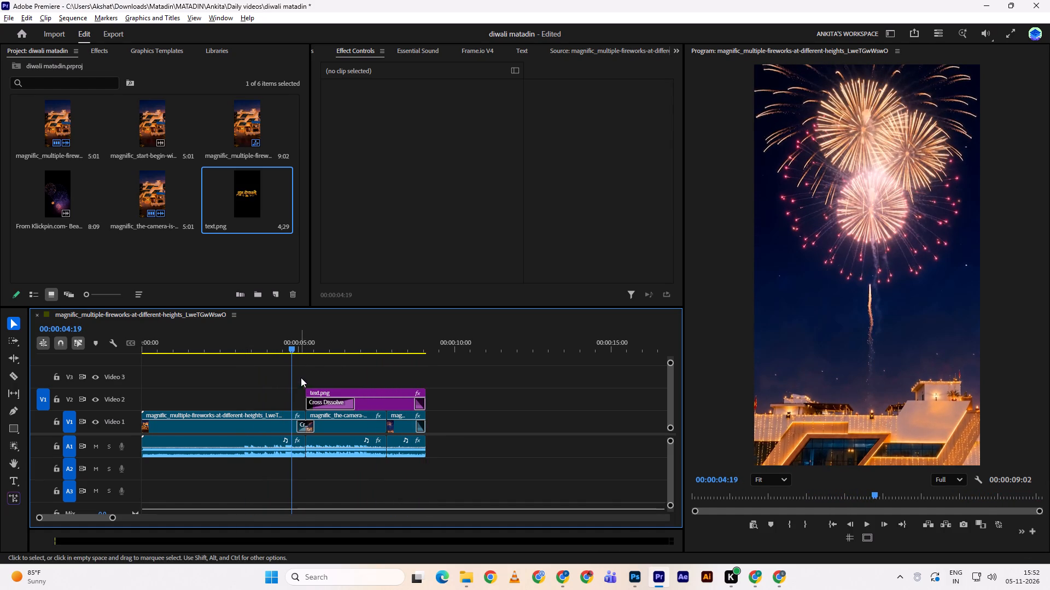
Extend the start of text.png earlier to about 00:00:04:14 and play the section from just before it.
drag(306, 389, 286, 390)
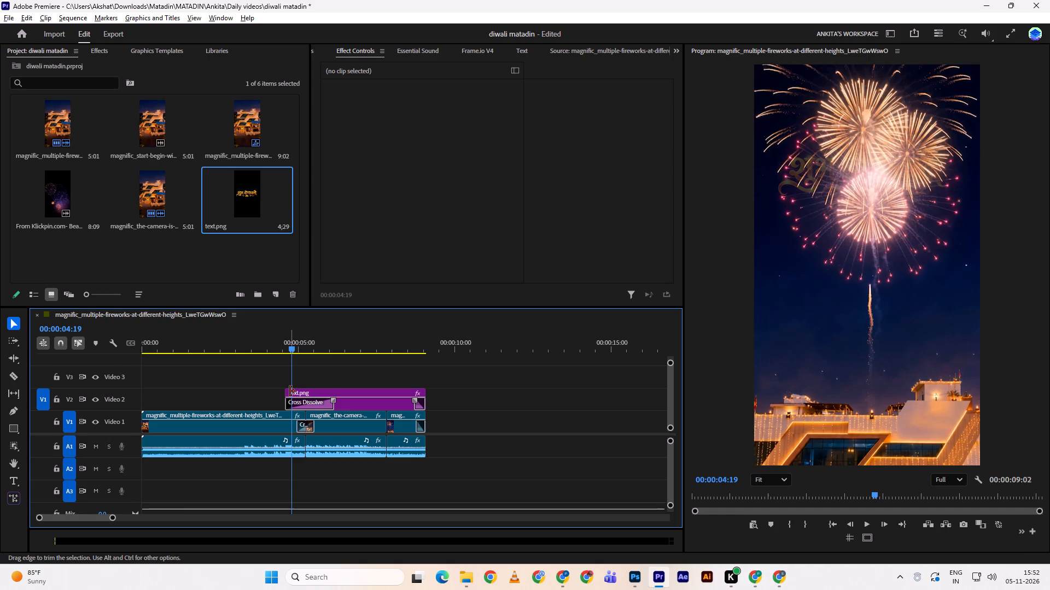
drag(285, 347, 273, 346)
key(space)
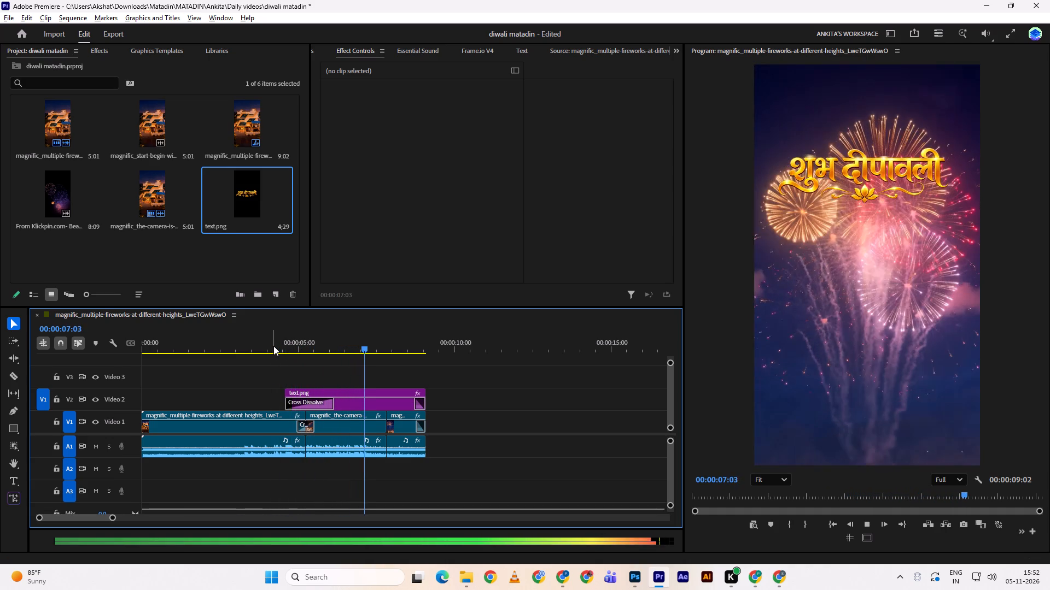
key(space)
Replay short stretches around the 6-second mark to examine the lettering over the fireworks.
click(348, 340)
click(343, 340)
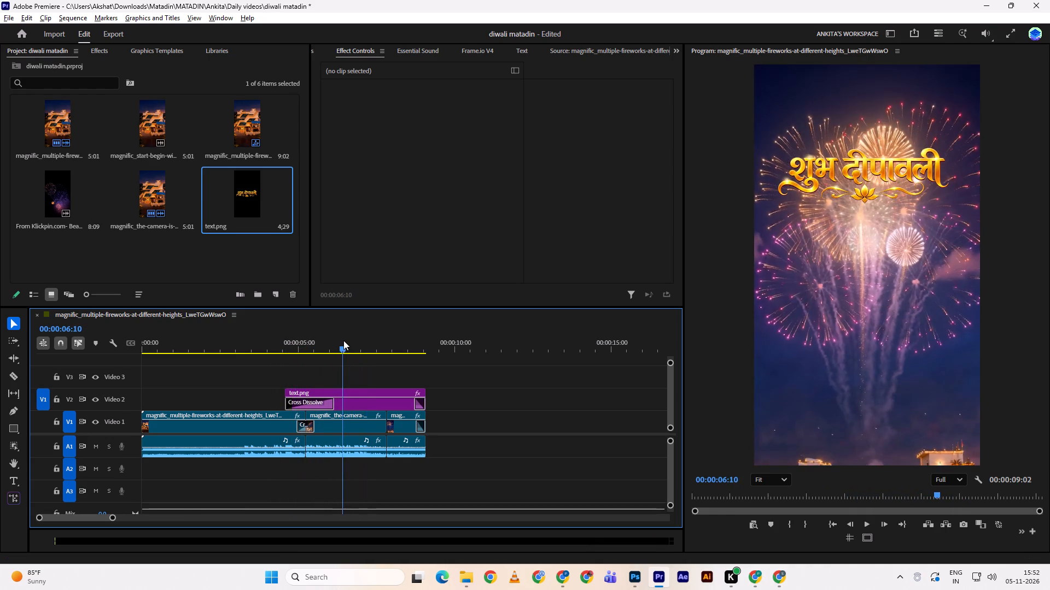
key(space)
key(space)
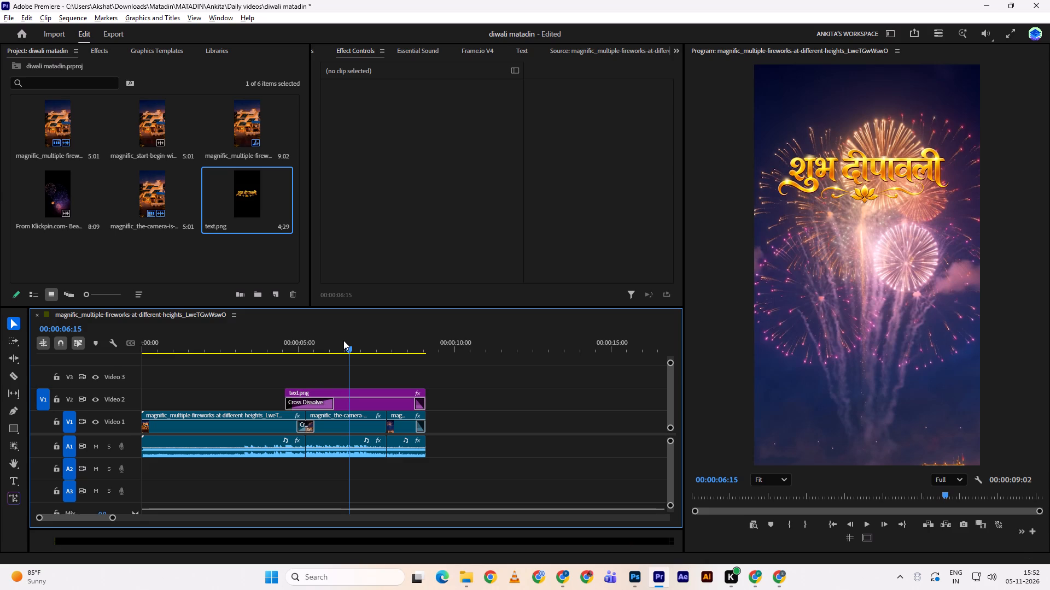
scroll(343, 340, up, 1)
click(333, 347)
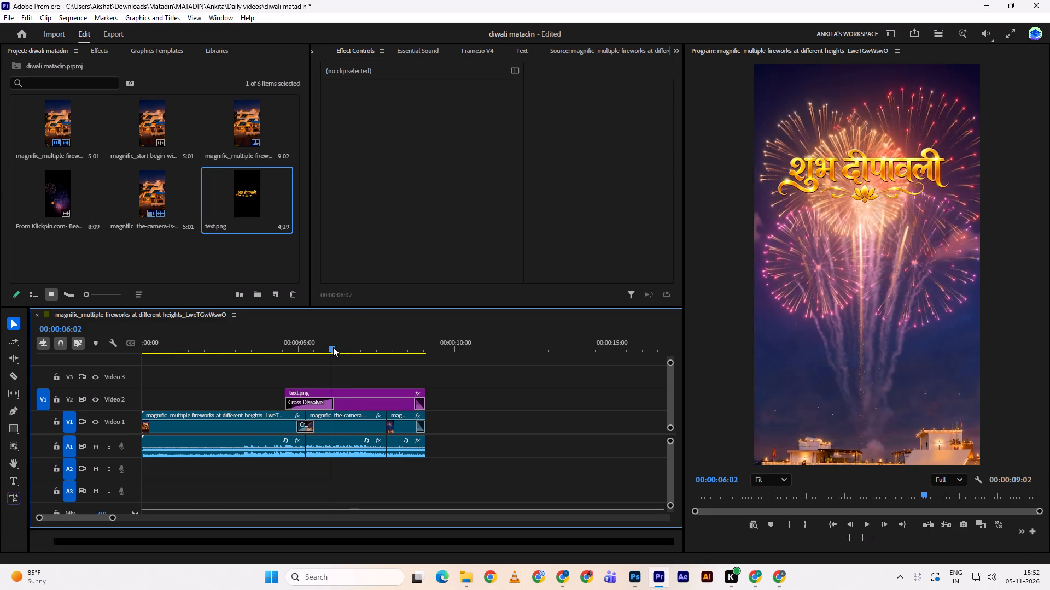
key(space)
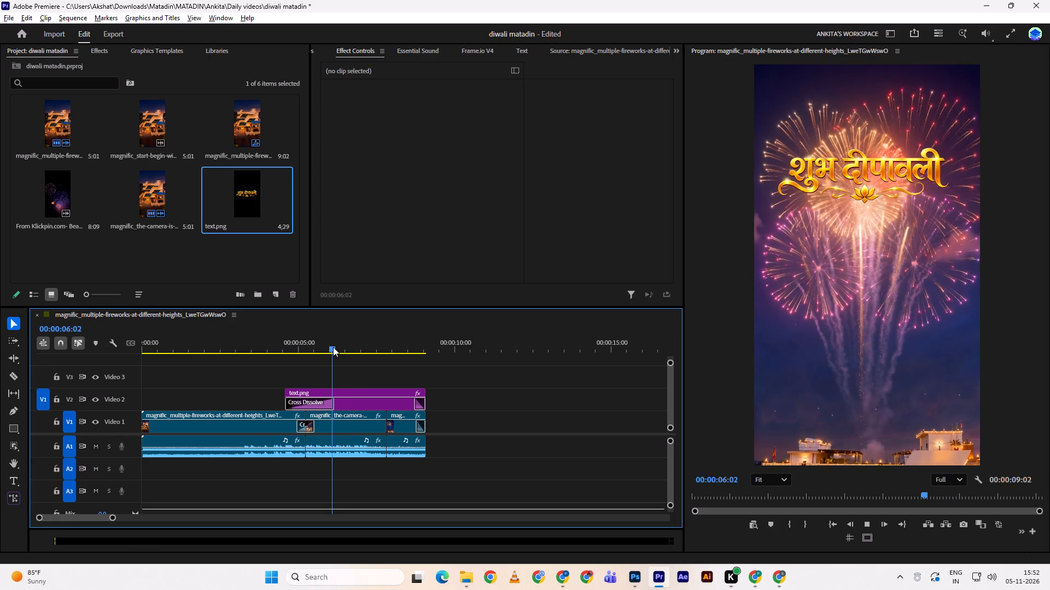
key(space)
key(space)
key(space)
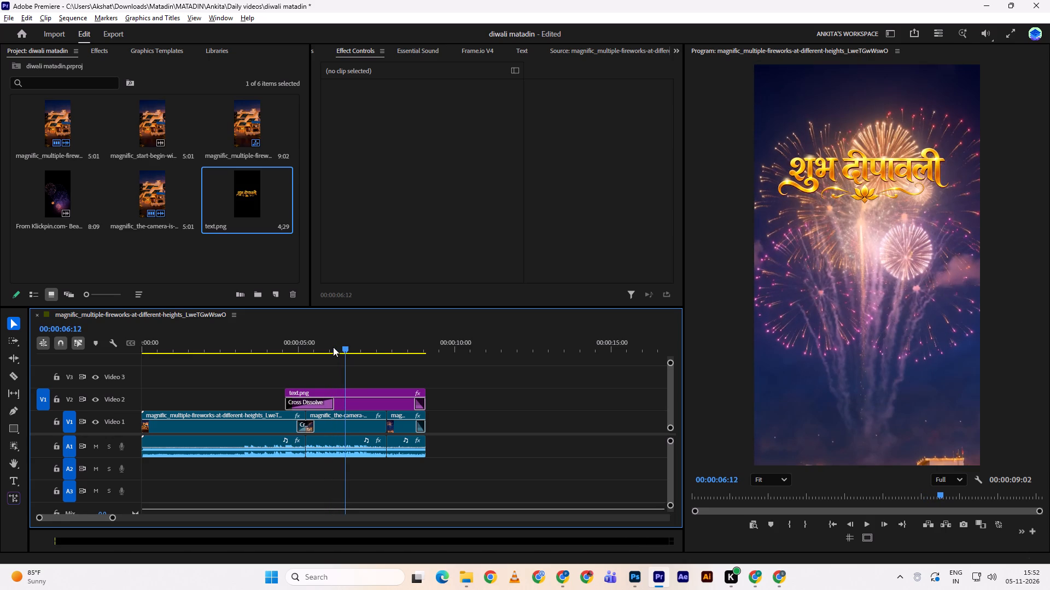
Search the effects for "light s" and replace text.png's opening Cross Dissolve with the Light Sweep transition.
click(94, 44)
click(62, 71)
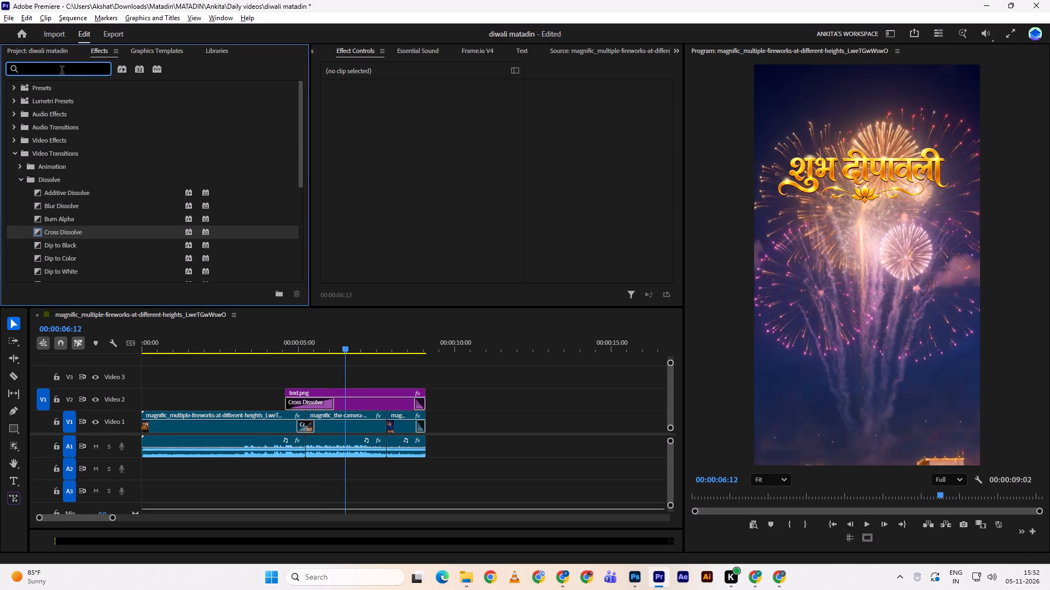
text(light s)
scroll(101, 164, down, 1)
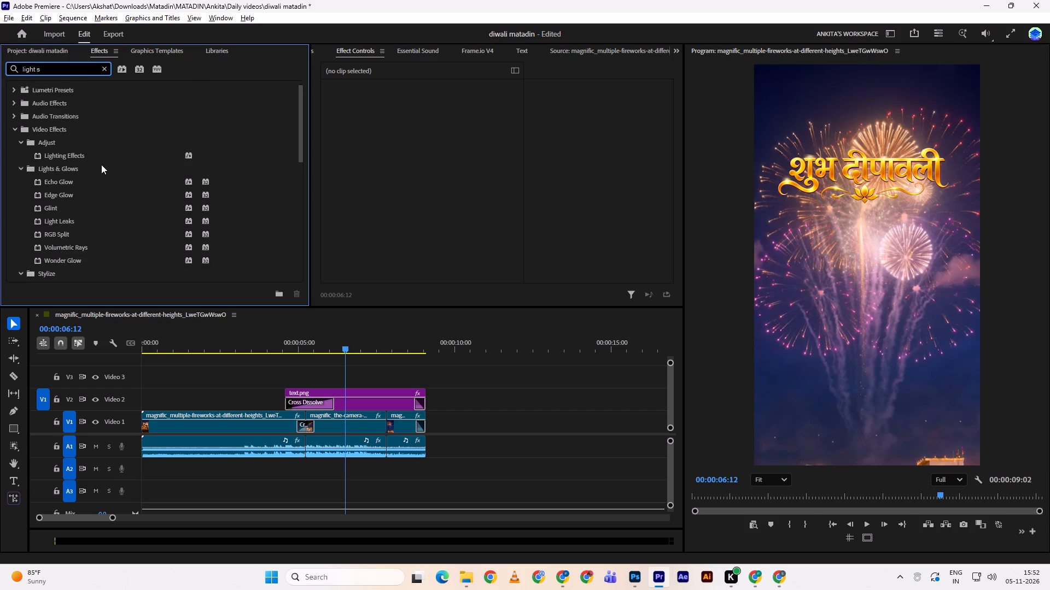
scroll(101, 164, down, 2)
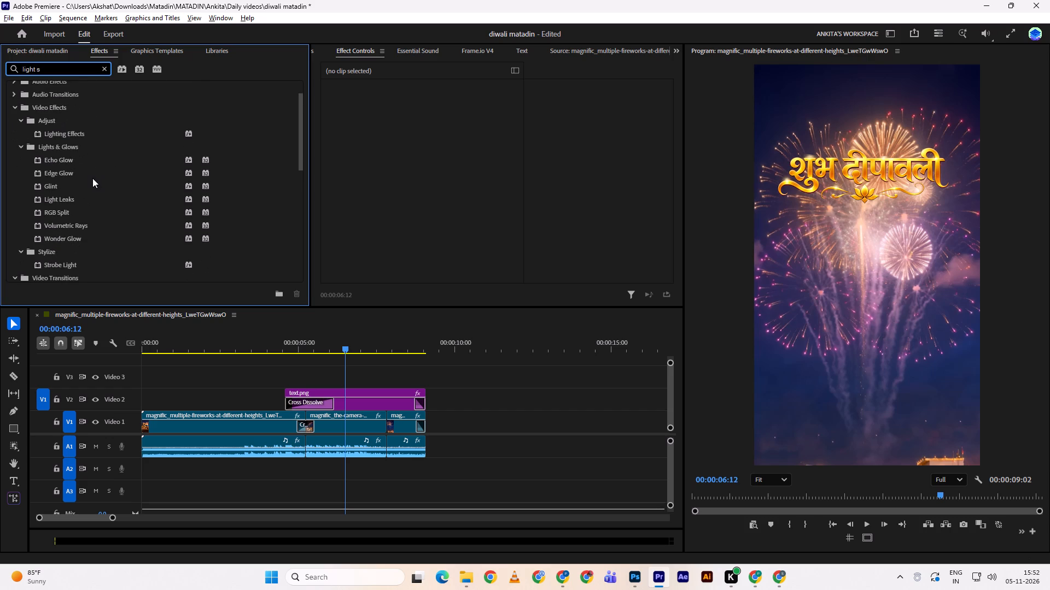
scroll(92, 178, down, 3)
scroll(106, 235, down, 5)
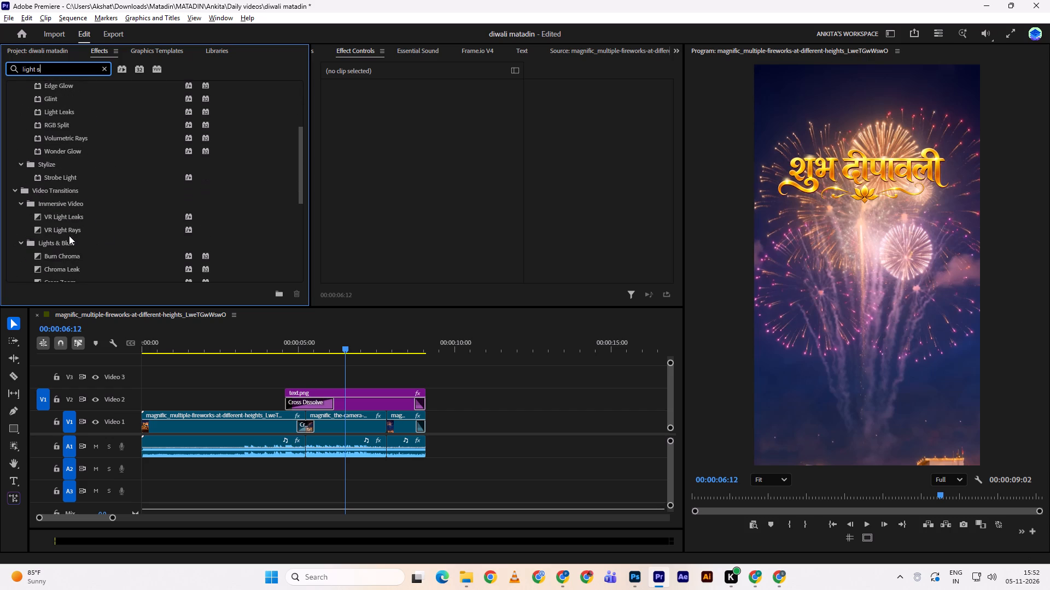
scroll(97, 222, down, 4)
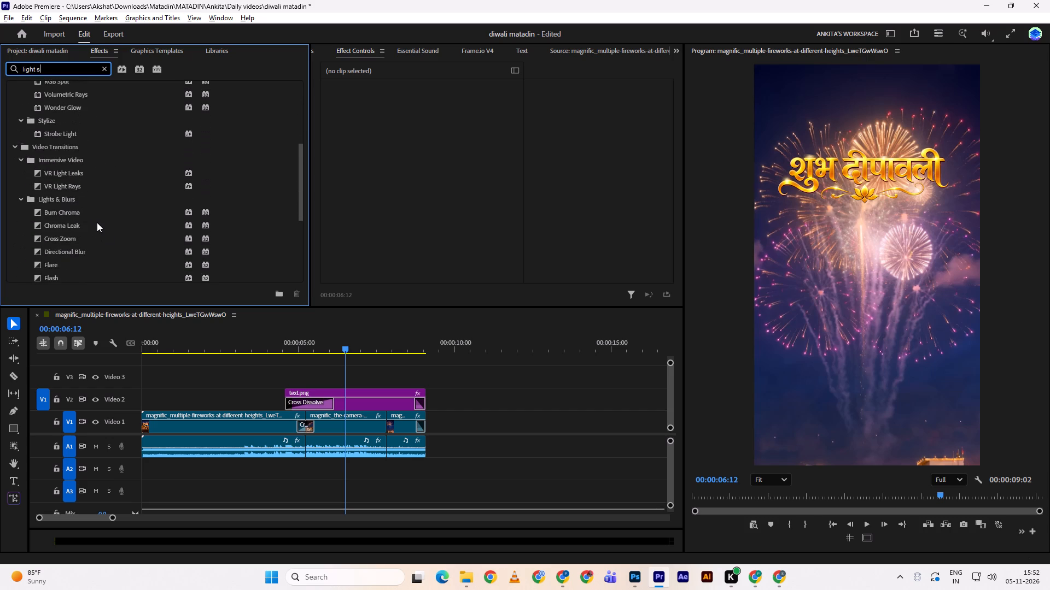
scroll(97, 222, down, 8)
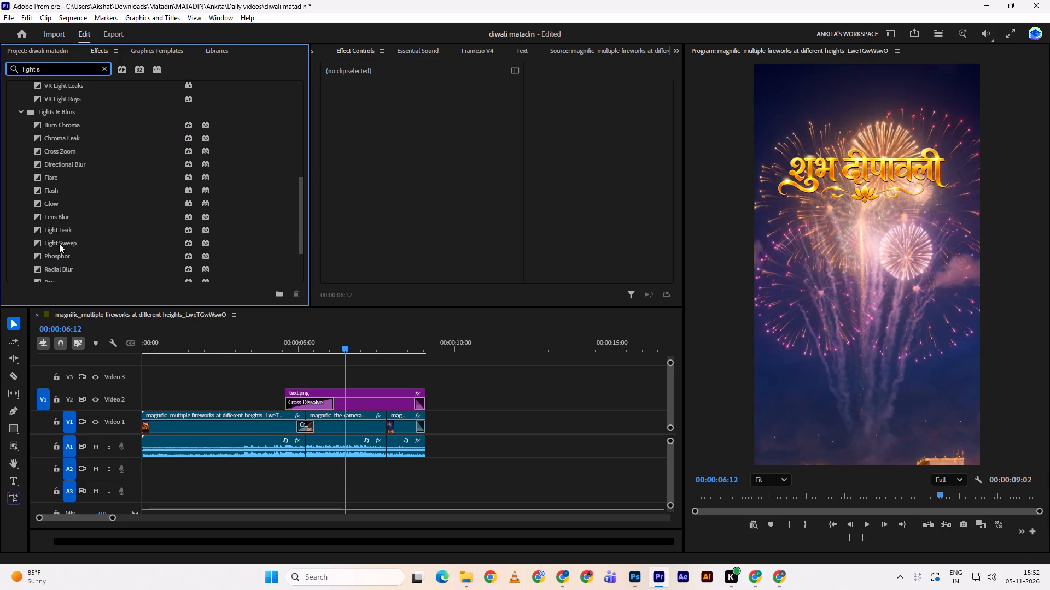
drag(58, 241, 329, 402)
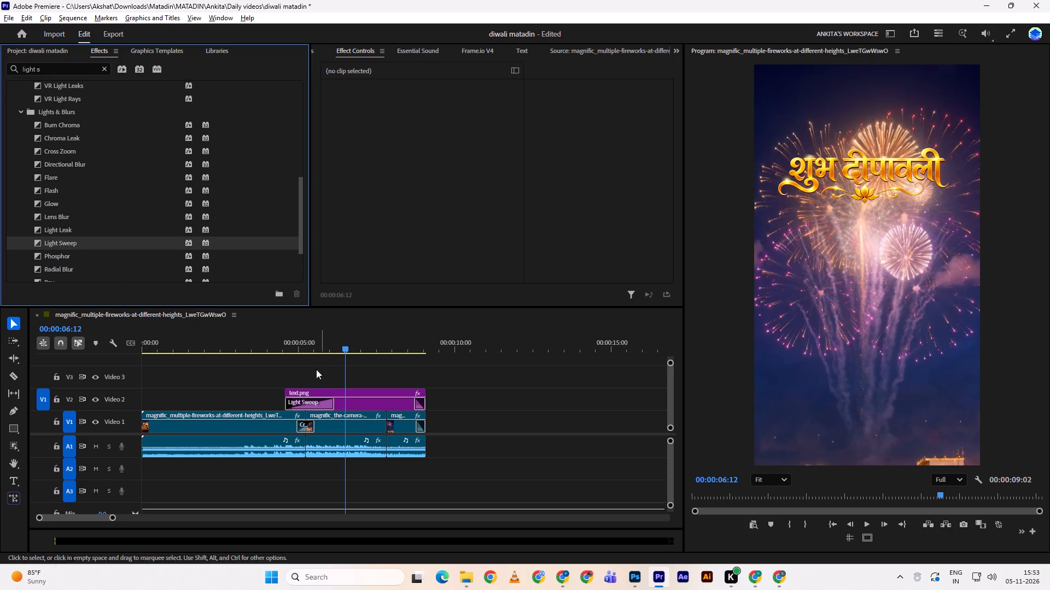
Preview the Light Sweep on the lettering, then lengthen that transition to about 2 seconds.
drag(305, 345, 289, 345)
double_click(289, 345)
drag(289, 345, 280, 346)
click(282, 343)
key(space)
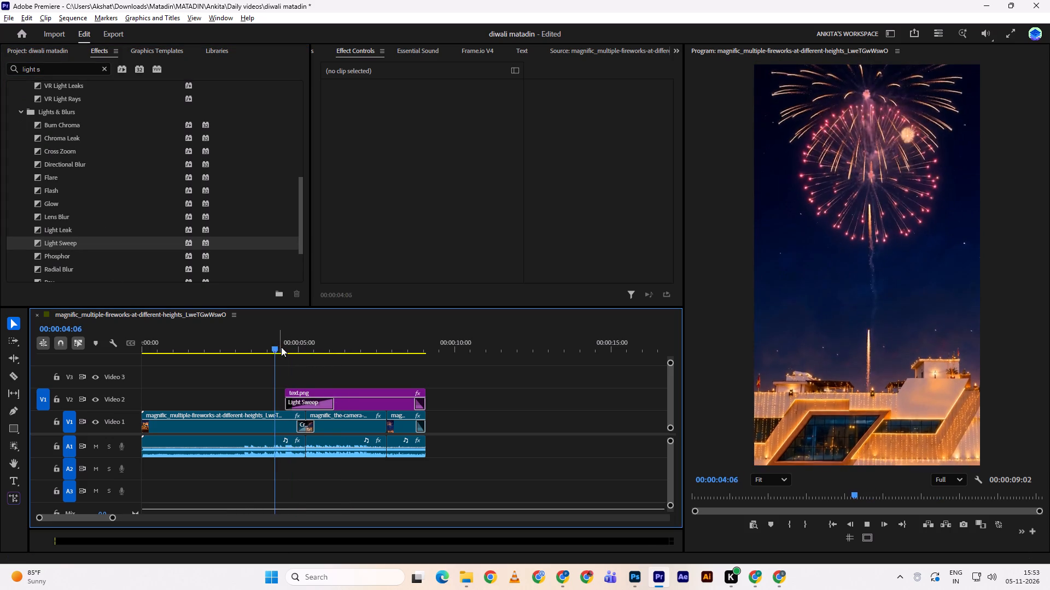
key(space)
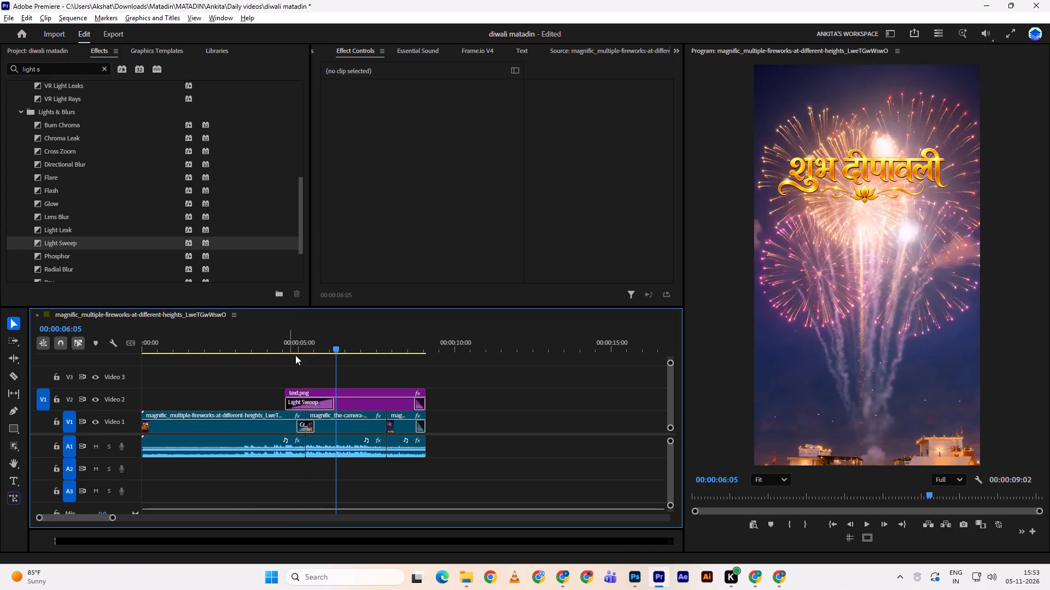
drag(335, 399, 350, 397)
Play and scrub through the lengthened Light Sweep to examine how the lettering is revealed.
drag(316, 349, 305, 345)
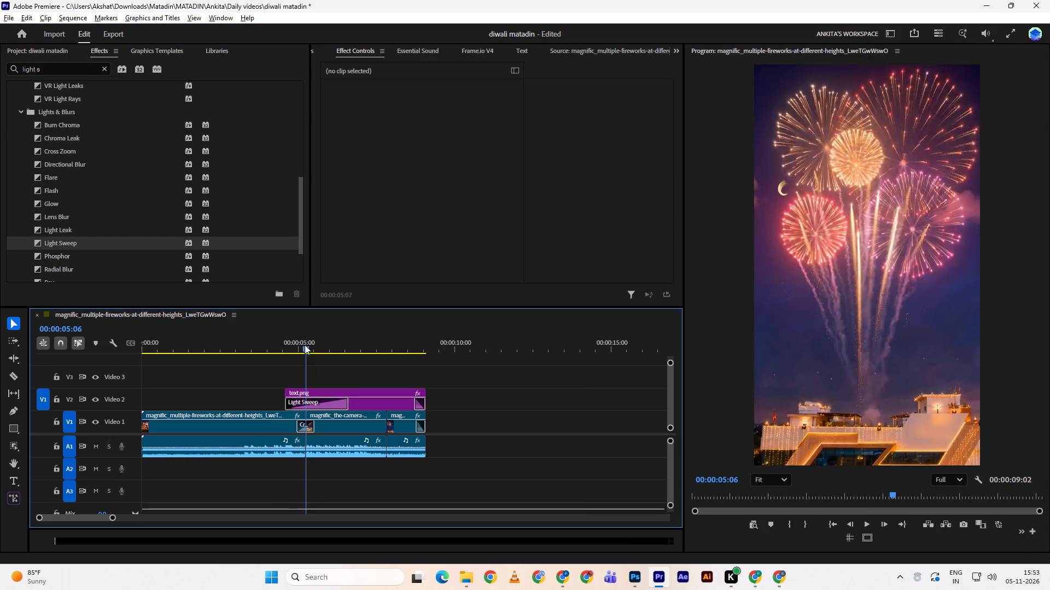
drag(305, 345, 283, 347)
click(283, 347)
key(space)
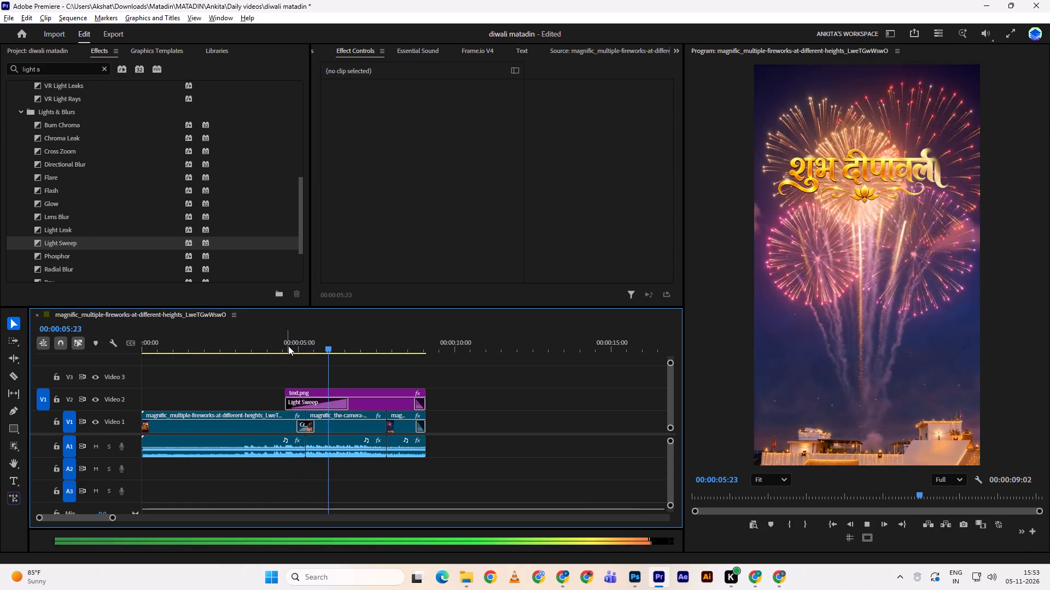
key(space)
drag(323, 345, 301, 348)
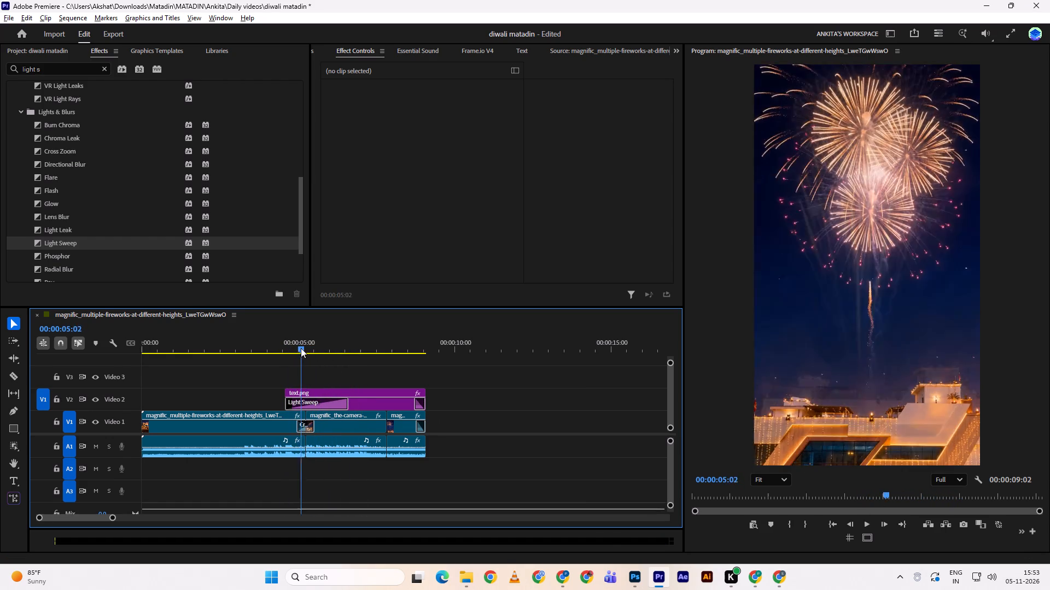
drag(301, 348, 317, 341)
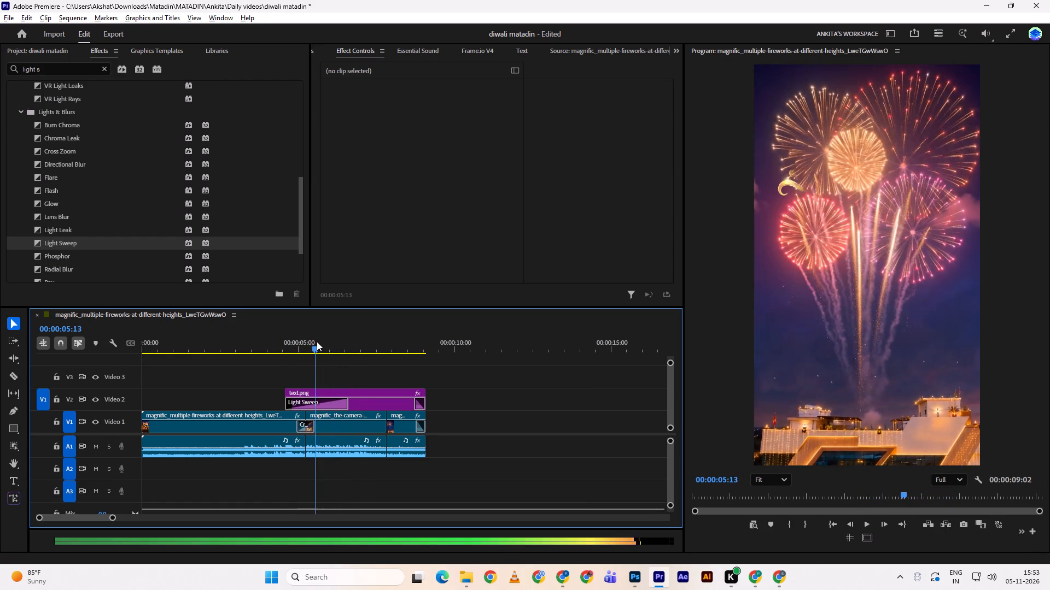
drag(317, 341, 332, 340)
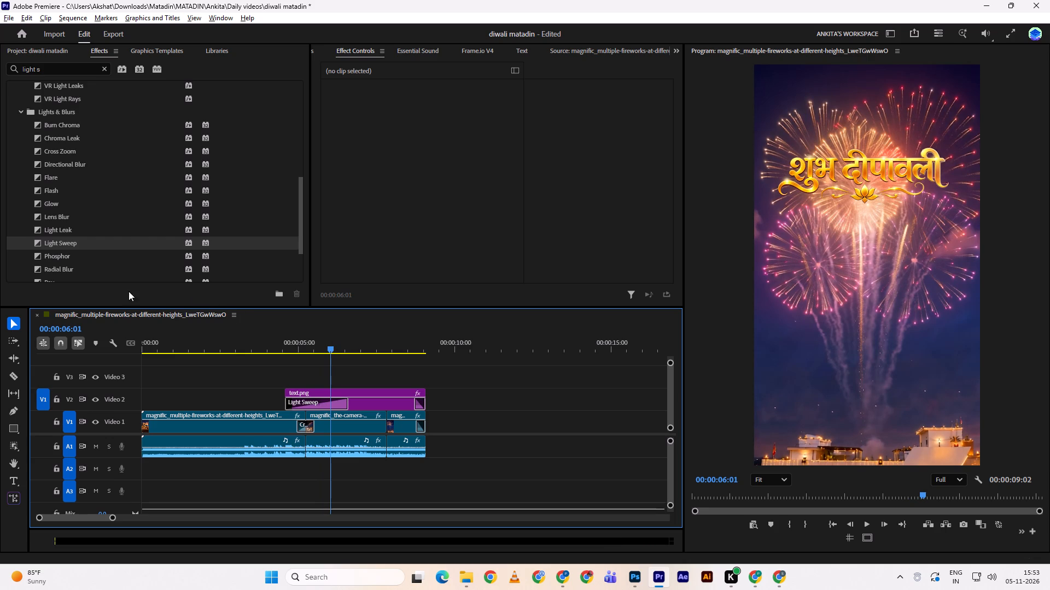
Undo both the lengthening of the Light Sweep and its replacement of text.png's opening Cross Dissolve.
scroll(115, 261, down, 2)
key(ctrl+z)
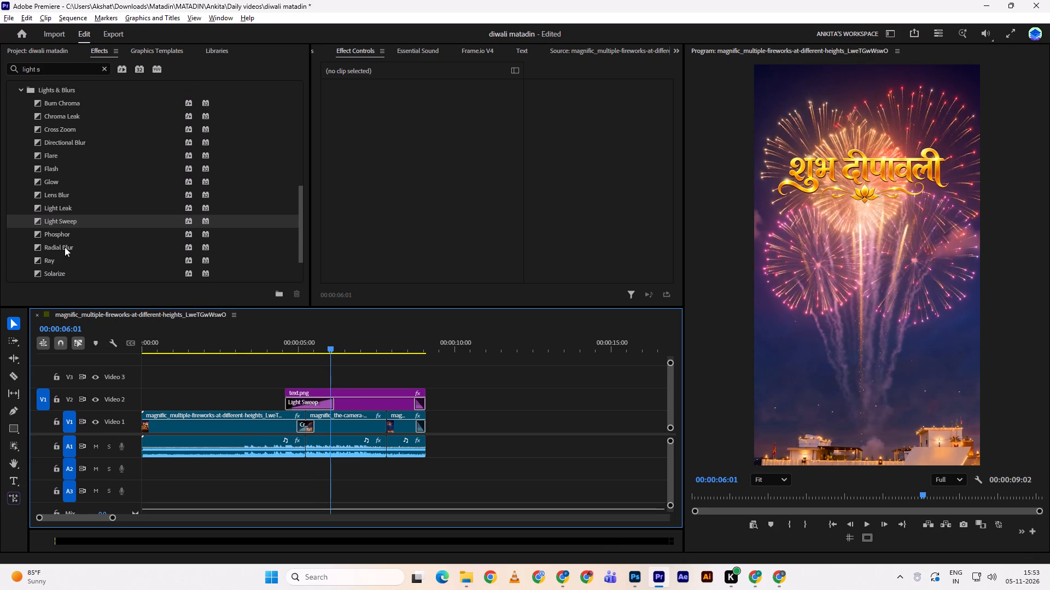
key(ctrl+z)
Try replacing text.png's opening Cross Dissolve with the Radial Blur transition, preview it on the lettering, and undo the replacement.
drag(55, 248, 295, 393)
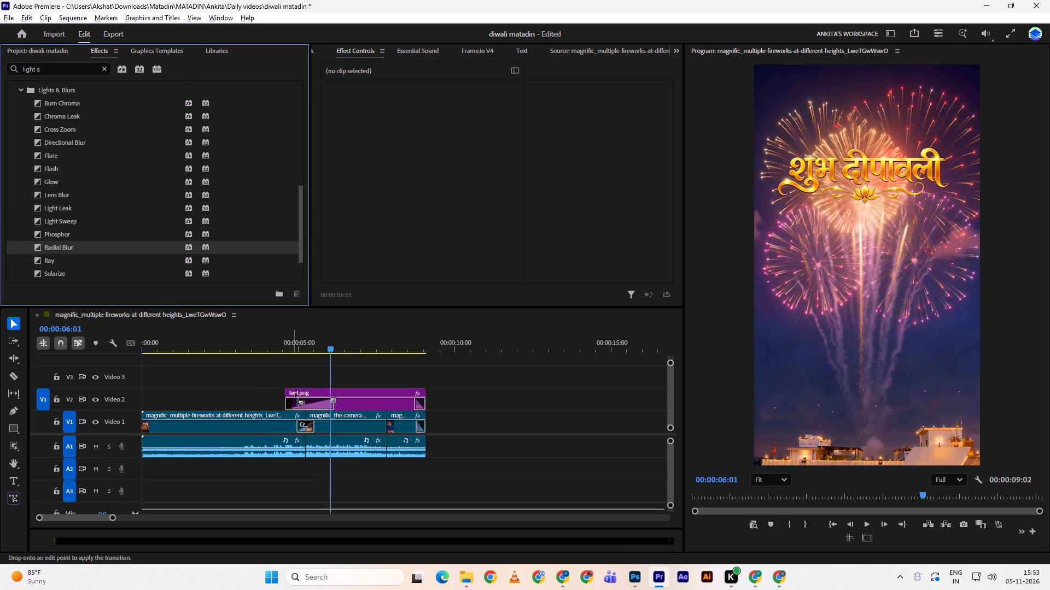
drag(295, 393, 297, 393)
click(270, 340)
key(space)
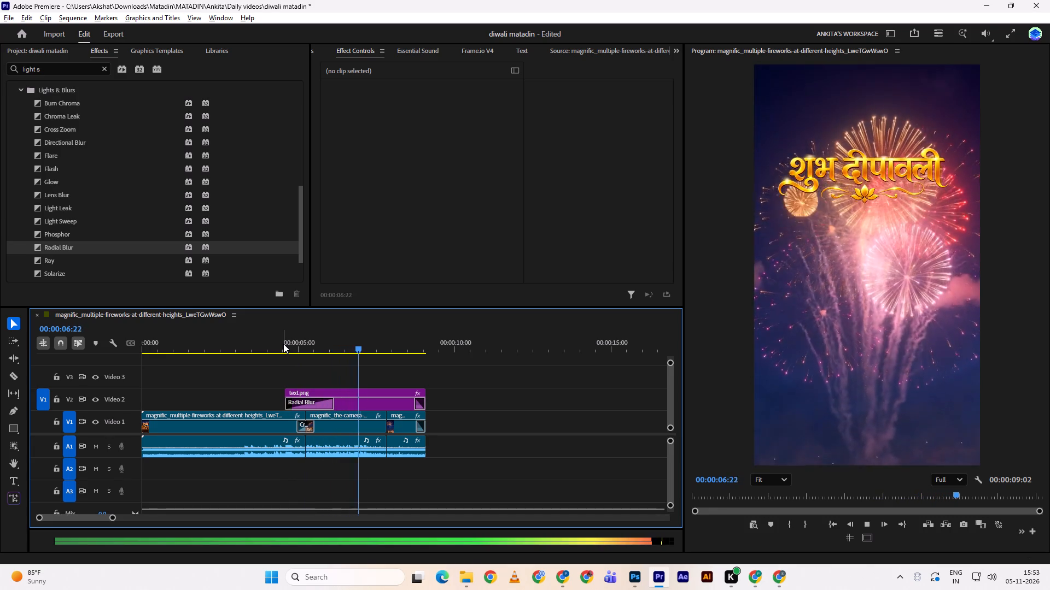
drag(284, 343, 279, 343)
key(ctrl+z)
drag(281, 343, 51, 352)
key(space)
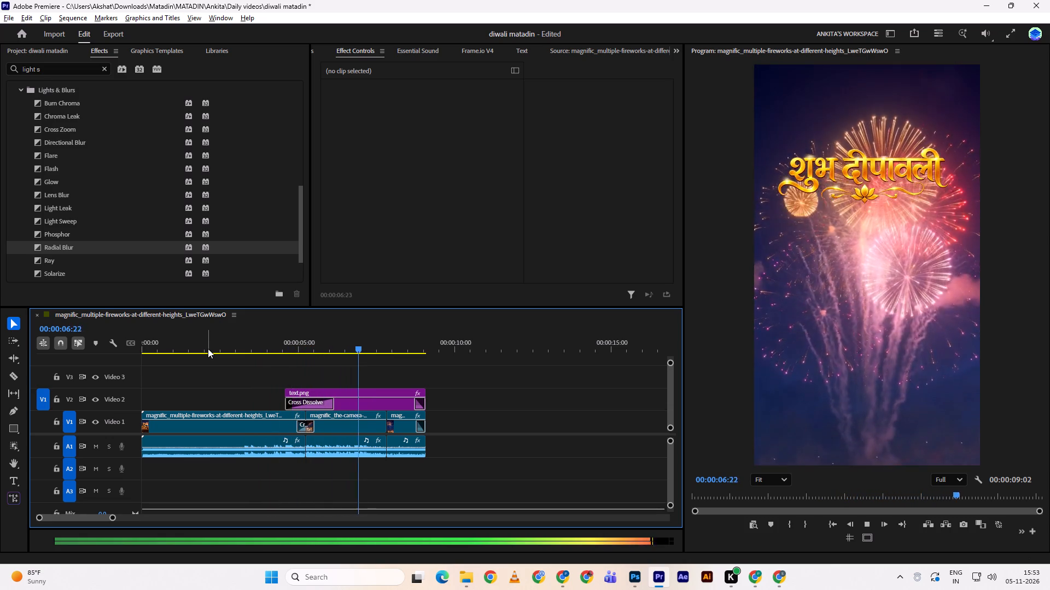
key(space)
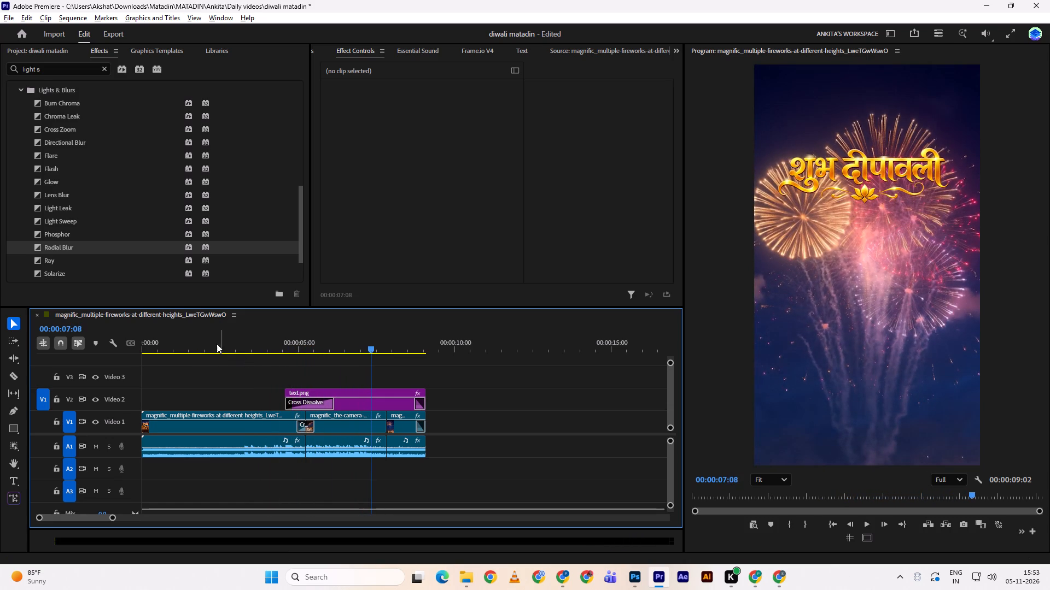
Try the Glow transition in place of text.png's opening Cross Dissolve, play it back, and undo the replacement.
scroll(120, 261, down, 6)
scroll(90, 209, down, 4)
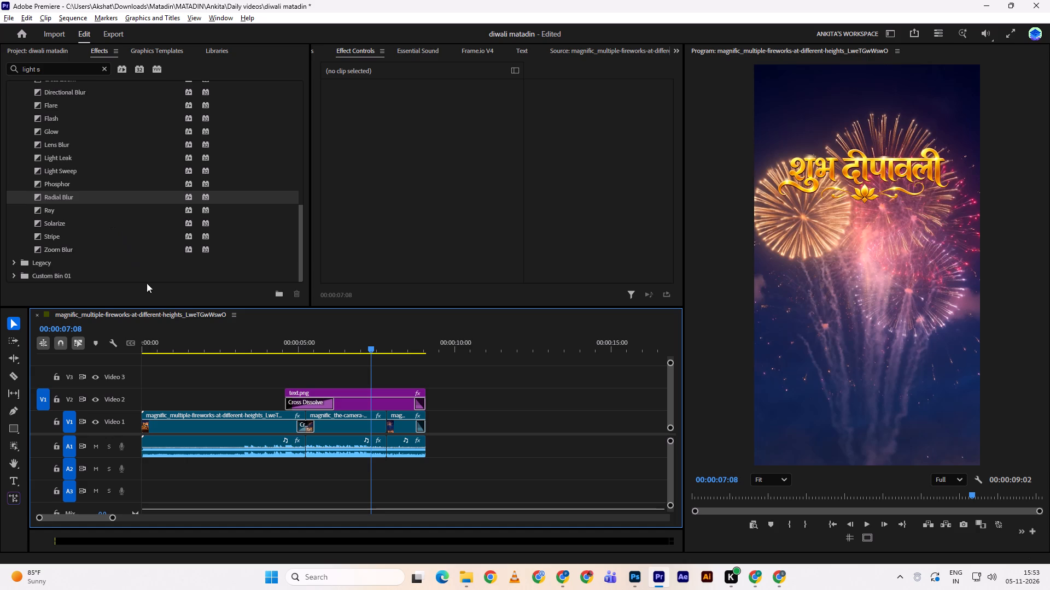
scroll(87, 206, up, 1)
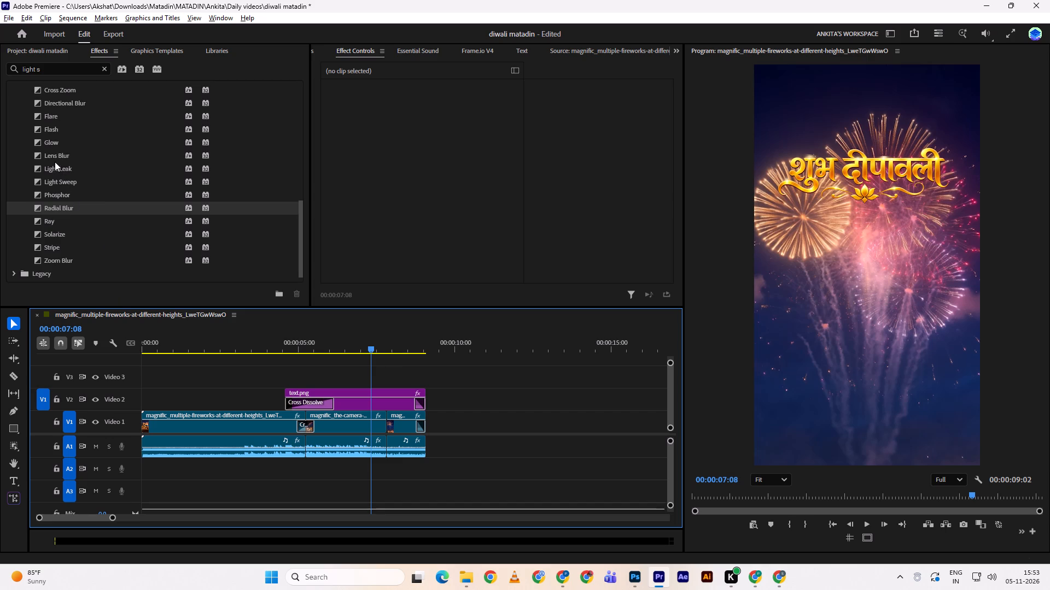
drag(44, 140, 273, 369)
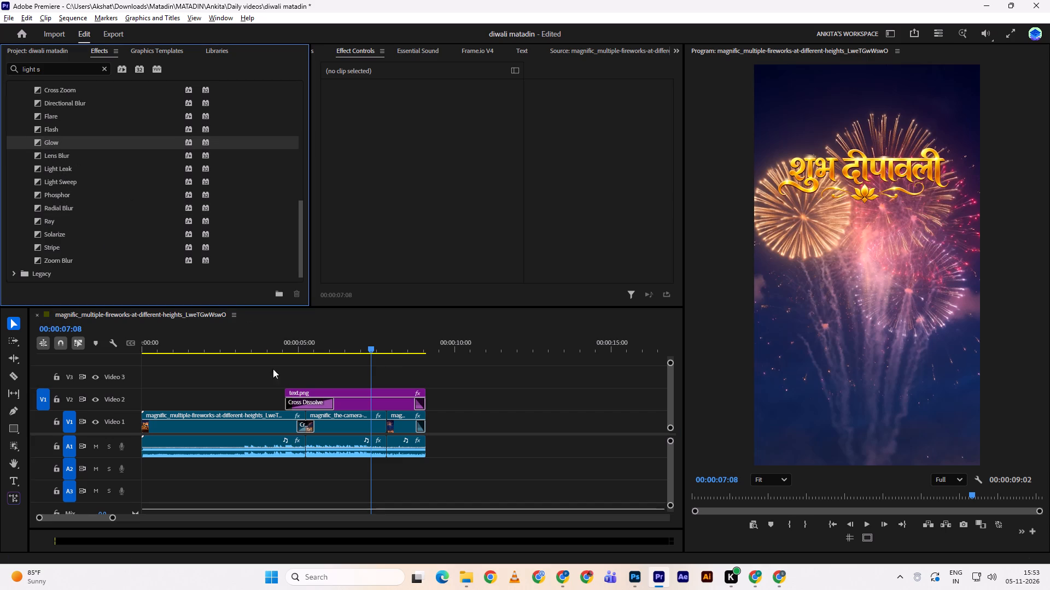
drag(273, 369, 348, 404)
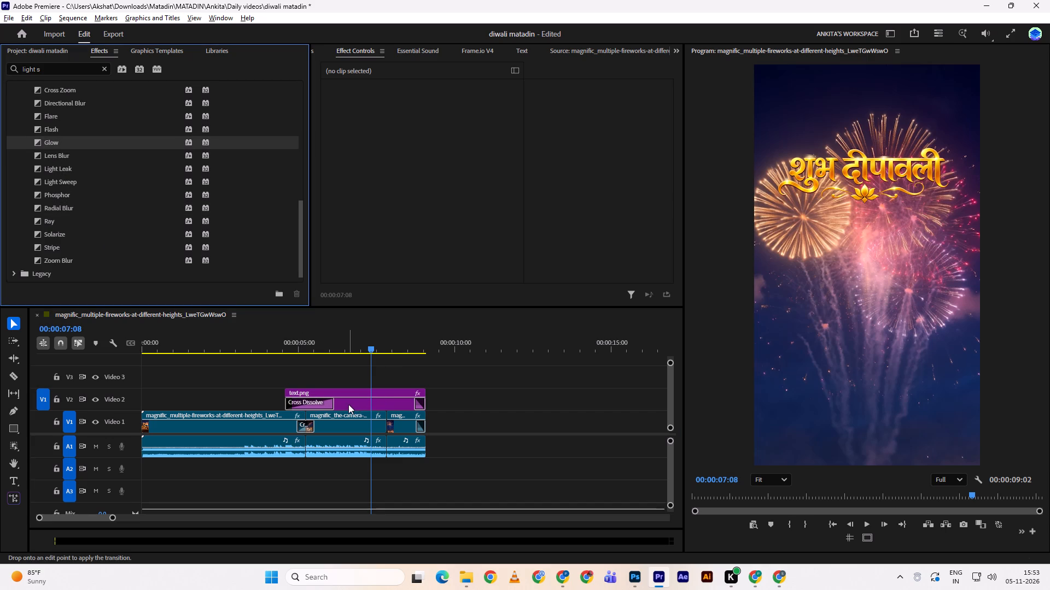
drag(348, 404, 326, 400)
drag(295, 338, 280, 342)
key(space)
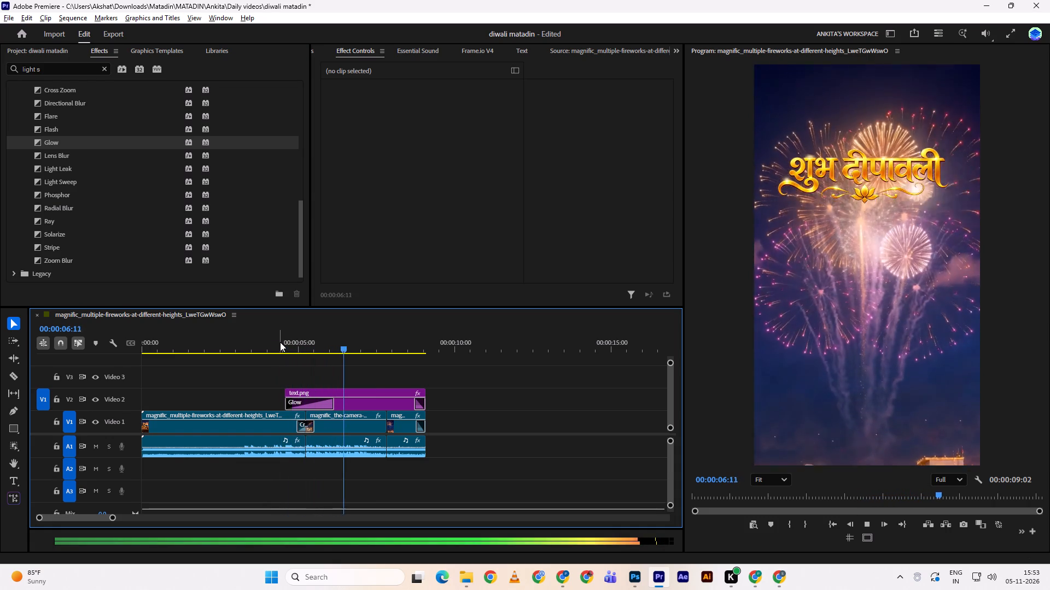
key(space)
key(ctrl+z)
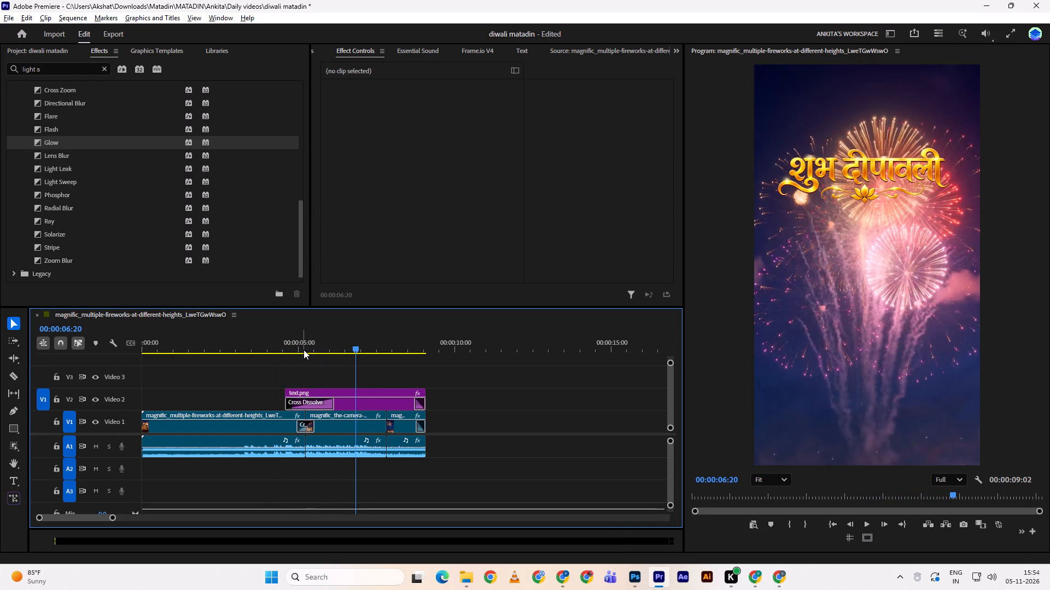
Replay from just before text.png starts to examine how the Cross Dissolve reveals the lettering.
drag(304, 350, 277, 349)
click(277, 349)
key(space)
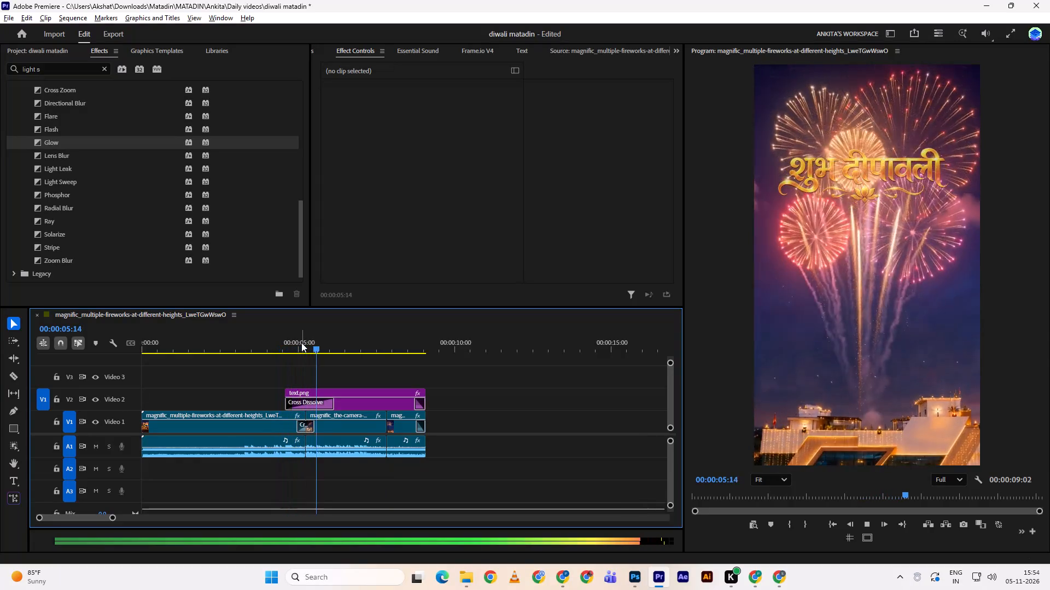
key(space)
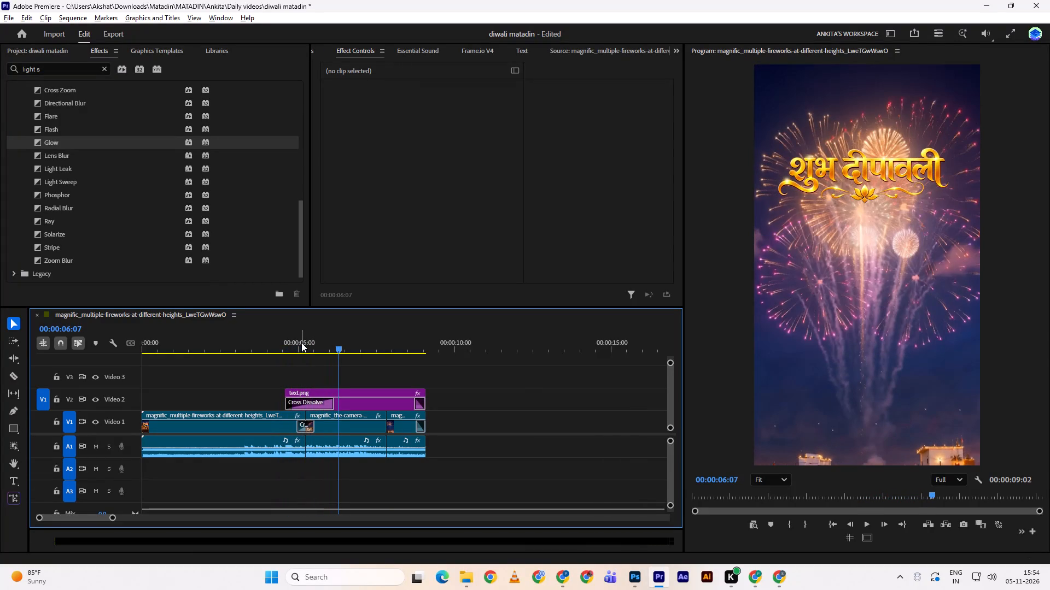
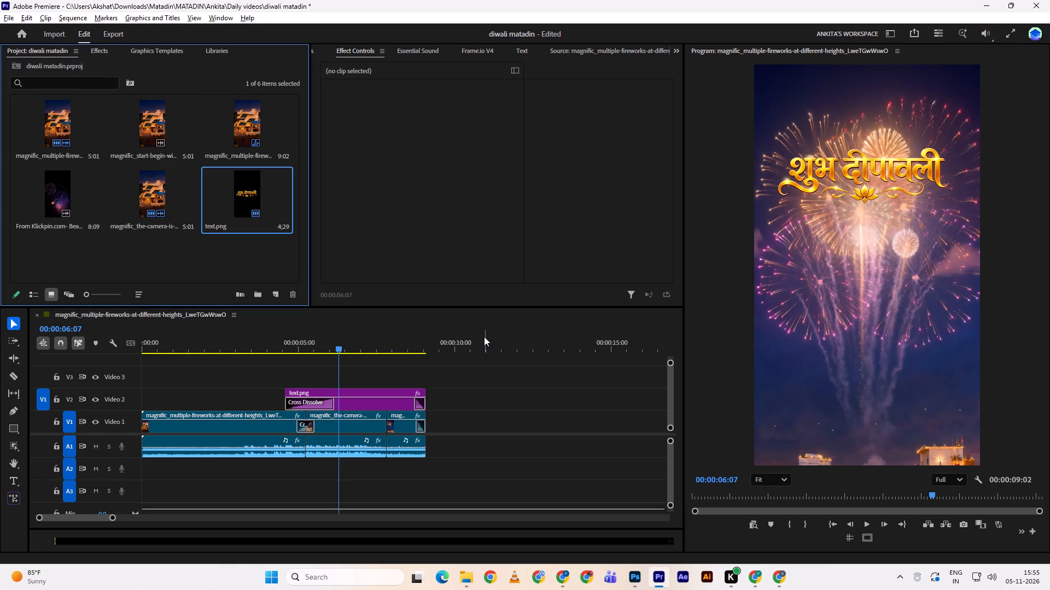
key(t)
click(790, 242)
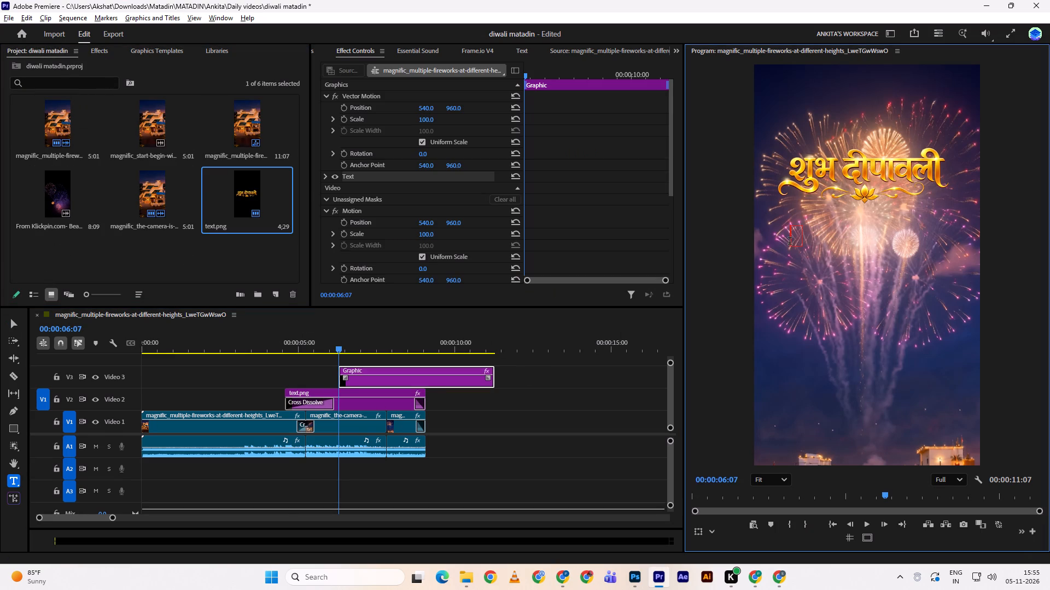
key(ctrl+v)
click(576, 393)
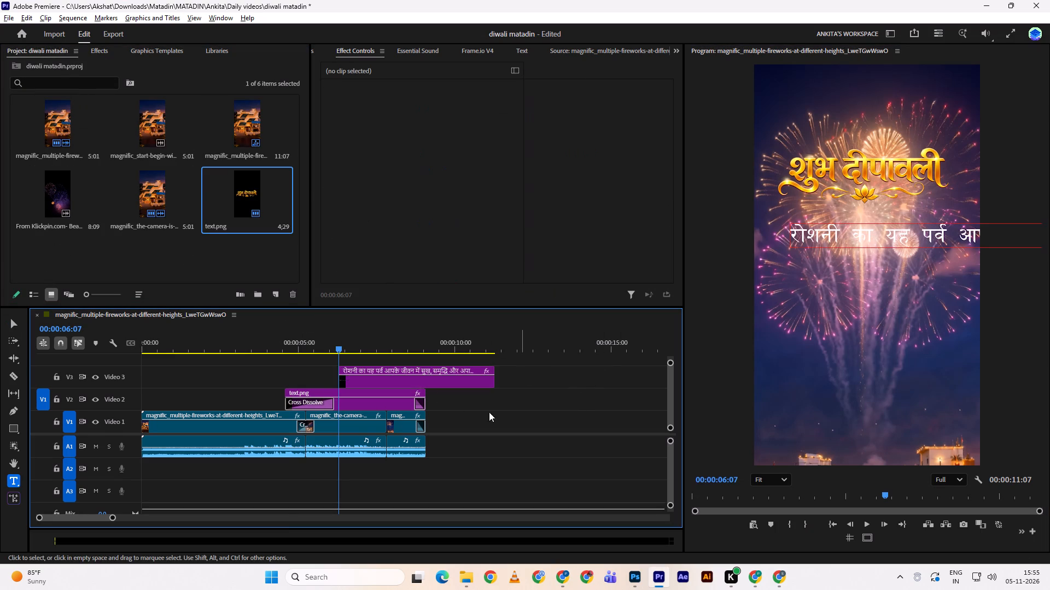
Play back the title's entrance and move the quote clip on Video 3 to start at 00:00:05:17.
drag(330, 346, 287, 357)
key(space)
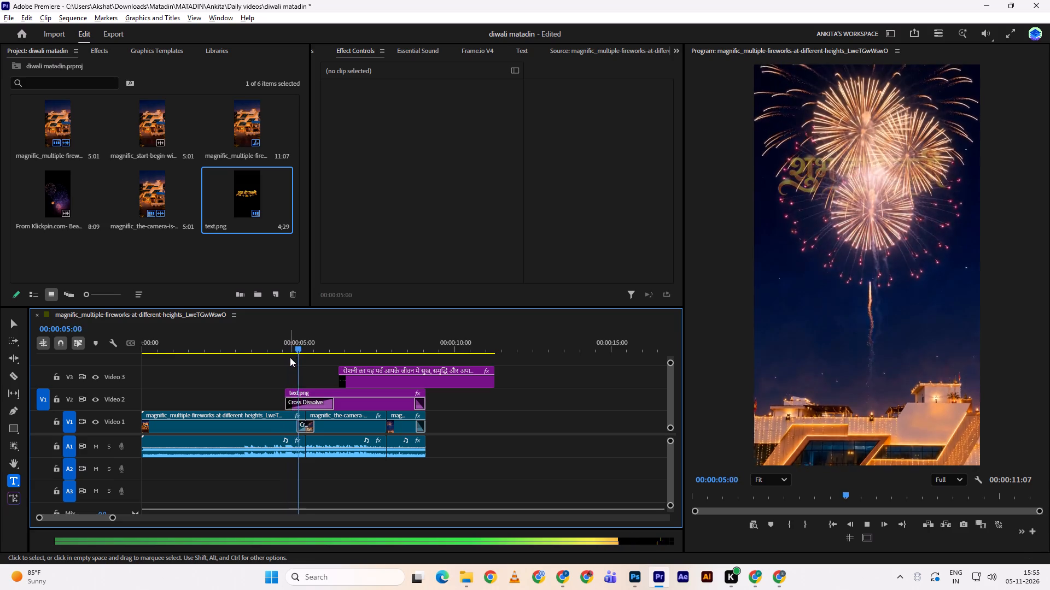
key(space)
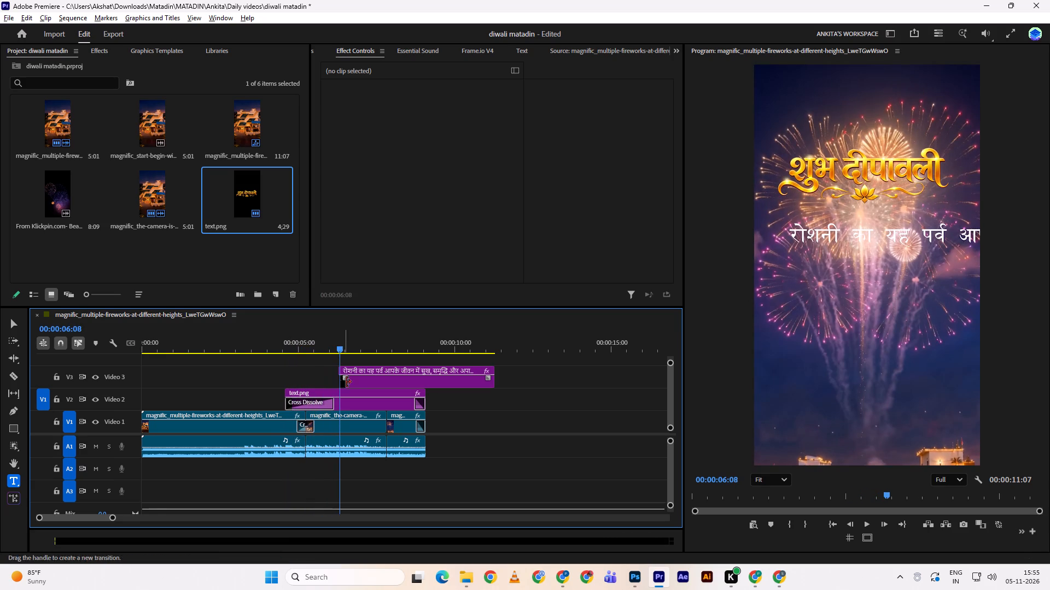
click(325, 352)
drag(359, 382, 351, 379)
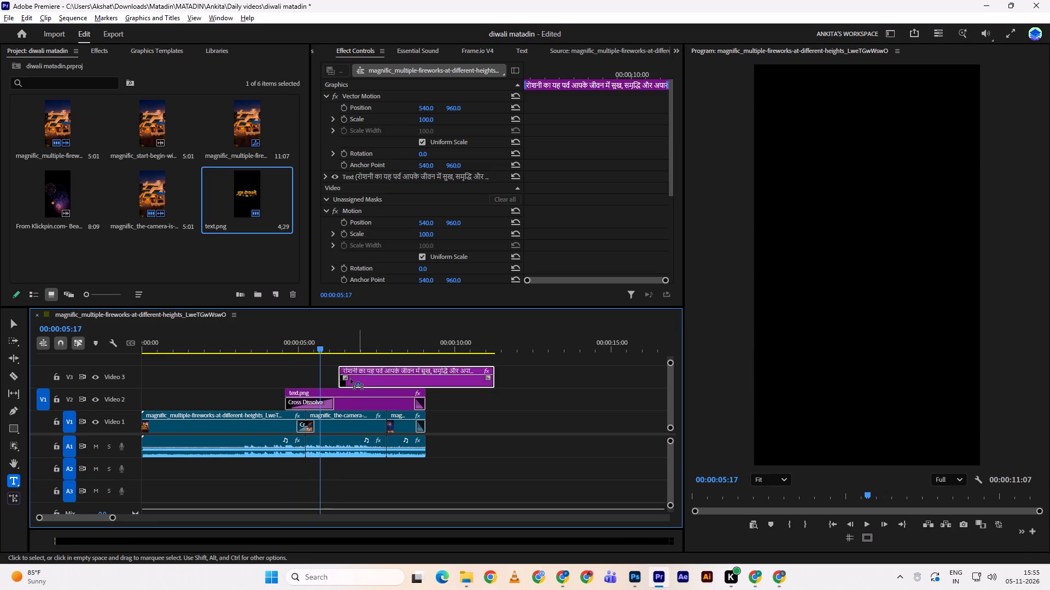
drag(351, 379, 341, 379)
Add a Cross Dissolve to the start of the quote clip and preview the fade-in.
drag(329, 377, 355, 373)
key(space)
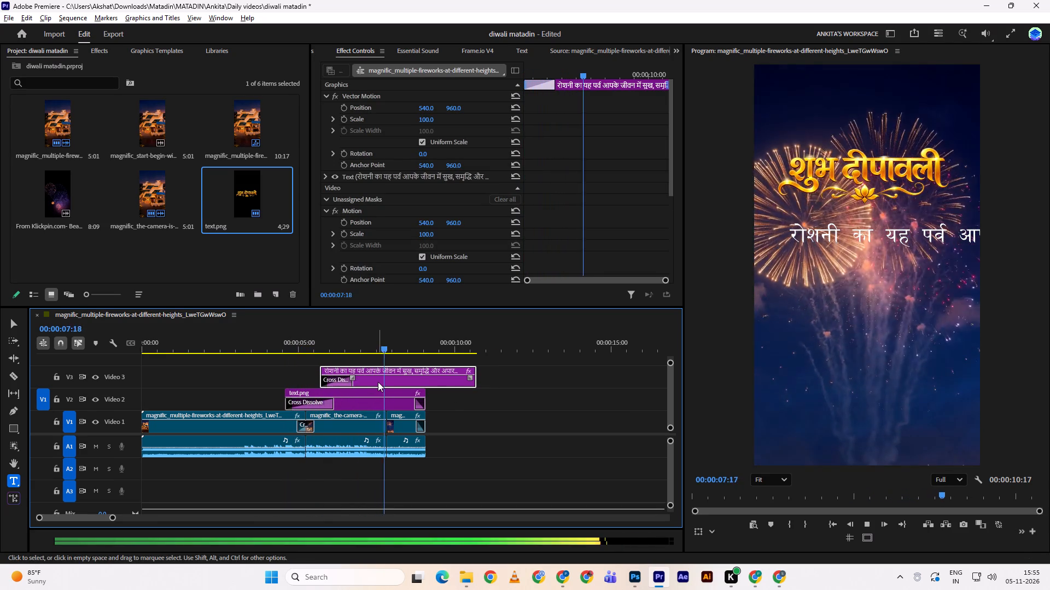
key(space)
Trim the end of the quote clip on Video 3 to match the end of the text.png clip.
key(space)
drag(483, 379, 437, 382)
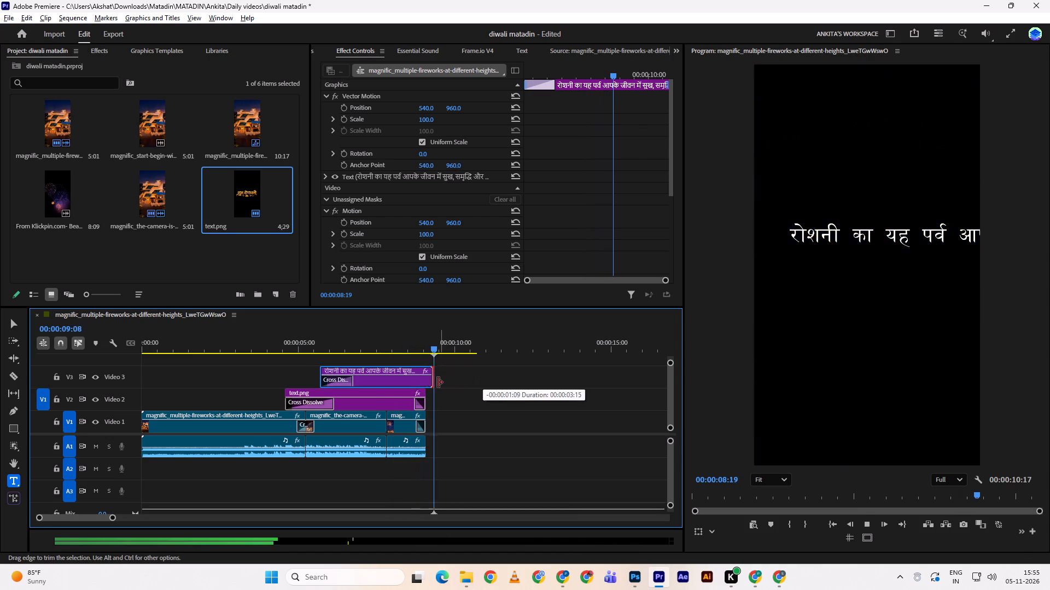
drag(437, 382, 430, 385)
At 00:00:08:01, scale the quote text layer down to 42% and centre it horizontally in the frame.
drag(422, 337, 394, 349)
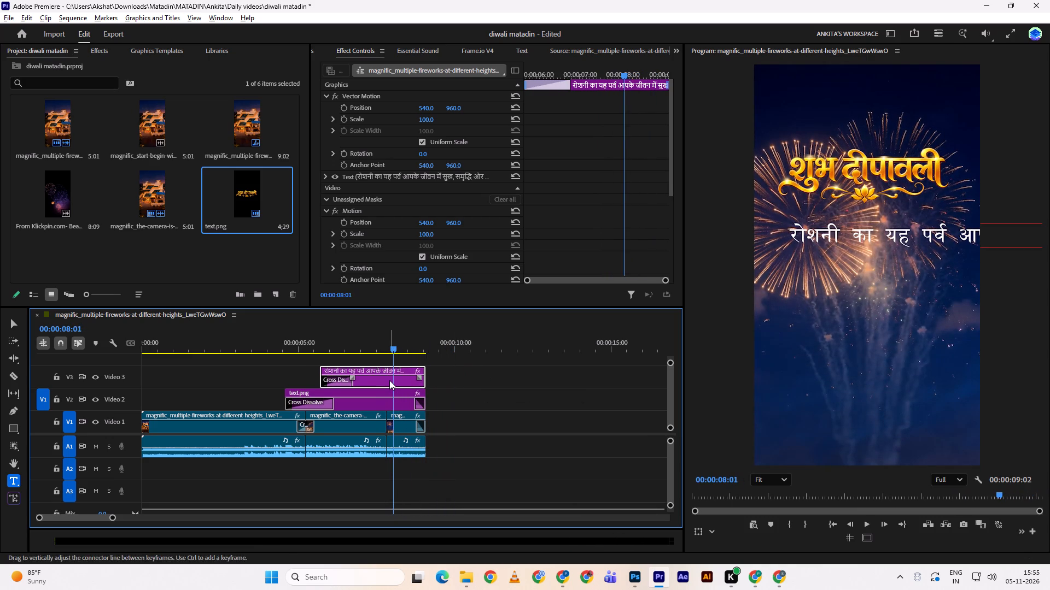
click(389, 380)
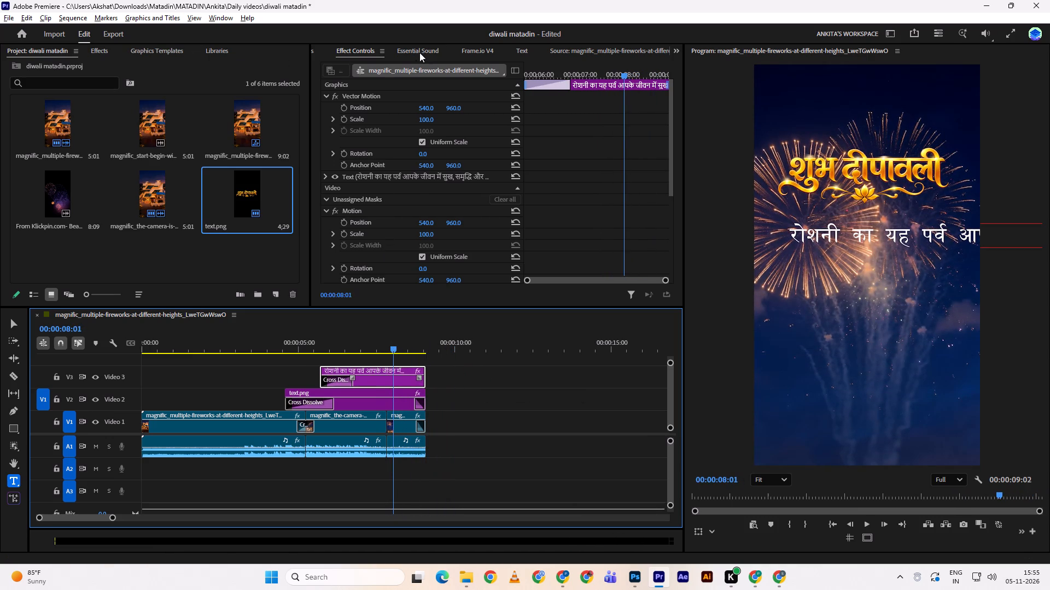
click(419, 52)
scroll(419, 52, up, 2)
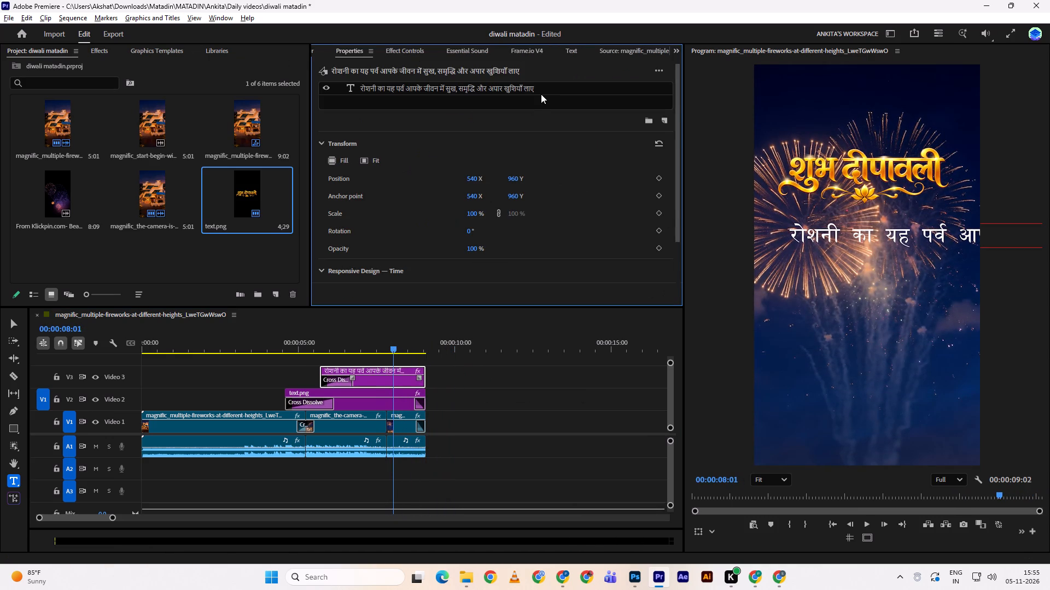
click(561, 85)
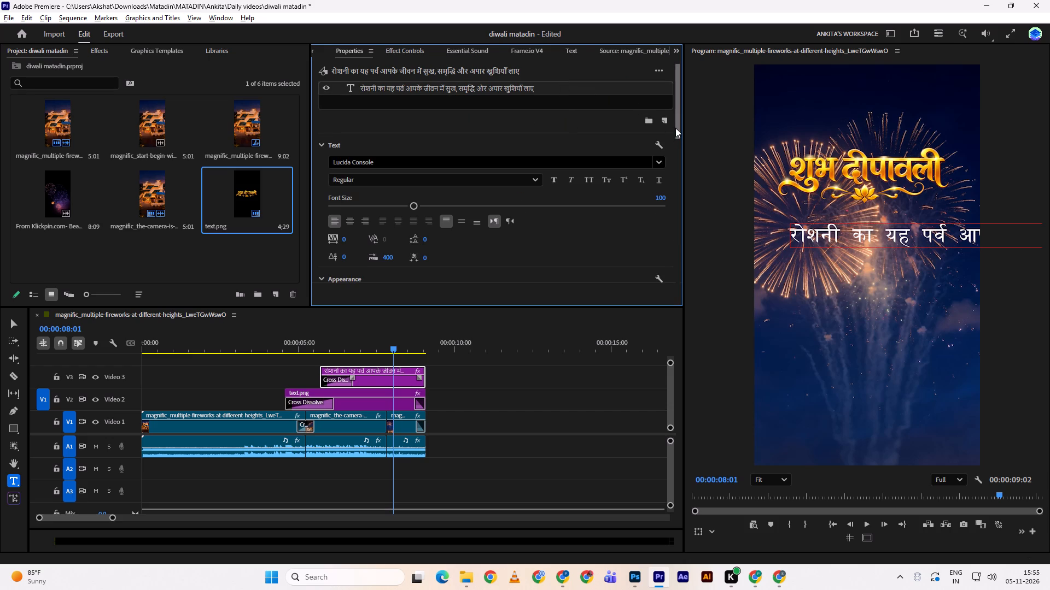
drag(677, 126, 681, 238)
click(486, 154)
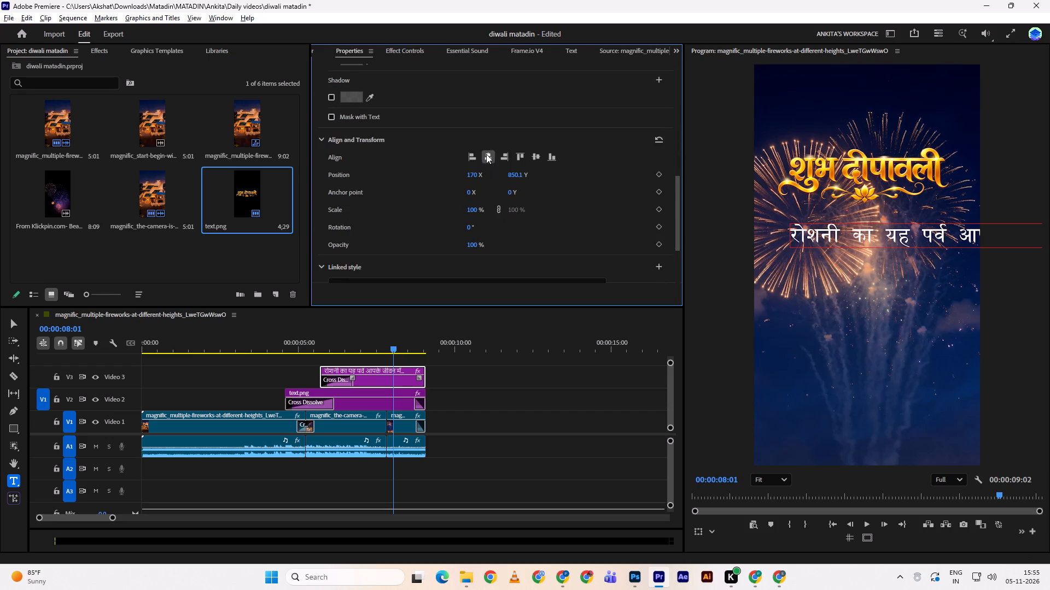
double_click(486, 154)
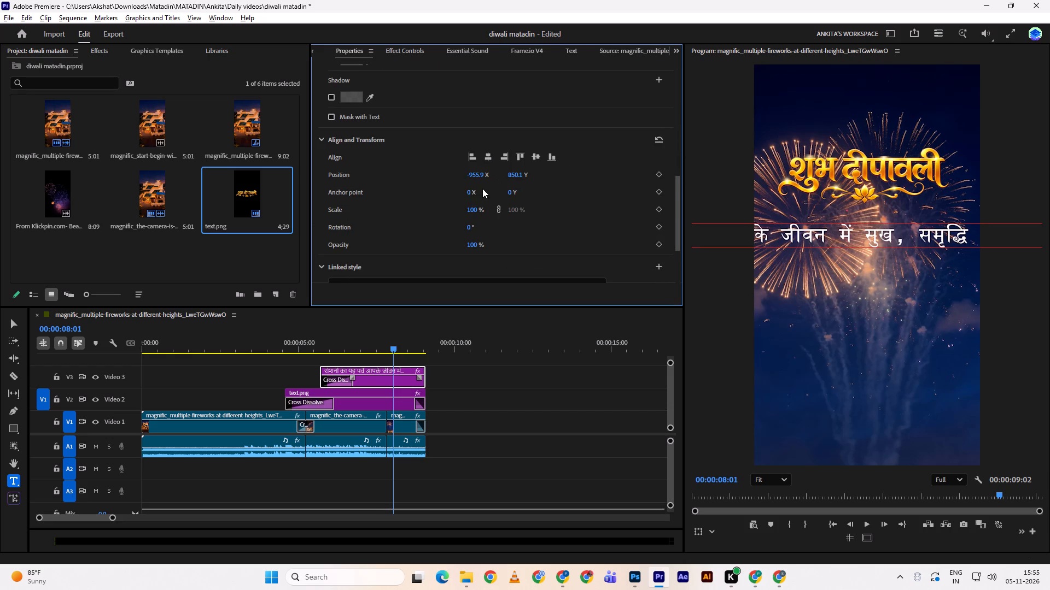
drag(477, 210, 459, 208)
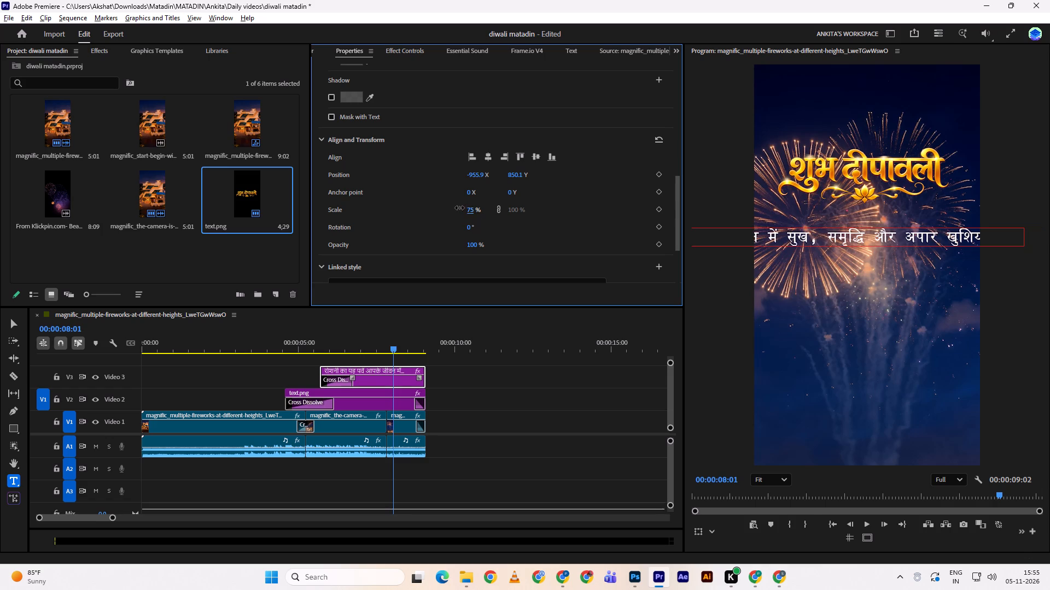
drag(459, 208, 453, 209)
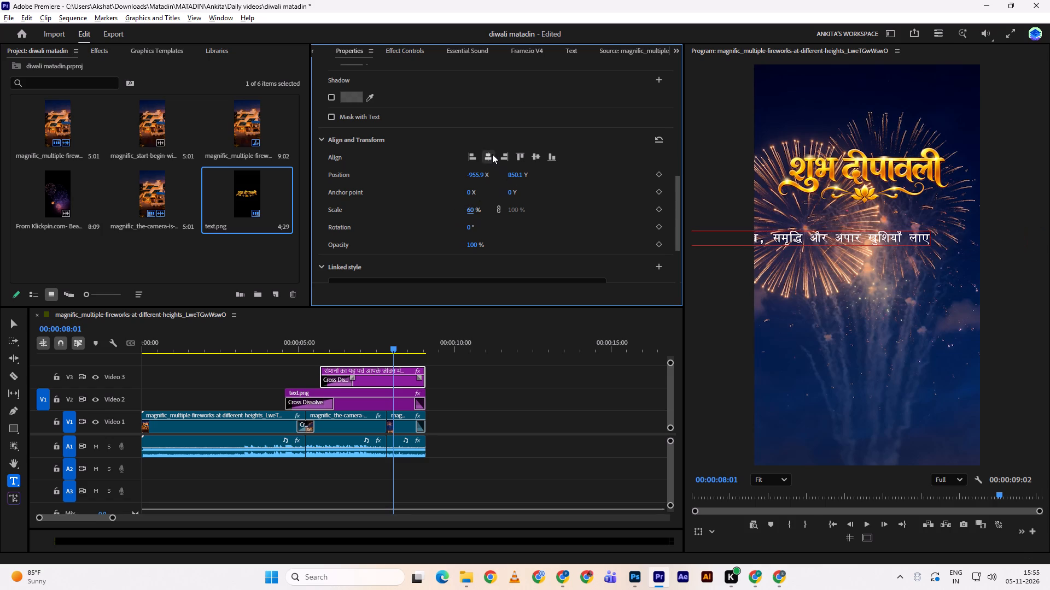
click(491, 153)
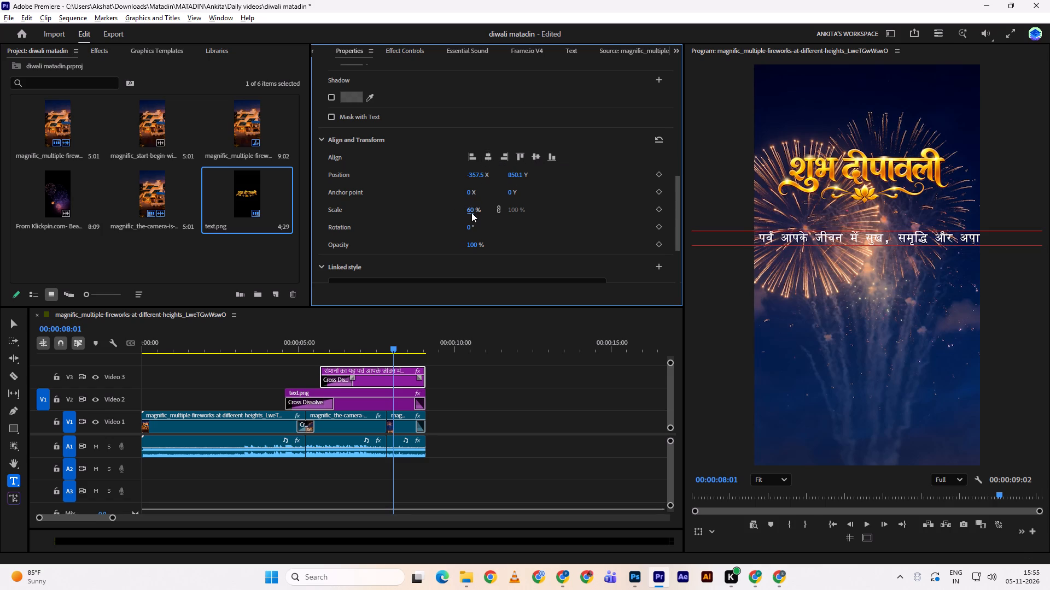
drag(467, 210, 456, 211)
click(490, 158)
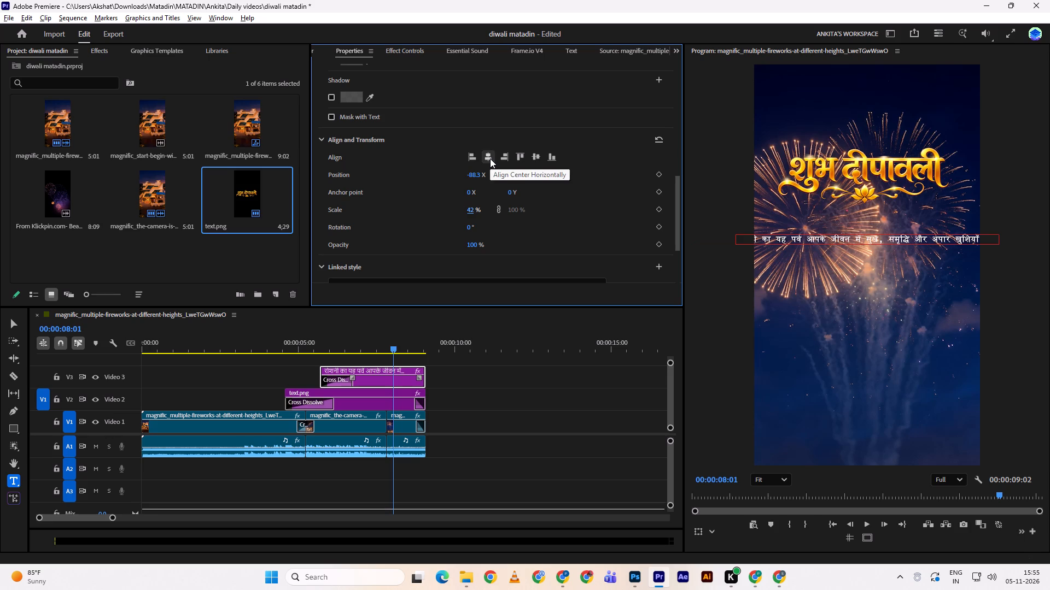
Break the quote into two lines before "समृद्धि" and centre the text block horizontally in the frame.
click(886, 237)
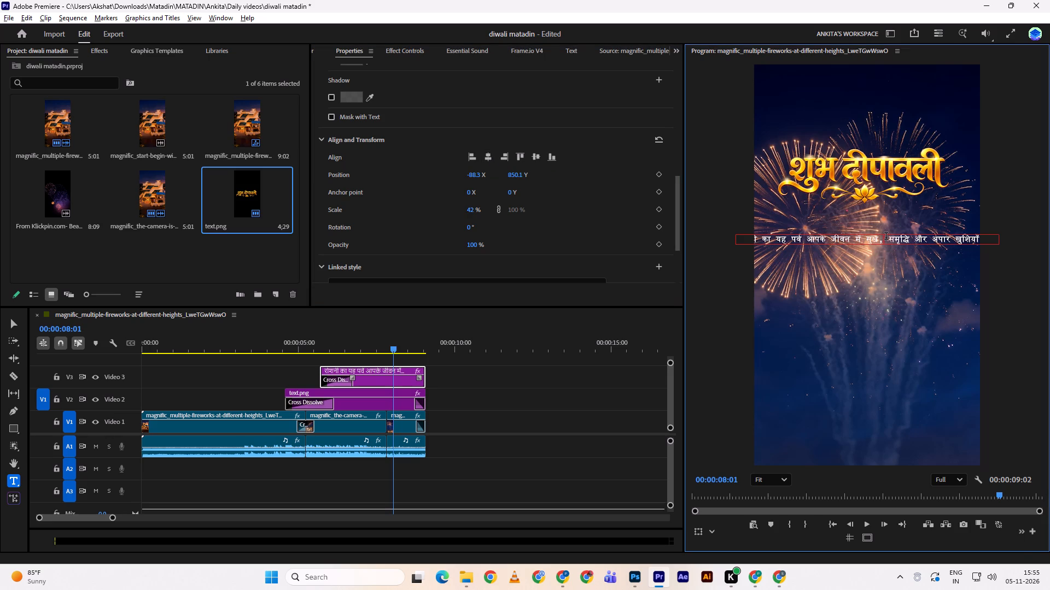
key(Right)
key(Return)
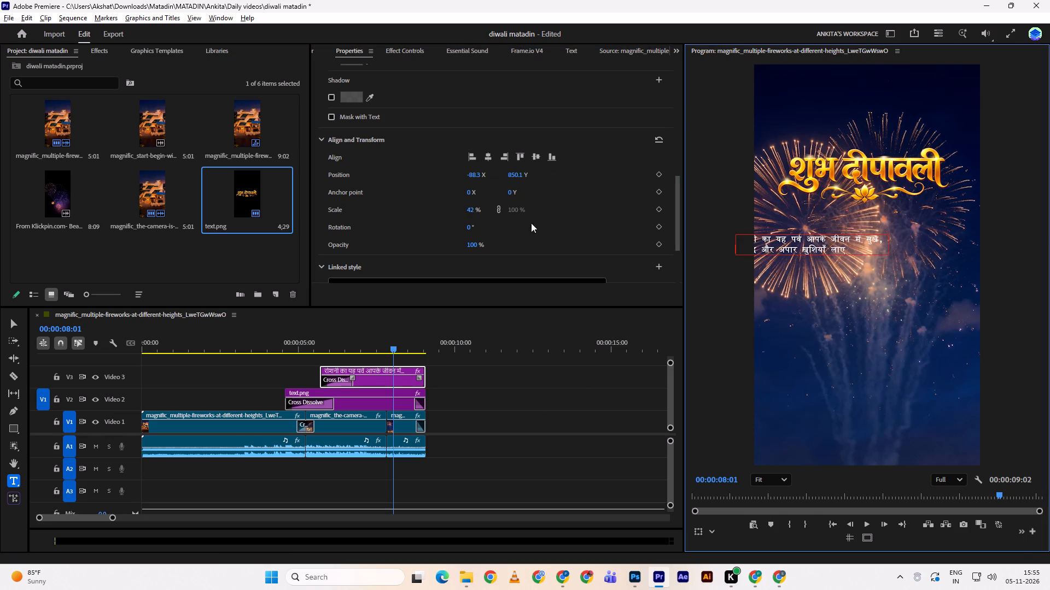
click(491, 155)
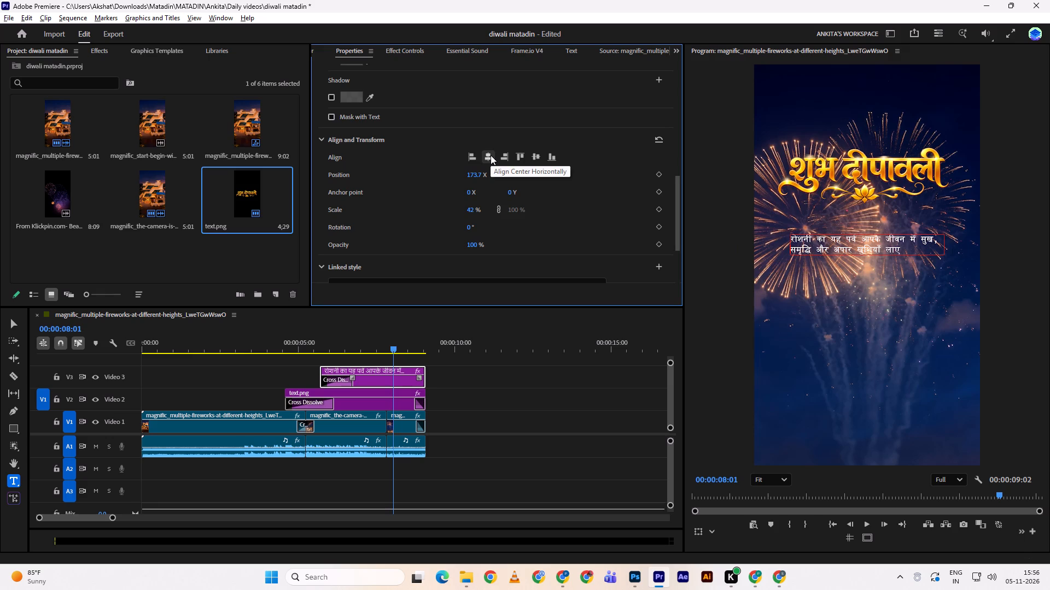
Set the quote's paragraph alignment to centred and realign the text block to the frame's horizontal centre.
scroll(570, 206, up, 20)
scroll(570, 206, up, 8)
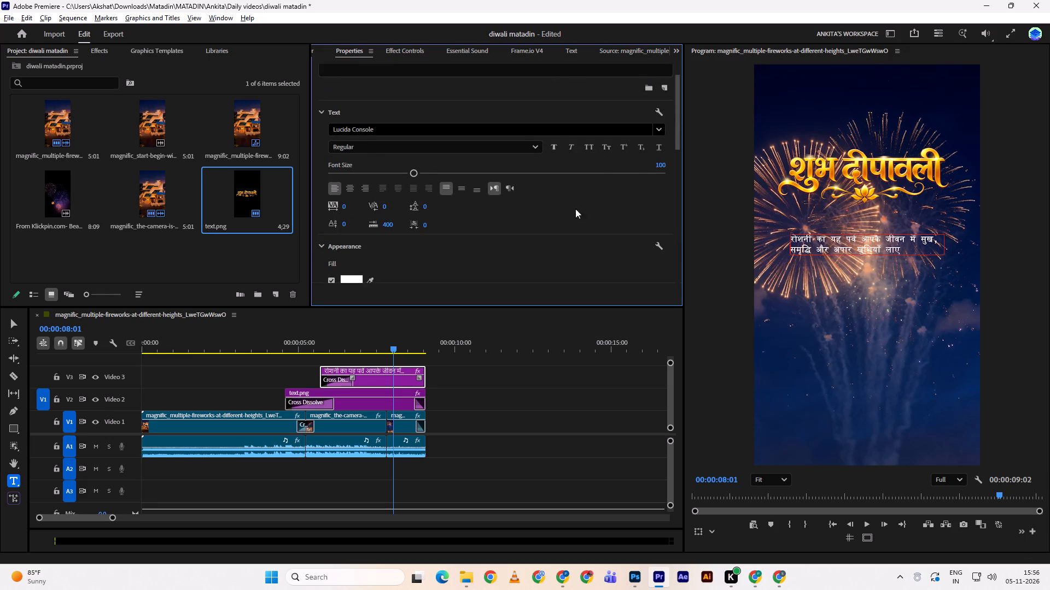
click(344, 199)
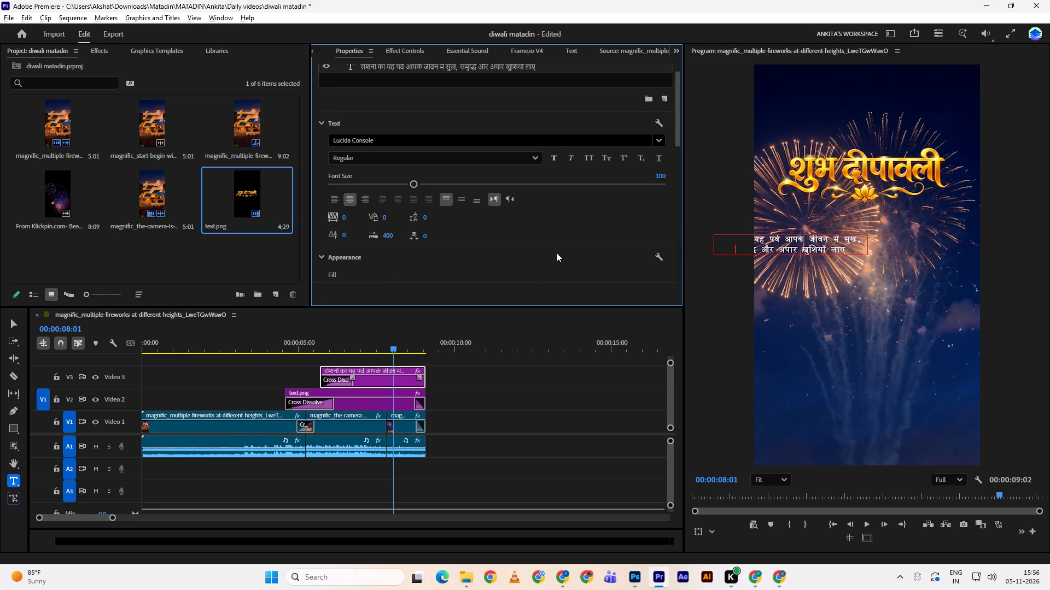
scroll(577, 238, down, 5)
drag(676, 159, 682, 239)
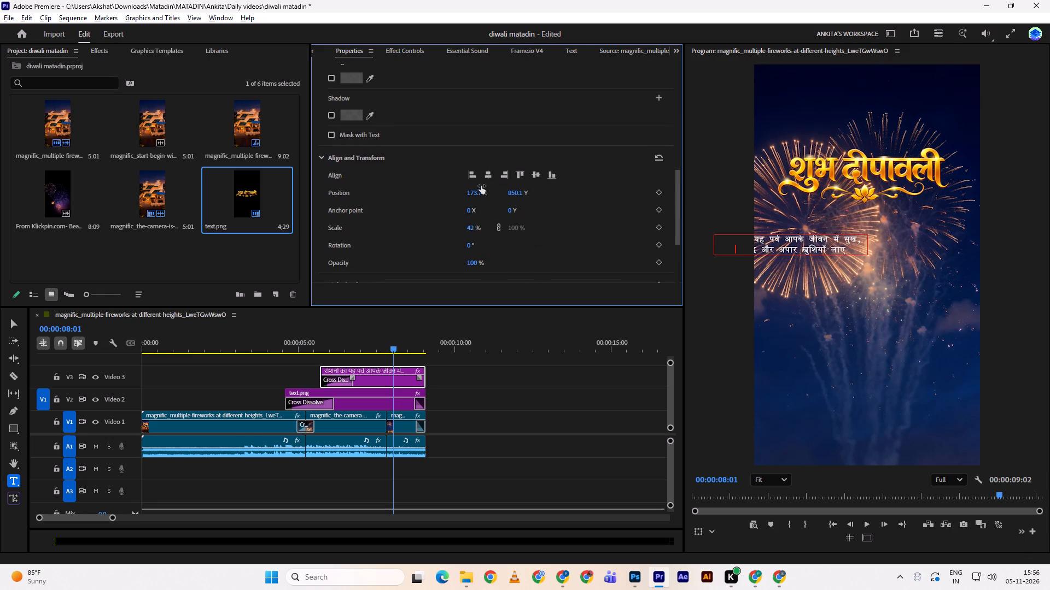
click(485, 176)
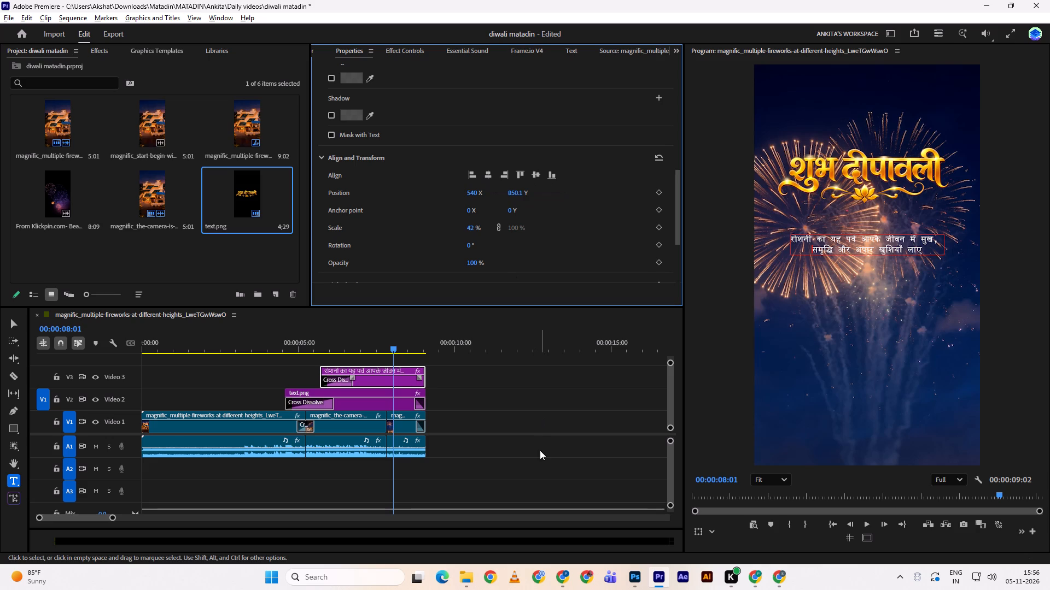
click(535, 420)
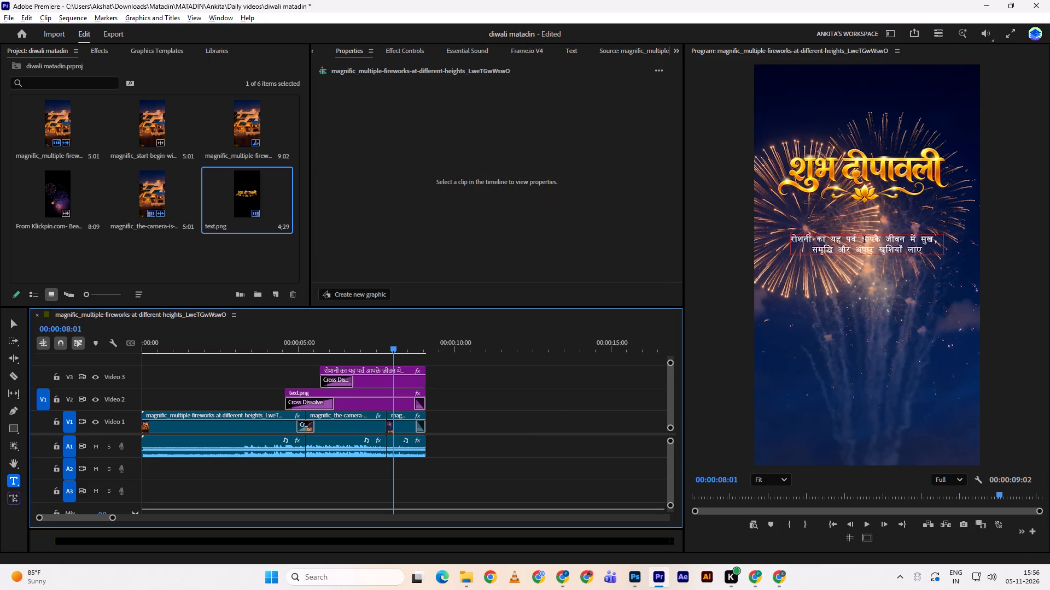
Remove the extra space after "सुख," and re-enter the line break before "समृद्धि".
click(813, 252)
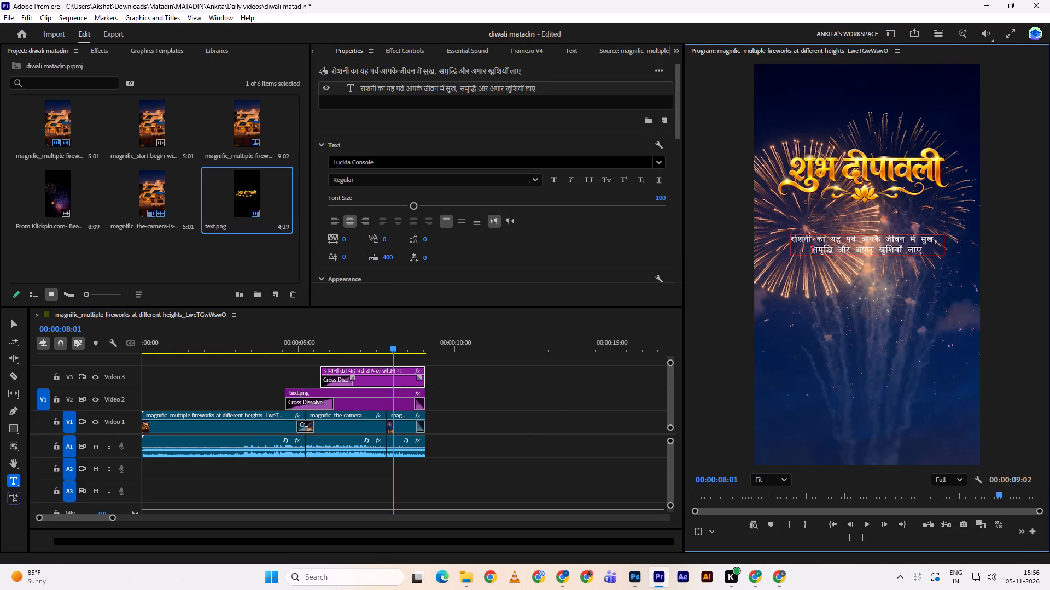
key(BackSpace)
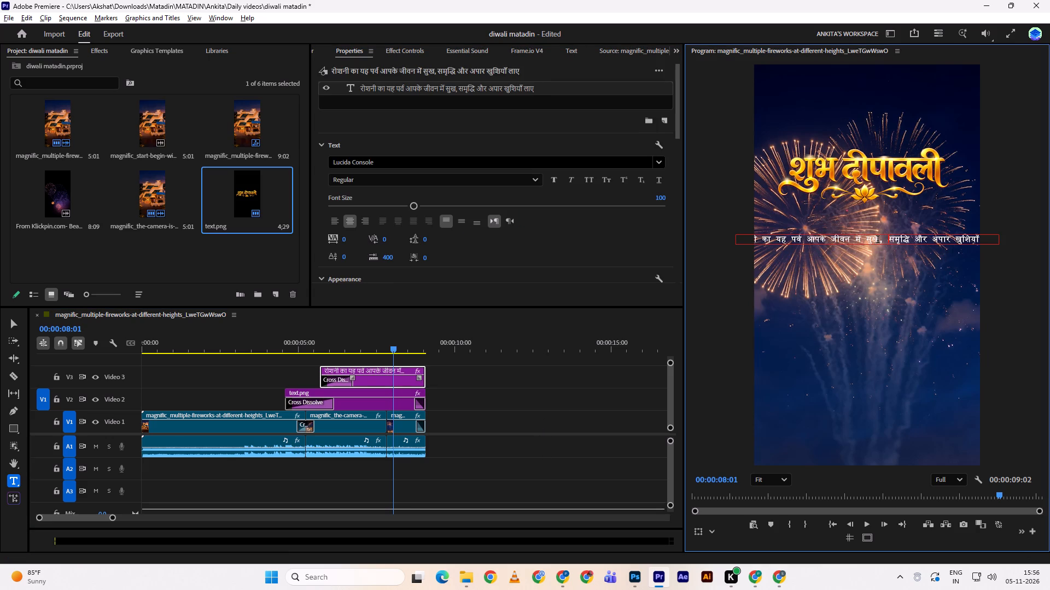
key(BackSpace)
key(Return)
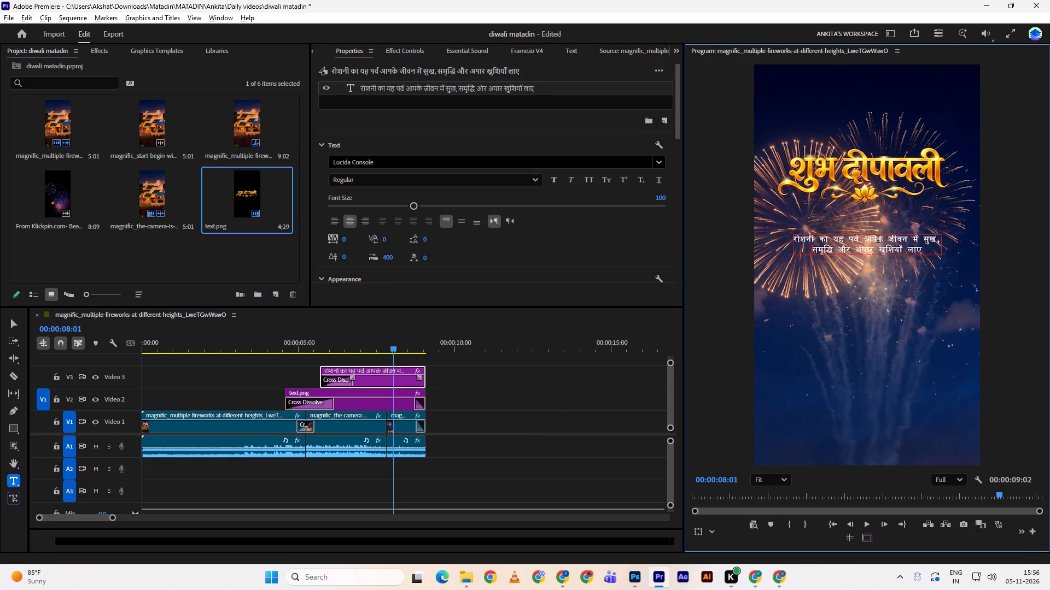
click(539, 379)
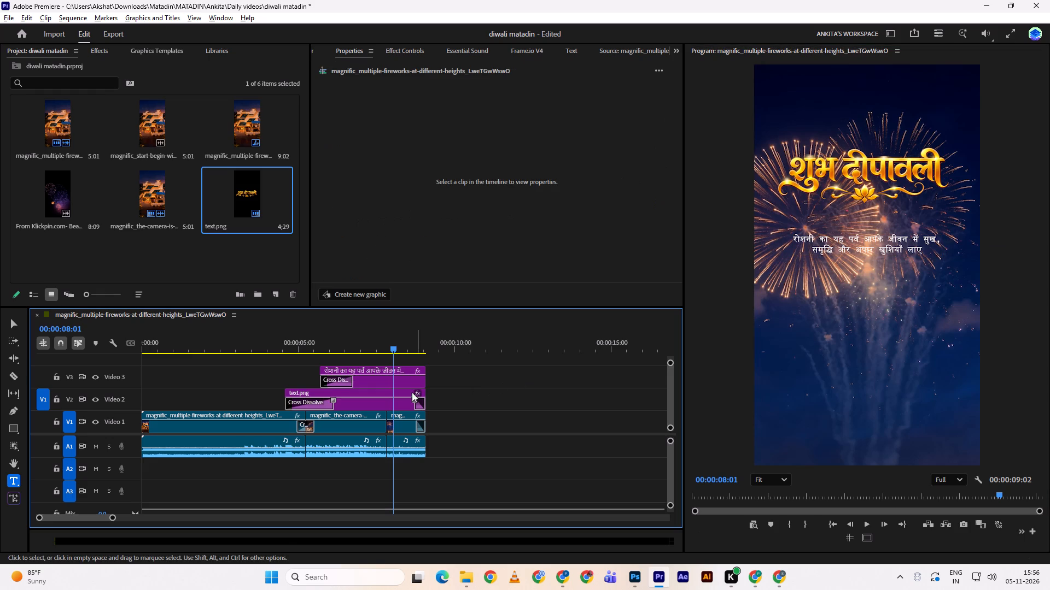
Set the Hindi quote's font to Eczar SemiBold and increase its font size to 140.
click(374, 380)
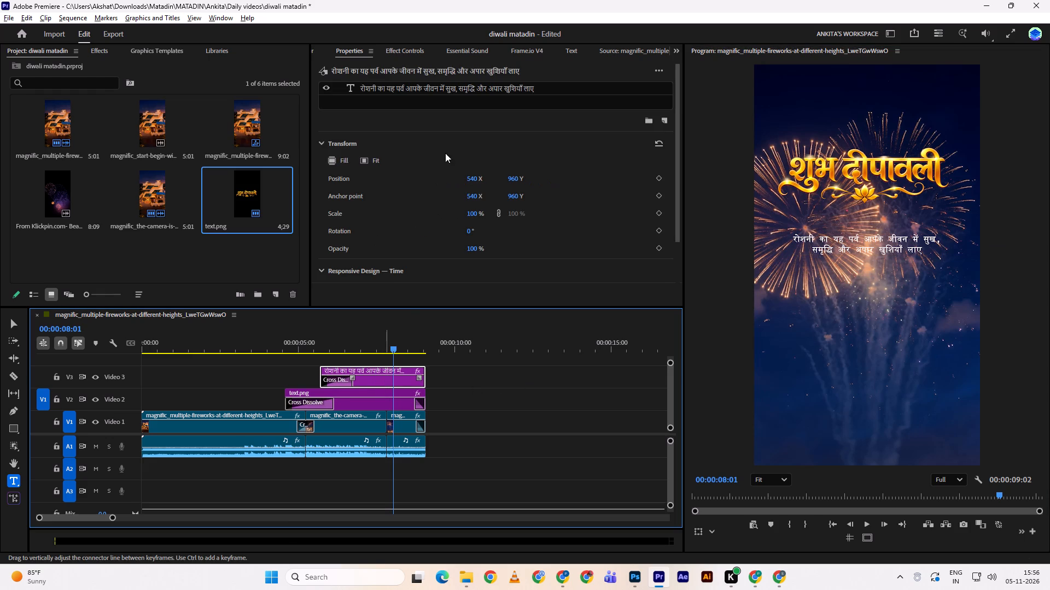
click(545, 84)
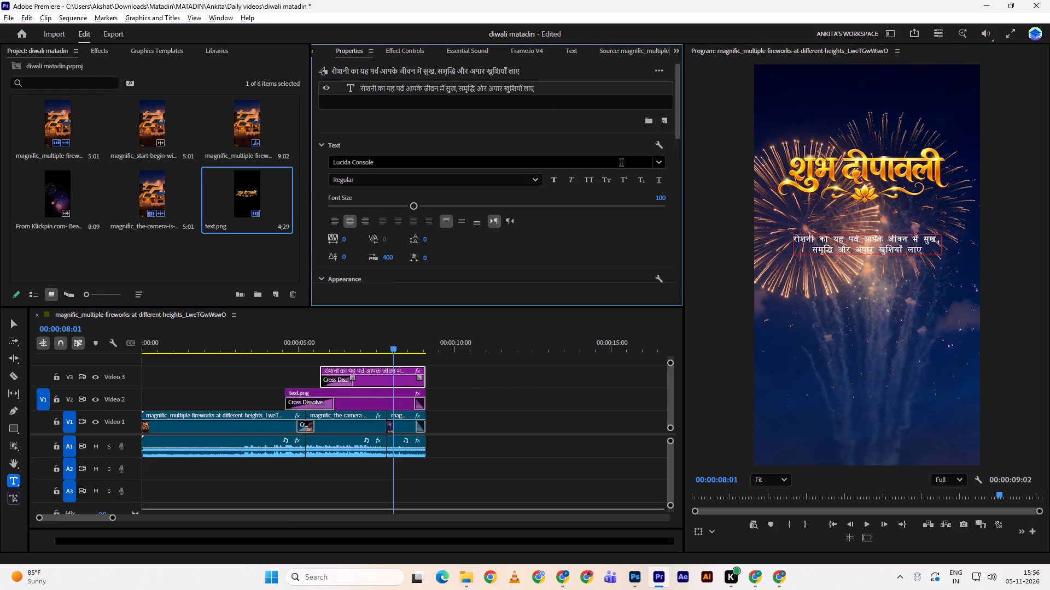
click(656, 161)
text(ecza)
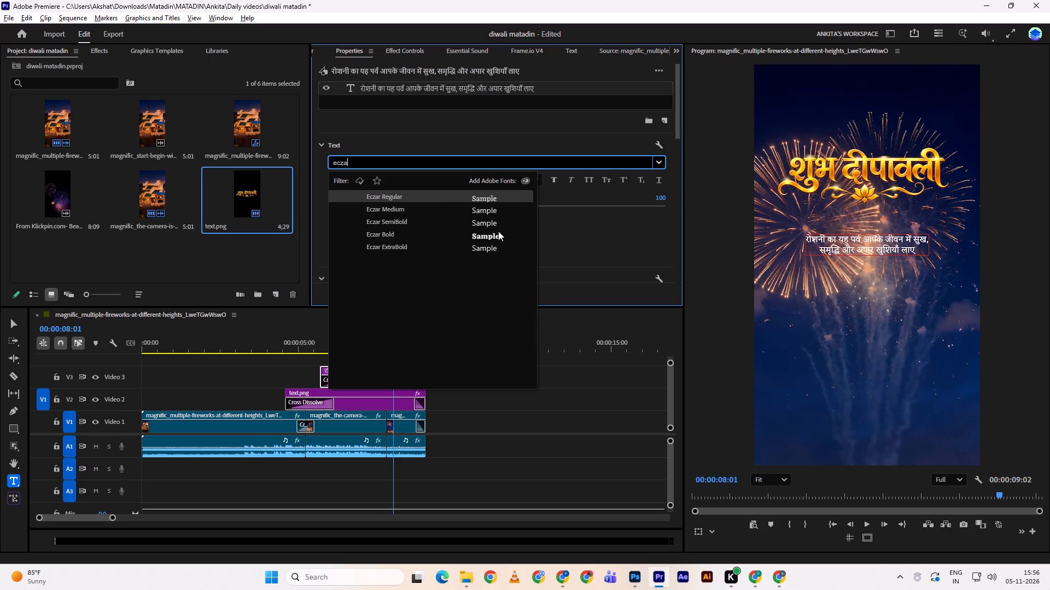
click(483, 236)
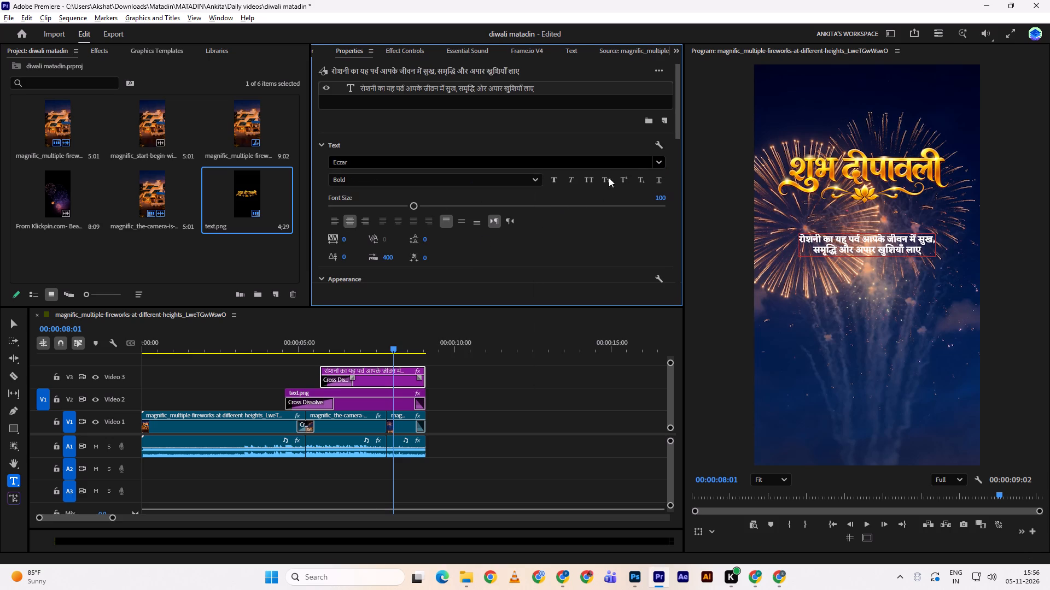
click(493, 185)
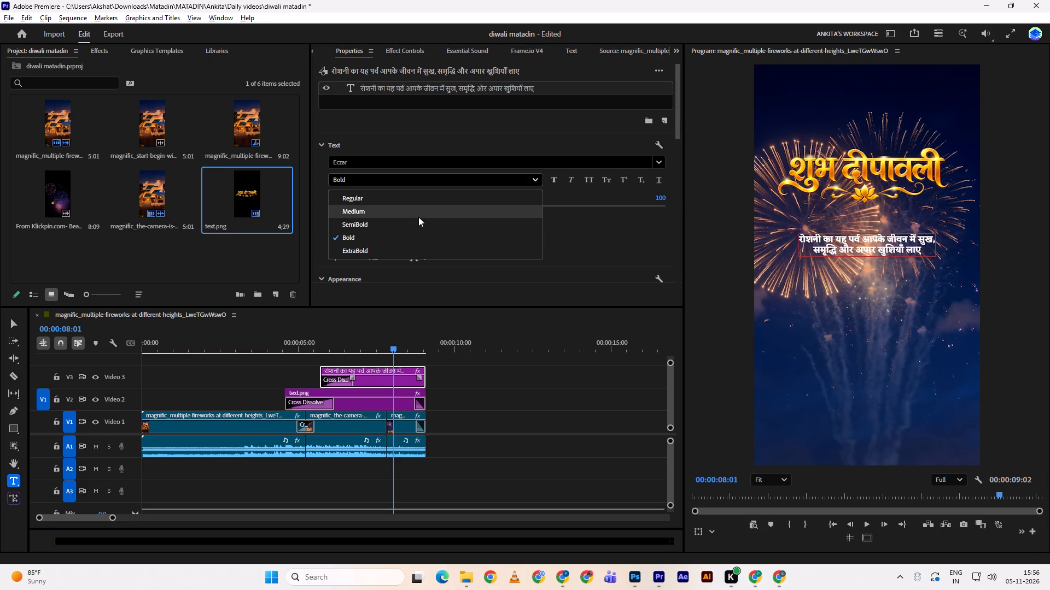
click(417, 228)
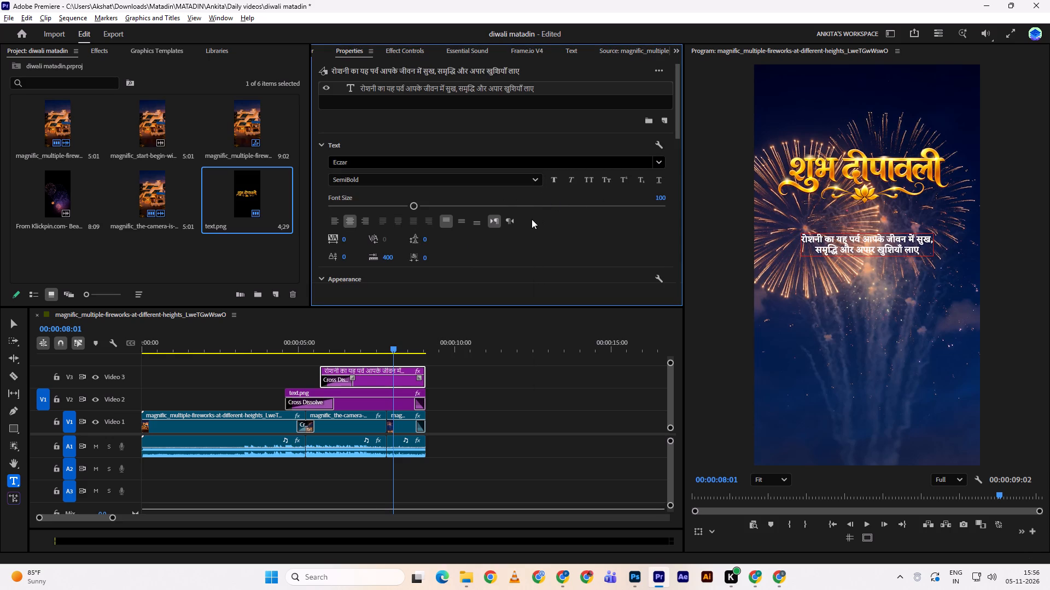
drag(417, 205, 451, 194)
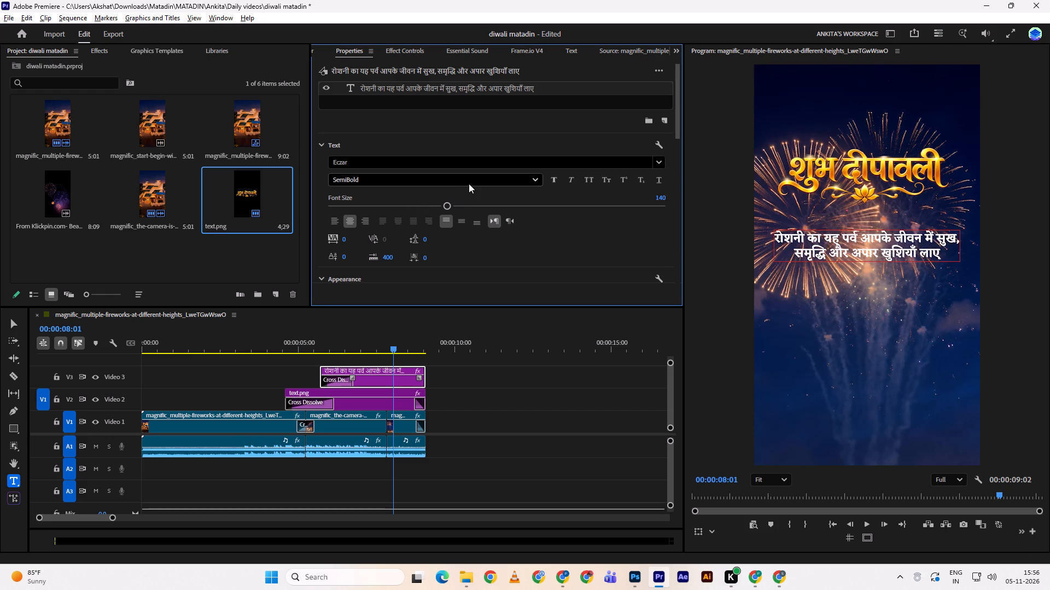
Change the quote text's fill type from solid to a linear gradient.
click(565, 81)
drag(674, 136, 680, 149)
drag(676, 133, 682, 188)
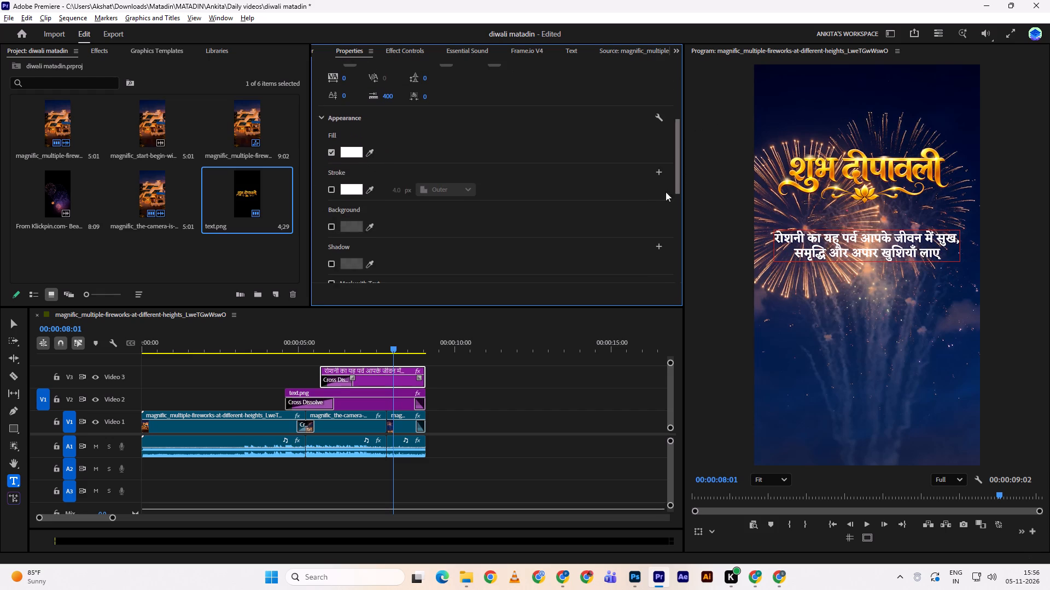
scroll(448, 172, down, 4)
click(356, 104)
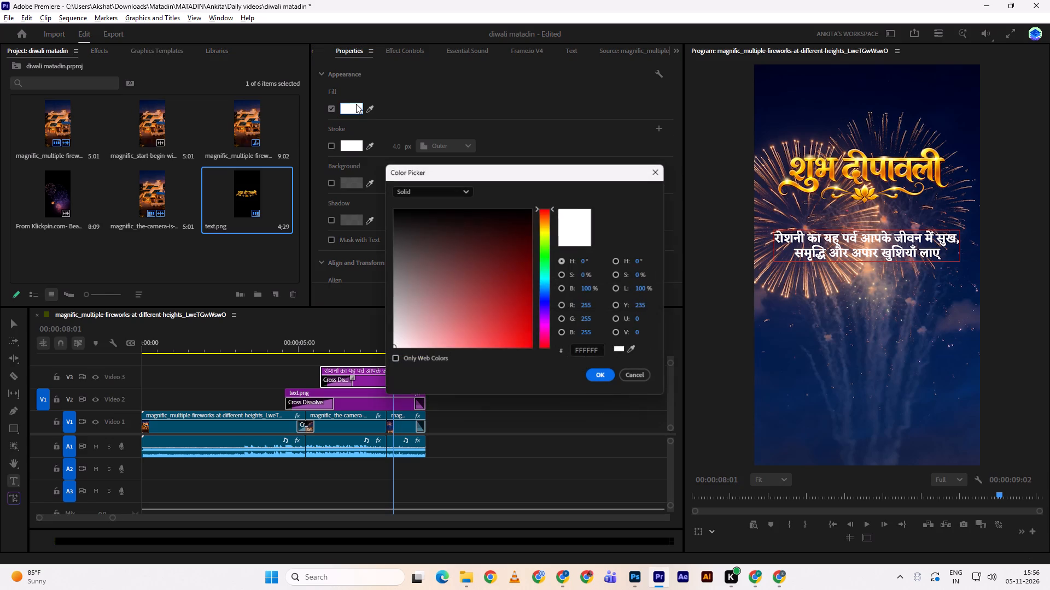
click(418, 192)
click(423, 219)
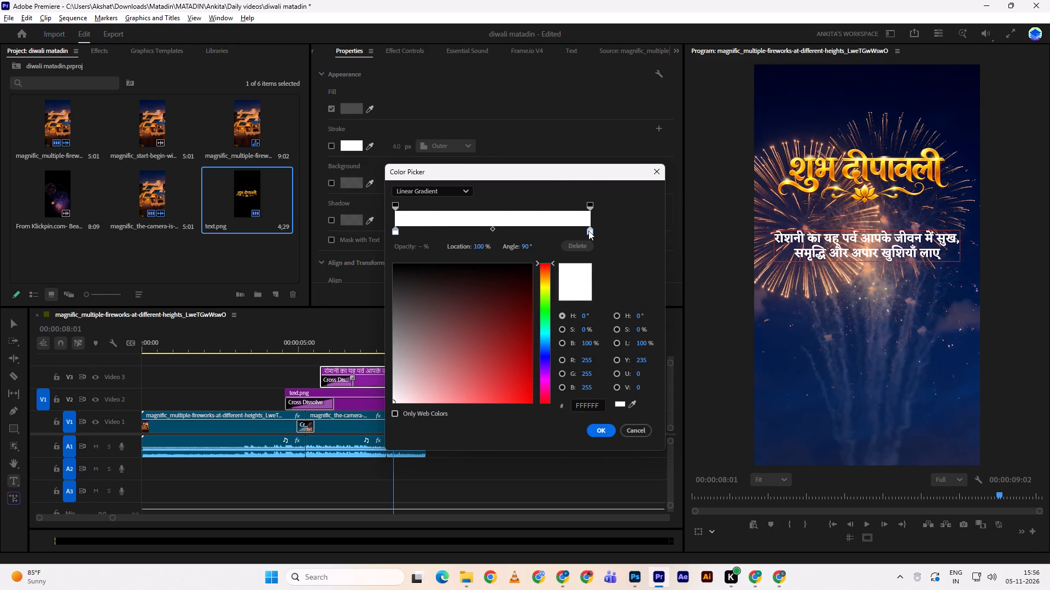
Set the end colour stop of the quote's gradient fill to bright yellow, with a hue of 56°, and apply it.
triple_click(588, 231)
double_click(591, 231)
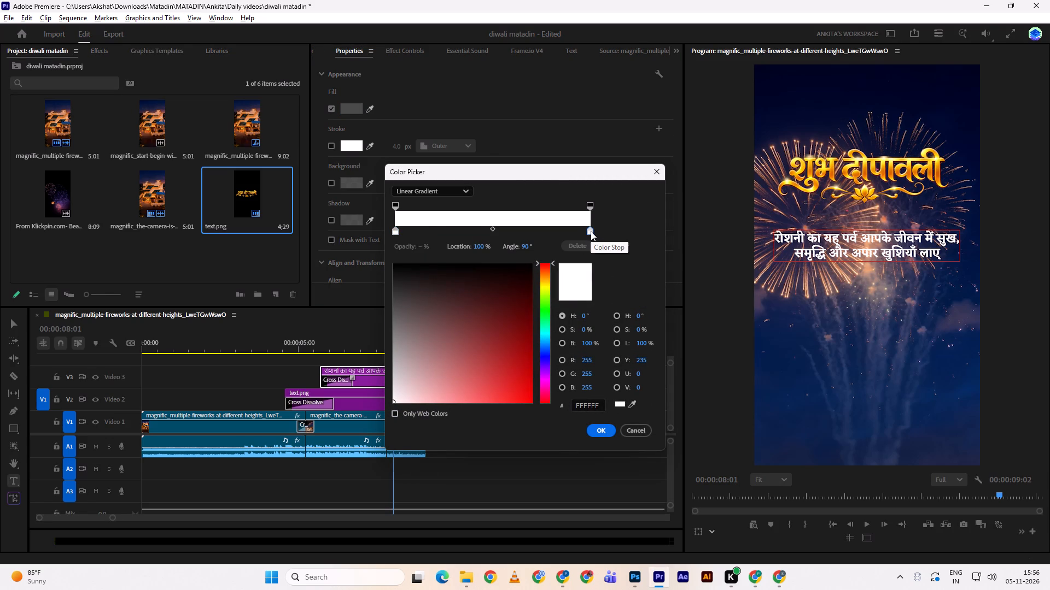
double_click(591, 231)
click(439, 310)
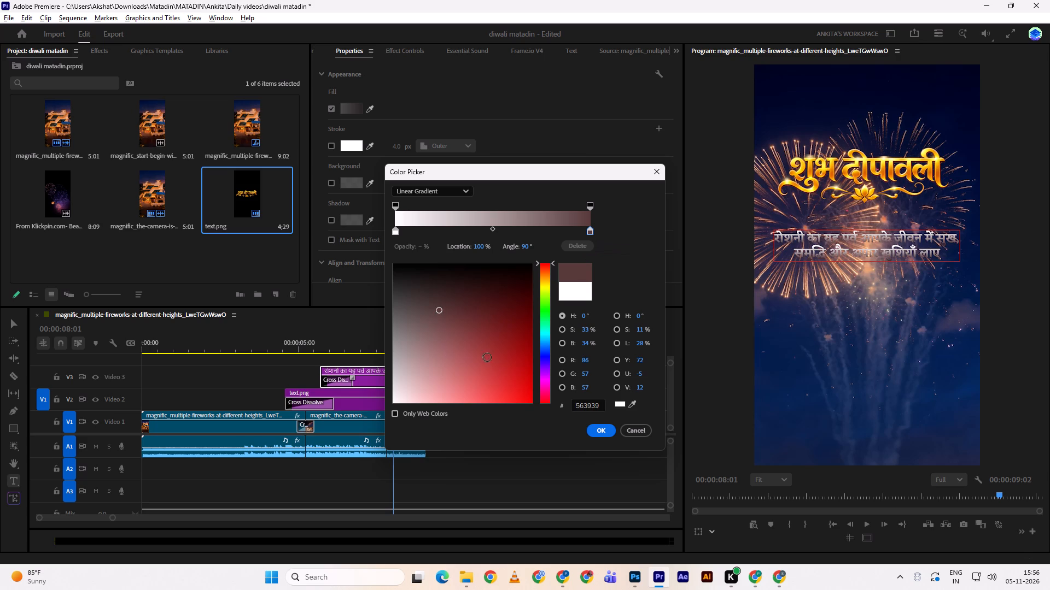
click(495, 358)
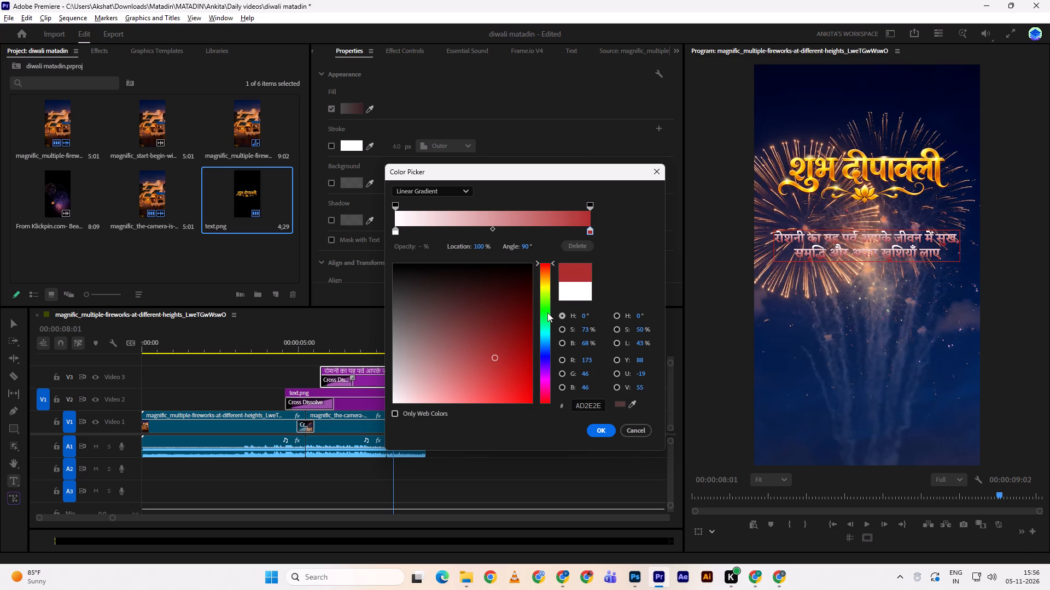
click(544, 288)
click(499, 322)
click(492, 373)
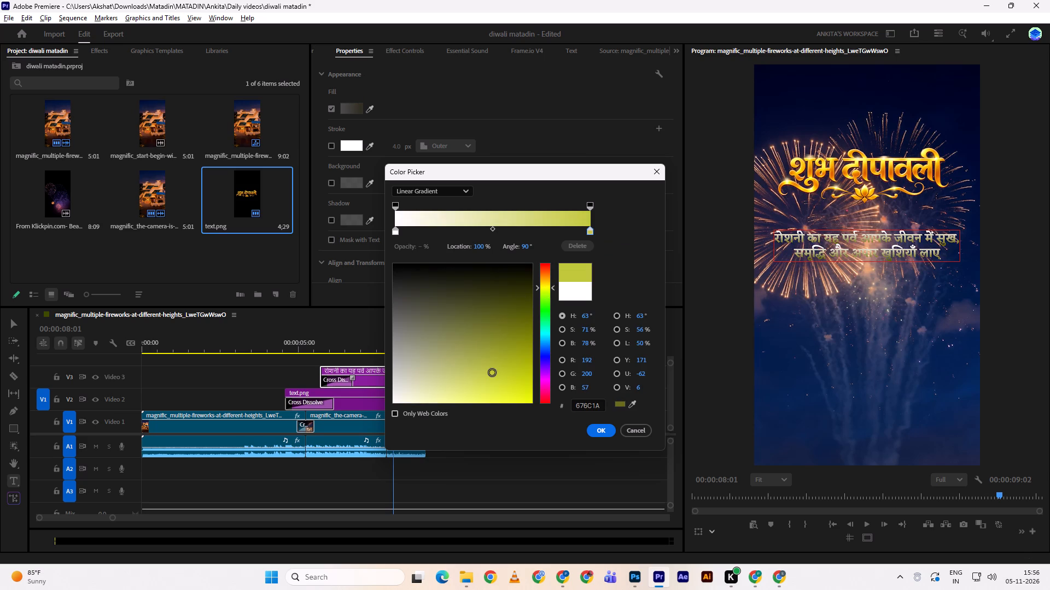
click(546, 286)
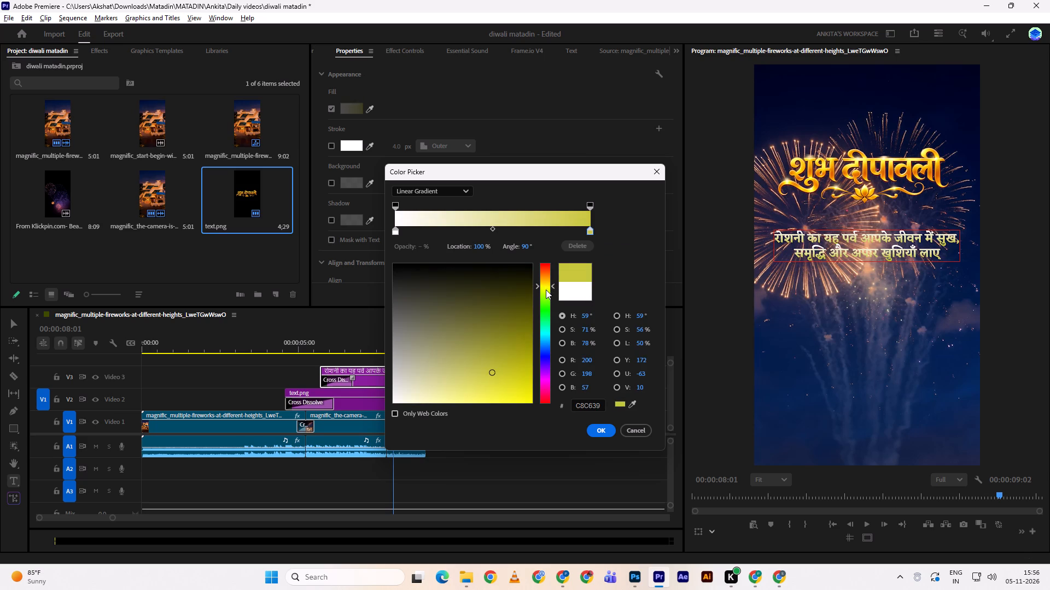
click(546, 290)
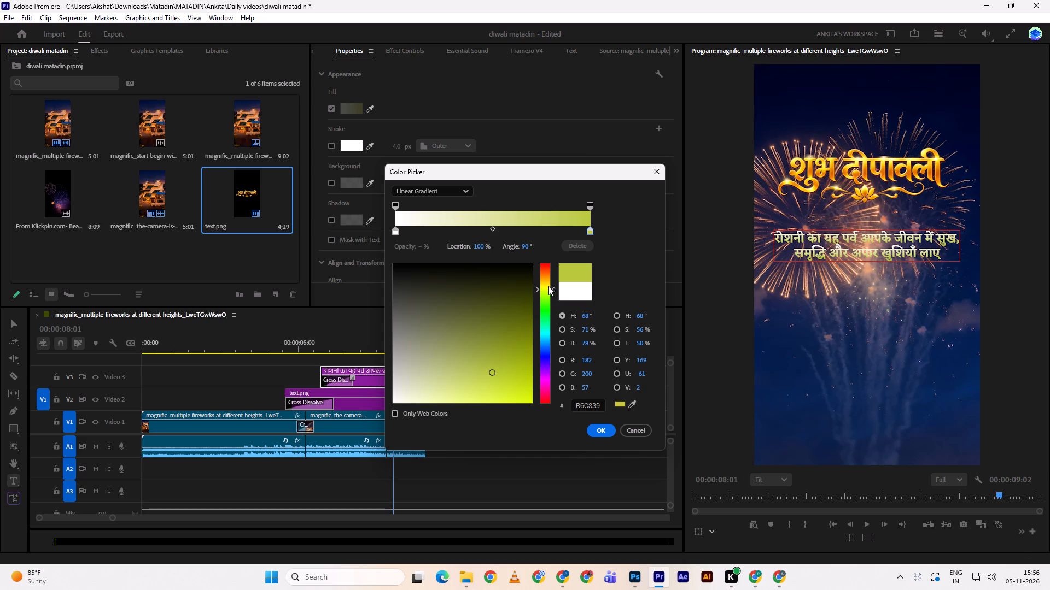
click(545, 285)
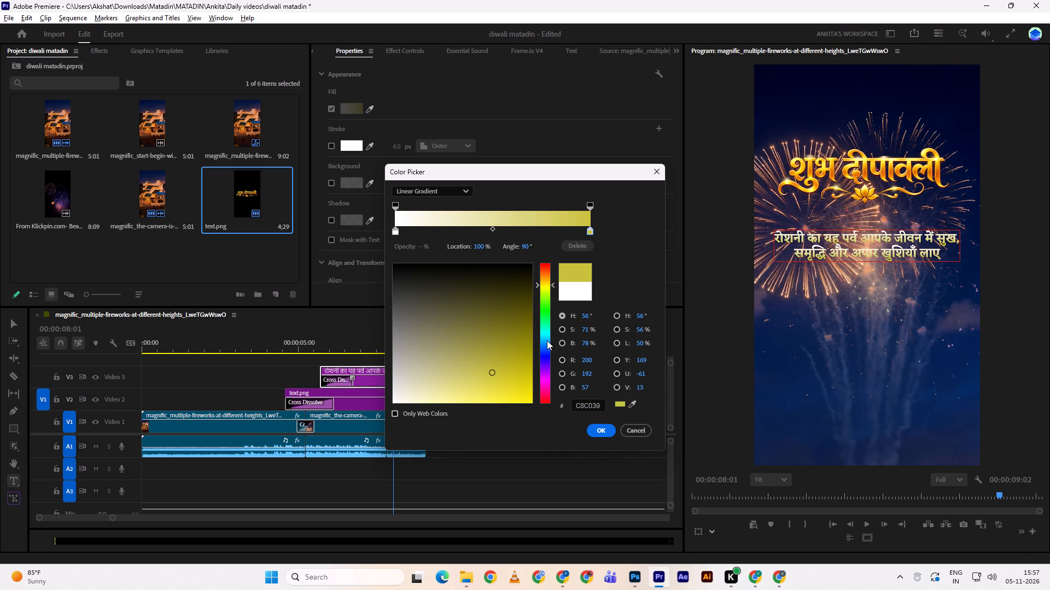
double_click(491, 390)
click(589, 424)
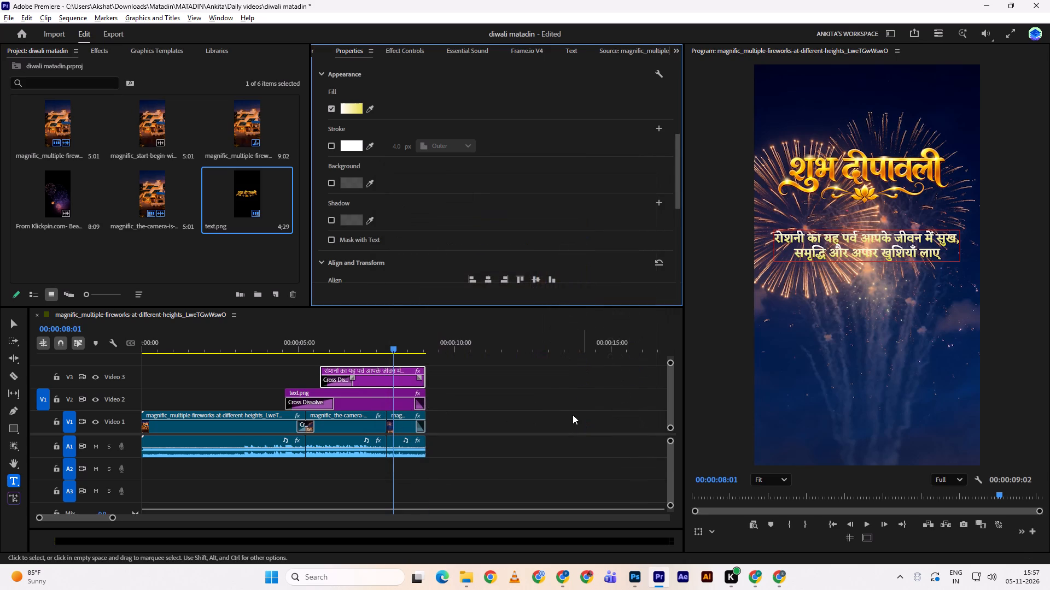
click(564, 409)
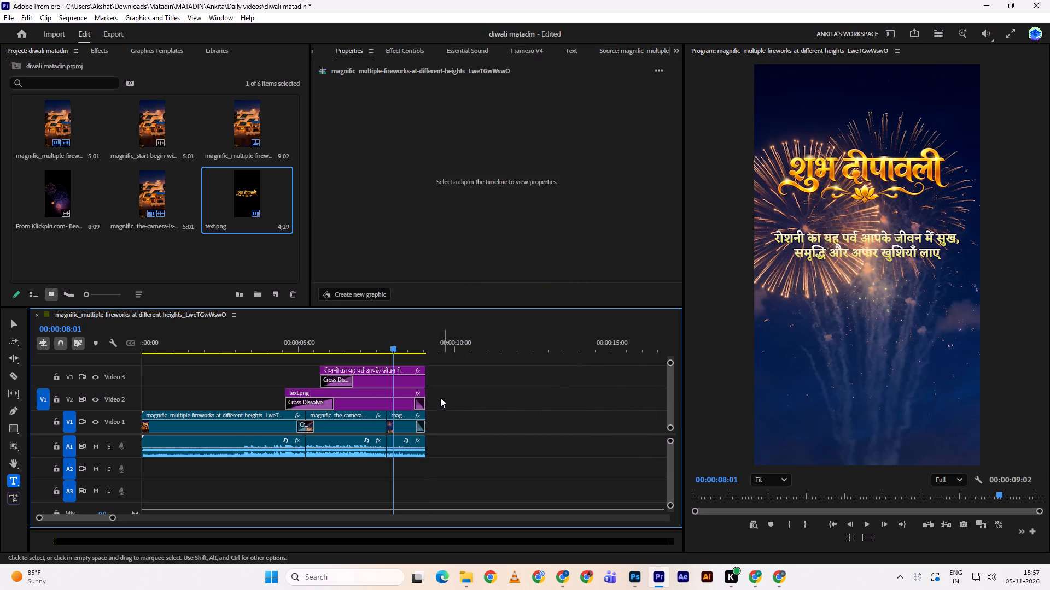
Set the start colour stop of the quote's gradient fill to pale pink, RGB 235, 208, 208, and apply it.
click(369, 377)
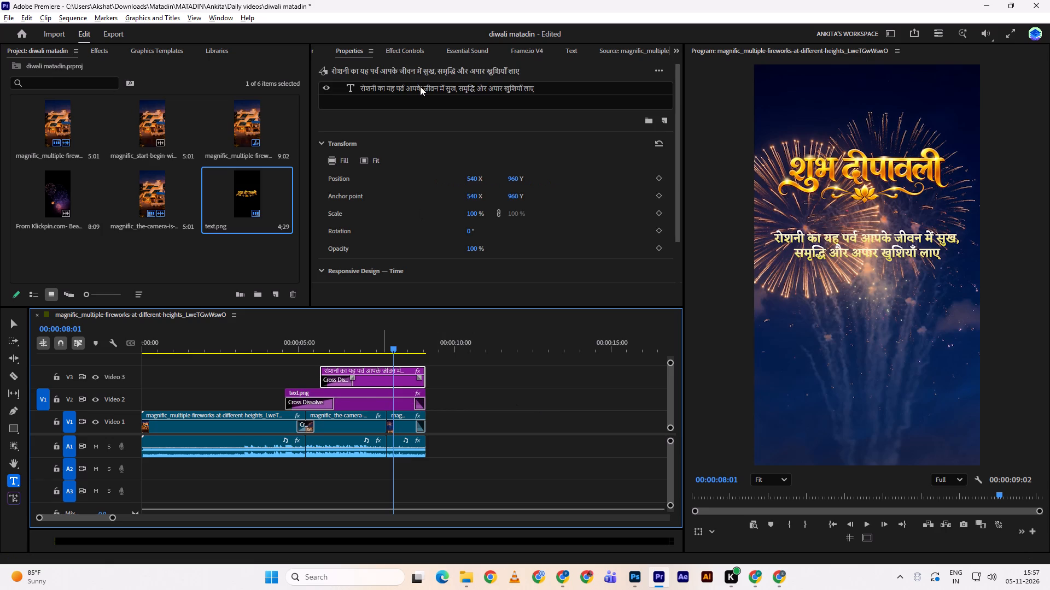
click(423, 88)
scroll(676, 245, down, 10)
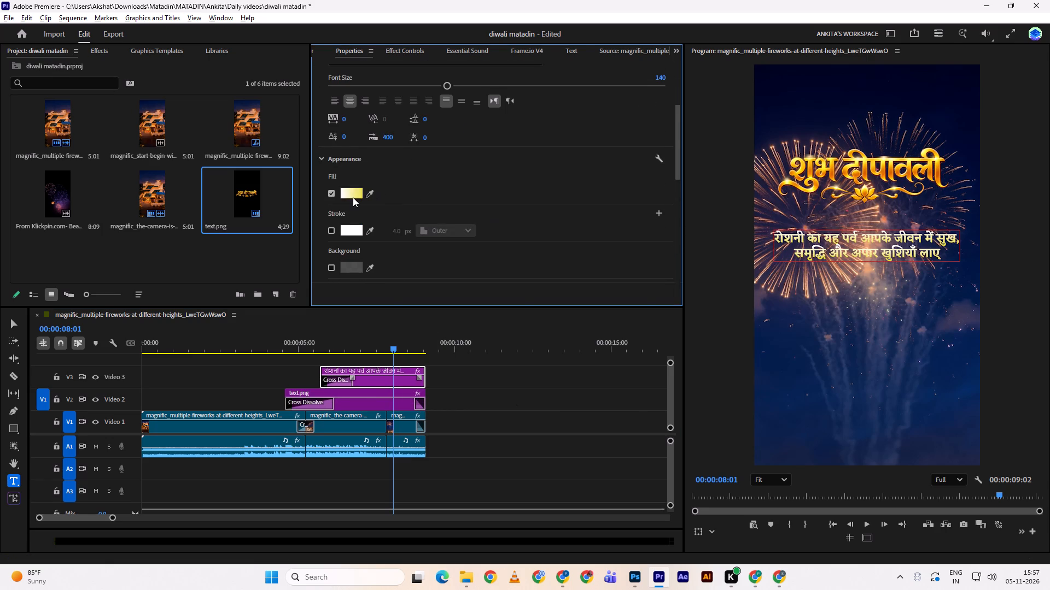
click(352, 197)
double_click(393, 233)
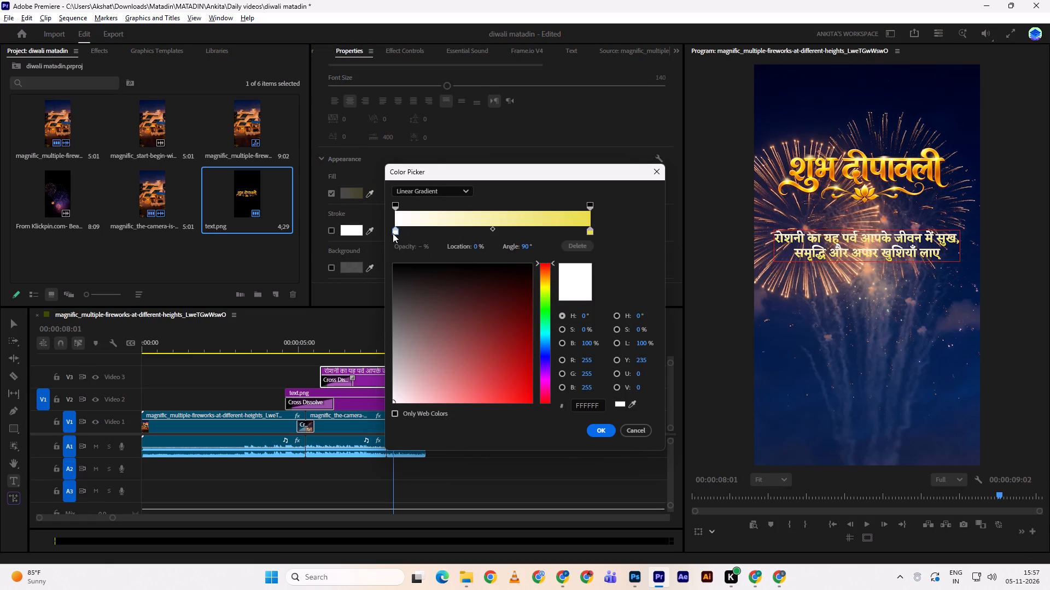
triple_click(393, 233)
triple_click(395, 233)
click(395, 233)
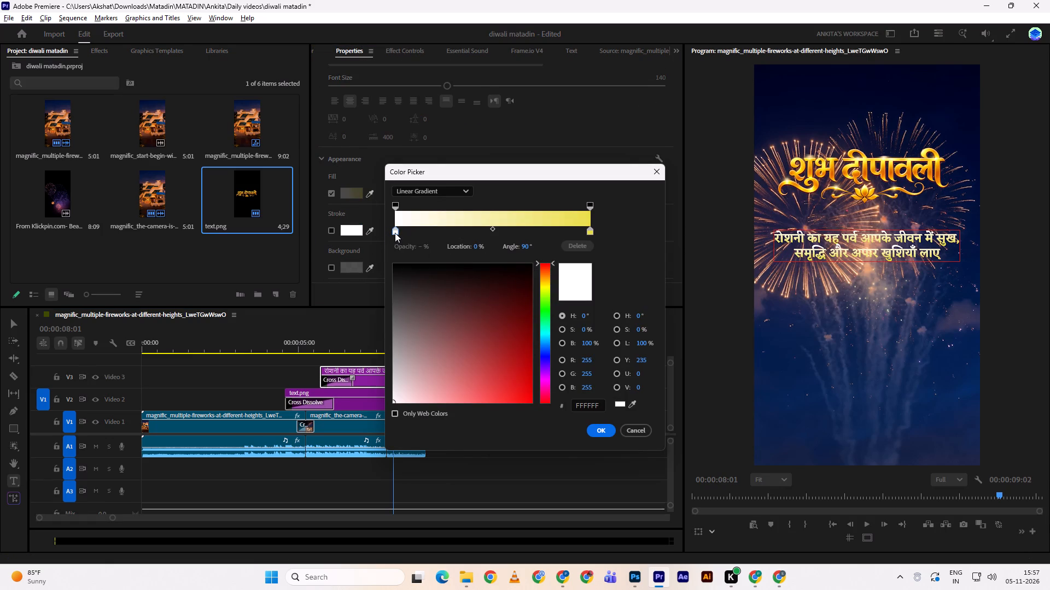
double_click(395, 233)
click(404, 373)
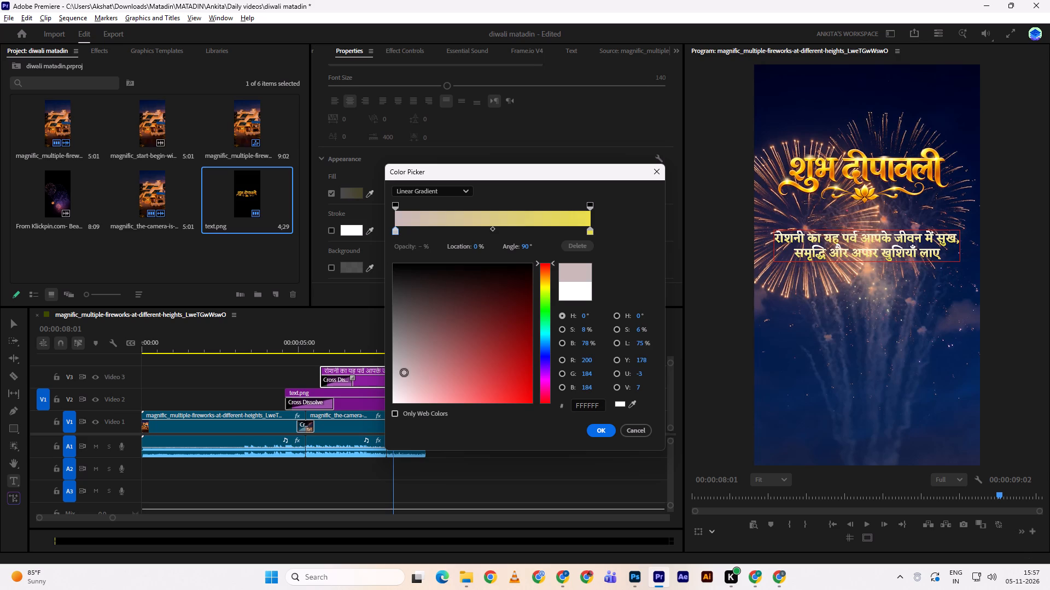
double_click(400, 392)
click(405, 394)
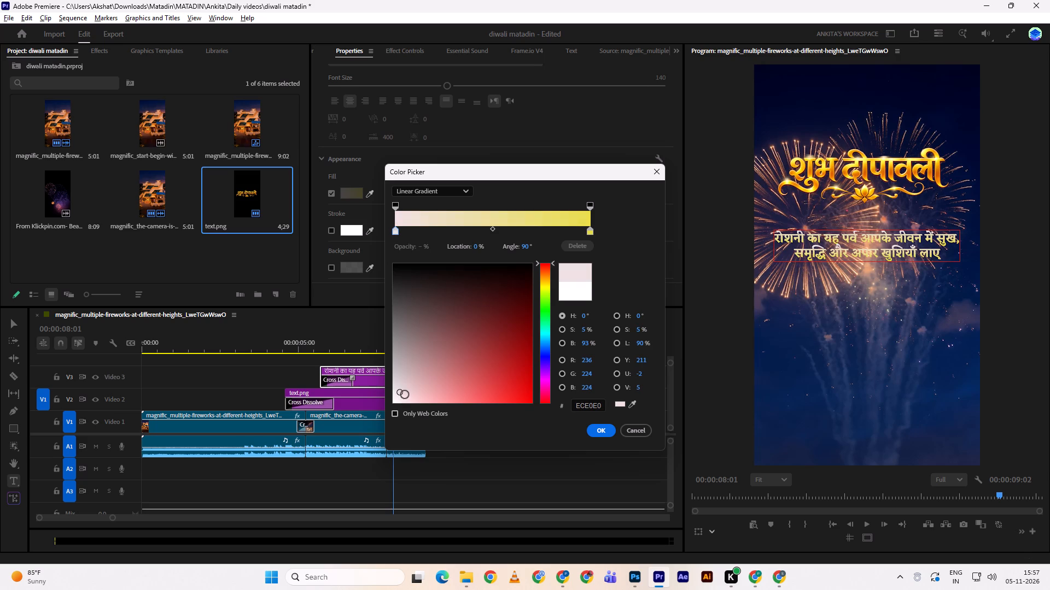
click(596, 431)
Play the sequence from 00:00:04:00 to review how the title and styled quote appear over the fireworks.
drag(369, 344, 290, 336)
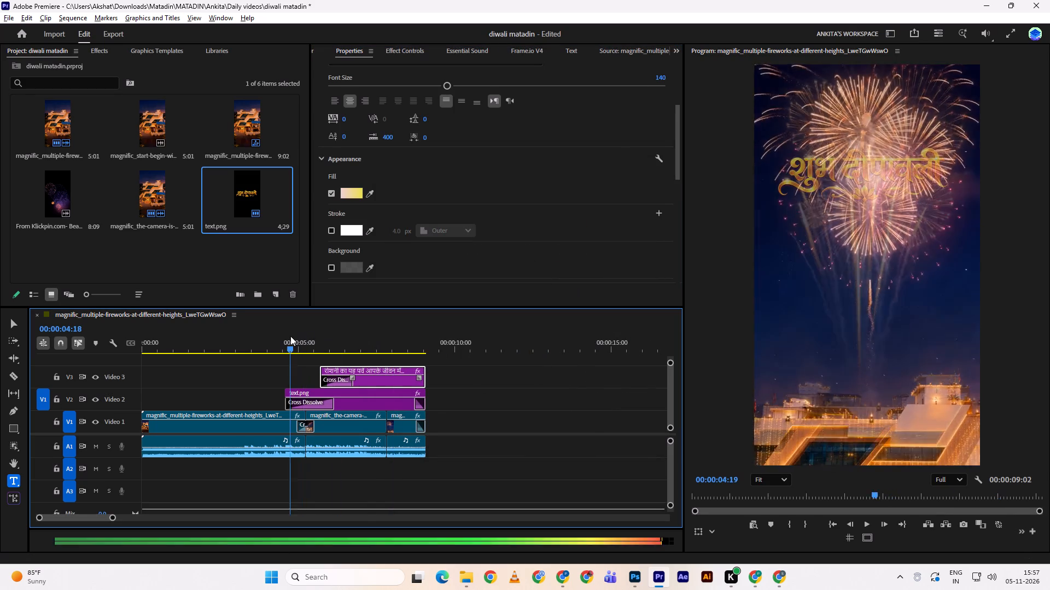
drag(290, 336, 284, 337)
click(284, 337)
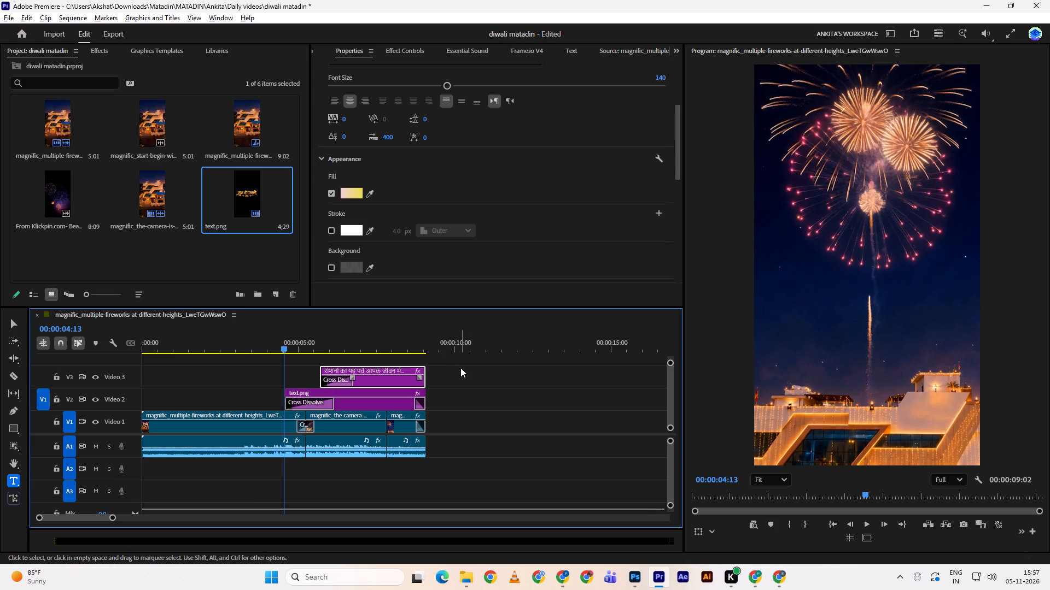
drag(275, 346, 269, 345)
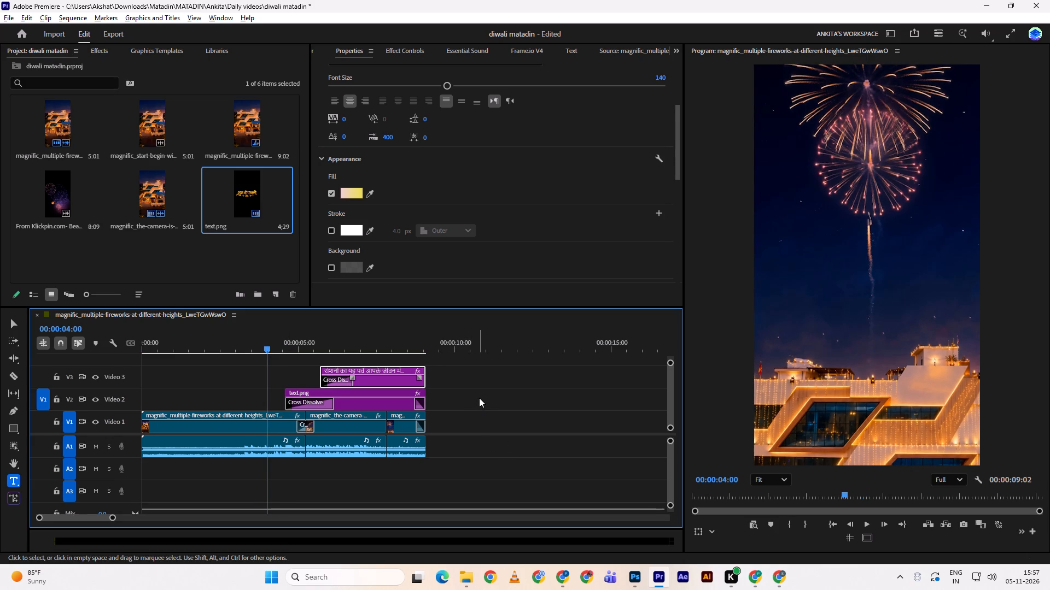
key(space)
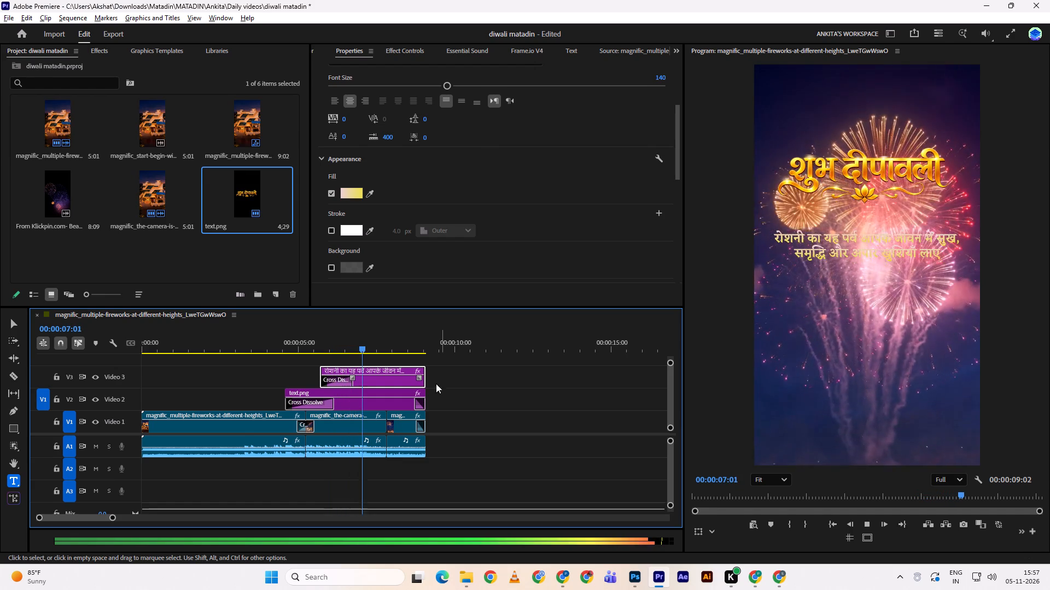
key(space)
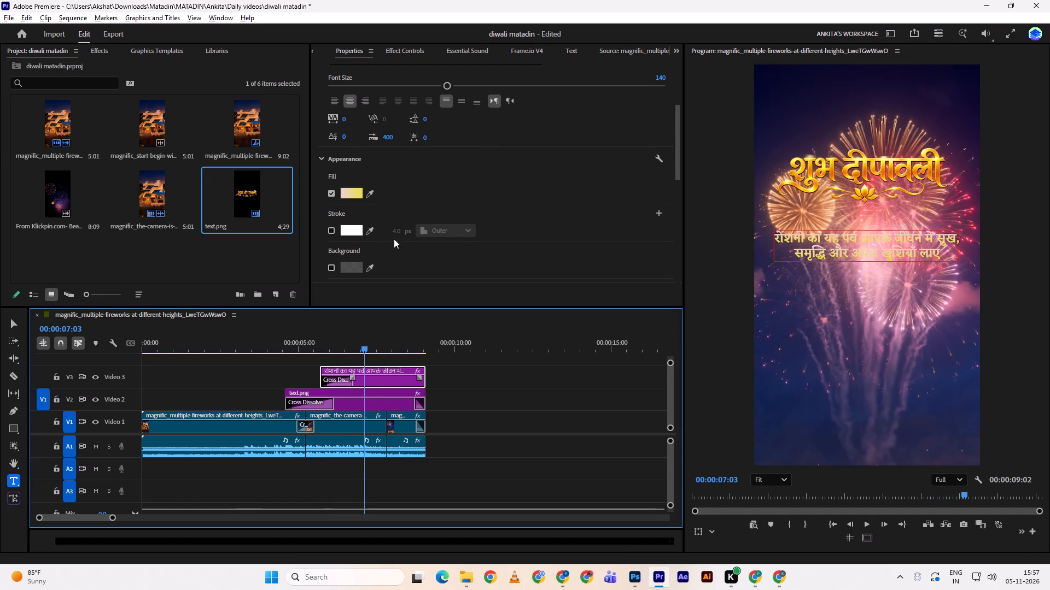
Enable a shadow on the quote text, coloured solid black (000000), with its opacity set to 95.
scroll(408, 234, down, 4)
scroll(340, 255, down, 1)
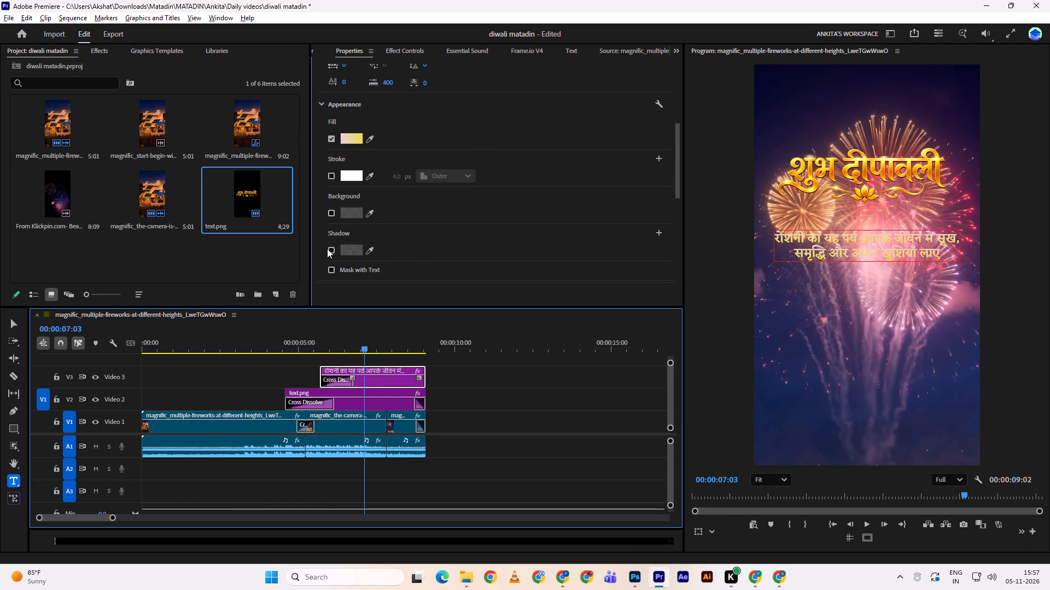
double_click(327, 249)
scroll(421, 238, down, 3)
click(331, 219)
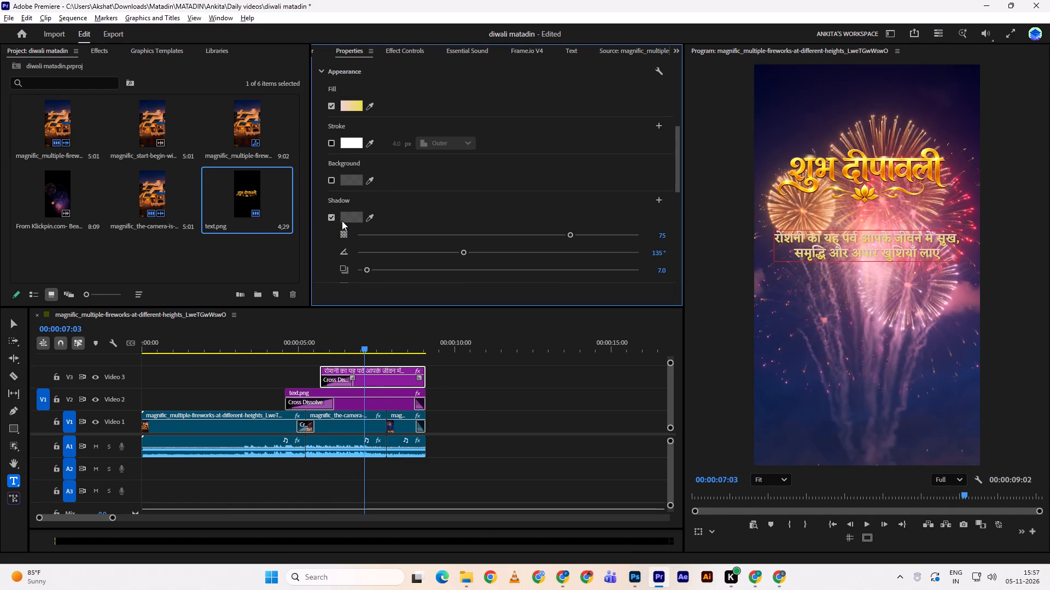
double_click(354, 221)
drag(430, 246, 393, 200)
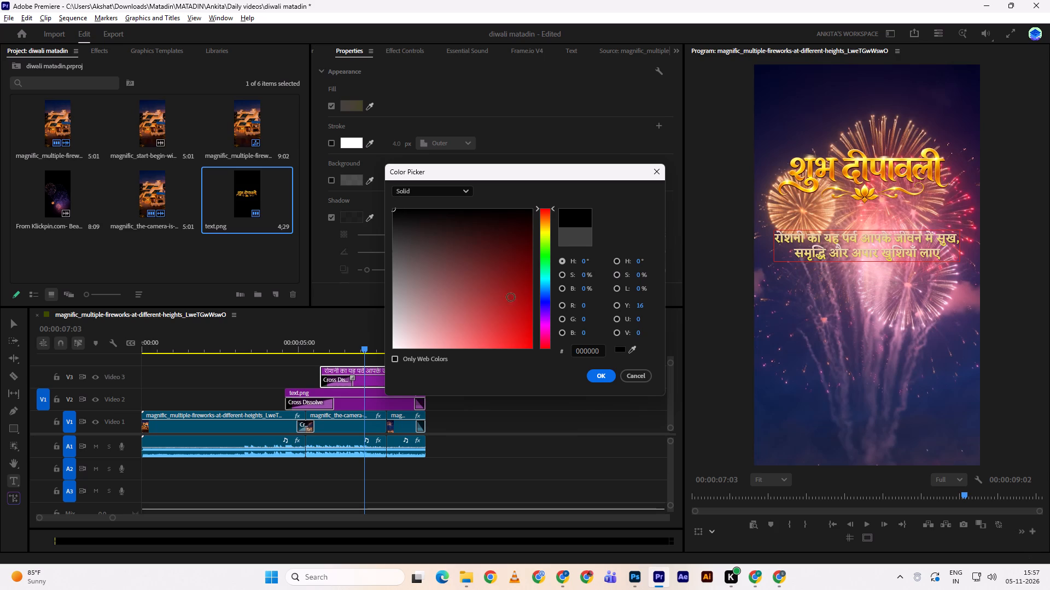
click(587, 372)
scroll(482, 168, down, 3)
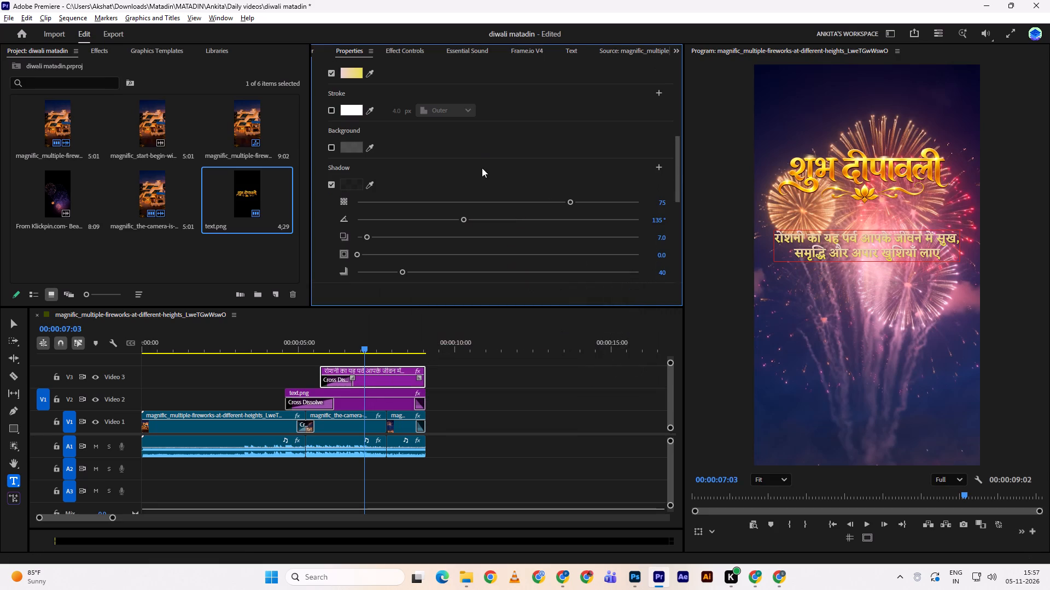
drag(569, 199, 625, 191)
scroll(514, 151, down, 2)
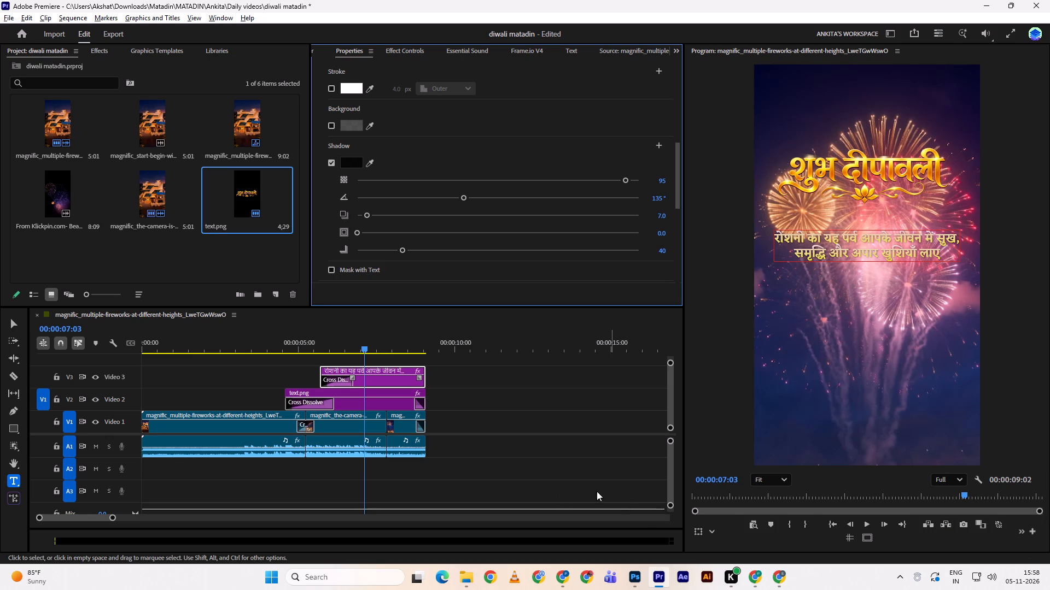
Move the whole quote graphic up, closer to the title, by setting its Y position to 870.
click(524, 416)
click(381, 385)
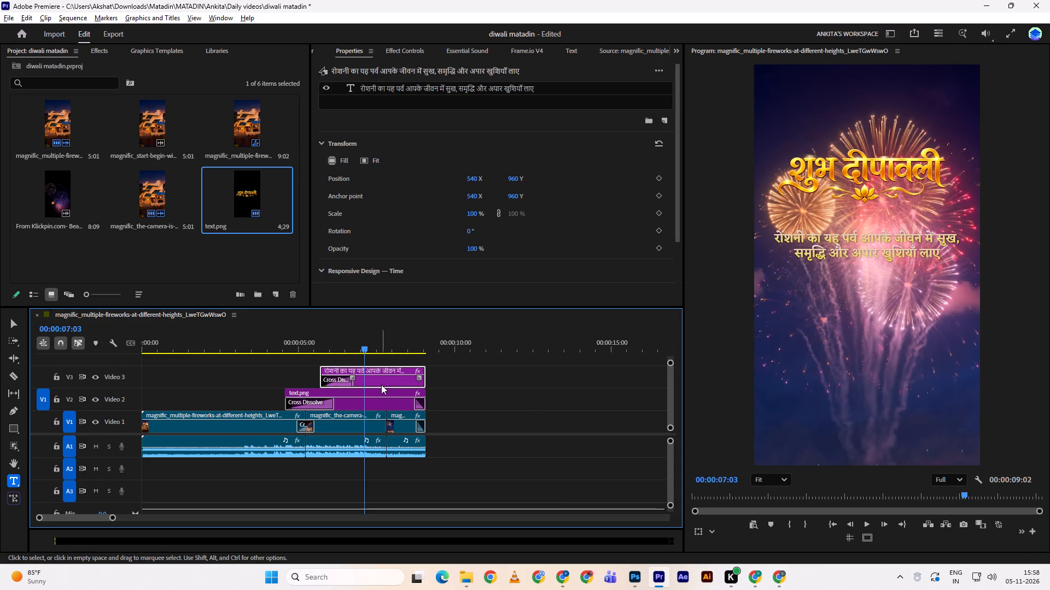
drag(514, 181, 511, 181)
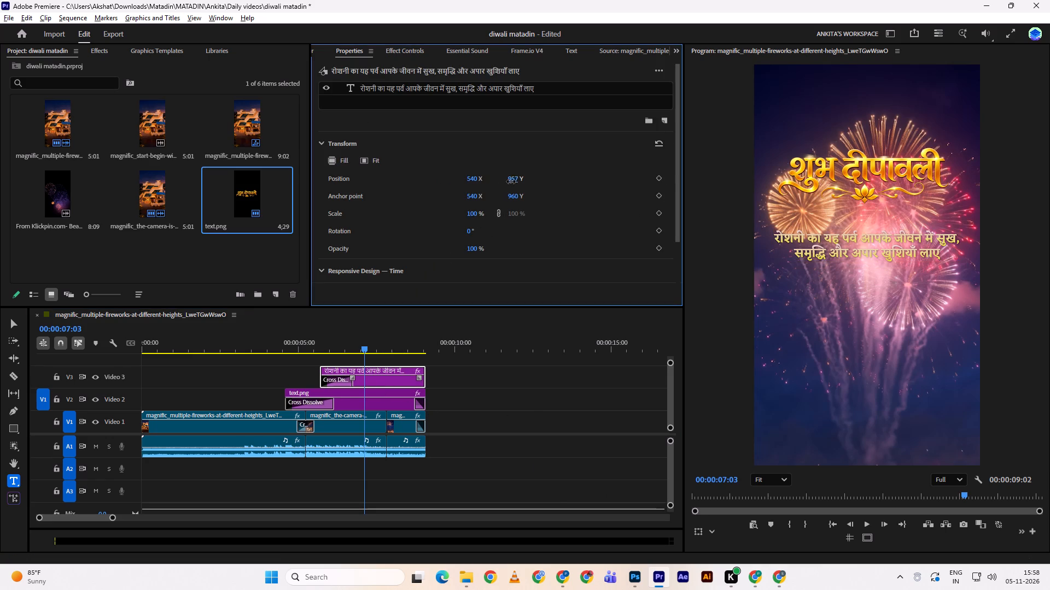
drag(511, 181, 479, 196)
Reduce the scale of the शुभ दीपावली title clip (text.png) to 86%.
click(367, 400)
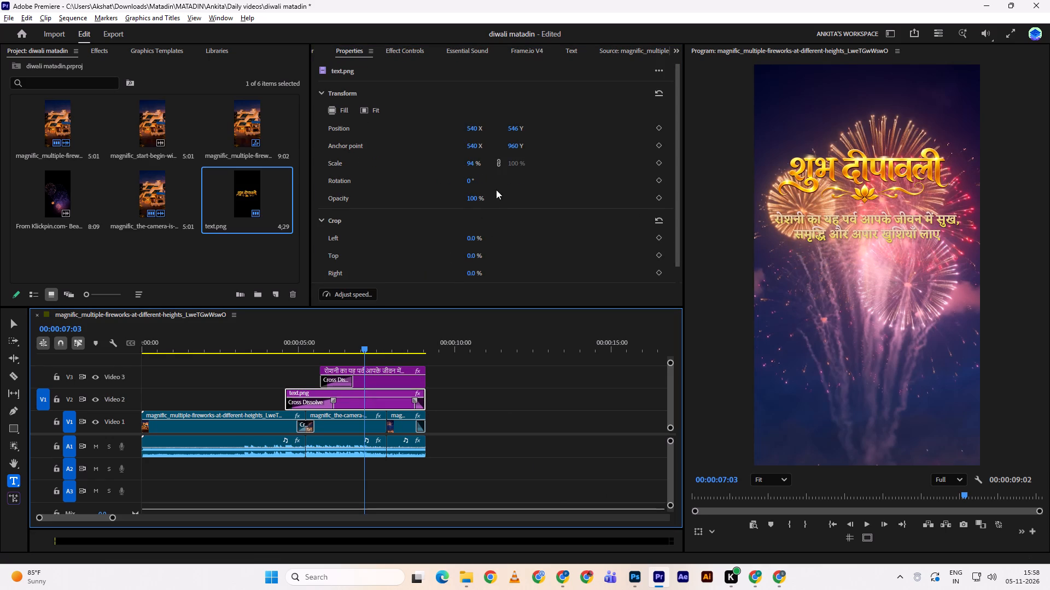
drag(474, 163, 466, 161)
scroll(601, 175, down, 2)
scroll(615, 179, up, 11)
scroll(611, 179, down, 2)
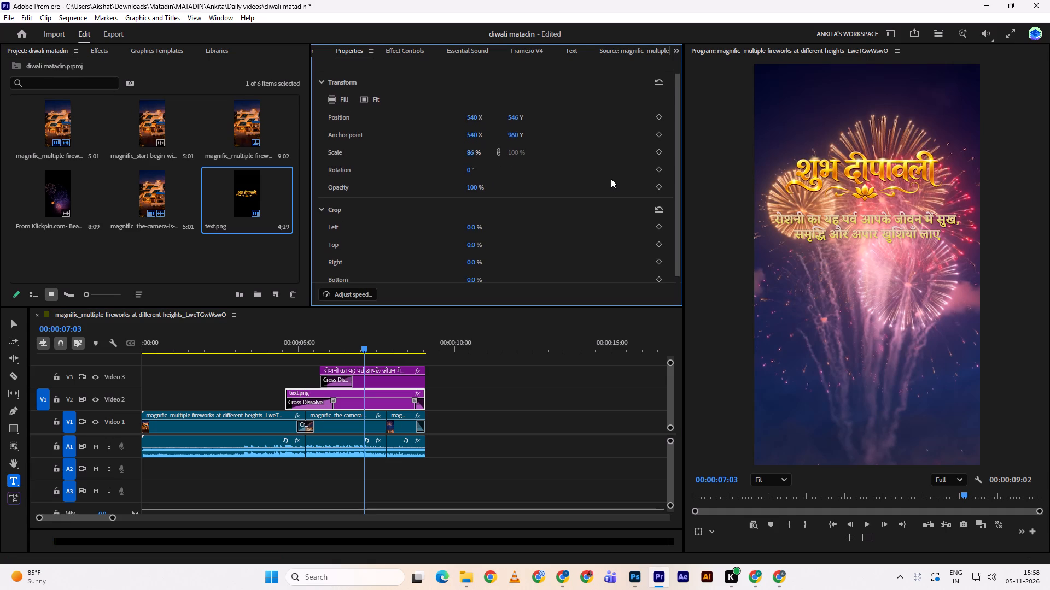
scroll(611, 179, down, 9)
click(541, 445)
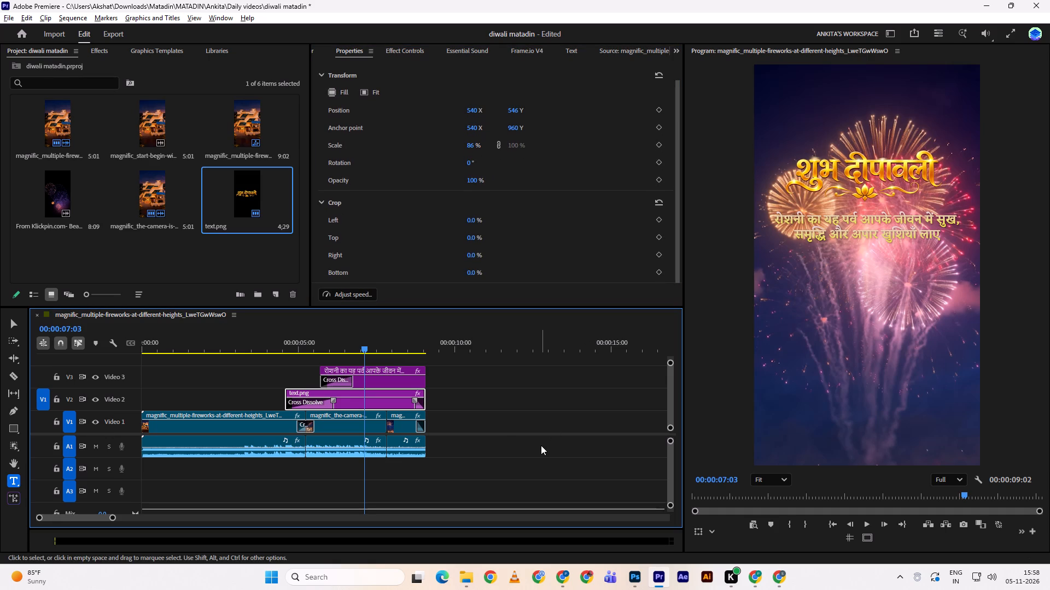
Set the quote graphic's Y position to 851 so it sits closer beneath the title.
click(383, 385)
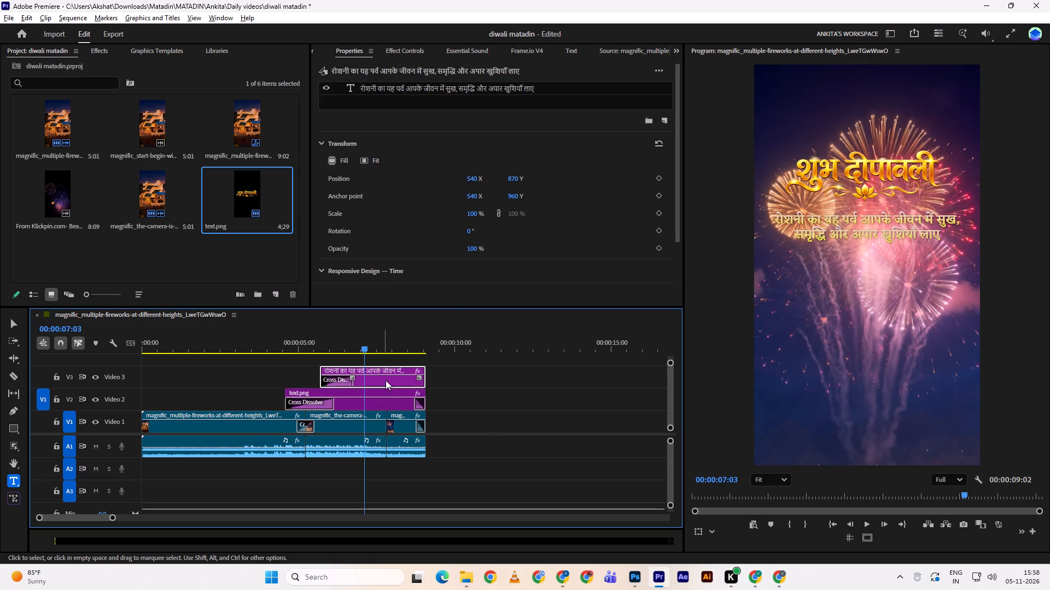
scroll(562, 180, down, 3)
drag(514, 149, 512, 149)
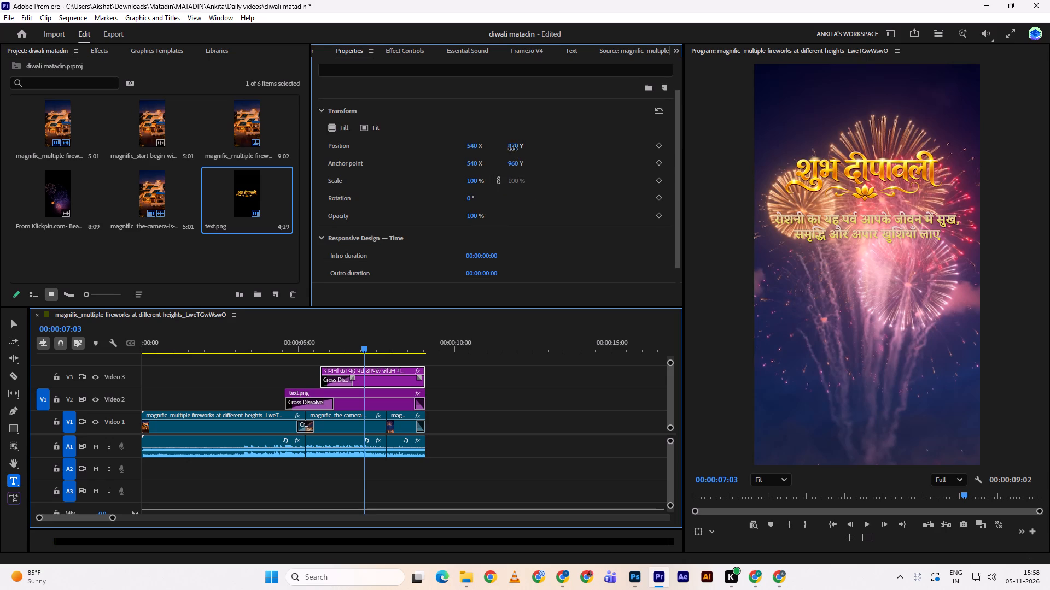
drag(512, 149, 503, 152)
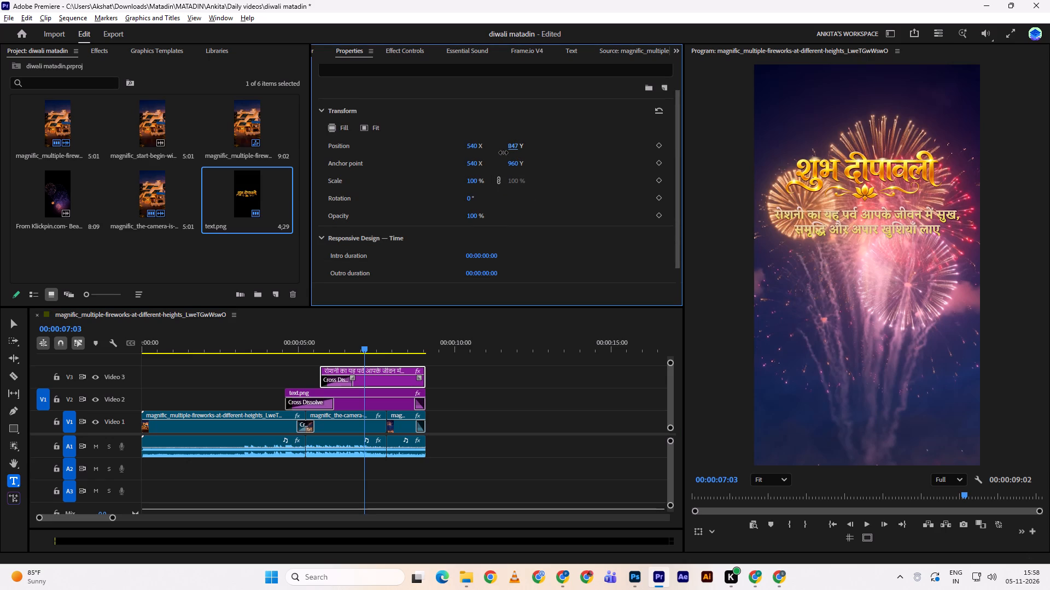
drag(503, 152, 505, 152)
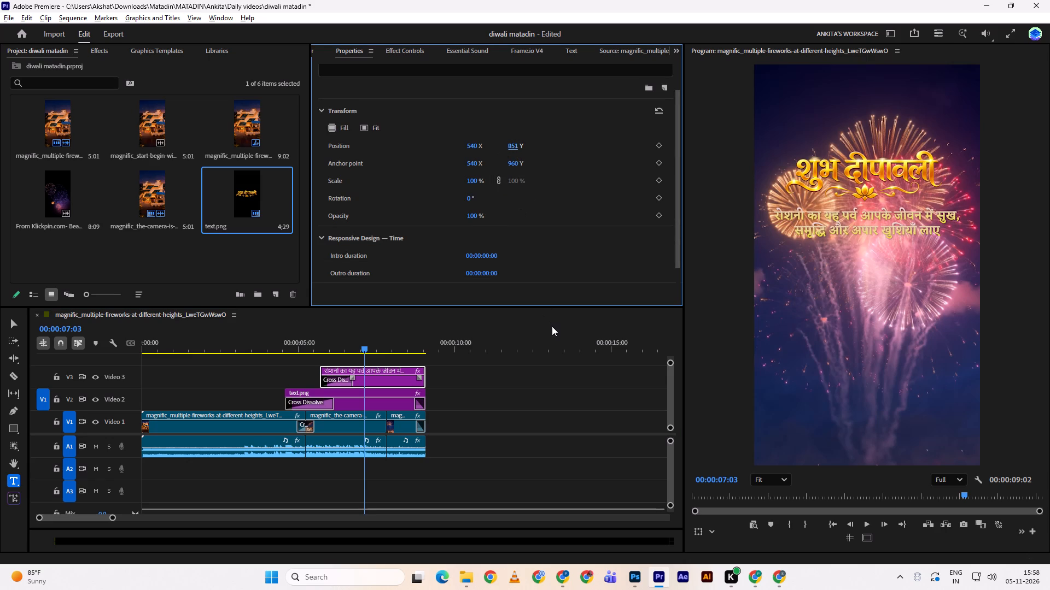
Change the start colour stop of the quote text's gradient fill to pale yellow, F8ECA9, and apply it.
scroll(581, 226, up, 5)
click(545, 84)
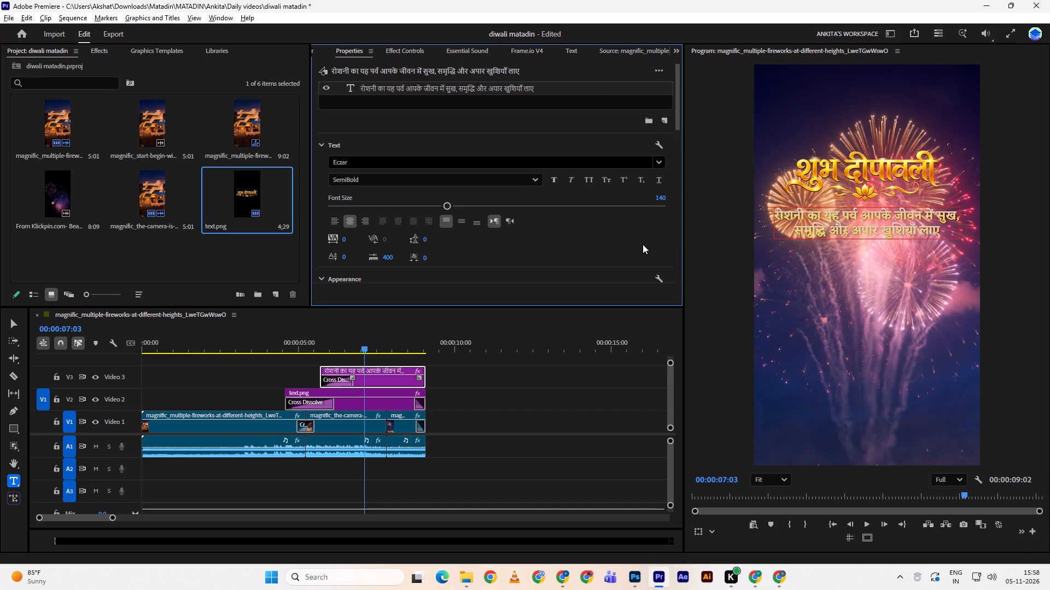
scroll(643, 244, down, 9)
click(348, 212)
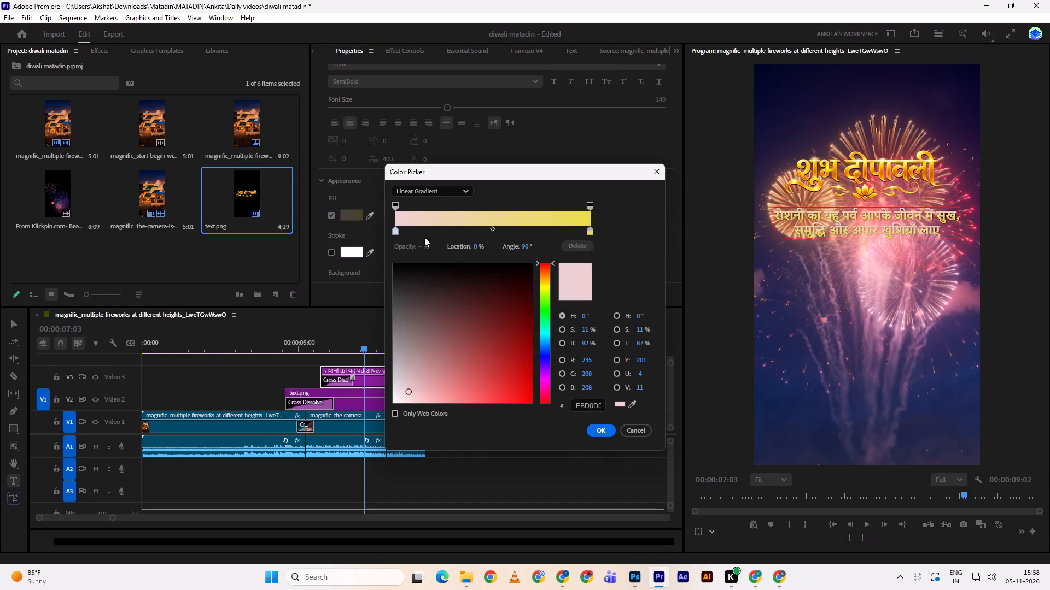
triple_click(397, 231)
click(547, 290)
double_click(545, 287)
click(545, 283)
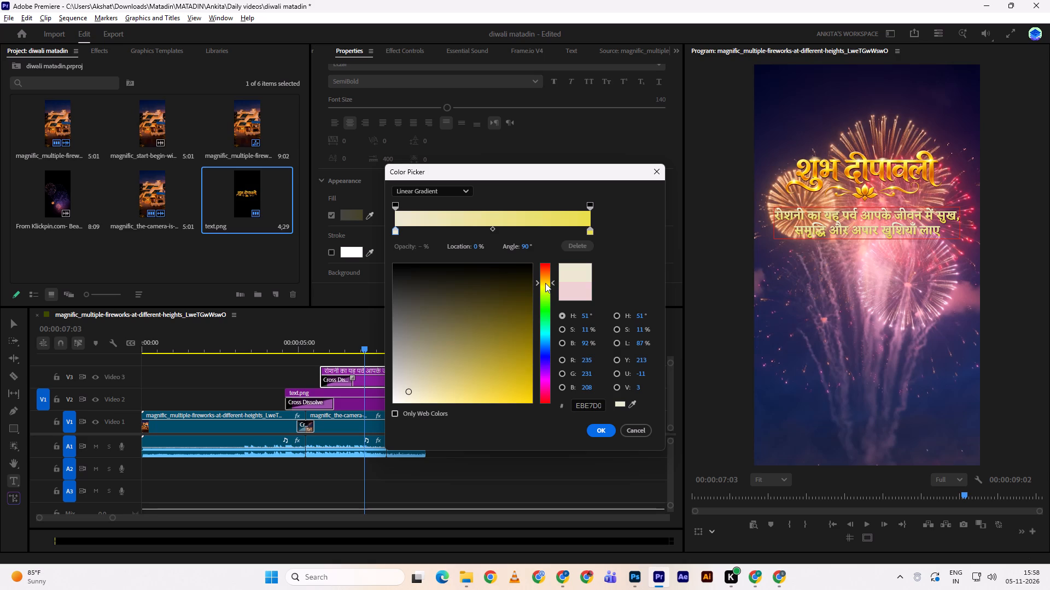
drag(441, 389, 438, 398)
double_click(437, 399)
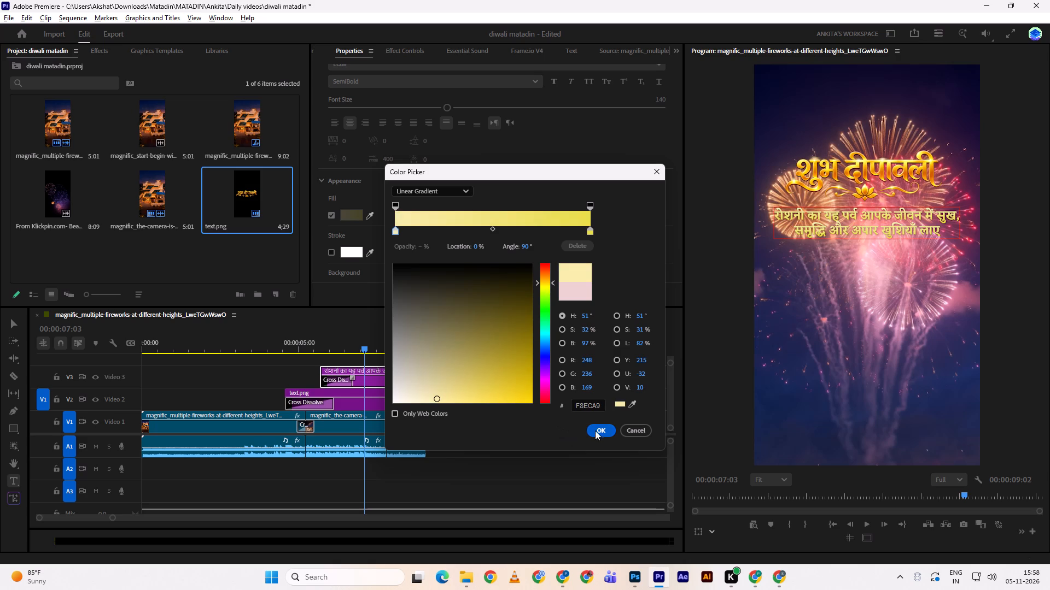
double_click(597, 429)
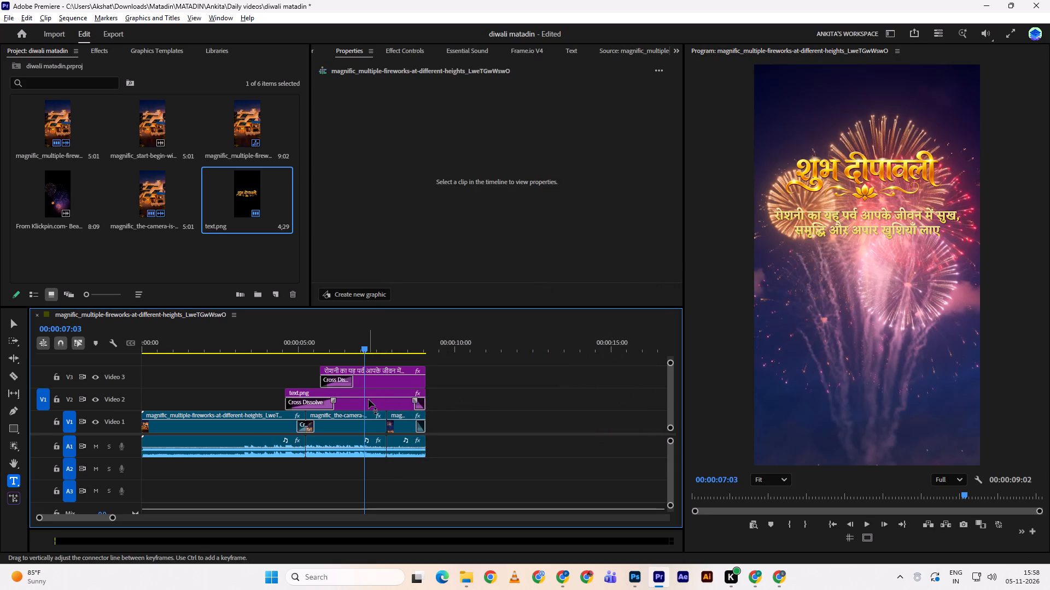
Strengthen the quote text's shadow by setting its opacity to 100 and its distance to 14.7.
click(369, 399)
click(375, 389)
click(382, 383)
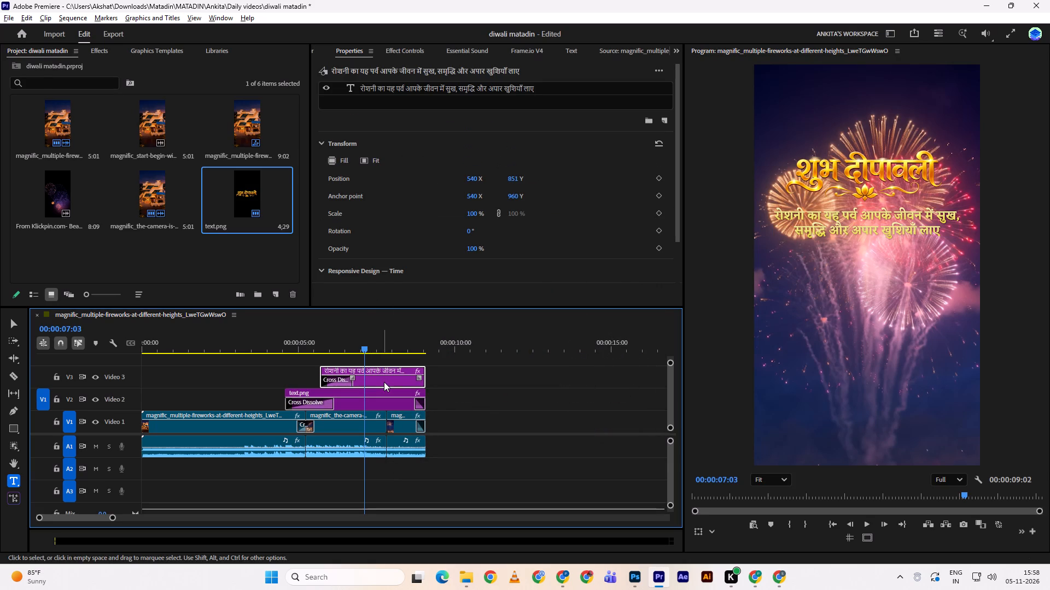
click(549, 81)
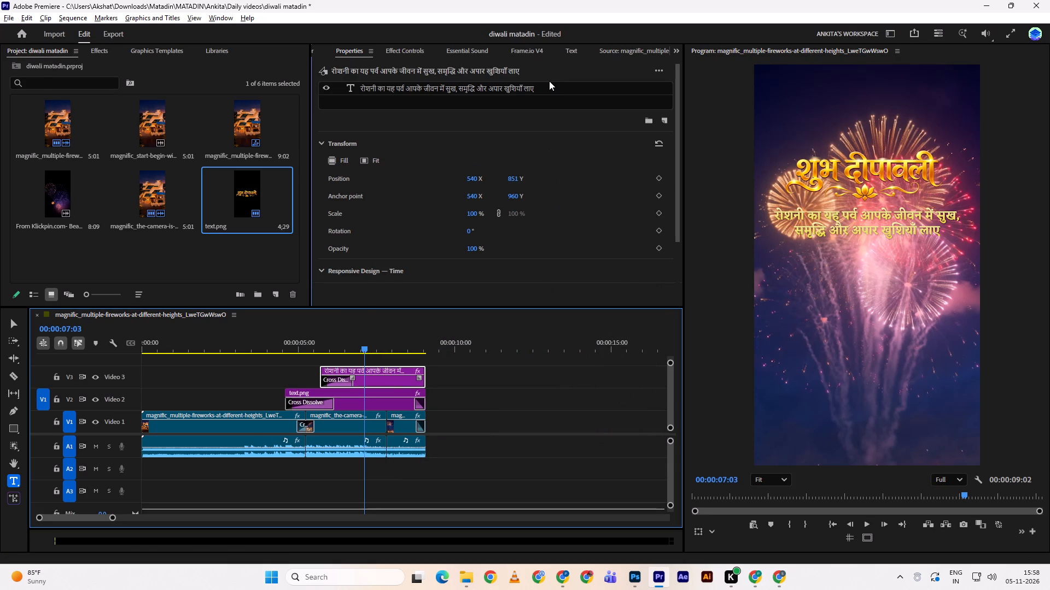
click(551, 92)
scroll(594, 209, down, 4)
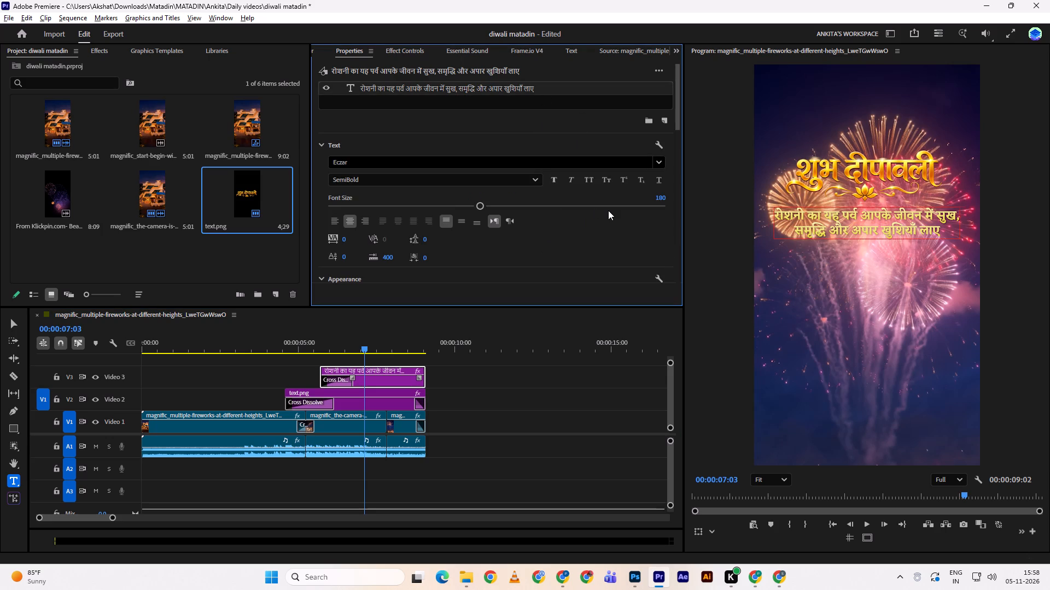
scroll(608, 210, down, 5)
key(ctrl+z)
scroll(617, 246, down, 14)
scroll(402, 211, down, 4)
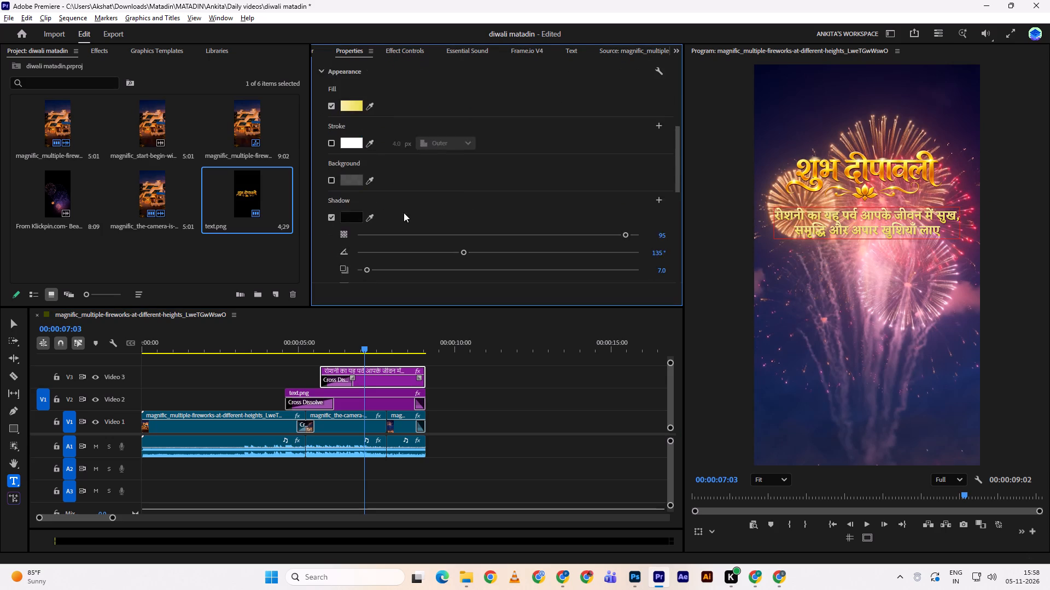
scroll(404, 213, down, 5)
drag(625, 189, 657, 192)
drag(367, 228, 372, 227)
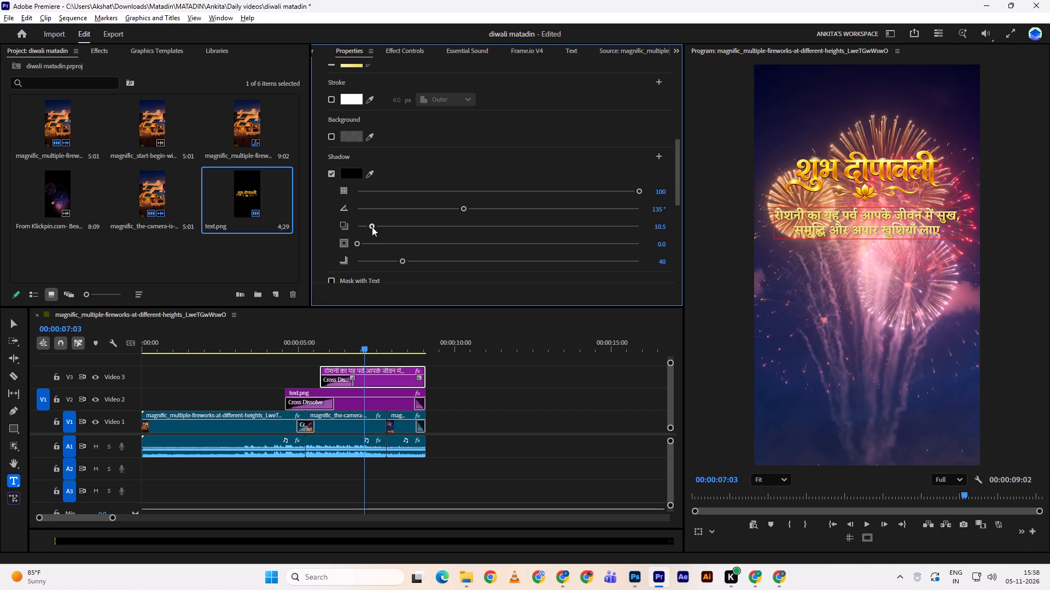
drag(372, 227, 377, 224)
click(377, 224)
Sharpen the quote text's shadow by setting its blur to 7.
drag(402, 263, 363, 261)
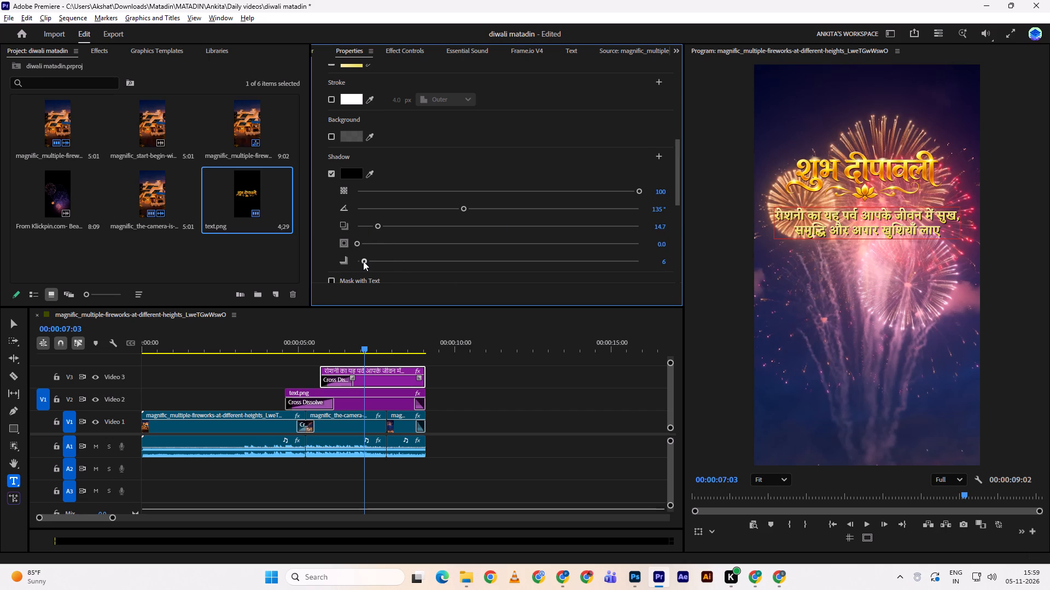
drag(363, 261, 364, 261)
click(364, 261)
click(475, 415)
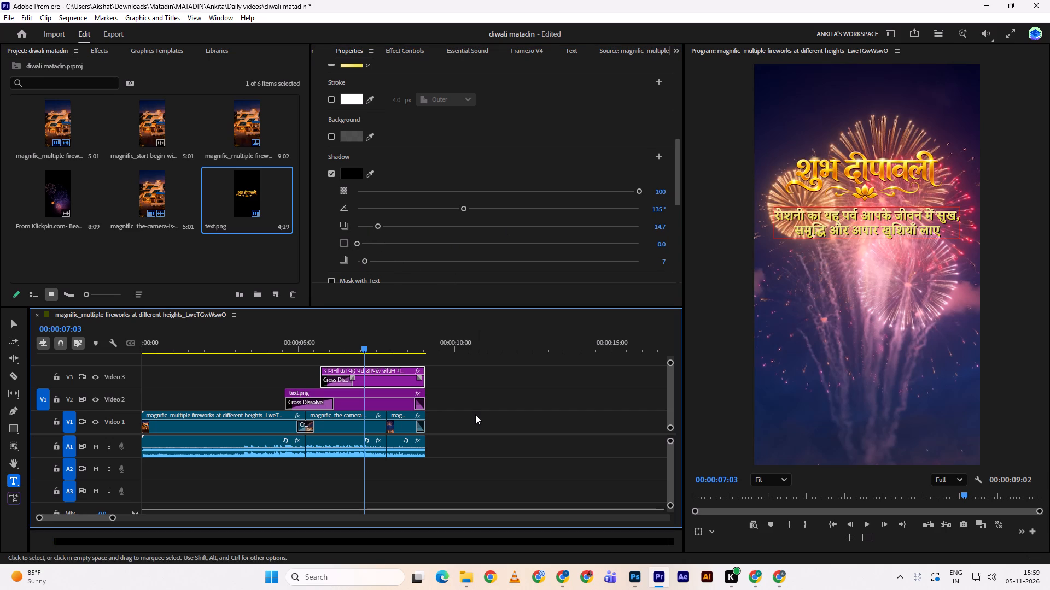
Add an 8-frame transition at the end of the quote clip on the Video 3 track.
click(419, 378)
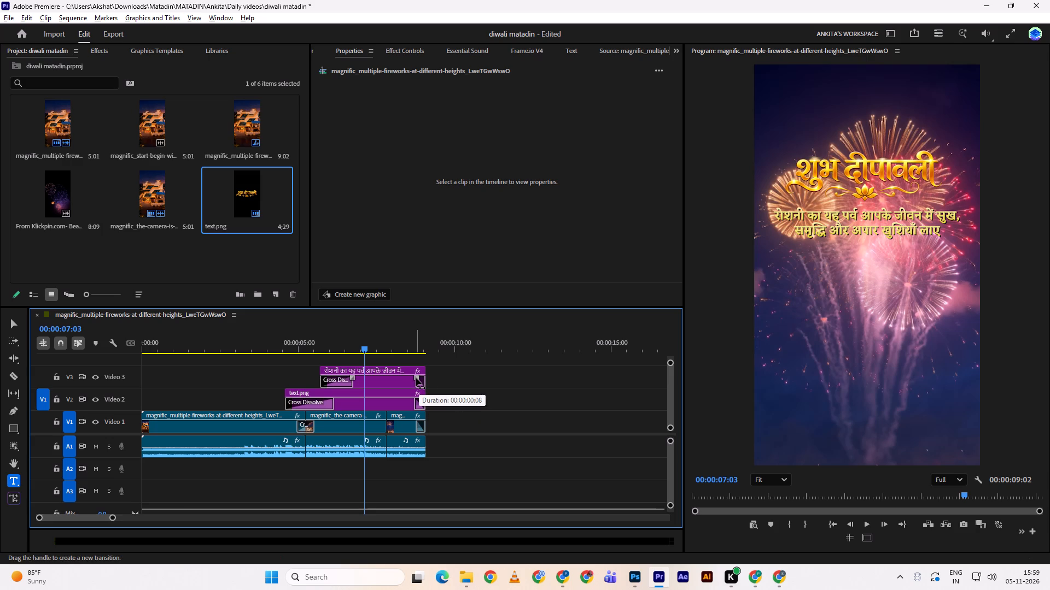
click(415, 400)
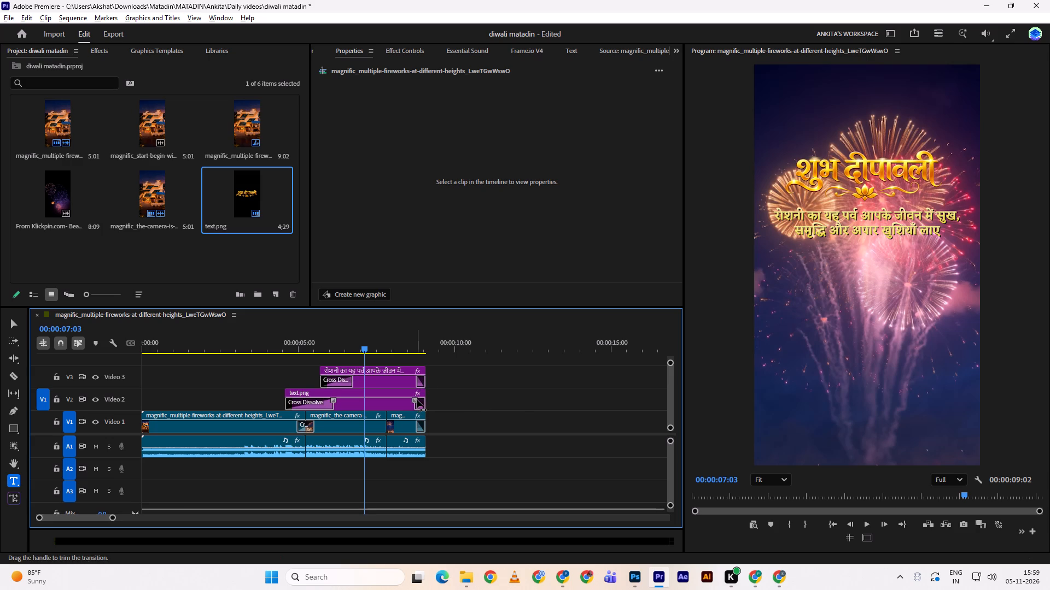
Play the sequence from where the title begins to review the restyled quote, stopping near 00:00:08:14.
drag(343, 344, 287, 347)
click(287, 347)
key(space)
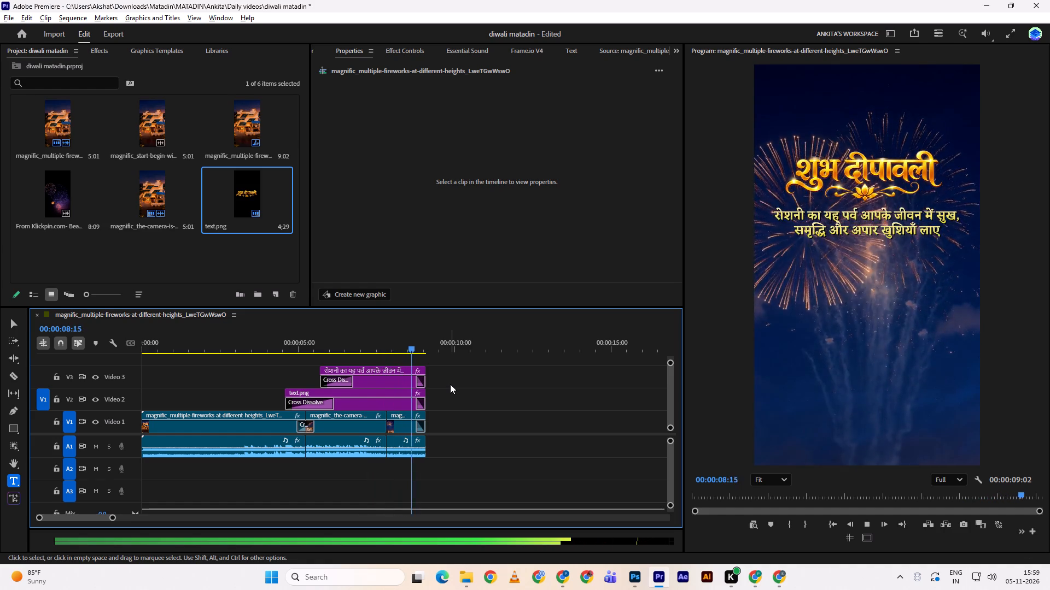
drag(423, 344, 411, 347)
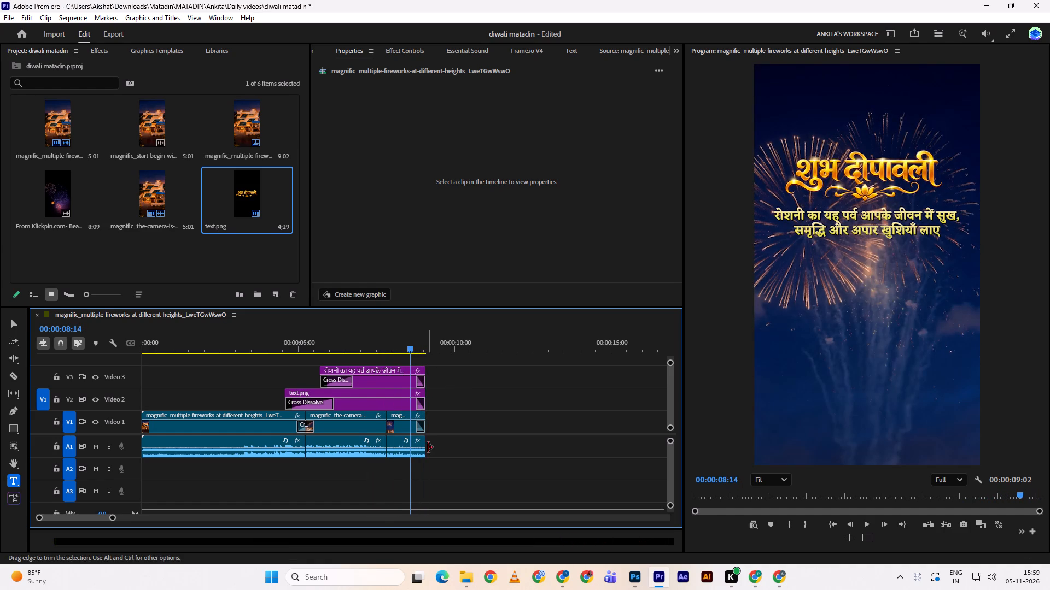
Add an audio fade-out at the end of the last clip on the A1 track.
drag(418, 443, 410, 443)
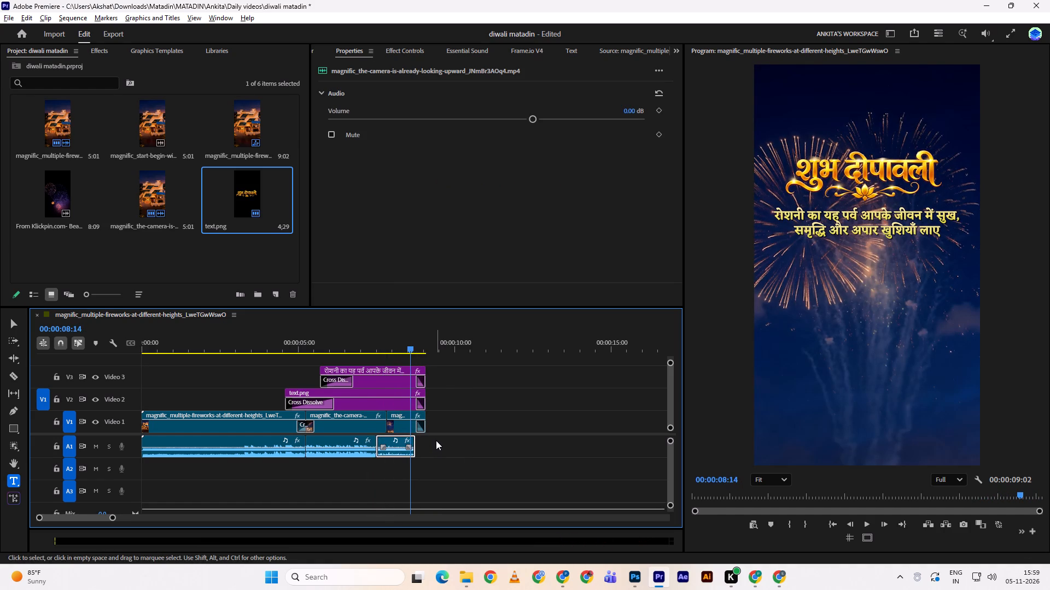
key(ctrl+z)
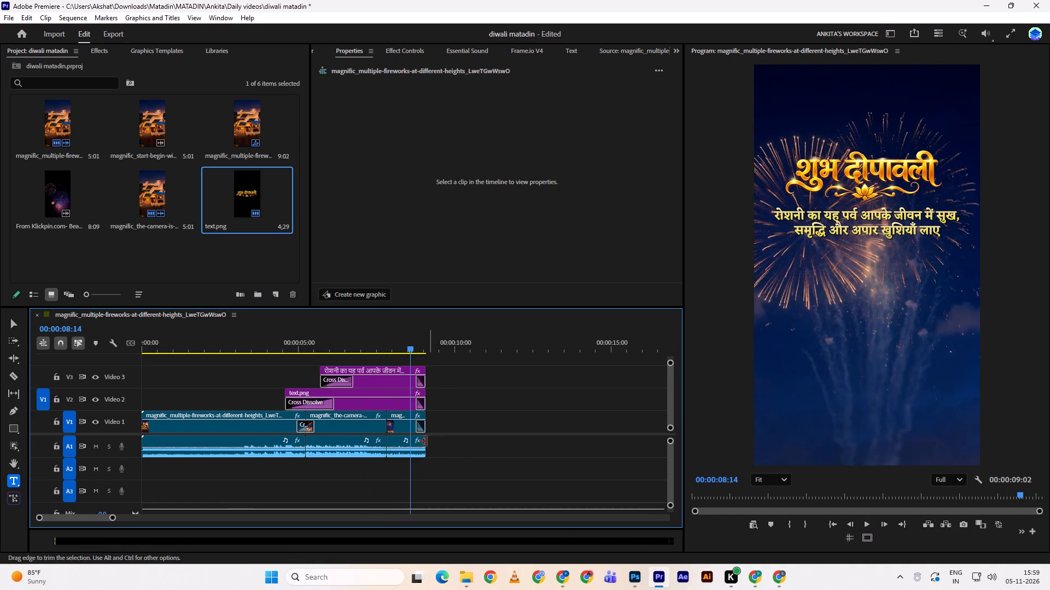
drag(418, 445, 410, 446)
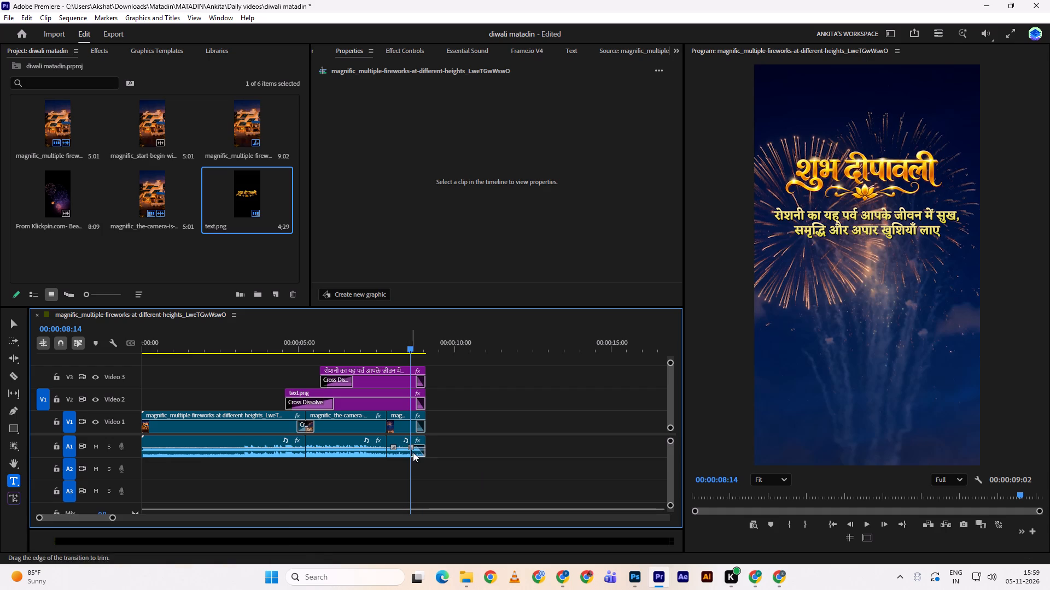
drag(411, 447, 405, 444)
Replay the section from about 00:00:04:02 to check the title's entrance and the ending with its audio fade.
key(space)
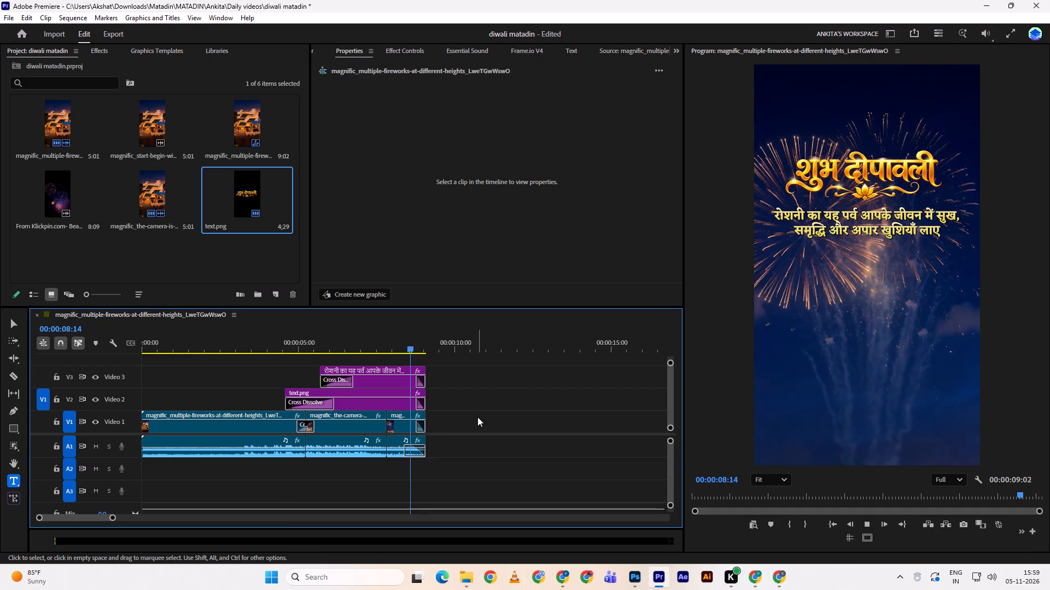
drag(430, 344, 272, 347)
click(272, 347)
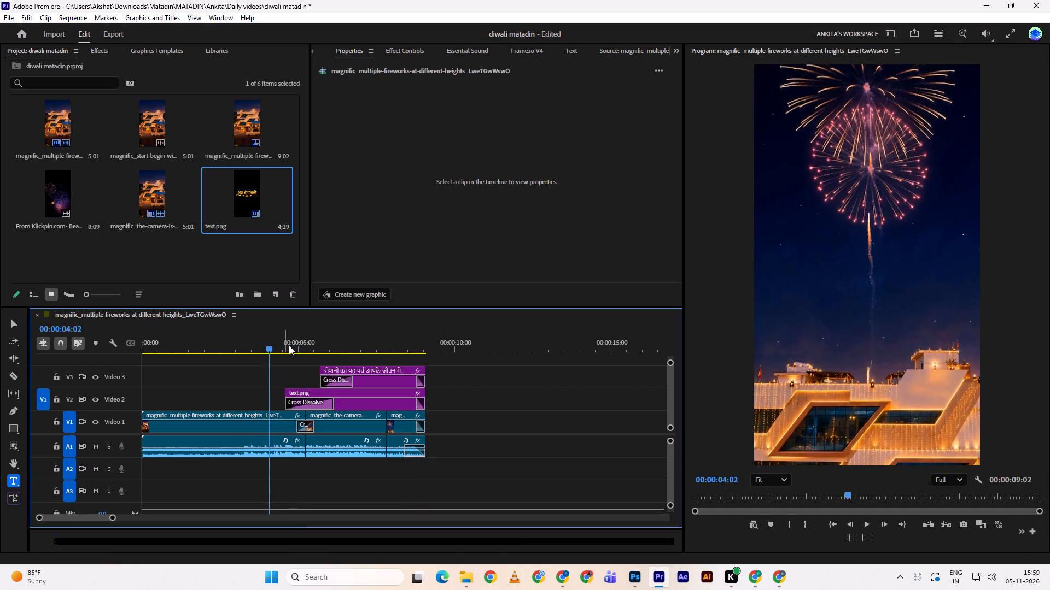
key(space)
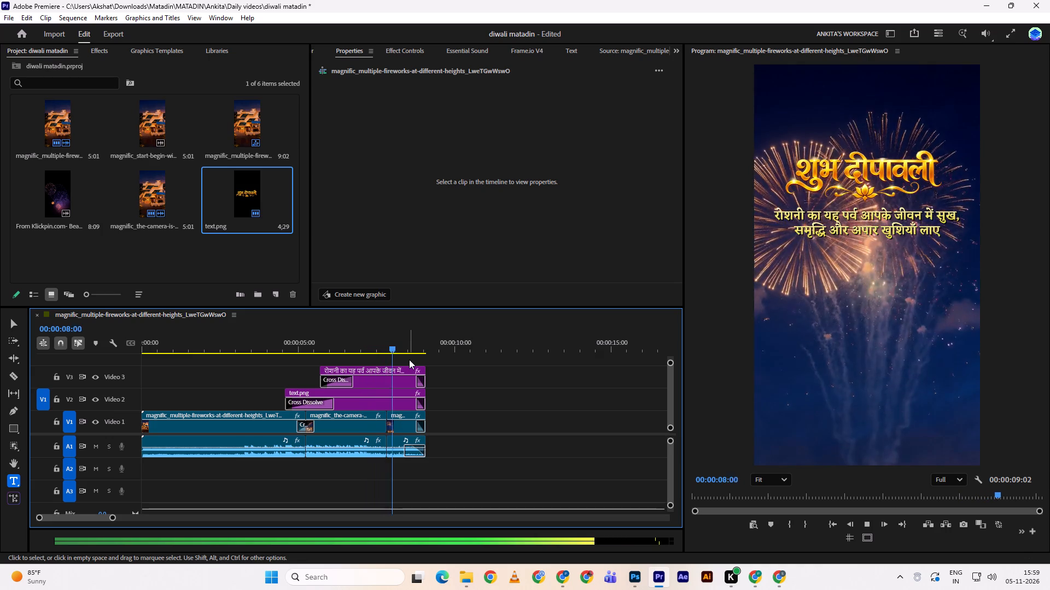
drag(417, 341, 267, 334)
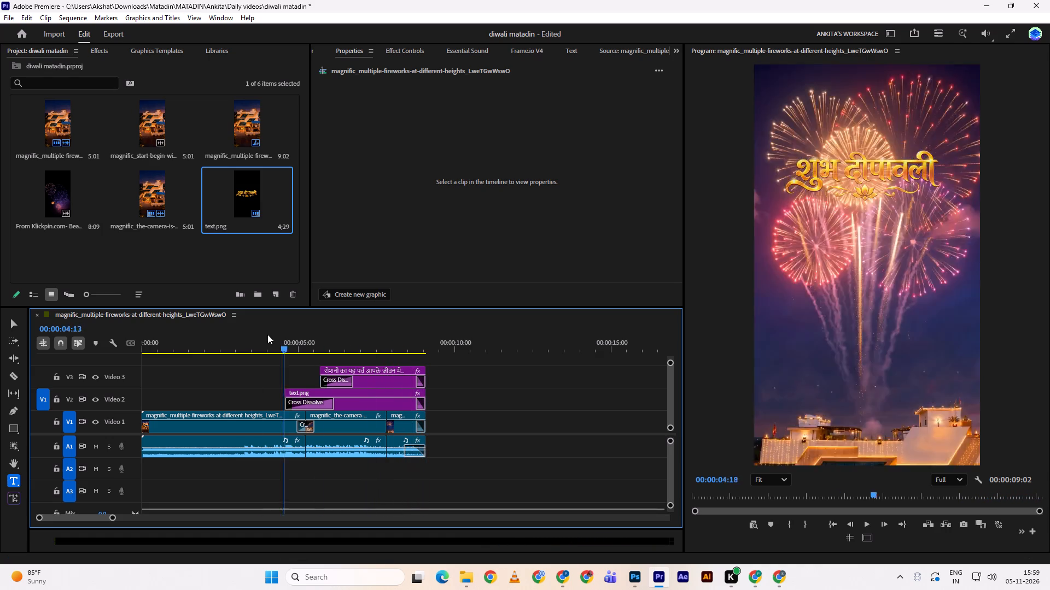
drag(267, 334, 223, 334)
key(space)
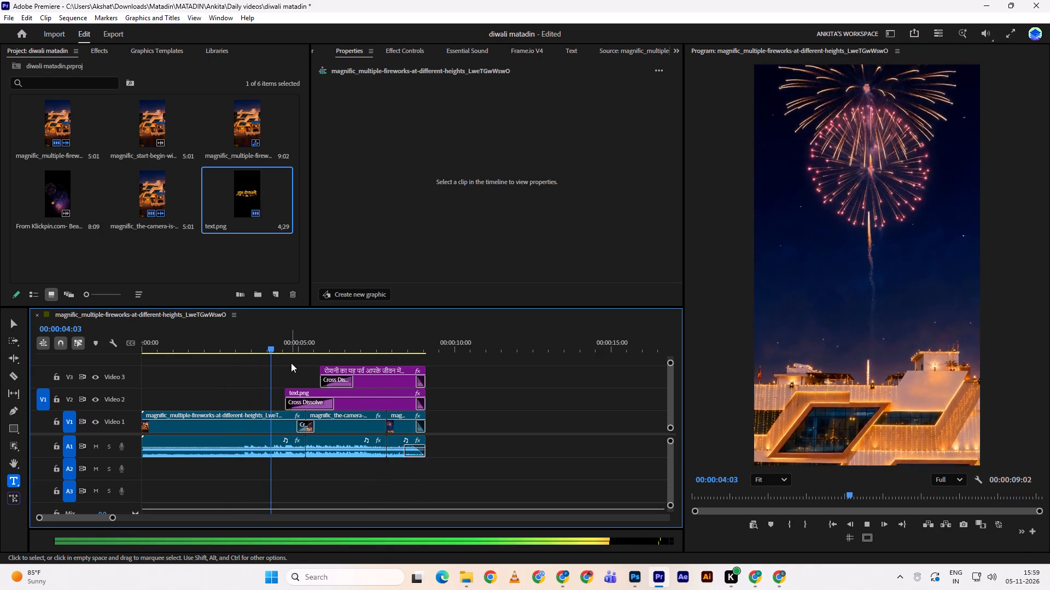
key(space)
Extend the start of the text.png title clip on Video 2 earlier to about 00:00:04:04 and play it back.
drag(287, 392, 273, 394)
key(space)
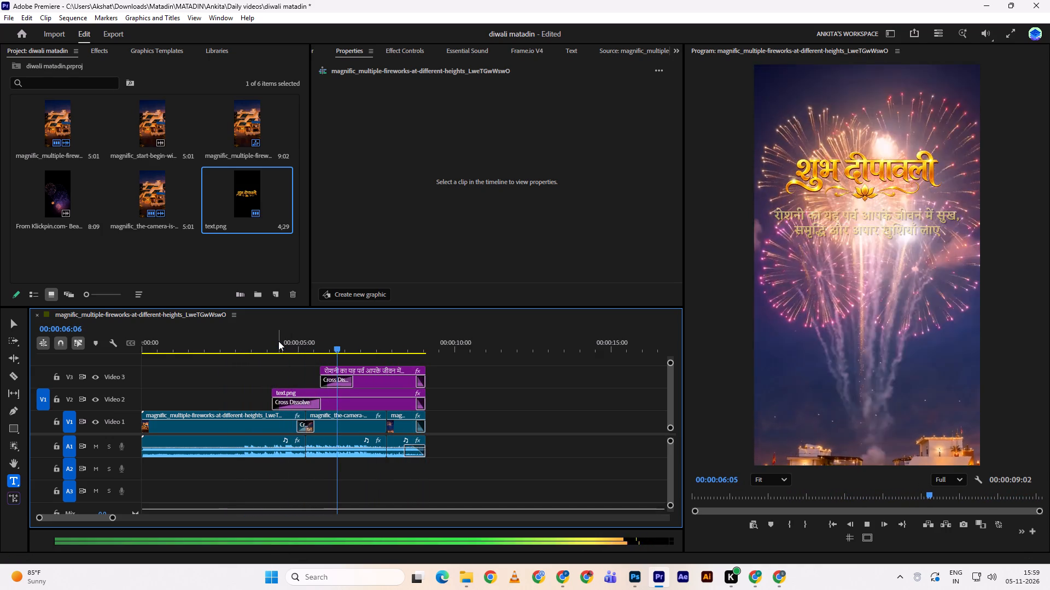
key(space)
Extend the start of the Hindi quote clip on Video 3 earlier, to 00:00:05:05.
click(306, 340)
click(323, 374)
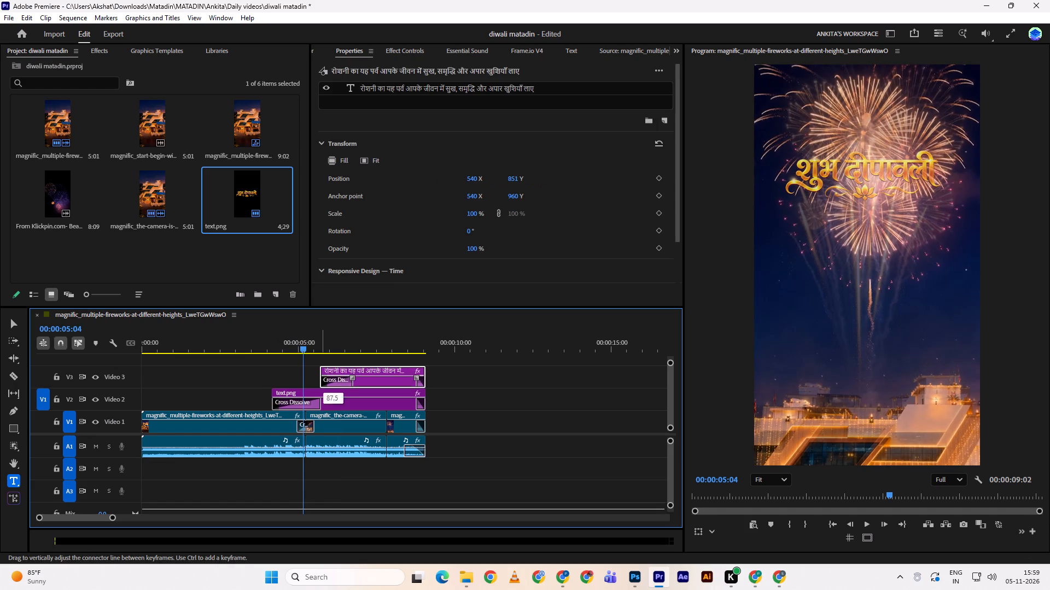
key(ctrl+z)
drag(323, 370, 296, 367)
click(296, 367)
drag(296, 367, 301, 367)
key(space)
key(space)
click(310, 345)
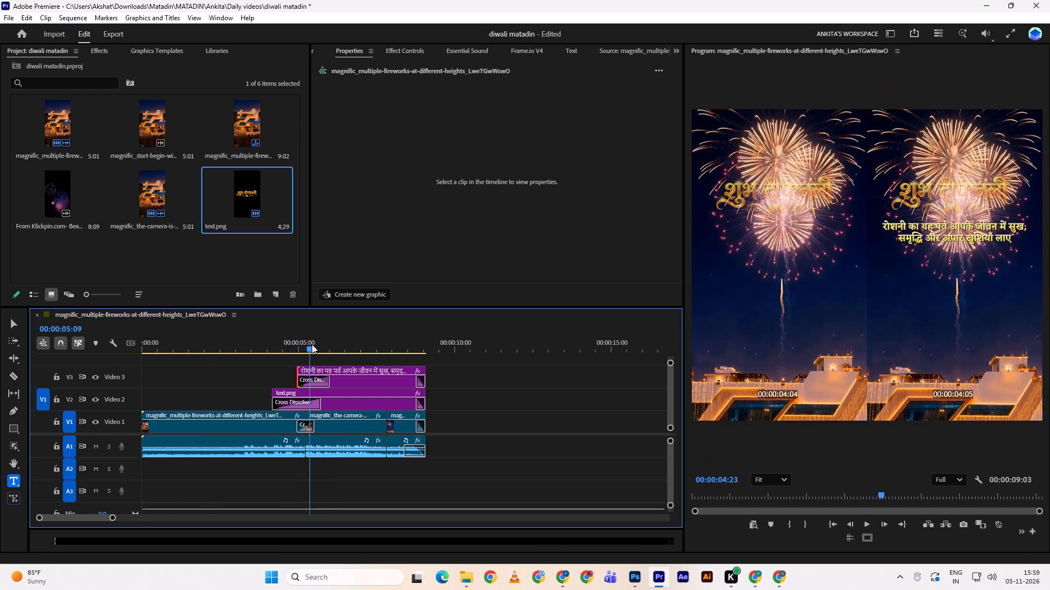
click(310, 344)
click(299, 367)
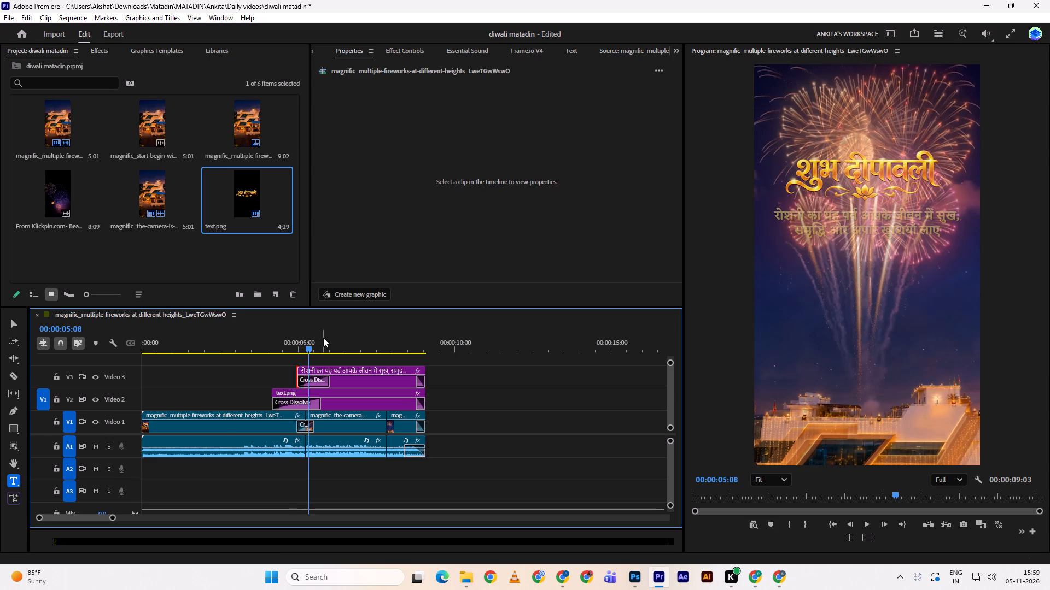
key(Left)
key(Left)
key(Left)
drag(300, 368, 305, 367)
Play the video through to the end and again from the beginning to review the title and quote timing, stopping at 00:00:07:12.
drag(296, 340, 257, 352)
click(558, 405)
key(space)
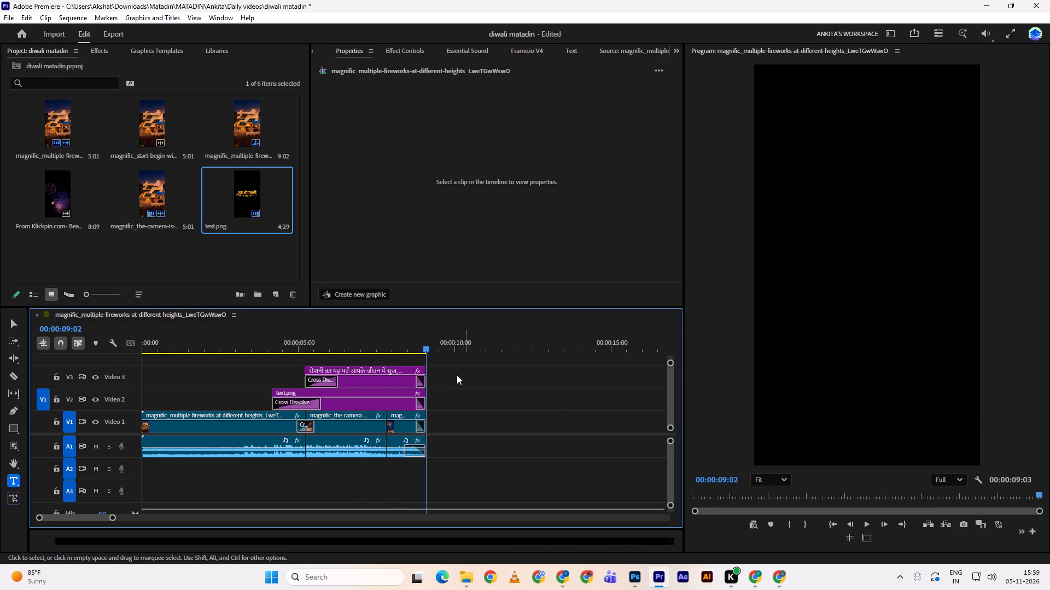
drag(433, 344, 64, 326)
key(space)
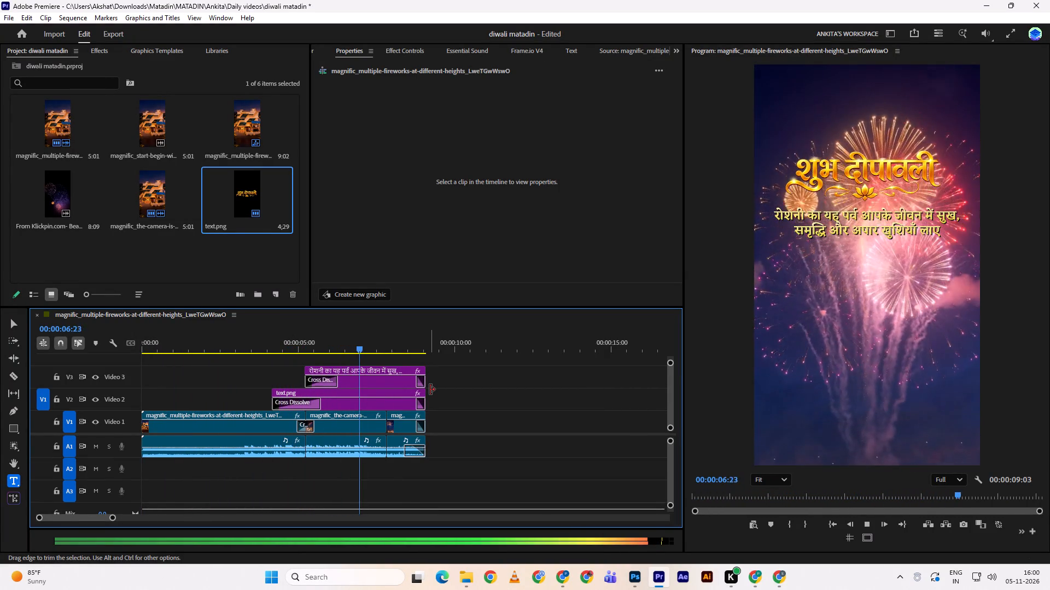
key(space)
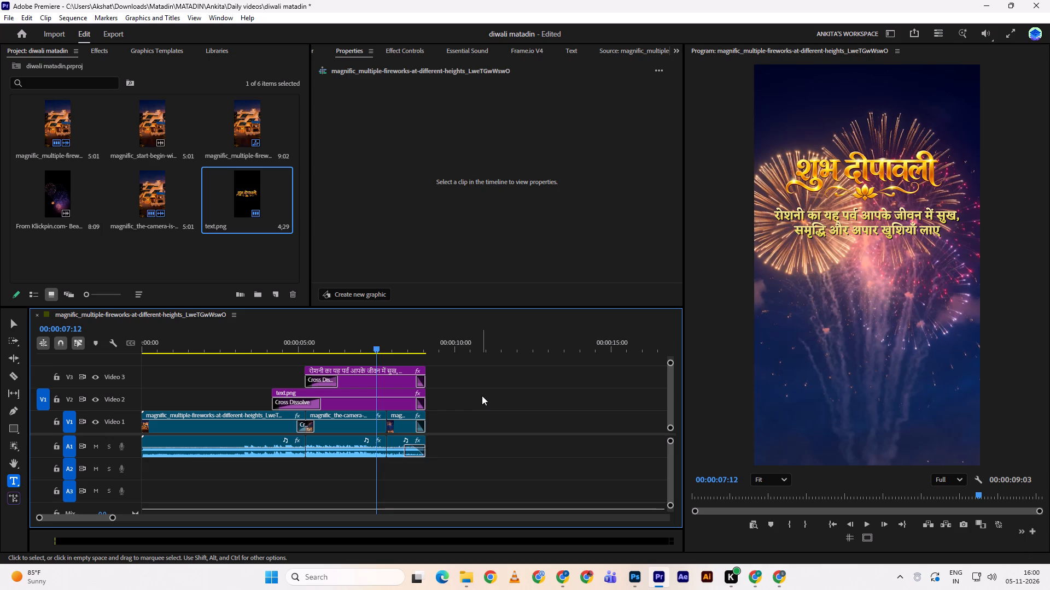
key(alt+Tab)
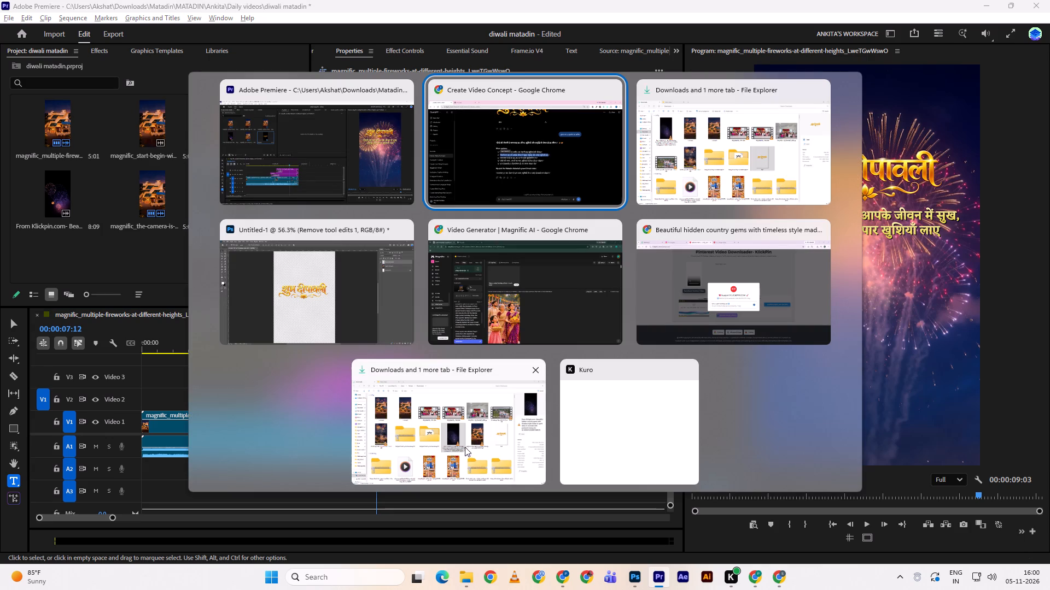
key(alt+Tab)
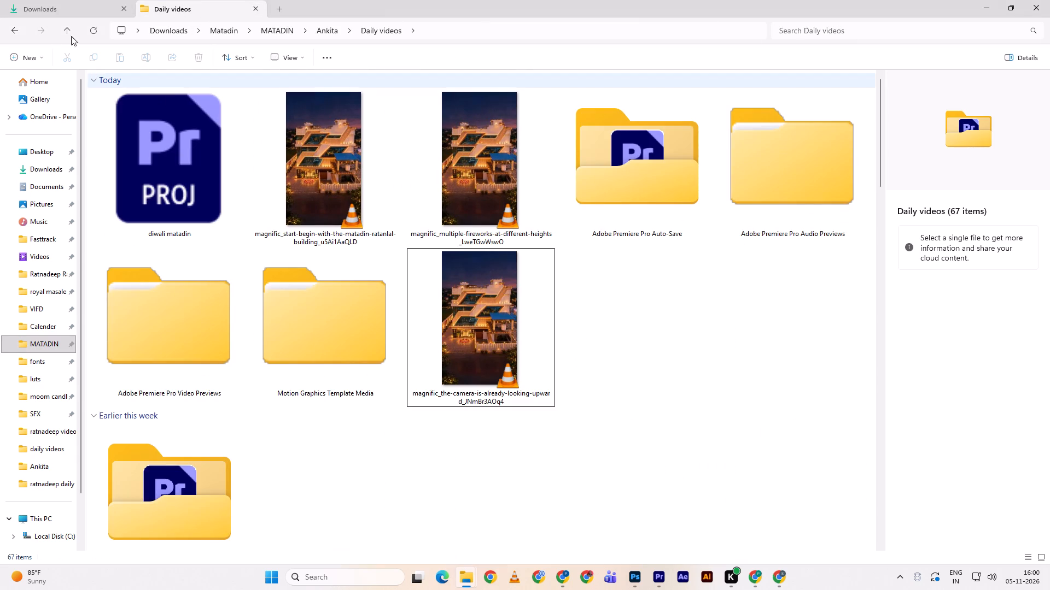
click(68, 30)
scroll(319, 341, down, 2)
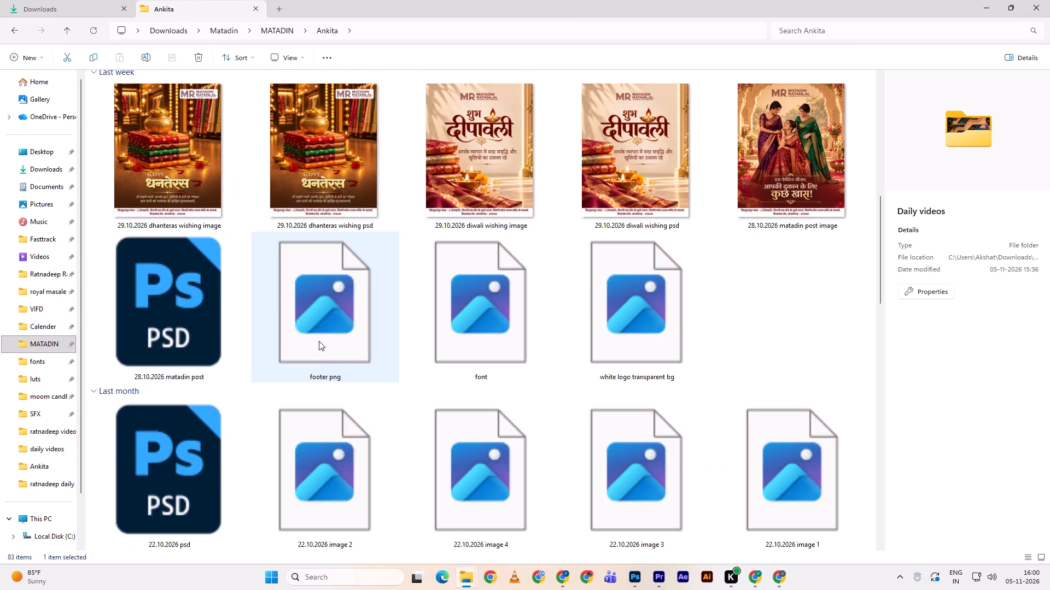
scroll(320, 340, down, 1)
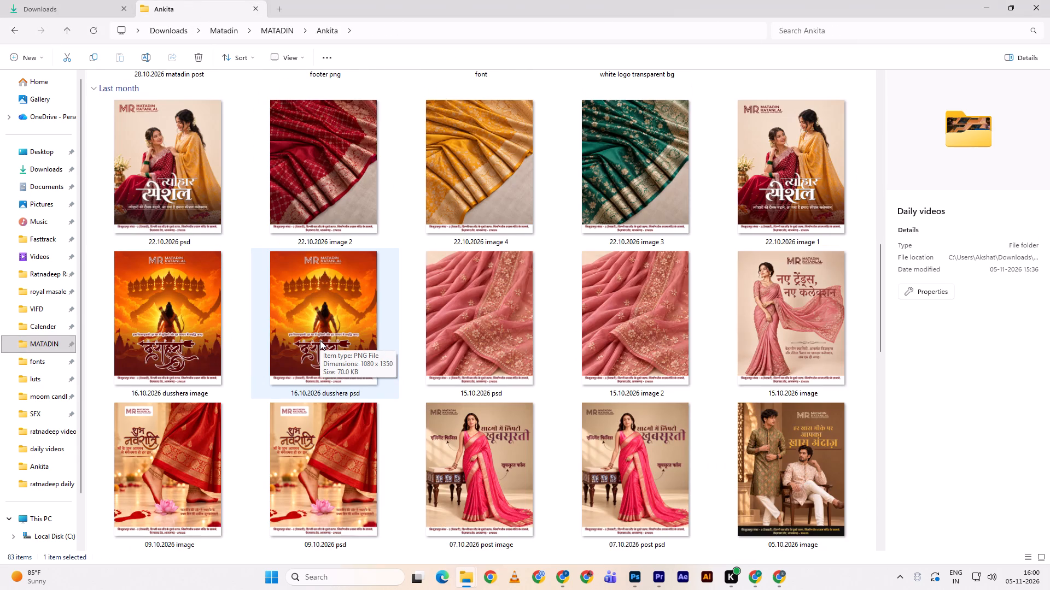
scroll(320, 340, down, 3)
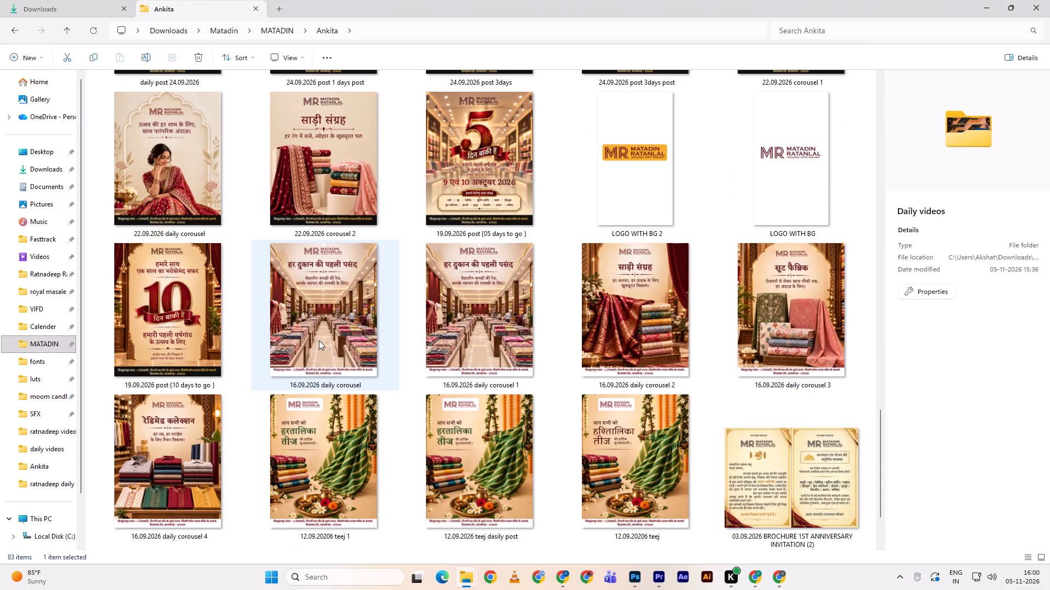
scroll(319, 340, down, 3)
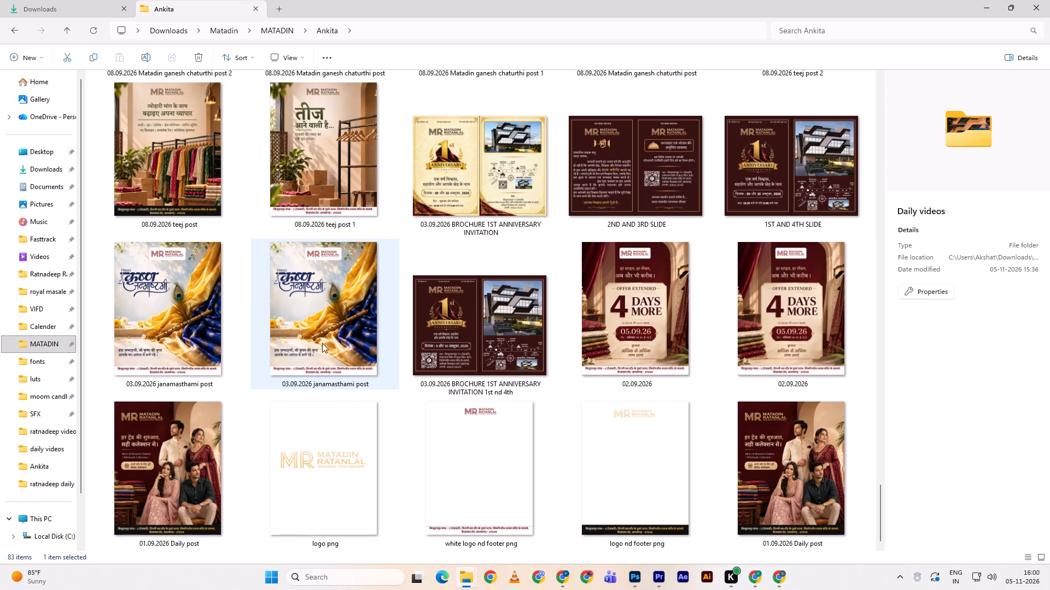
scroll(357, 368, down, 3)
scroll(363, 367, up, 2)
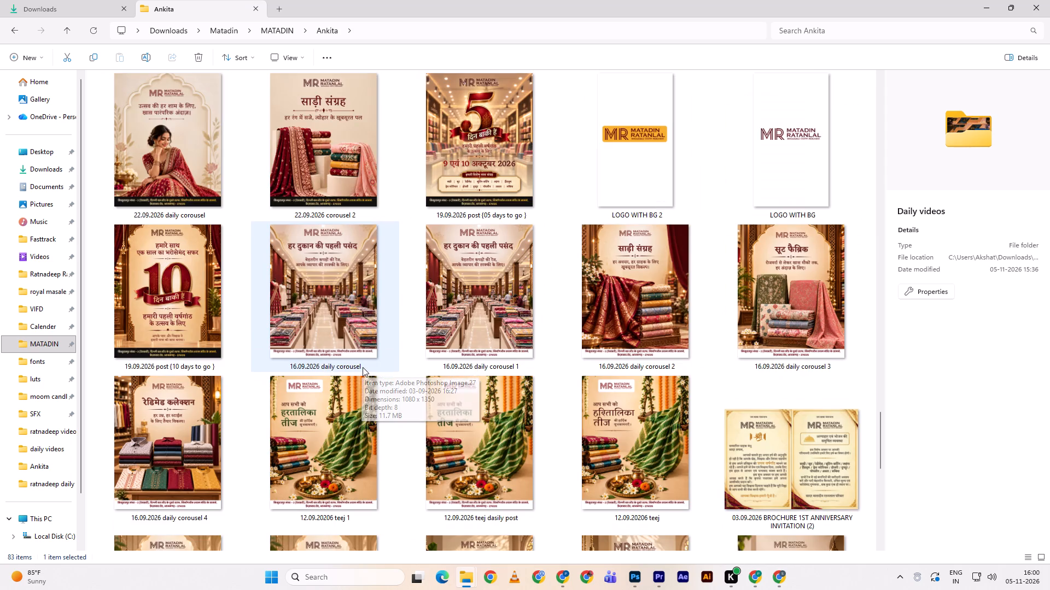
scroll(363, 367, up, 1)
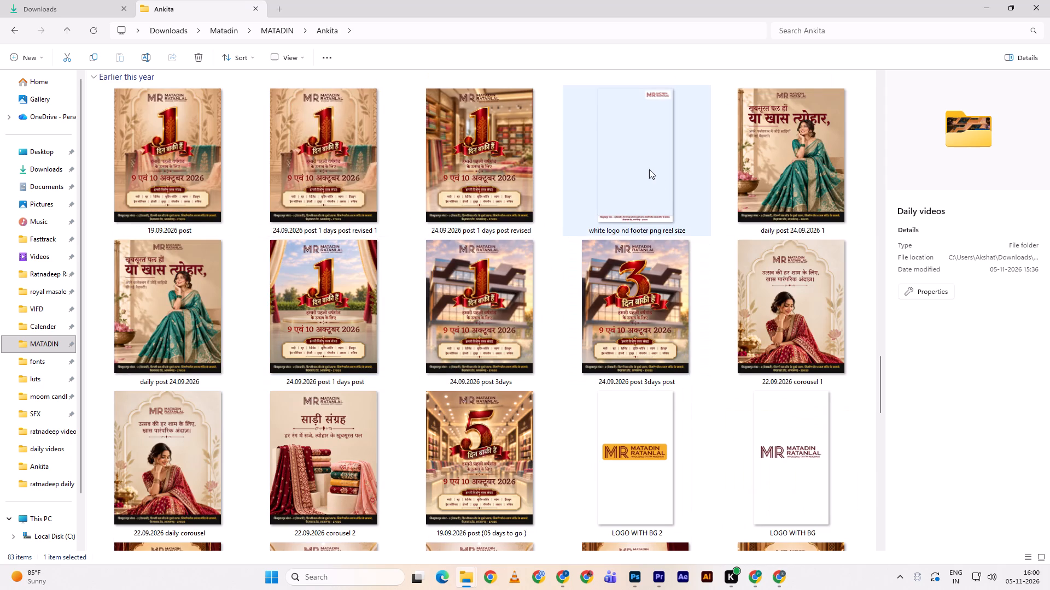
drag(649, 169, 384, 242)
key(alt+Tab)
key(alt+Tab)
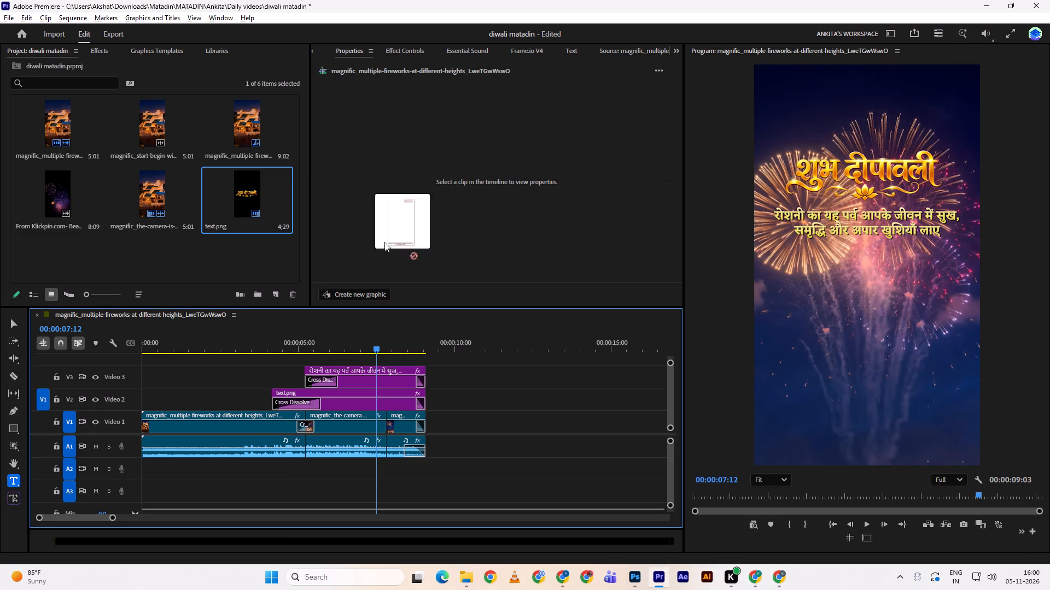
drag(384, 242, 235, 263)
click(235, 263)
Place the logo-and-footer image on a new Video 4 track at the sequence start and extend it to the sequence's end.
drag(51, 235, 143, 365)
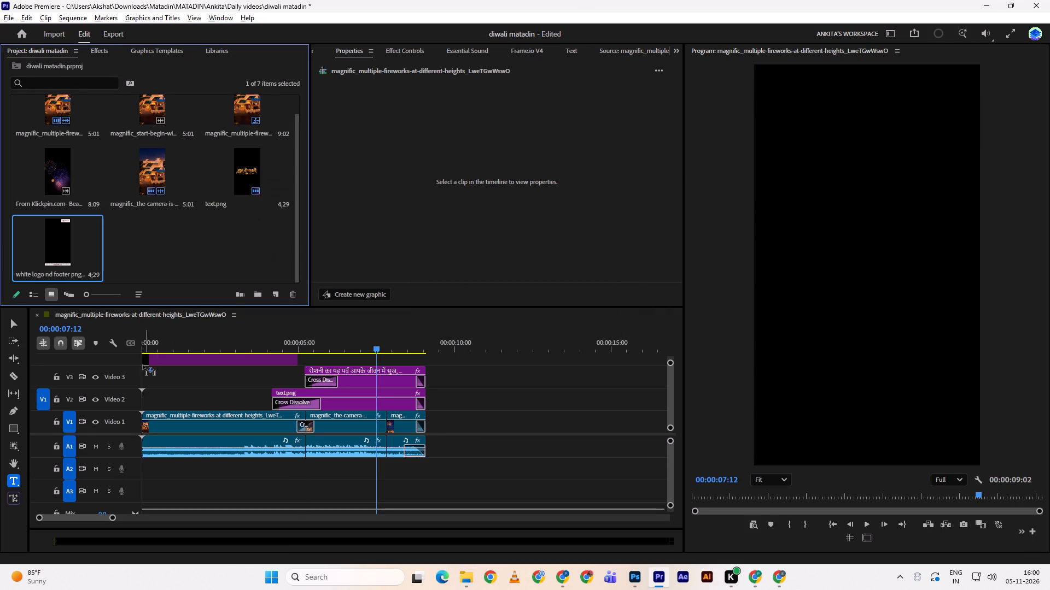
drag(143, 365, 132, 367)
drag(176, 385, 175, 368)
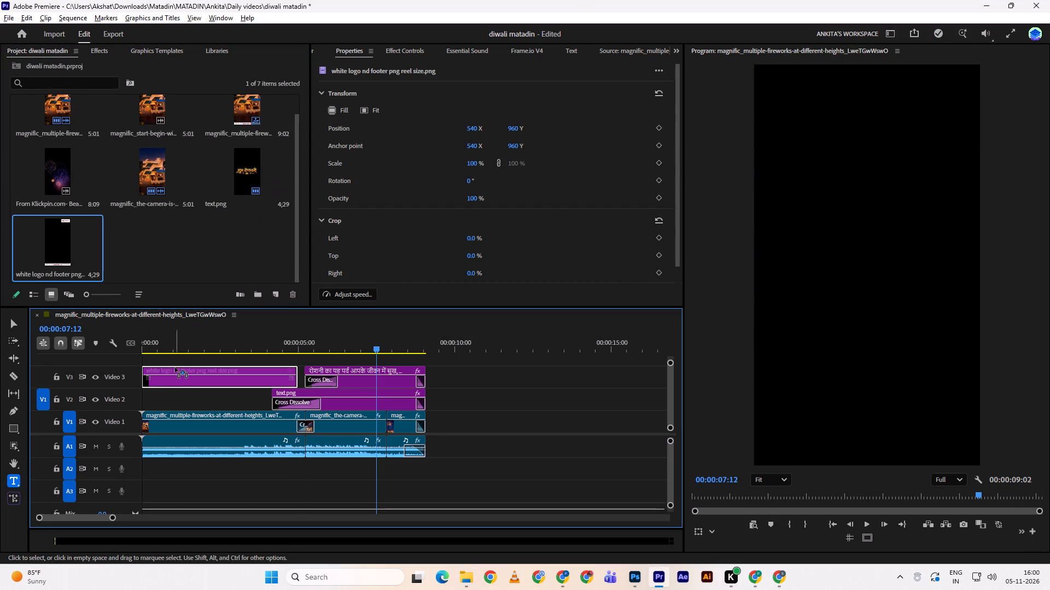
drag(175, 368, 173, 362)
drag(296, 357, 425, 353)
click(328, 360)
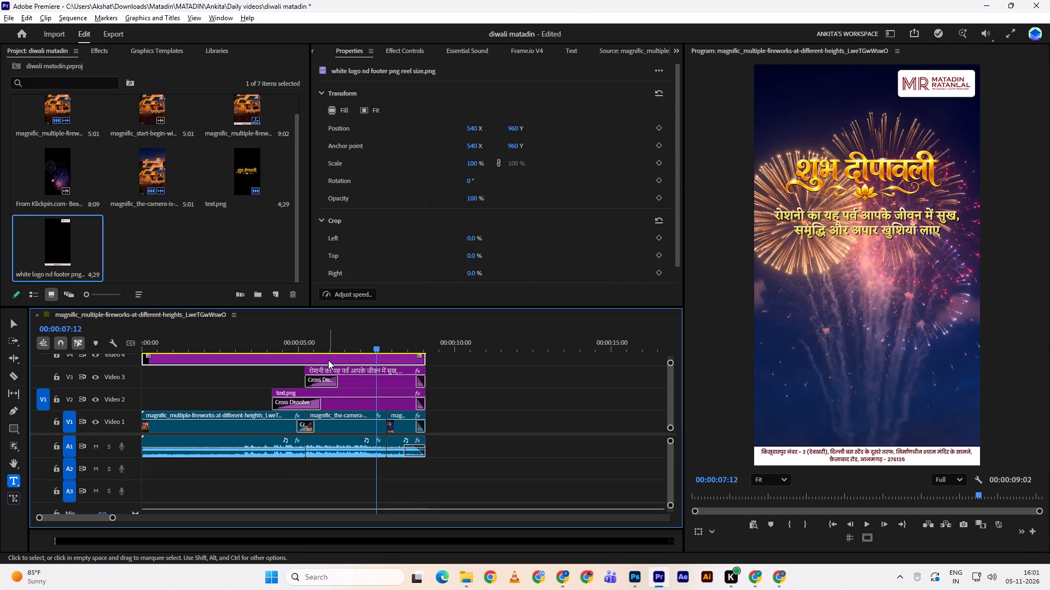
Play the whole sequence from the beginning to review the logo and footer overlay.
drag(334, 317, 36, 312)
drag(156, 337, 118, 341)
key(space)
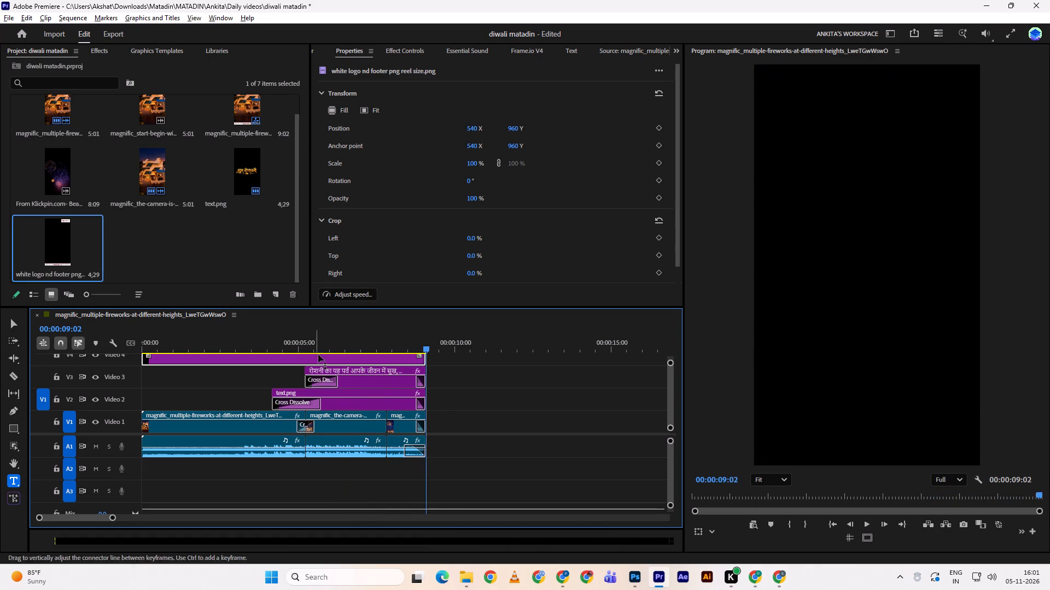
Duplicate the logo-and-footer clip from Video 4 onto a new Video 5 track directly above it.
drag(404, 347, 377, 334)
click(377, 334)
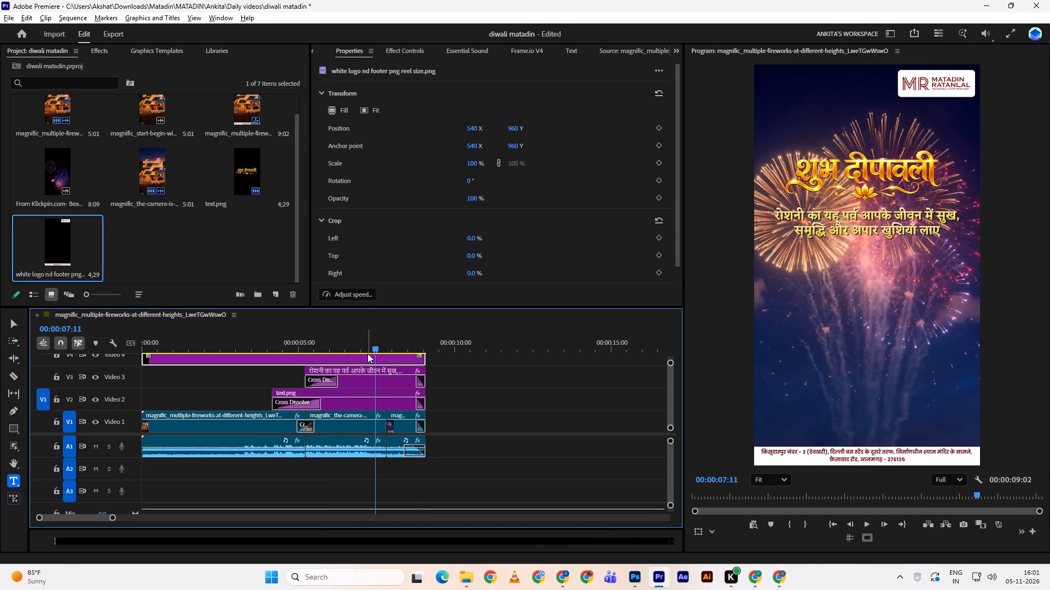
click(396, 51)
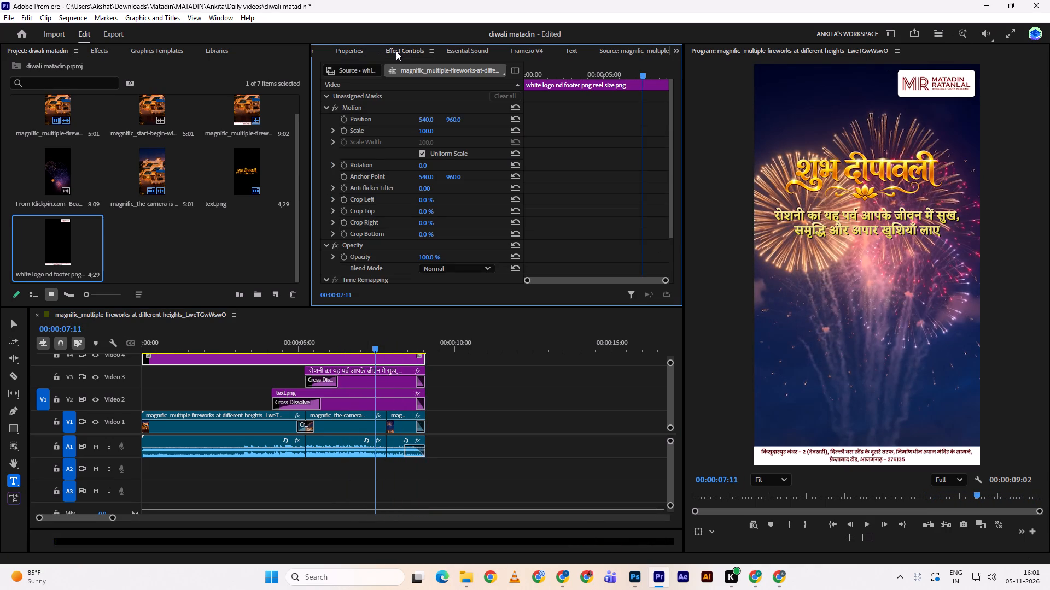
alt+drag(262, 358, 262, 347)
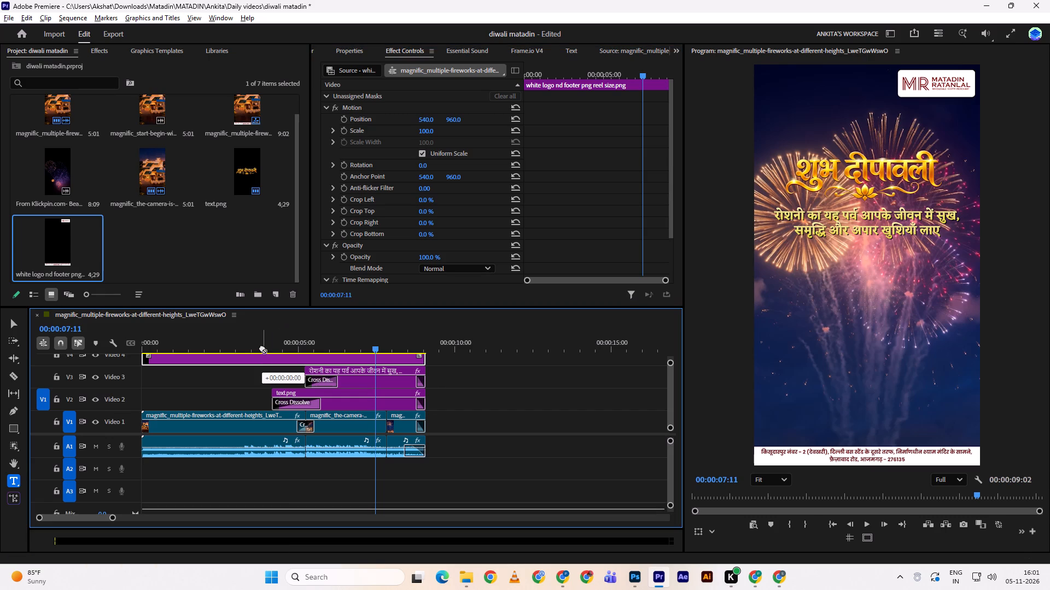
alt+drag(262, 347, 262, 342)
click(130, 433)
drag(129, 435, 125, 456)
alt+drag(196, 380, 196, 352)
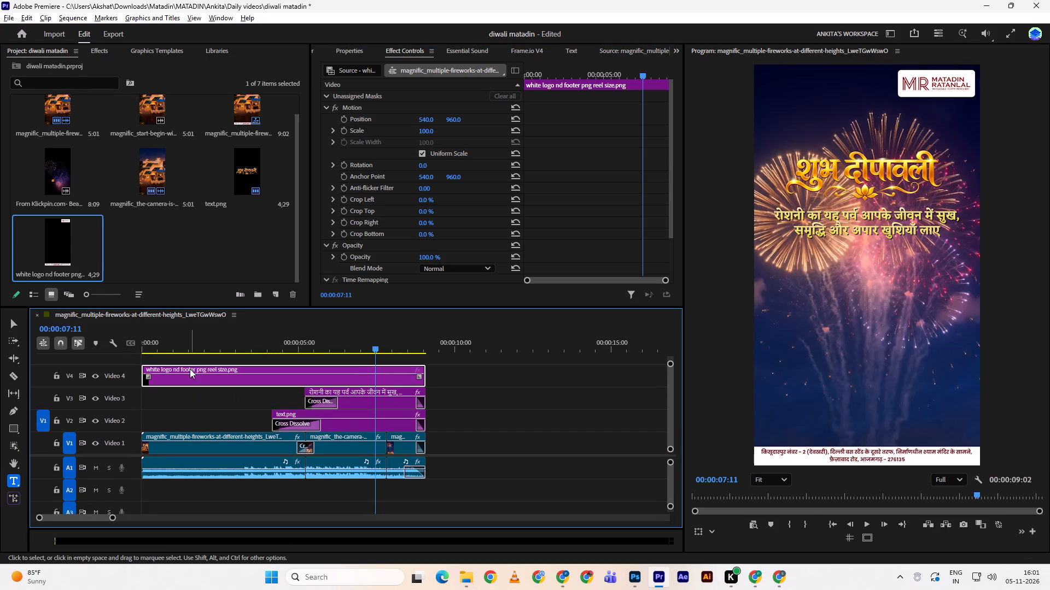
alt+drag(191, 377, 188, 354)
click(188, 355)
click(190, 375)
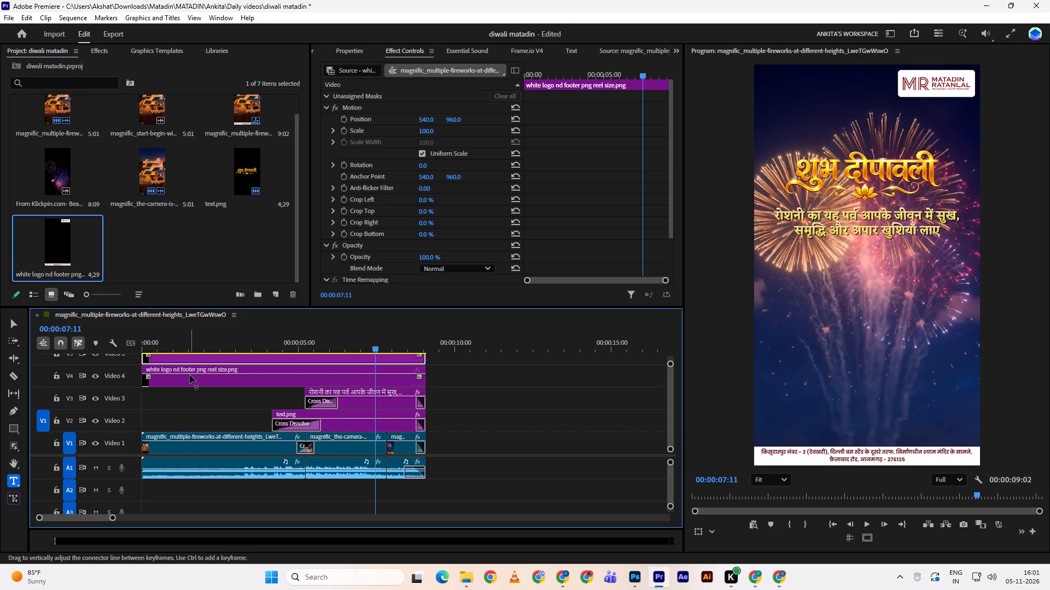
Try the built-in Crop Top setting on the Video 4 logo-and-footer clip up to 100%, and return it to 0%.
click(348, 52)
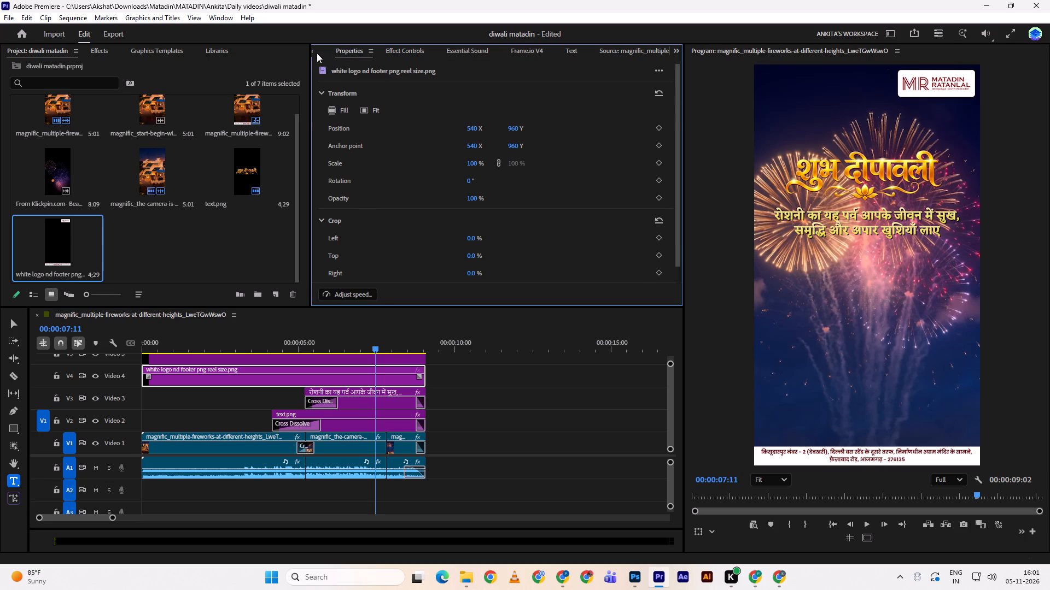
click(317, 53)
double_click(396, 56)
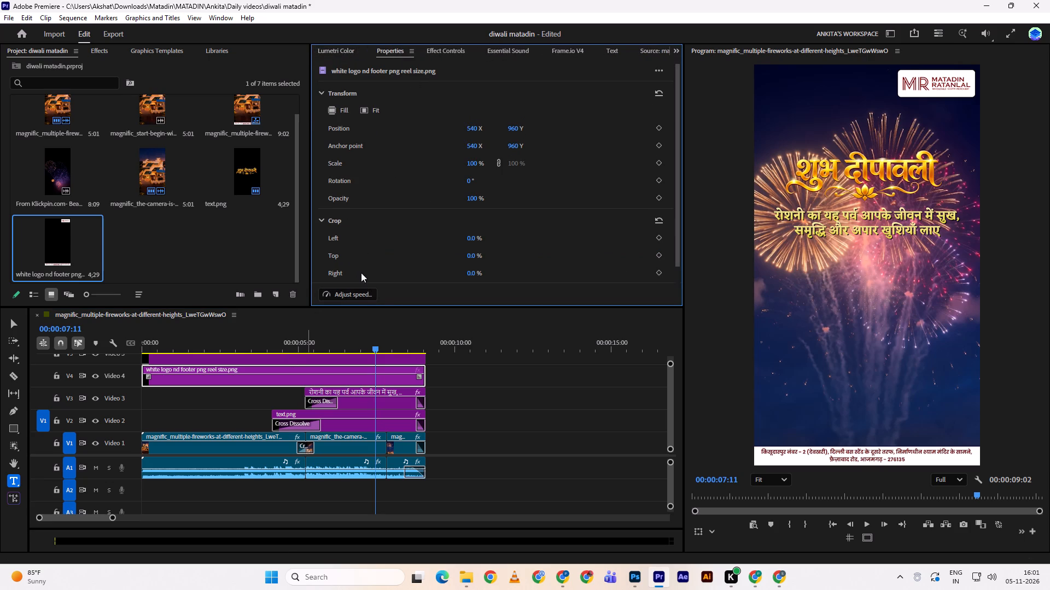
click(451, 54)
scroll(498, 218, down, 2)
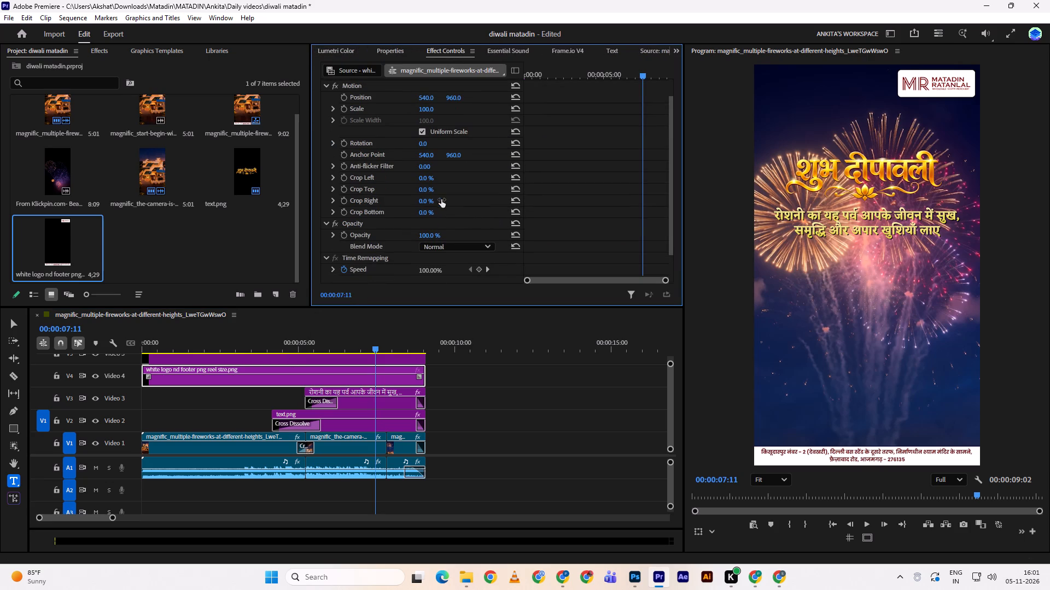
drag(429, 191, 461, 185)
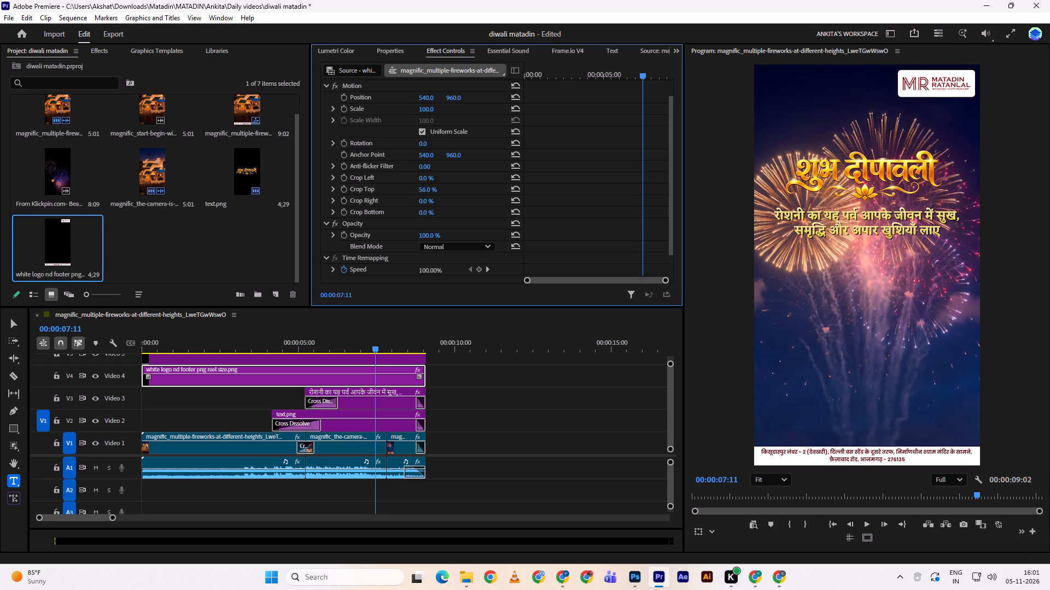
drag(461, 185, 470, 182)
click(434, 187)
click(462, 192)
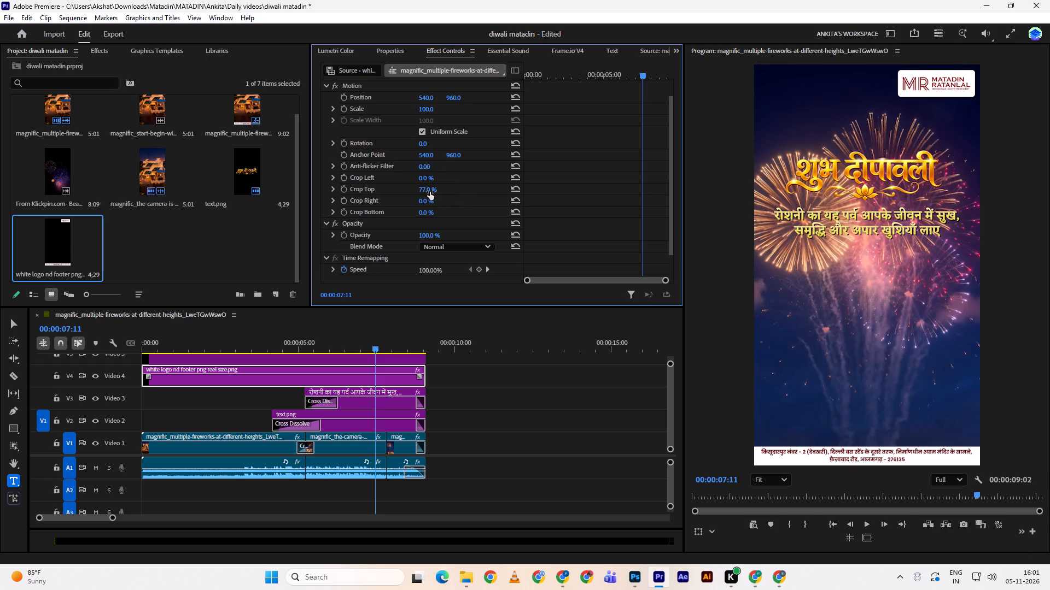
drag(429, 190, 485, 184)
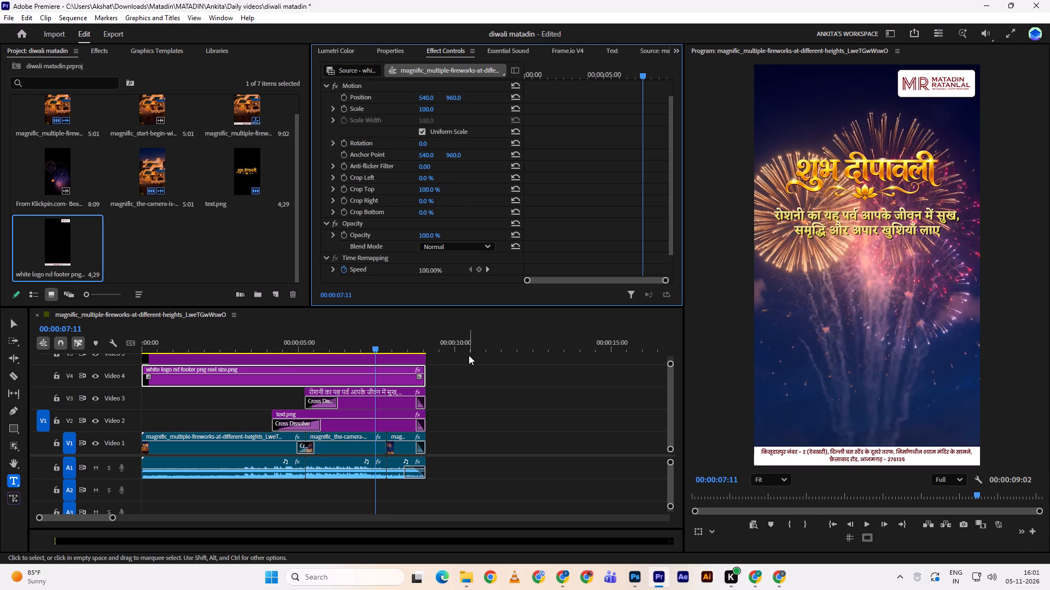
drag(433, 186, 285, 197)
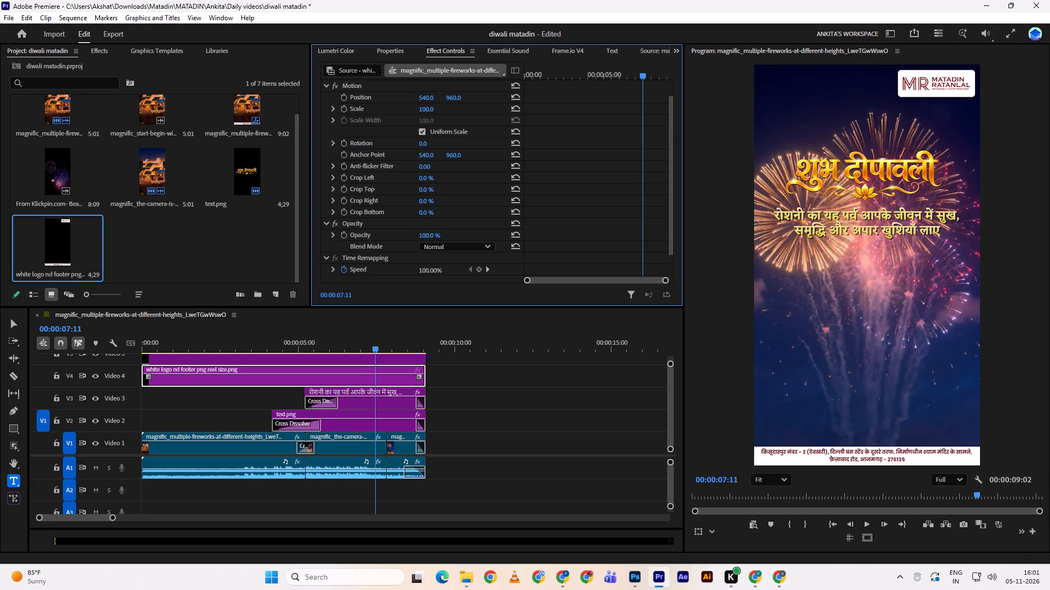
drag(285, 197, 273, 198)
Search the effects for "crop" and apply the legacy Crop effect to the Video 4 logo-and-footer clip.
double_click(89, 45)
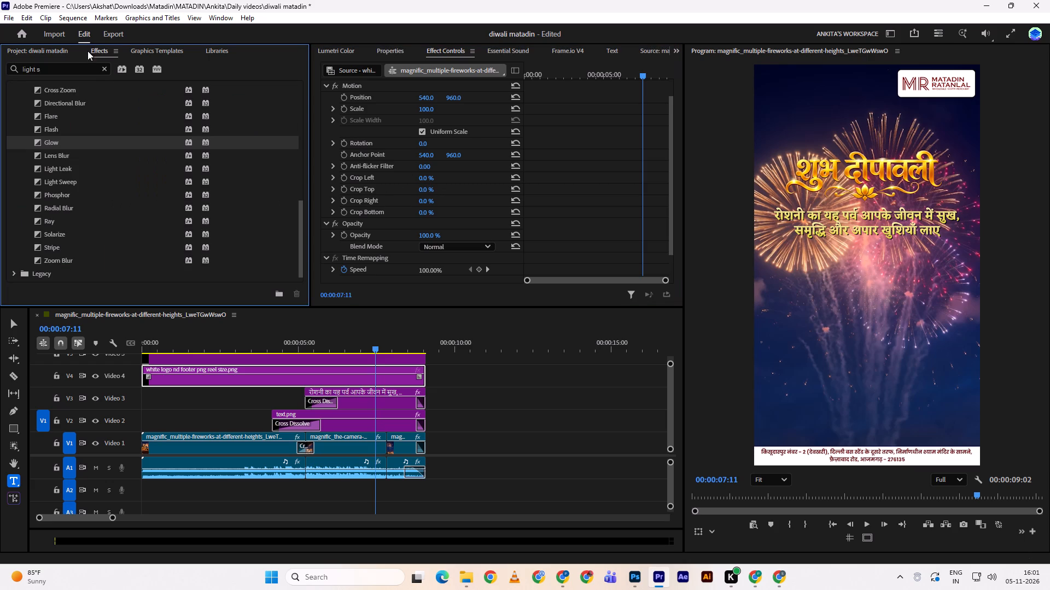
click(66, 77)
double_click(106, 69)
click(80, 69)
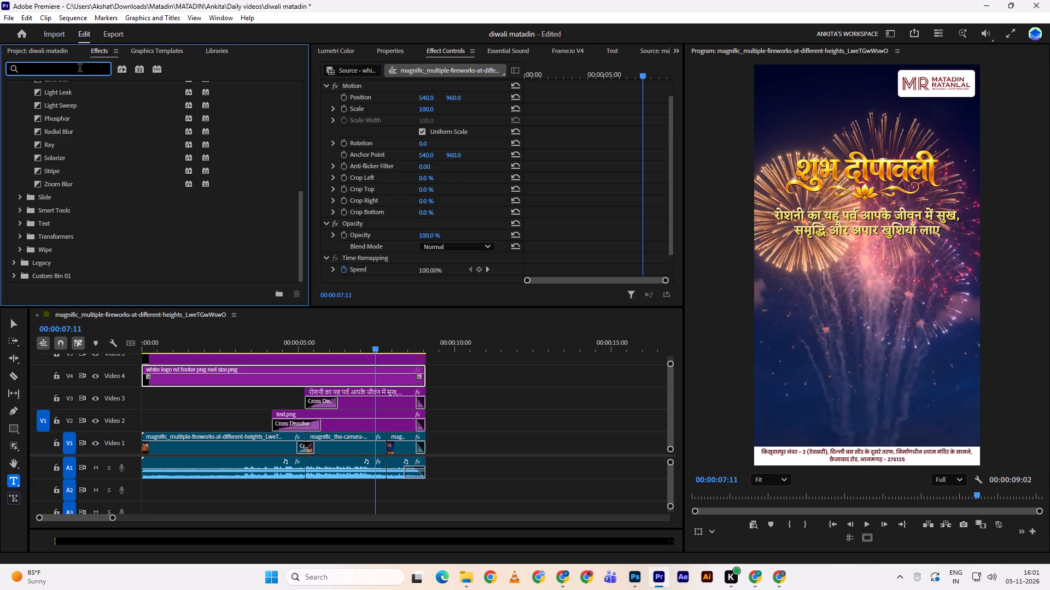
text(crop)
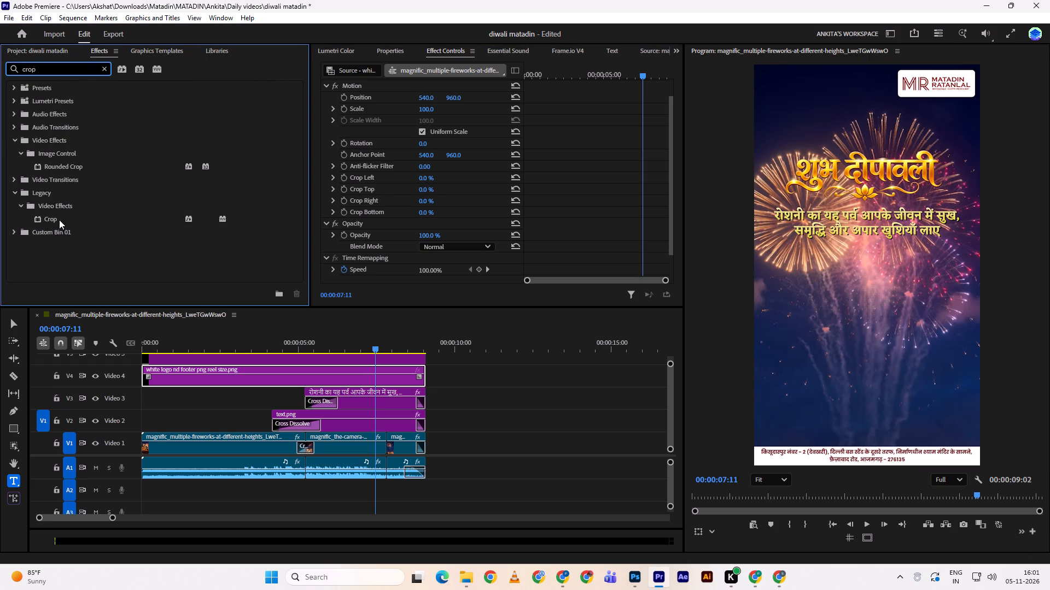
drag(59, 219, 224, 375)
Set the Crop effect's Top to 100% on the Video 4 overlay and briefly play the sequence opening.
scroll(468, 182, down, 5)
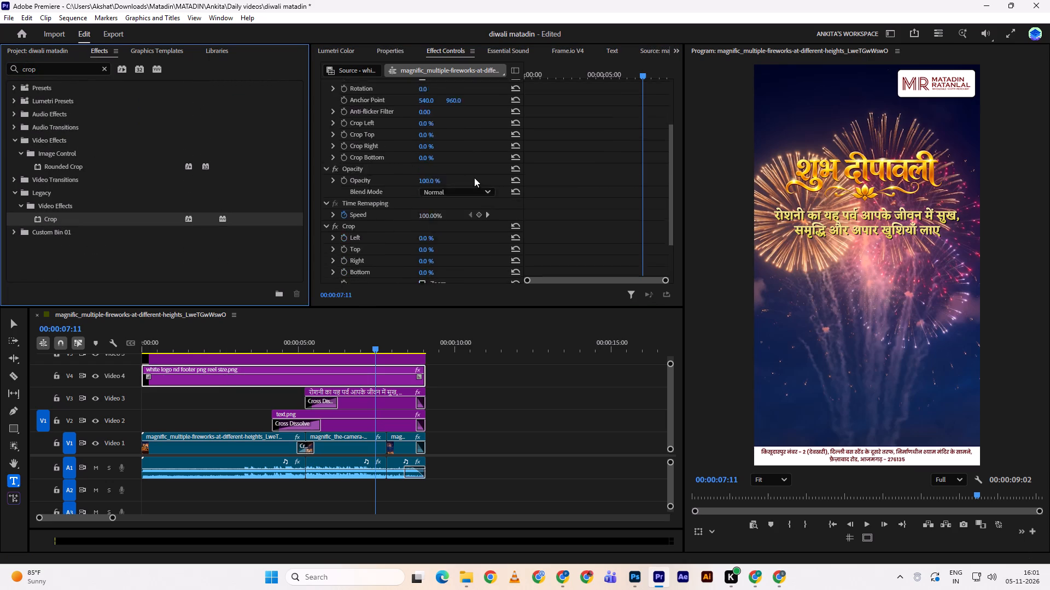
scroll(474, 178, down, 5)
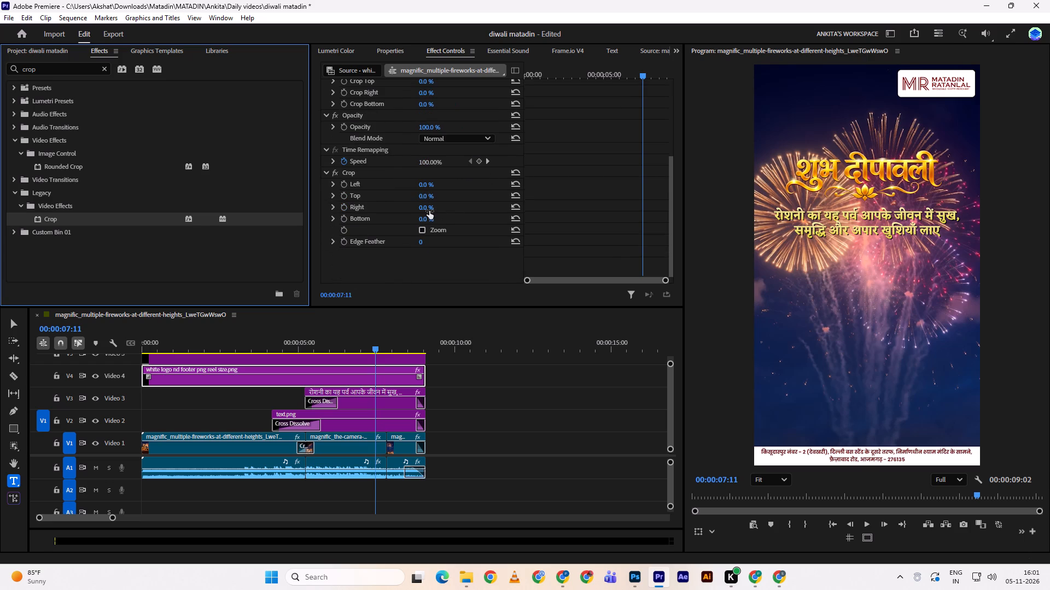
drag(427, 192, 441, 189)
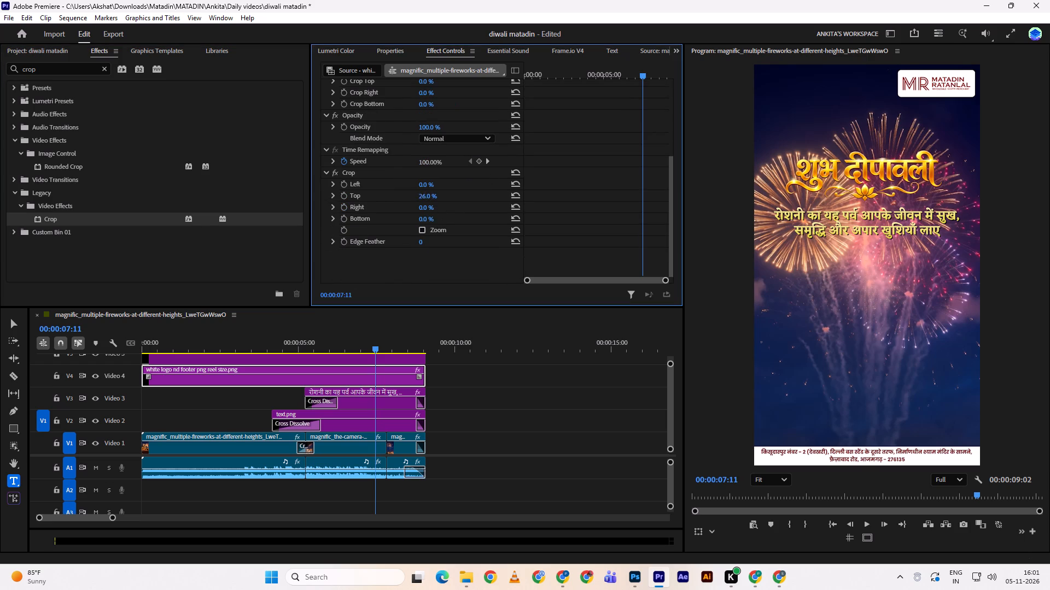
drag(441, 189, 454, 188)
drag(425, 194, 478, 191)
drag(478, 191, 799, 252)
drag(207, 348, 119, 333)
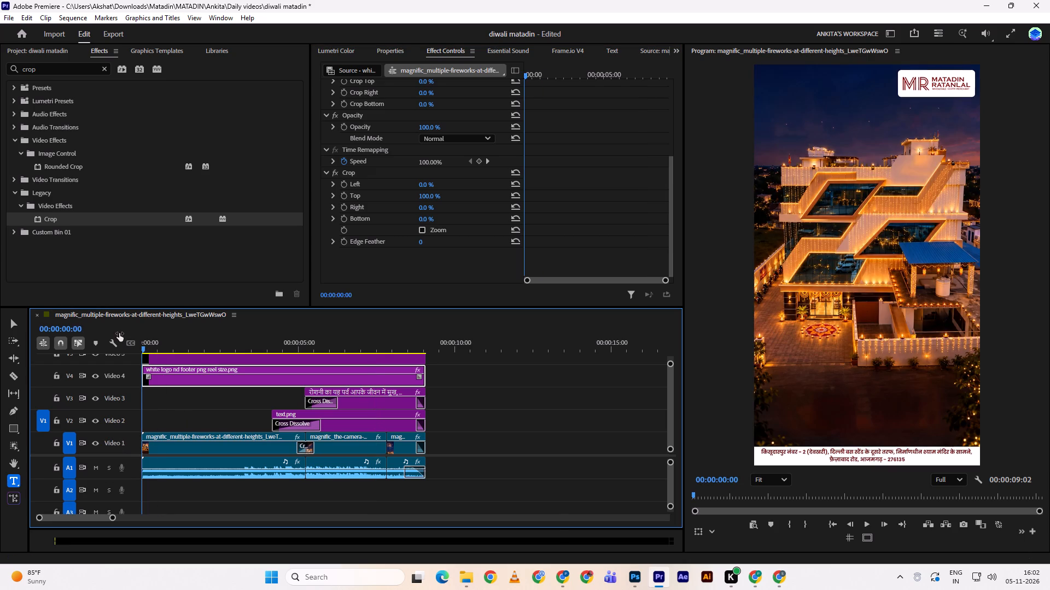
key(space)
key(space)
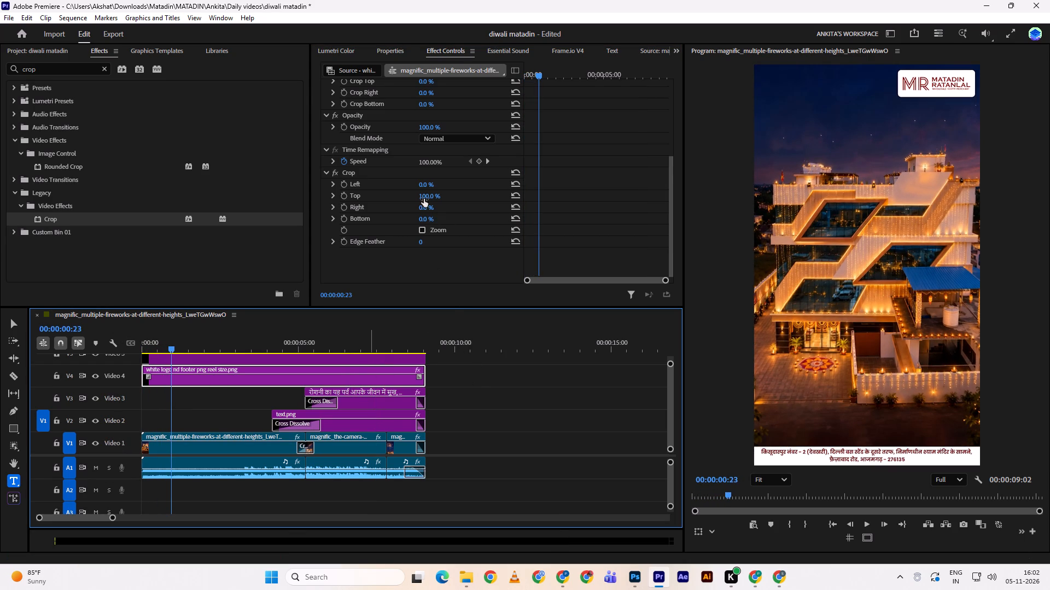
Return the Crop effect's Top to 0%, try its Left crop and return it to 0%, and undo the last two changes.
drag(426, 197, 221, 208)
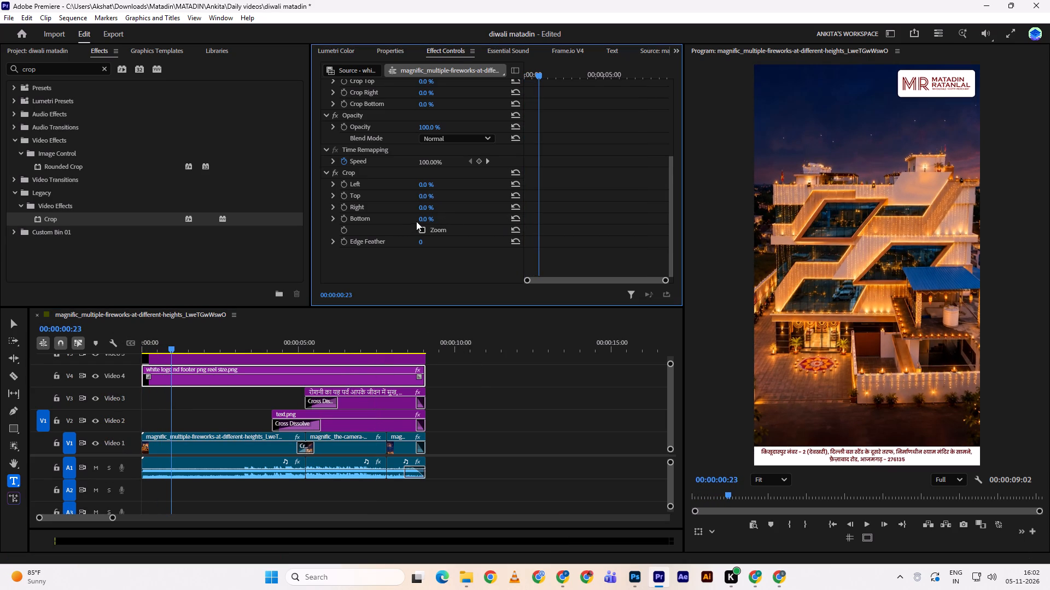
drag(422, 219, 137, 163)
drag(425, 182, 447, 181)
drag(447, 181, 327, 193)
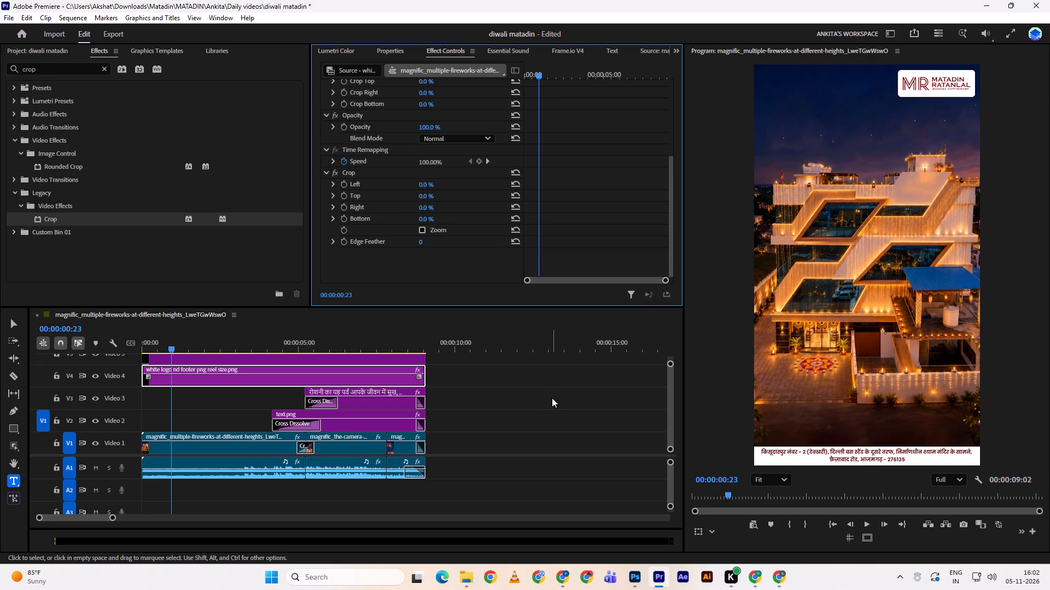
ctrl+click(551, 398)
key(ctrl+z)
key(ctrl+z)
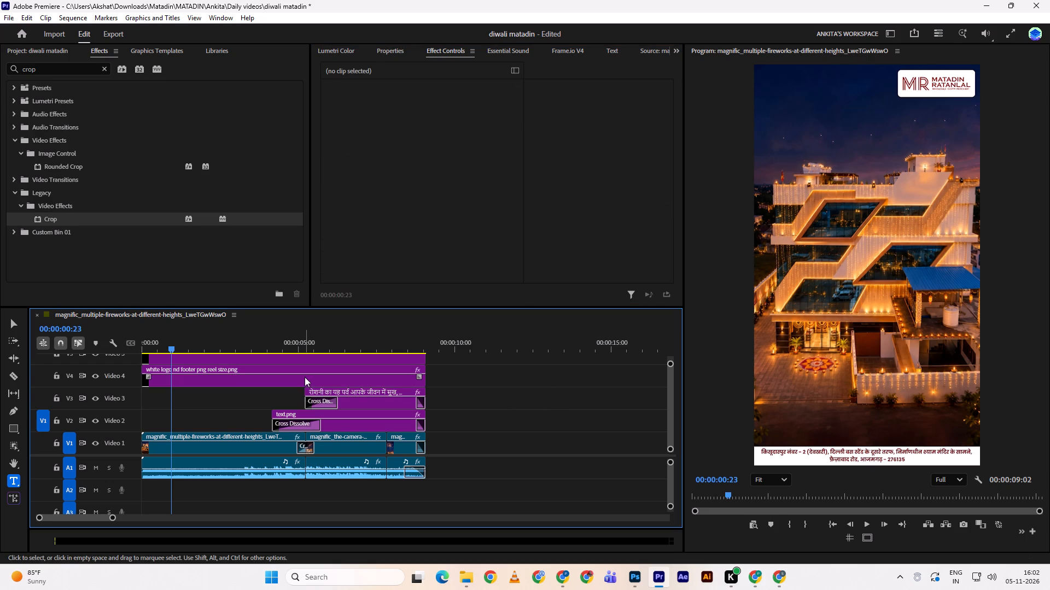
Select the Video 4 overlay and play the sequence from the start to review the logo and footer.
click(305, 377)
key(space)
drag(165, 345, 77, 335)
click(77, 335)
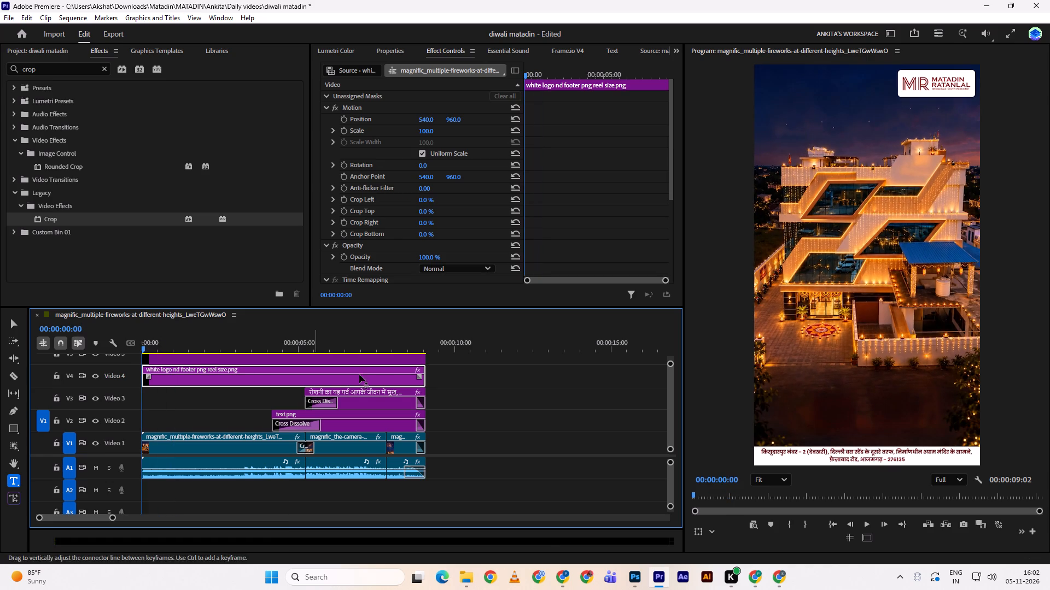
key(space)
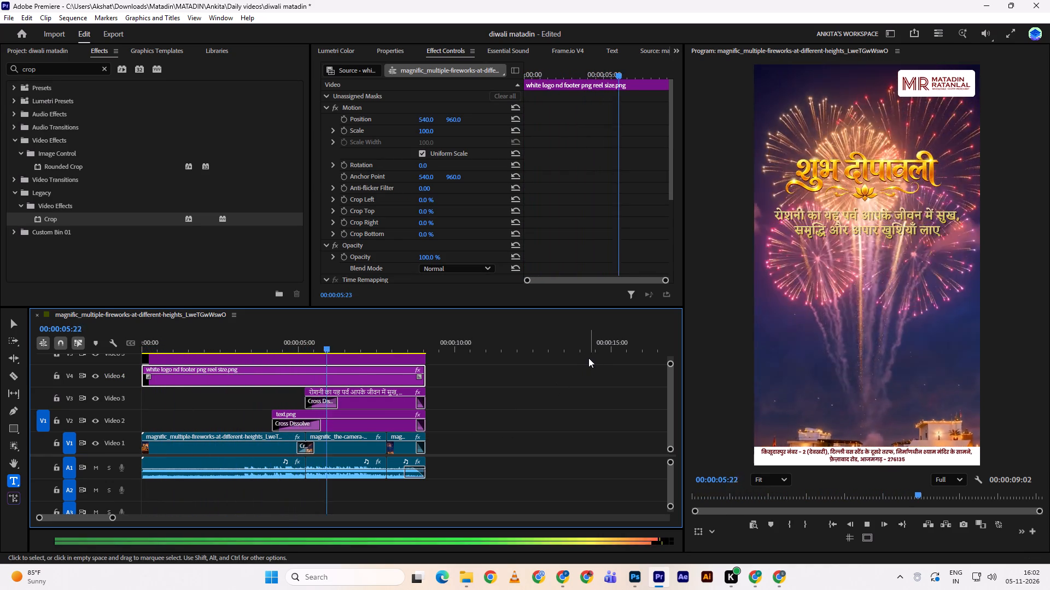
key(space)
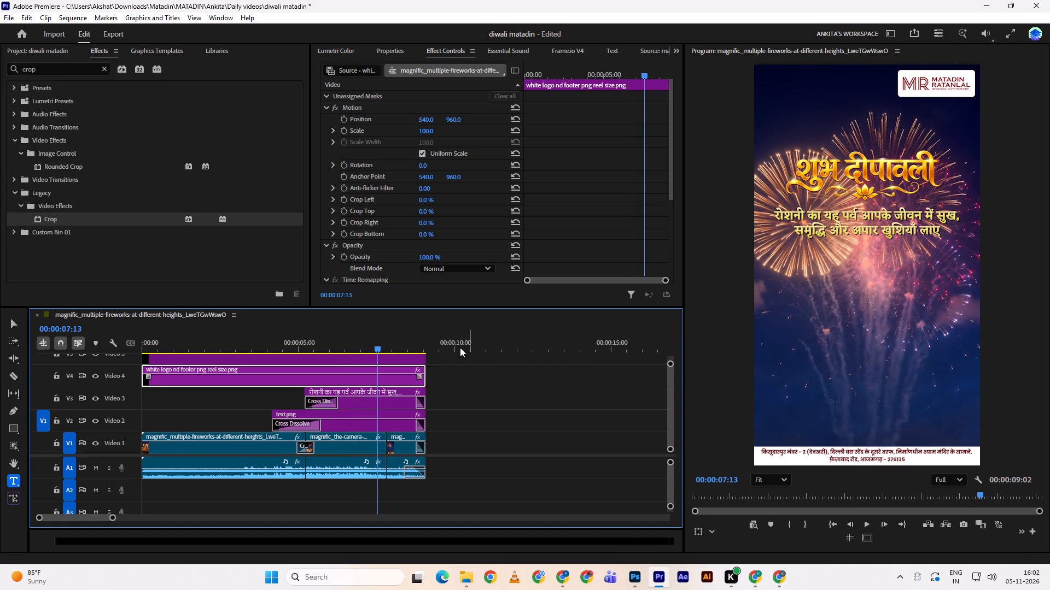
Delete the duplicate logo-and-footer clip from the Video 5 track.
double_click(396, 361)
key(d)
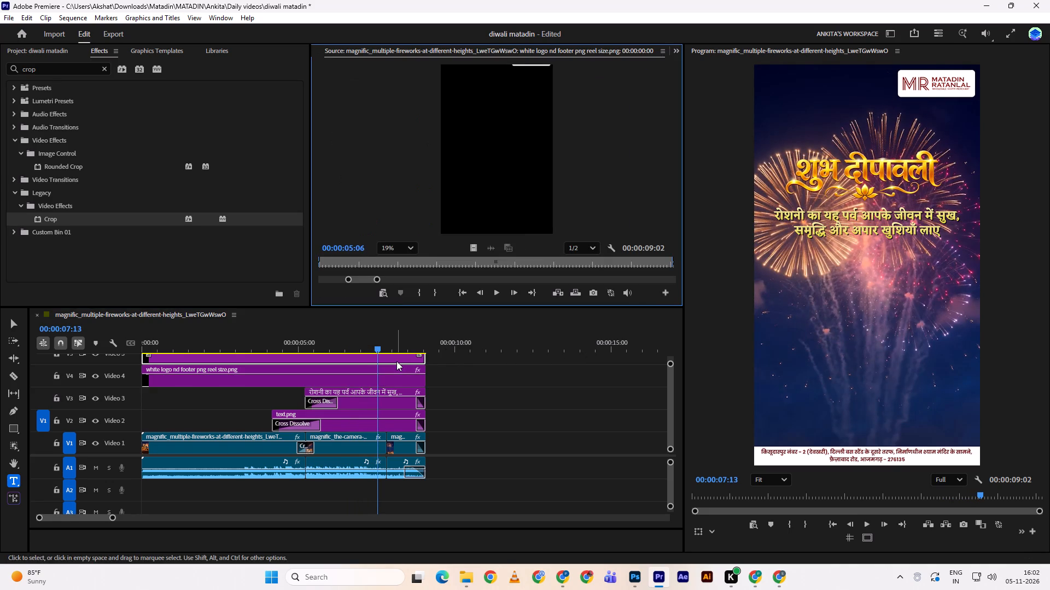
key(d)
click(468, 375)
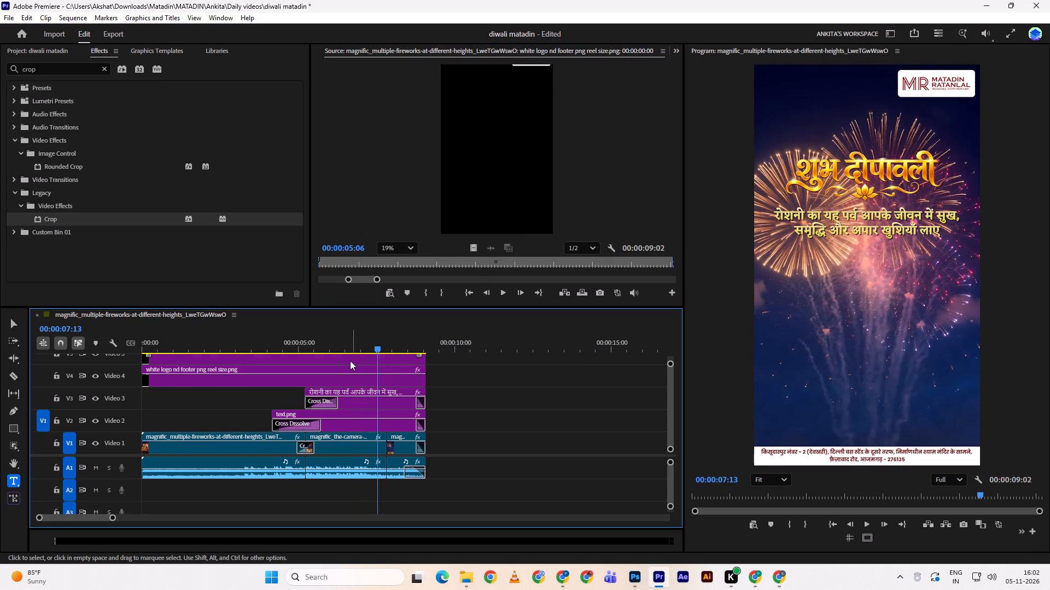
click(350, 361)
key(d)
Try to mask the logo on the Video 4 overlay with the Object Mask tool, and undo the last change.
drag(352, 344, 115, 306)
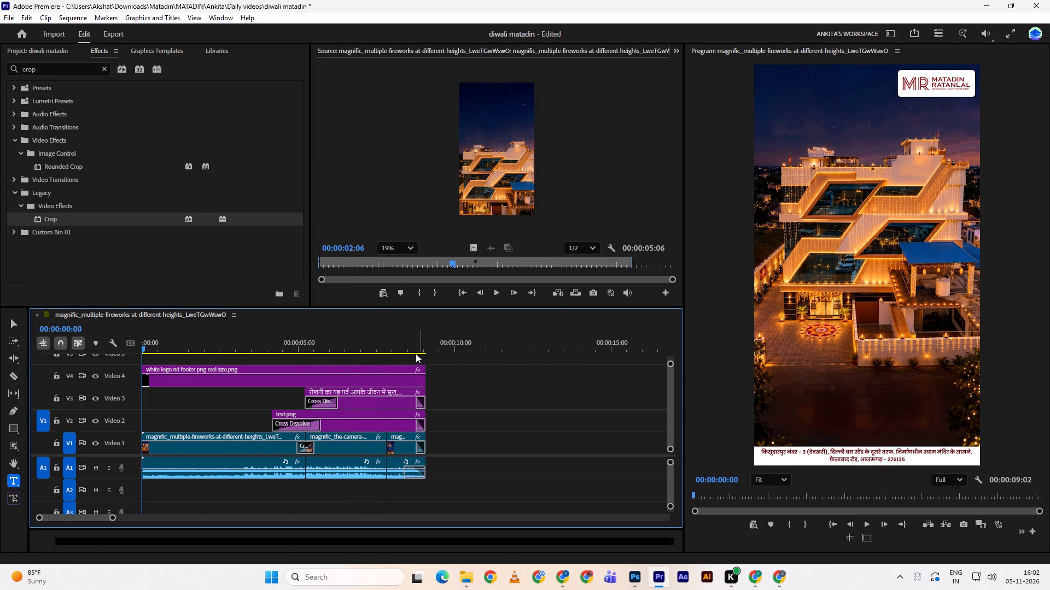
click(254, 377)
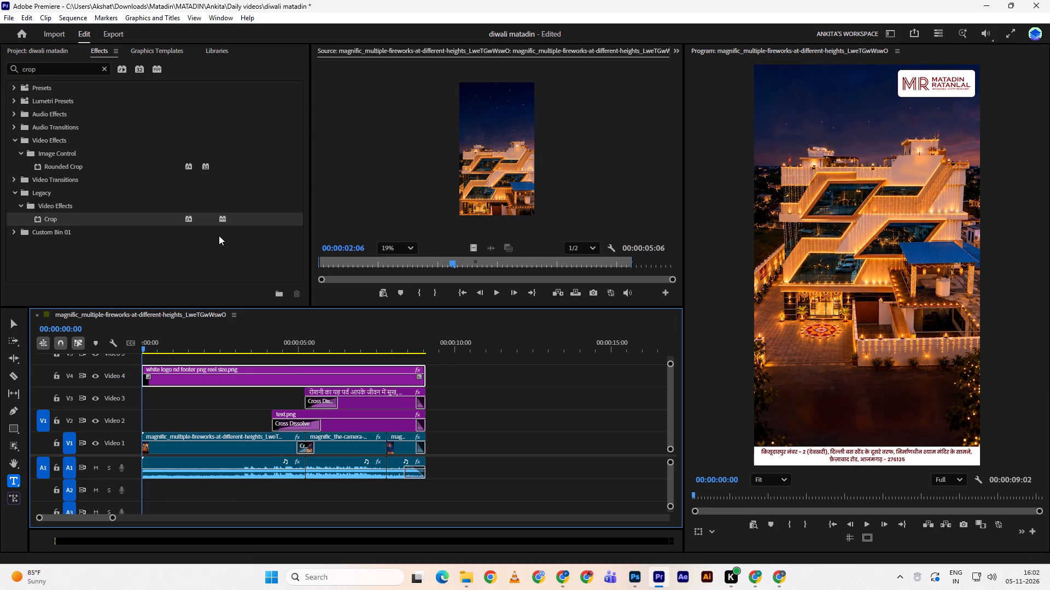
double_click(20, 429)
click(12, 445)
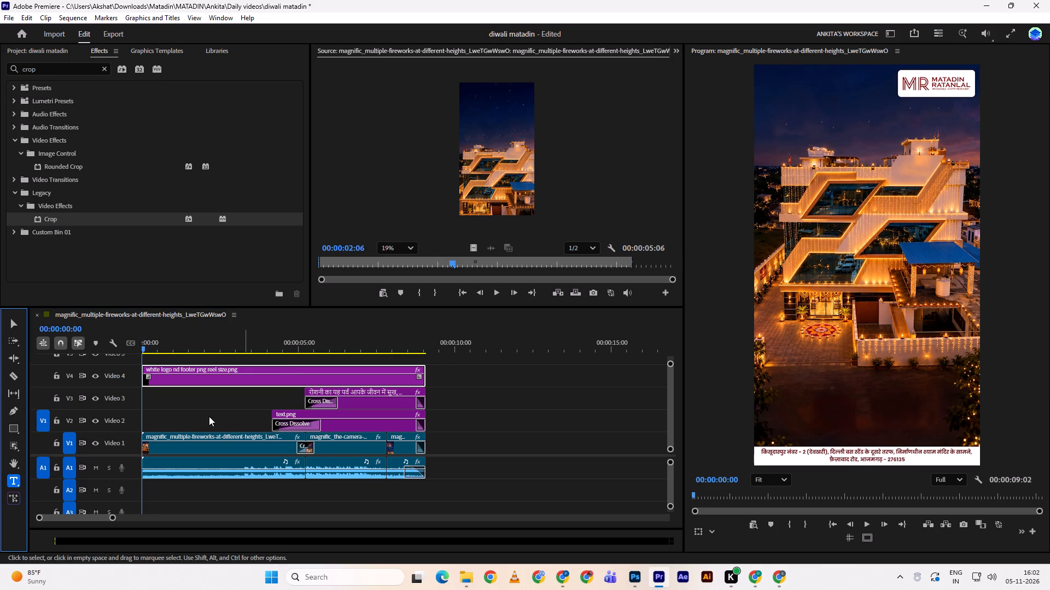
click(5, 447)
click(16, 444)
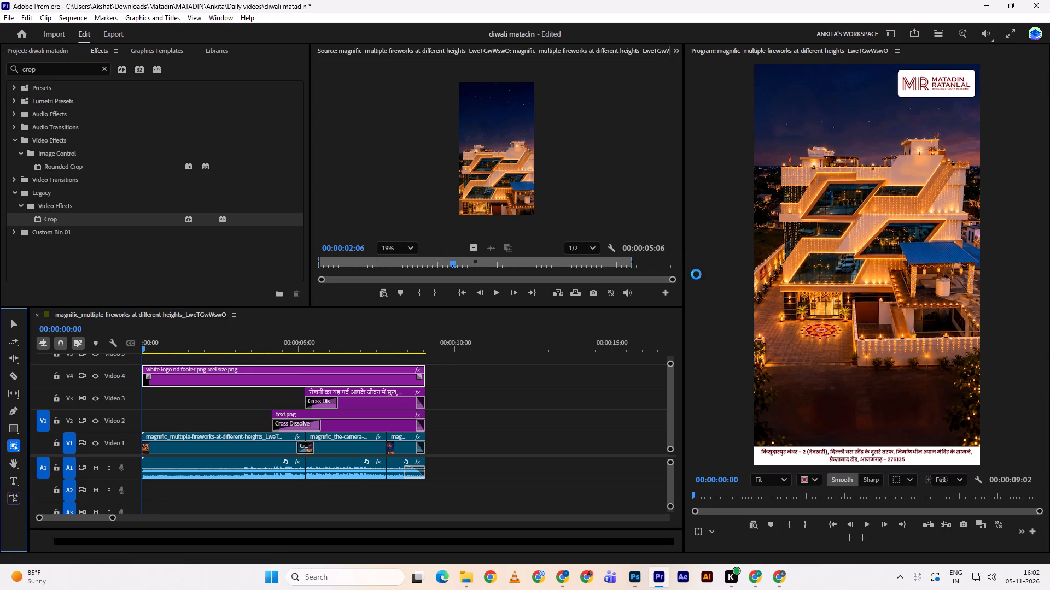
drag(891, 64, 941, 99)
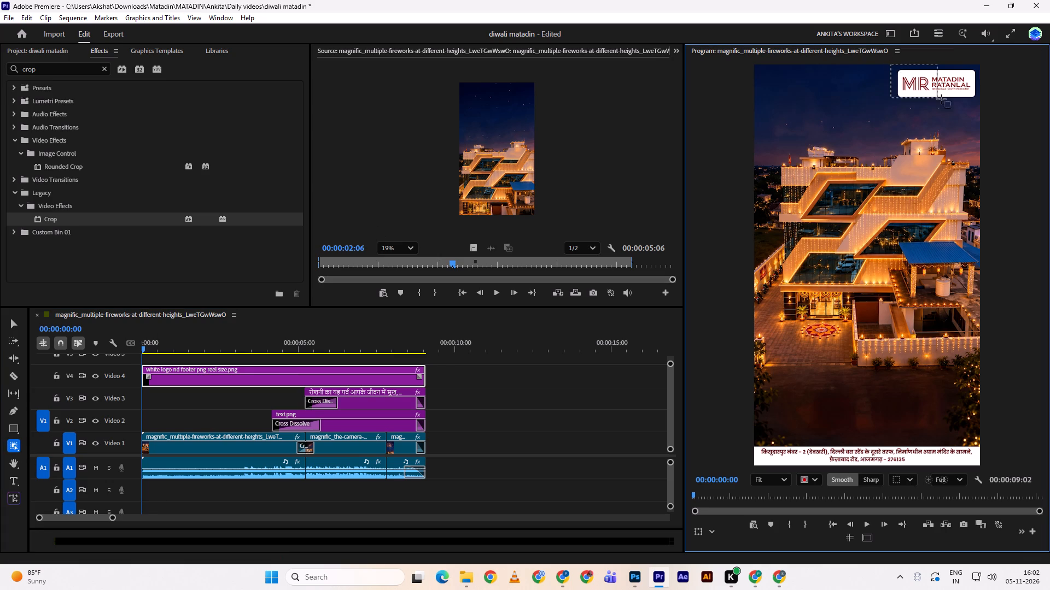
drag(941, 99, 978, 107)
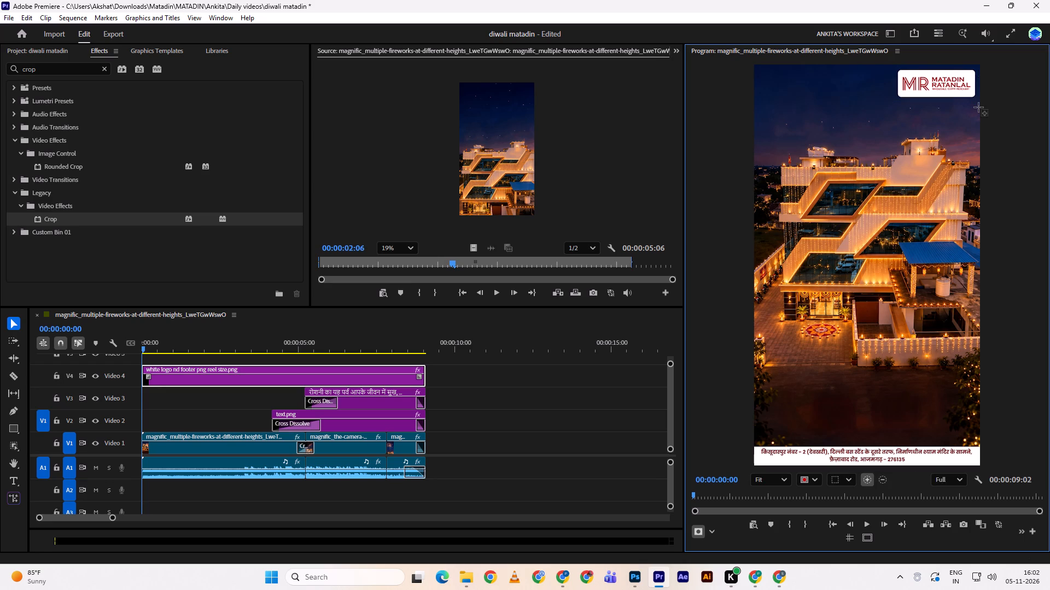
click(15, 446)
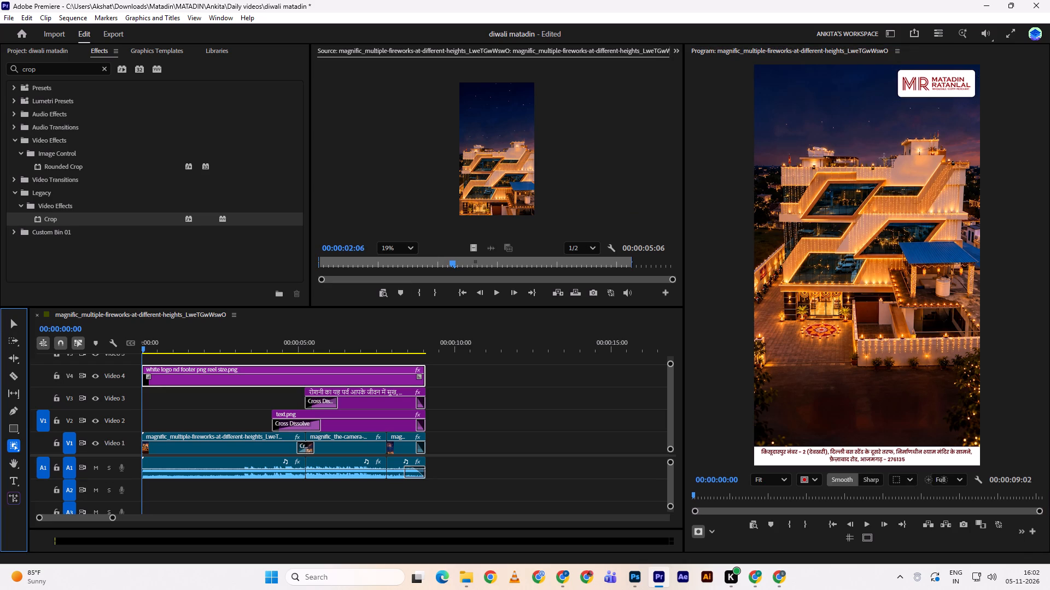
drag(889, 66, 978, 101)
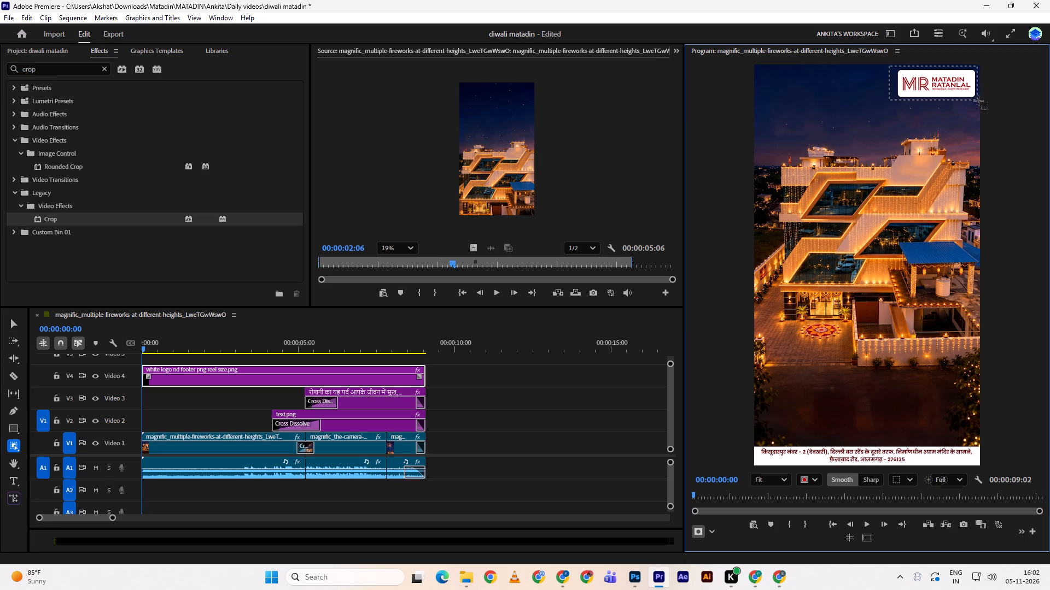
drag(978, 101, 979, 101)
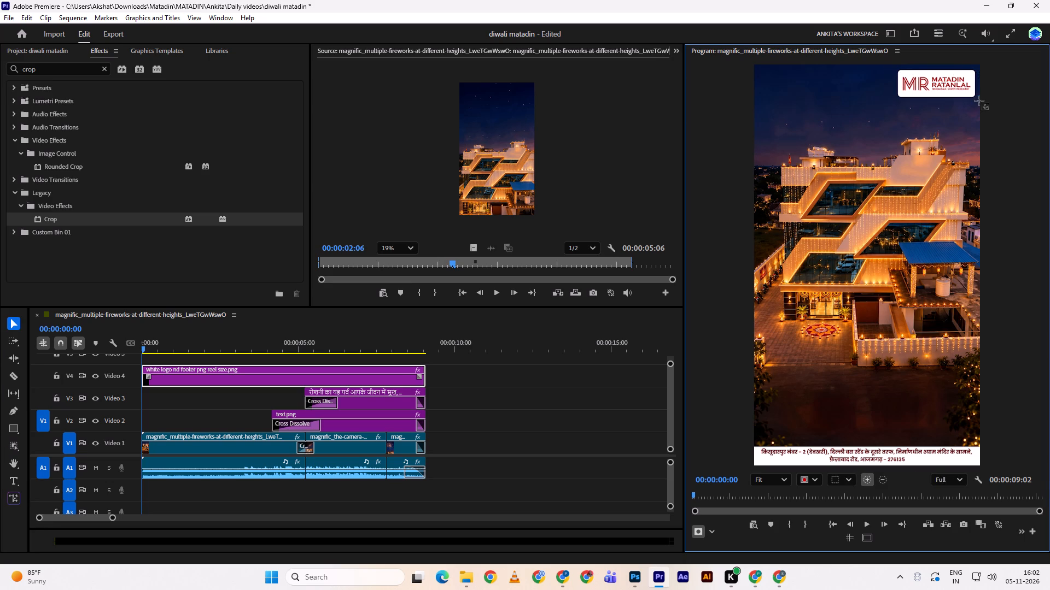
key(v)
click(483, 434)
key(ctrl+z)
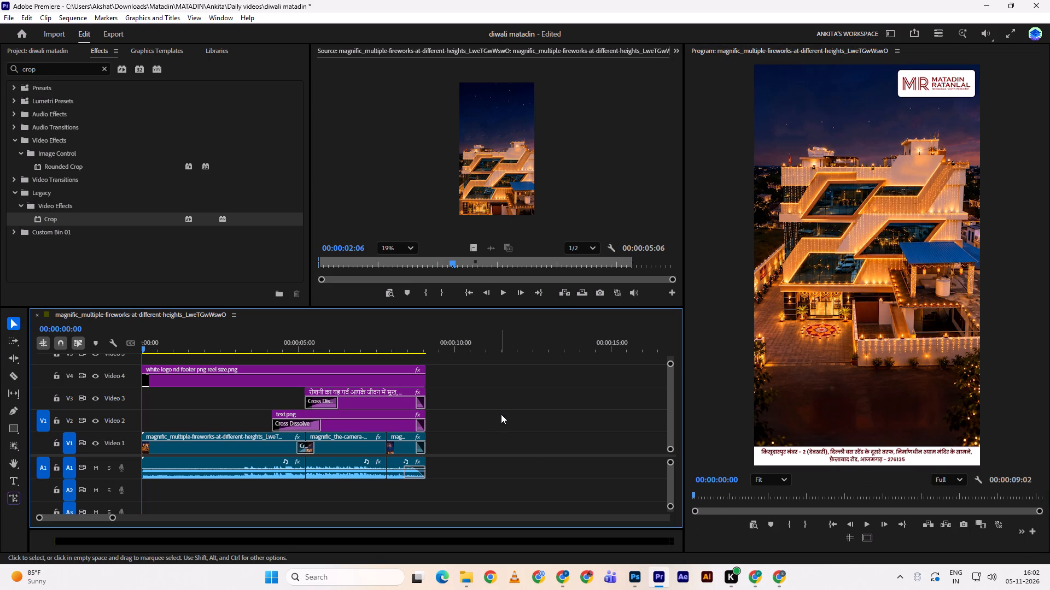
Find the footer png image in the Ankita folder and import it into the diwali matadin project.
key(alt+Tab)
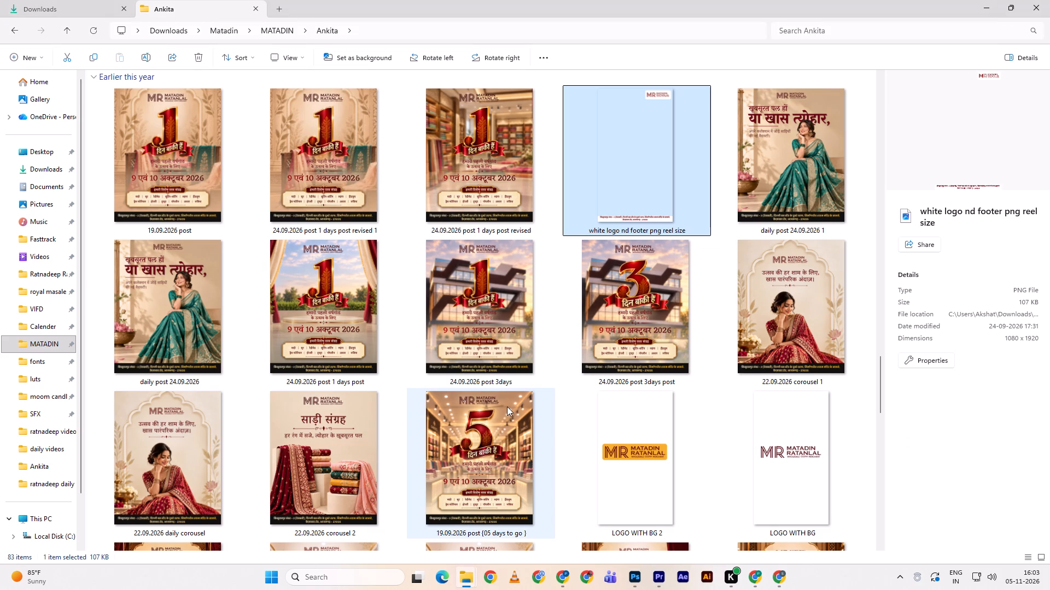
scroll(507, 406, down, 4)
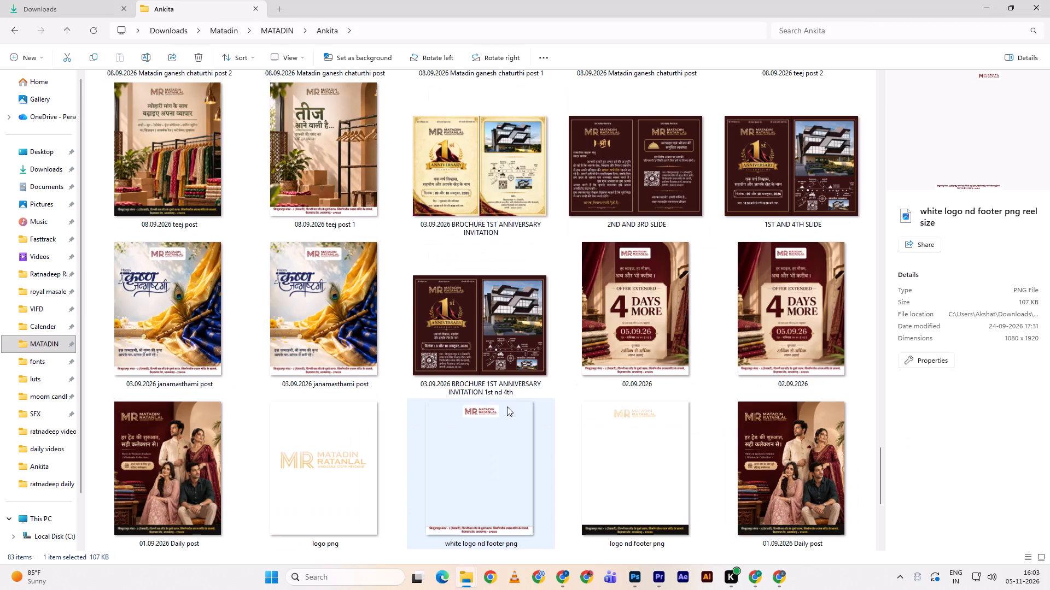
scroll(507, 406, down, 2)
scroll(503, 415, up, 7)
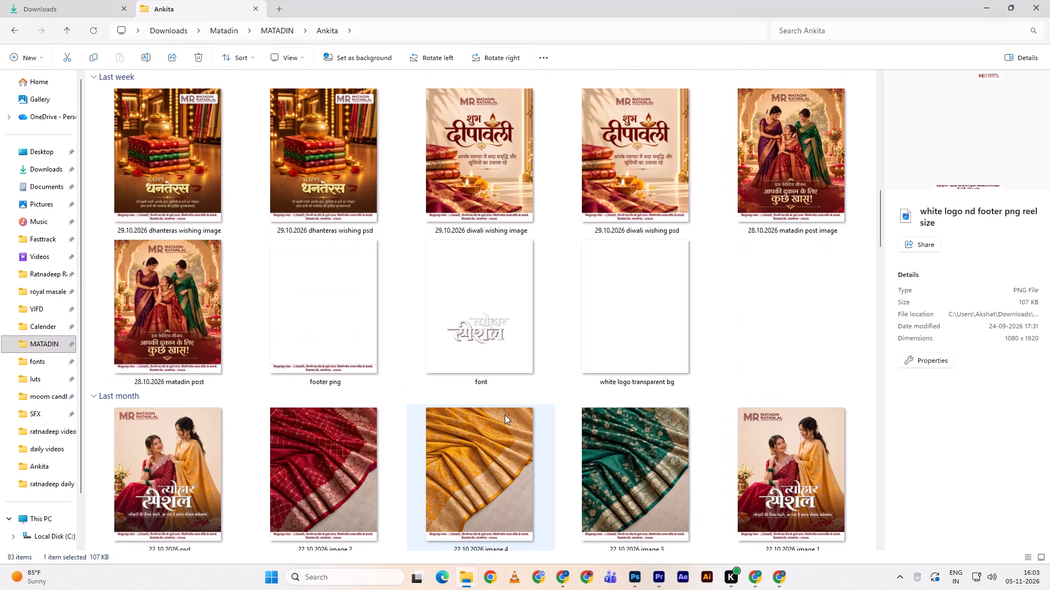
scroll(506, 411, down, 3)
scroll(506, 411, up, 2)
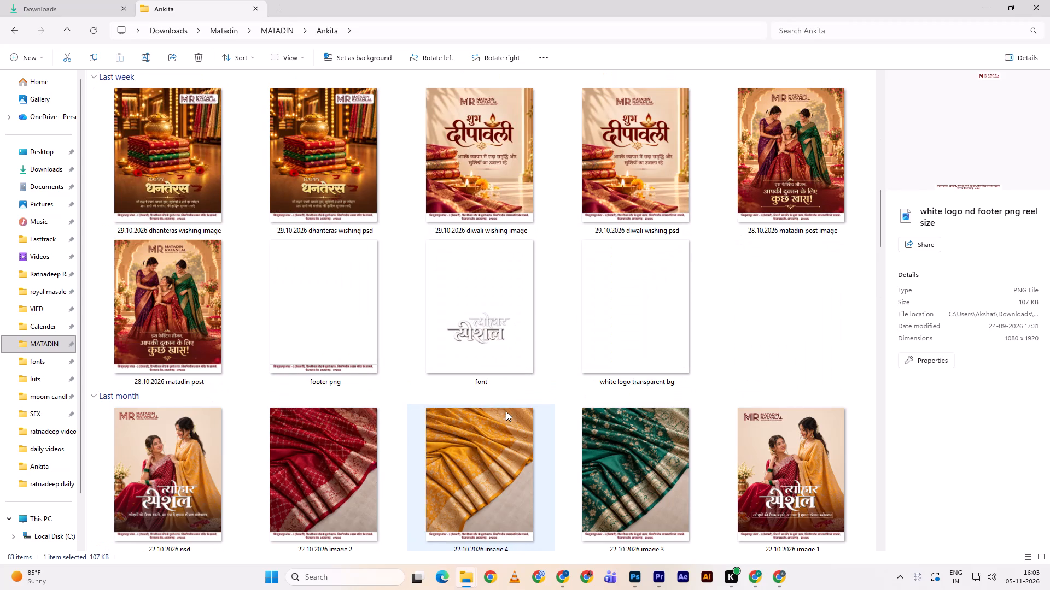
drag(309, 315, 77, 188)
key(alt+Tab)
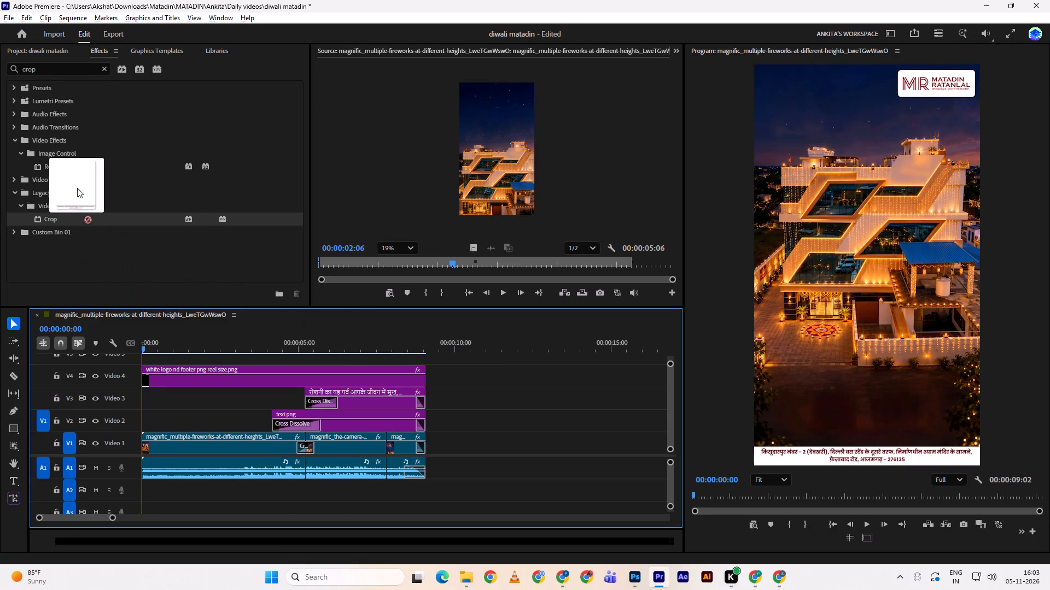
drag(77, 188, 181, 254)
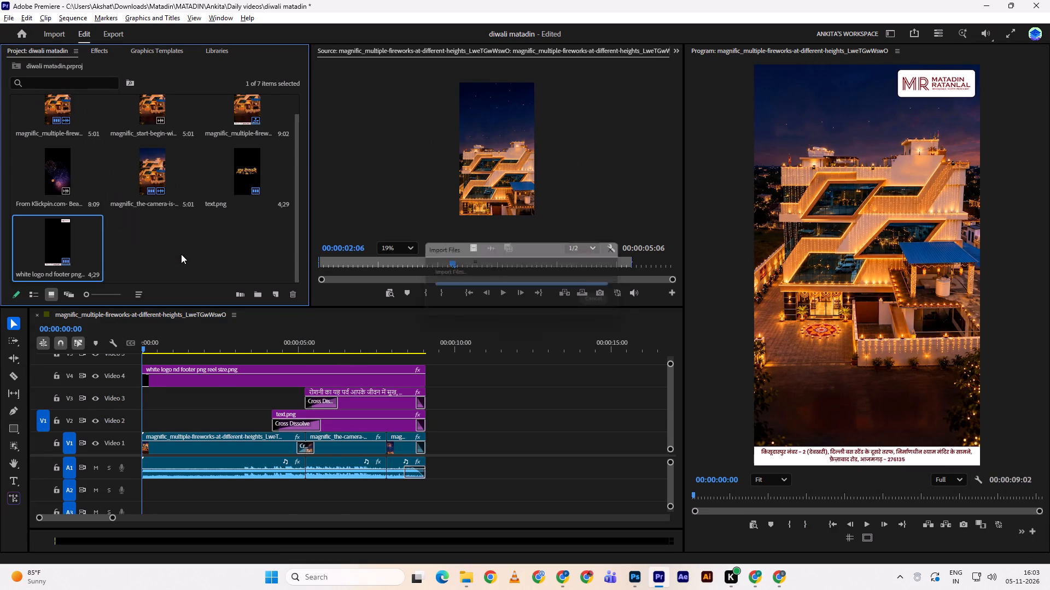
Place footer png on the Video 4 track from the sequence start, overwriting the logo-and-footer overlay there.
drag(151, 239, 133, 364)
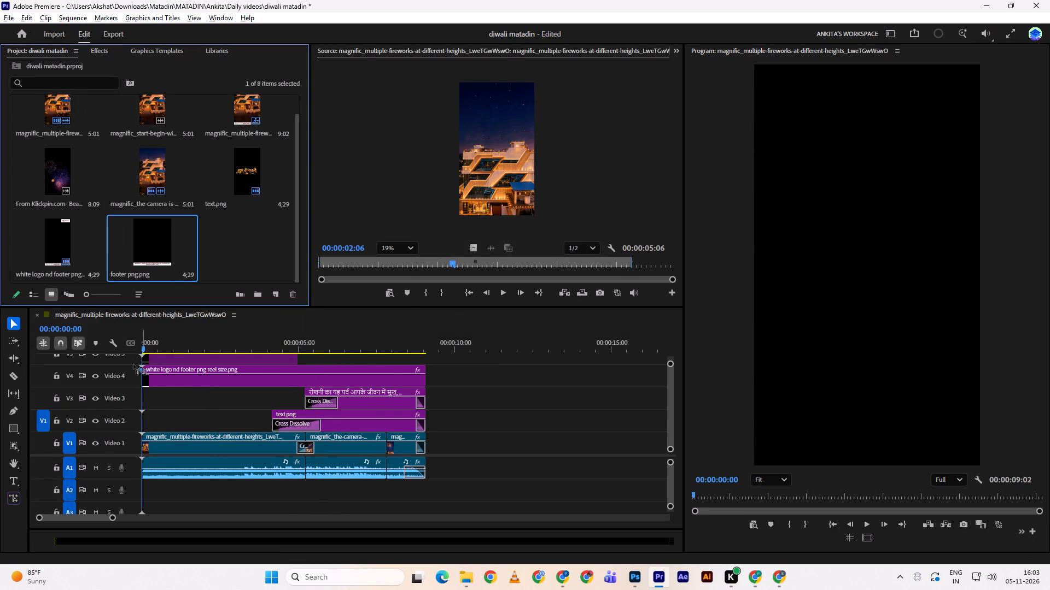
drag(133, 364, 133, 374)
Delete the leftover piece of the white logo-and-footer overlay after the footer clip on Video 4.
double_click(325, 379)
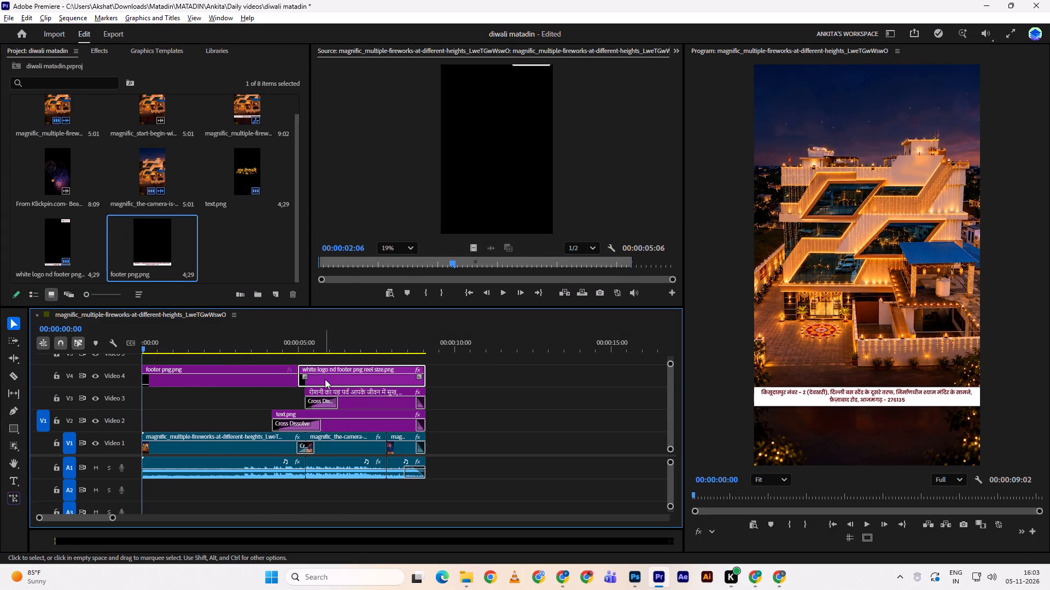
key(d)
key(d)
click(341, 377)
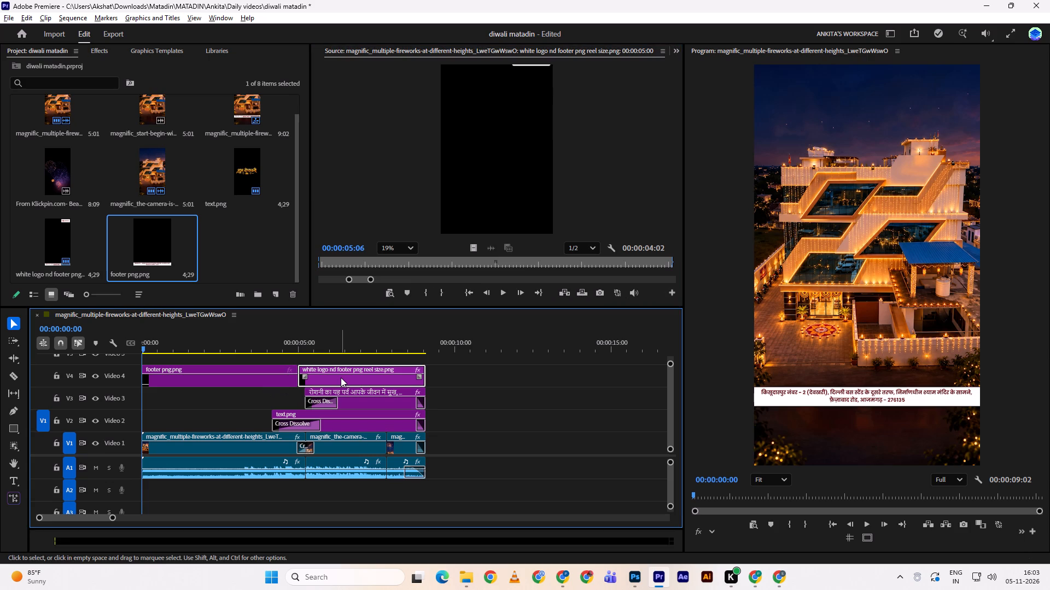
click(341, 377)
key(d)
key(d)
click(300, 377)
click(282, 374)
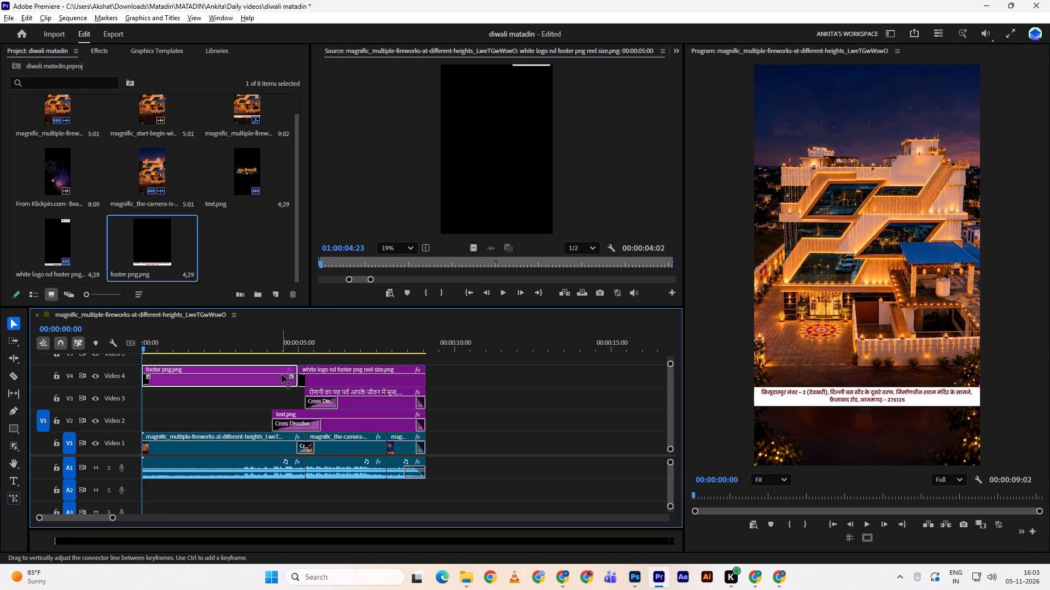
double_click(316, 373)
text(ddd)
click(462, 372)
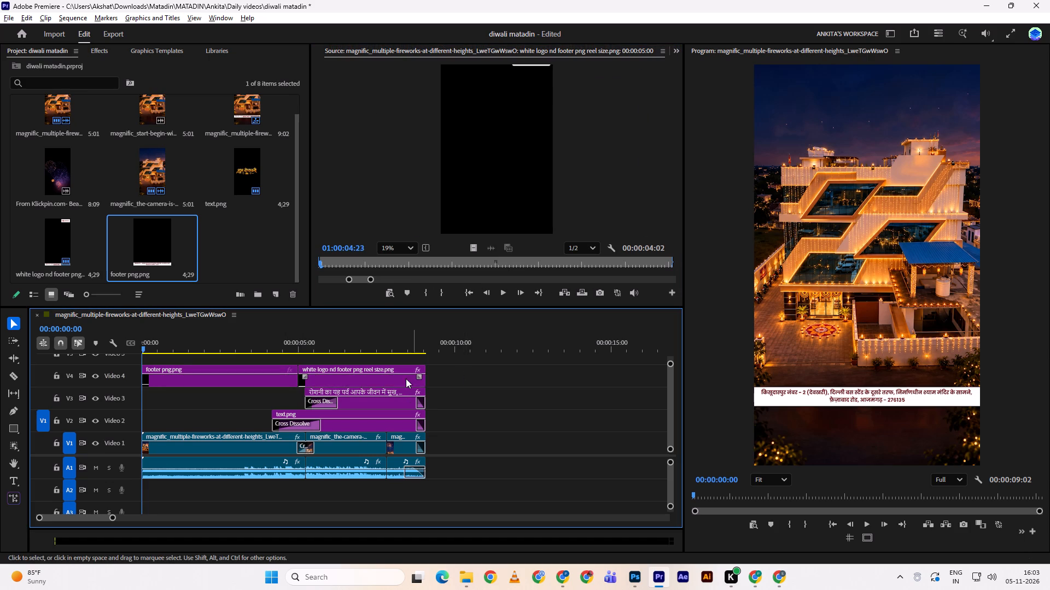
double_click(395, 380)
key(d)
key(d)
click(499, 402)
click(348, 372)
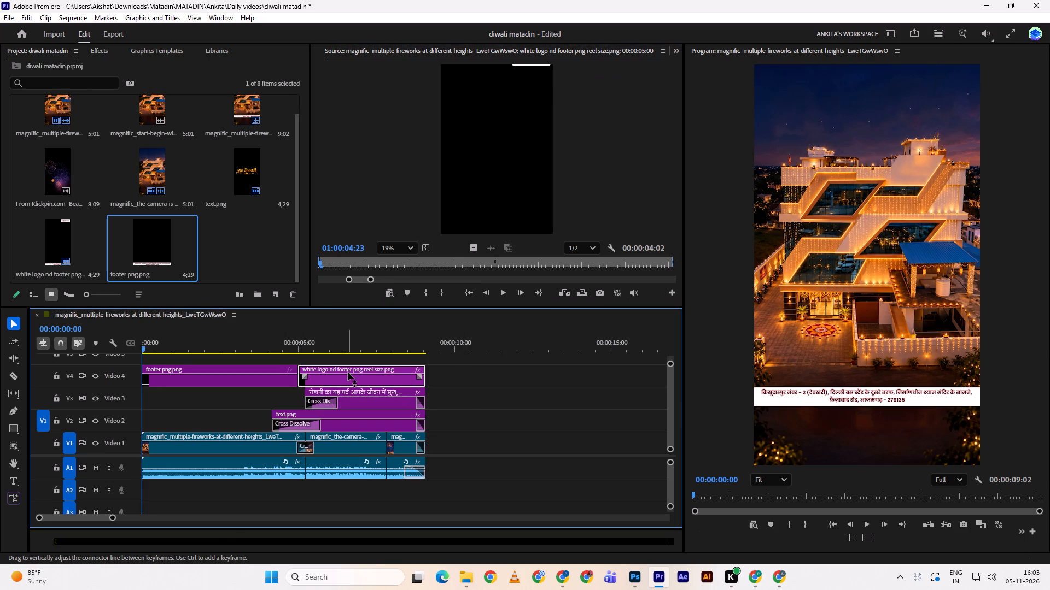
text(dd)
Extend the footer clip on Video 4 to the end of the sequence.
drag(305, 374, 423, 375)
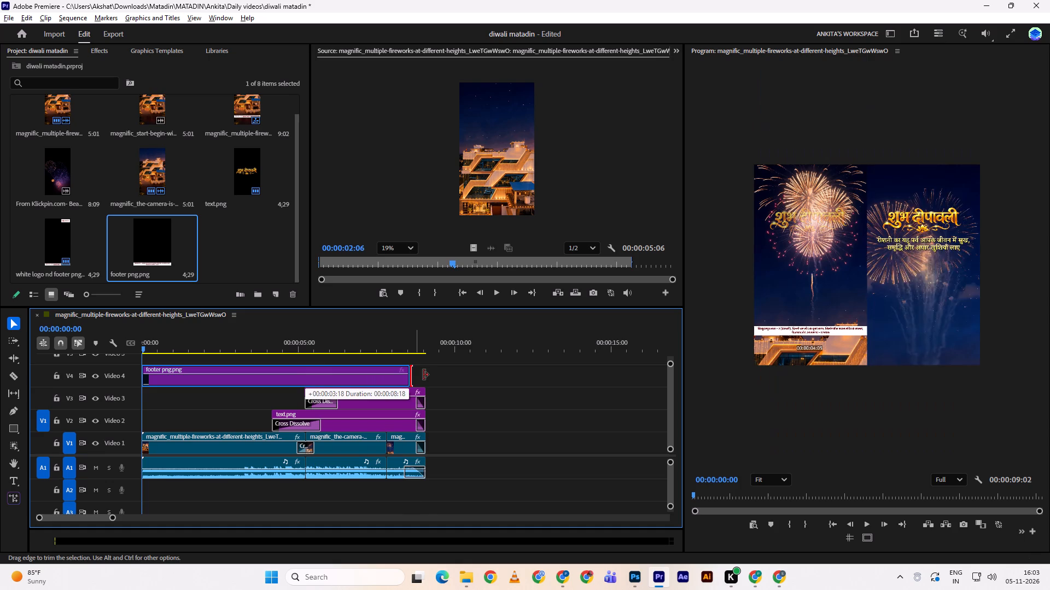
drag(423, 375, 430, 374)
Lower the footer clip to a vertical Position of 1242 near the frame's bottom edge and briefly play the sequence.
click(400, 381)
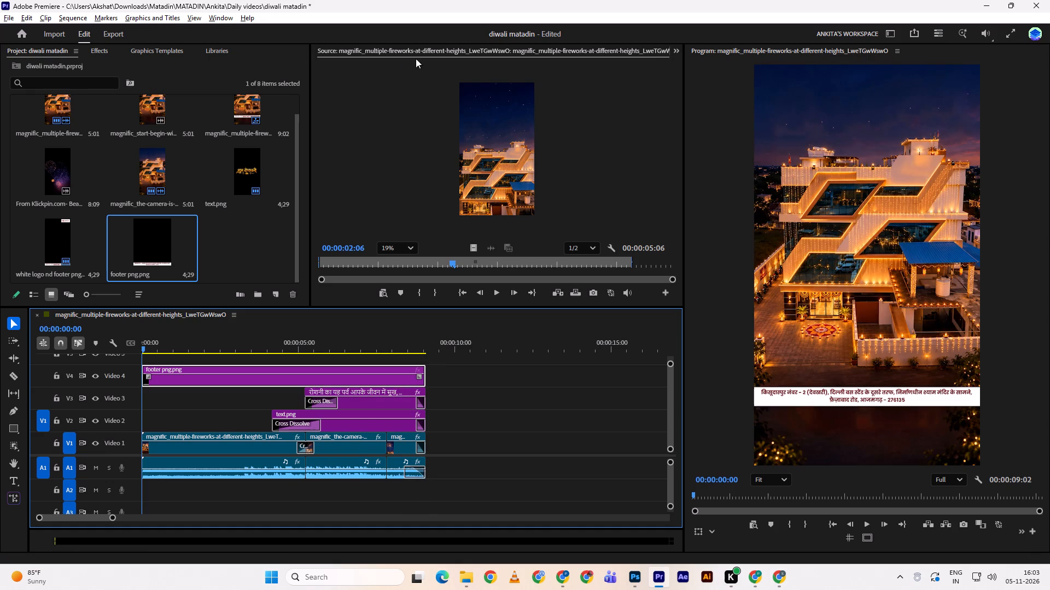
scroll(400, 55, up, 4)
drag(459, 121, 609, 113)
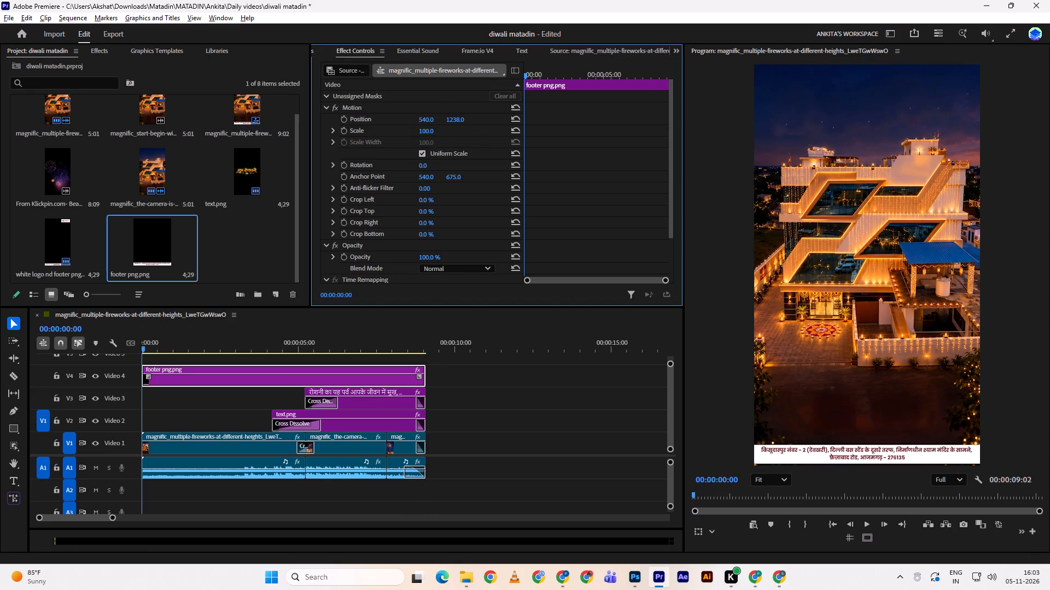
drag(609, 113, 610, 113)
click(491, 387)
key(space)
key(space)
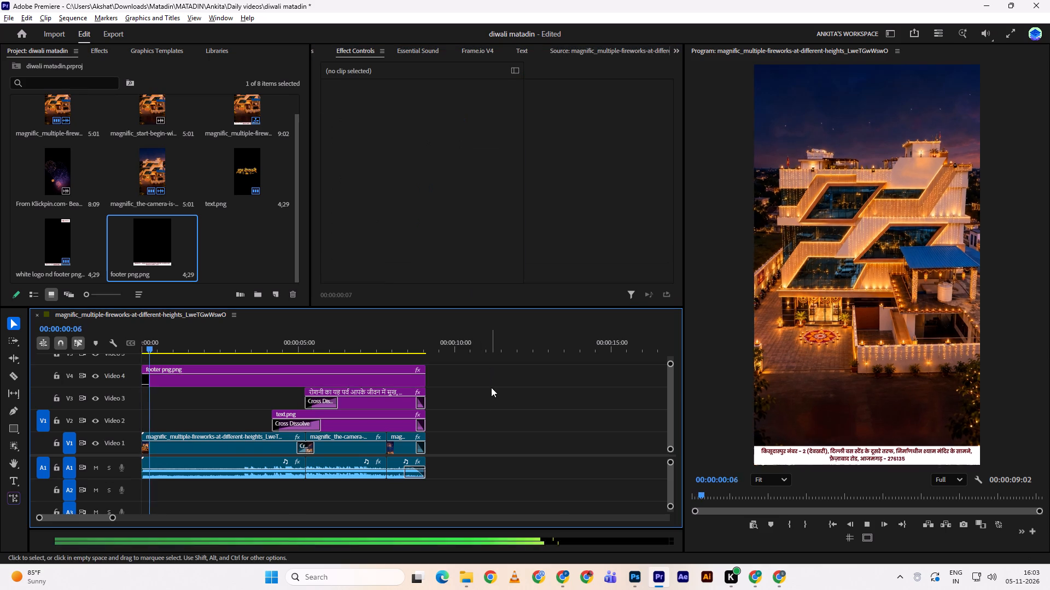
Fine-tune the footer clip's vertical Position to about 1245 and play the sequence to check its placement.
click(324, 379)
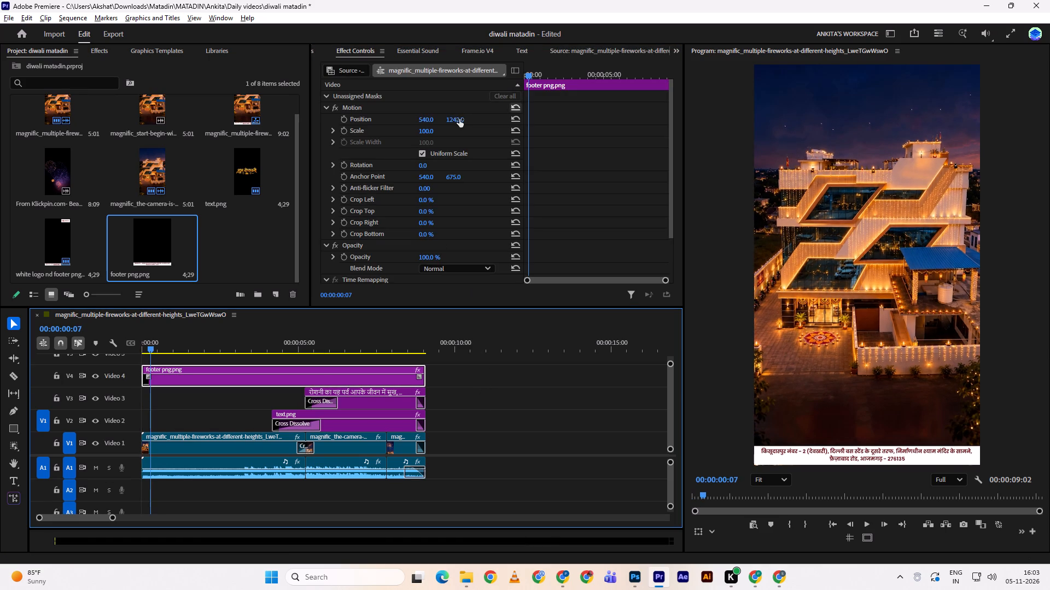
click(459, 119)
click(458, 117)
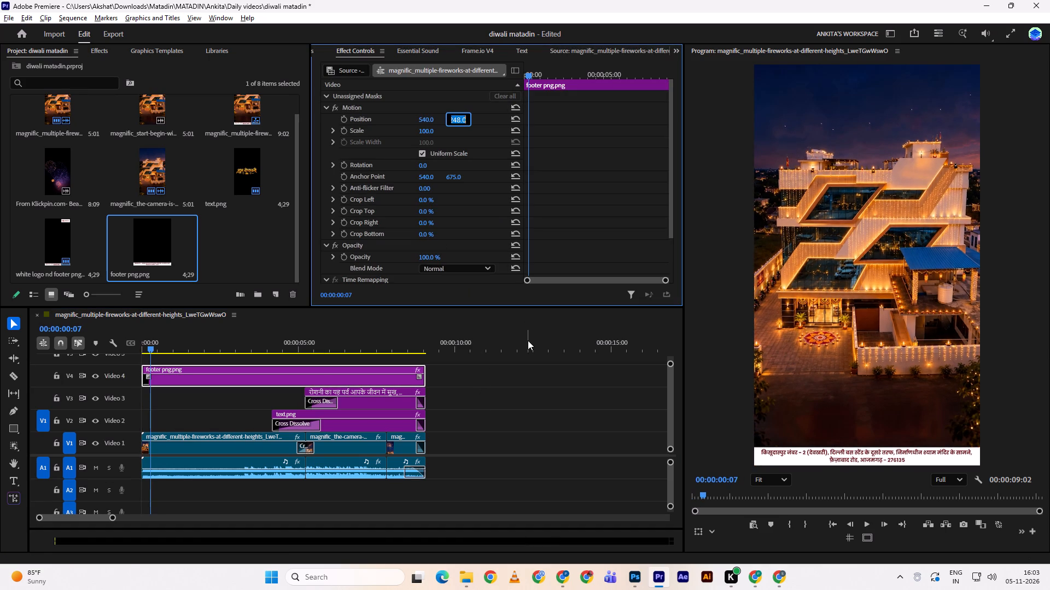
click(486, 383)
key(space)
key(space)
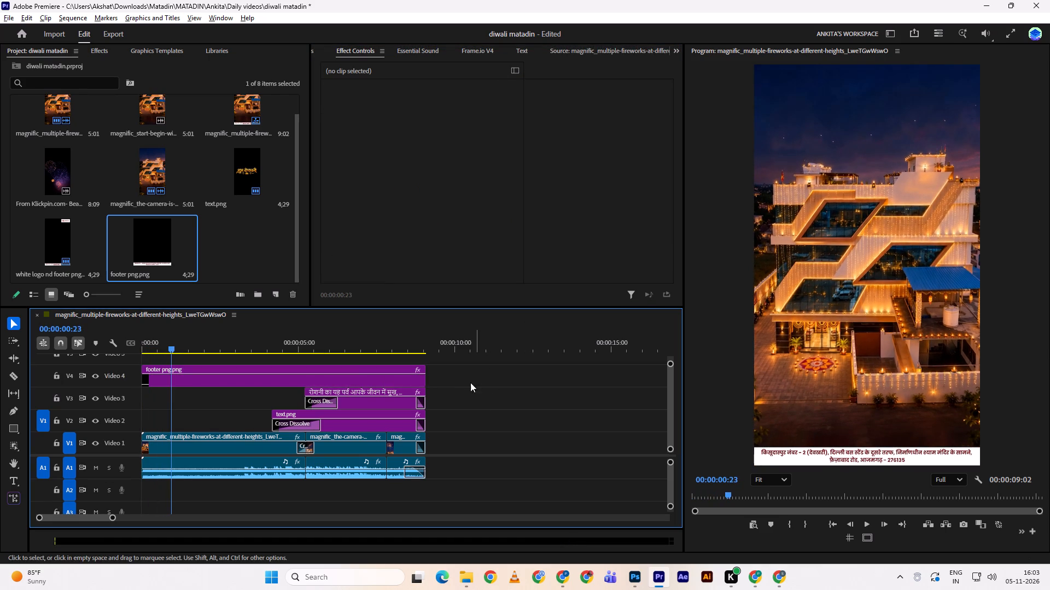
click(351, 374)
click(467, 118)
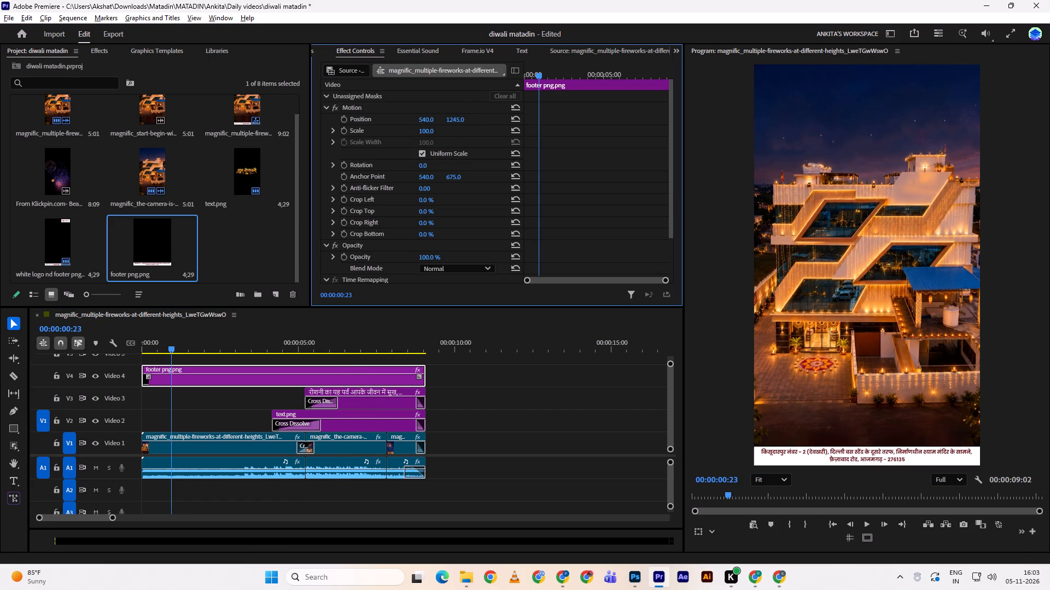
click(458, 117)
click(550, 365)
key(space)
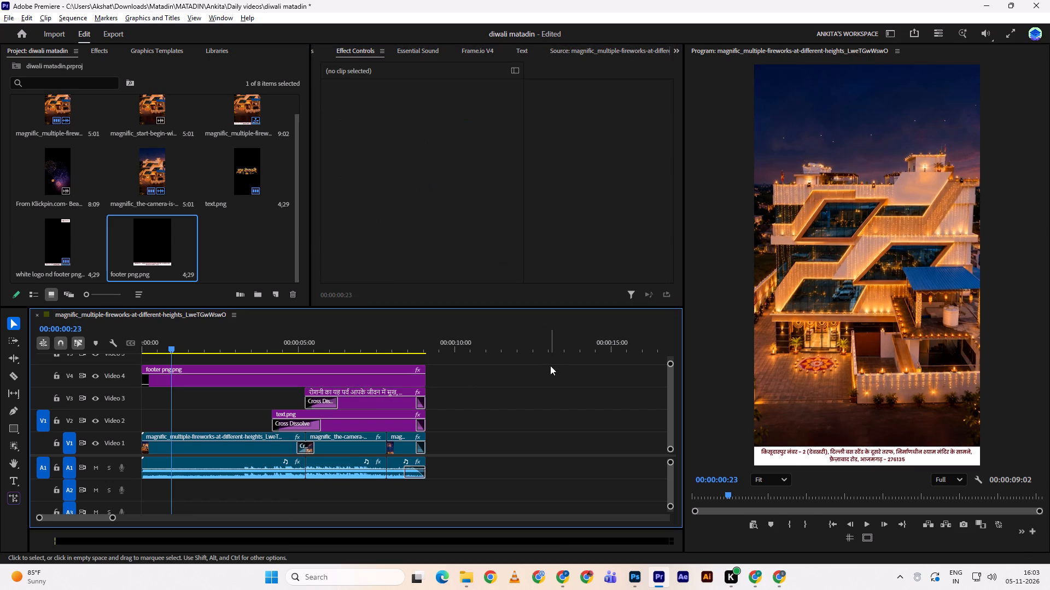
key(space)
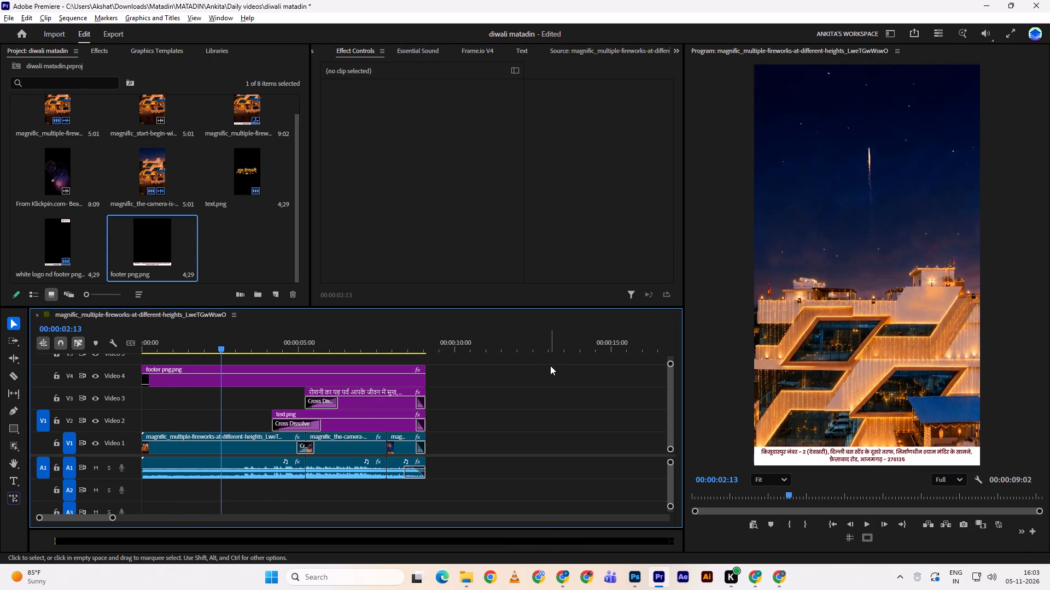
Find the LOGO WITH BG image in the Ankita folder and import it into the diwali matadin project.
key(alt+Tab)
scroll(559, 335, down, 1)
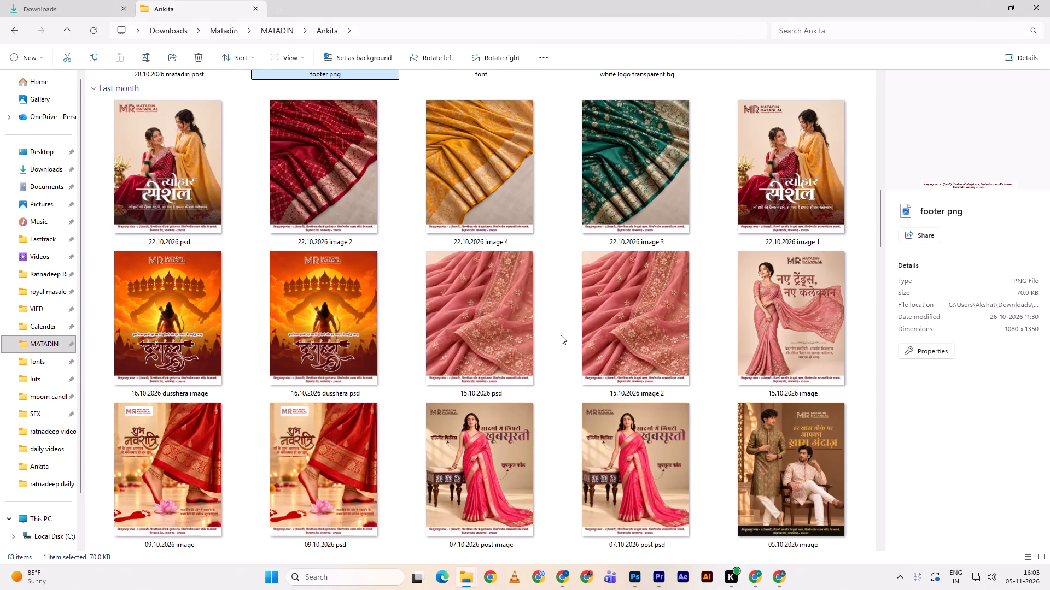
scroll(561, 335, down, 3)
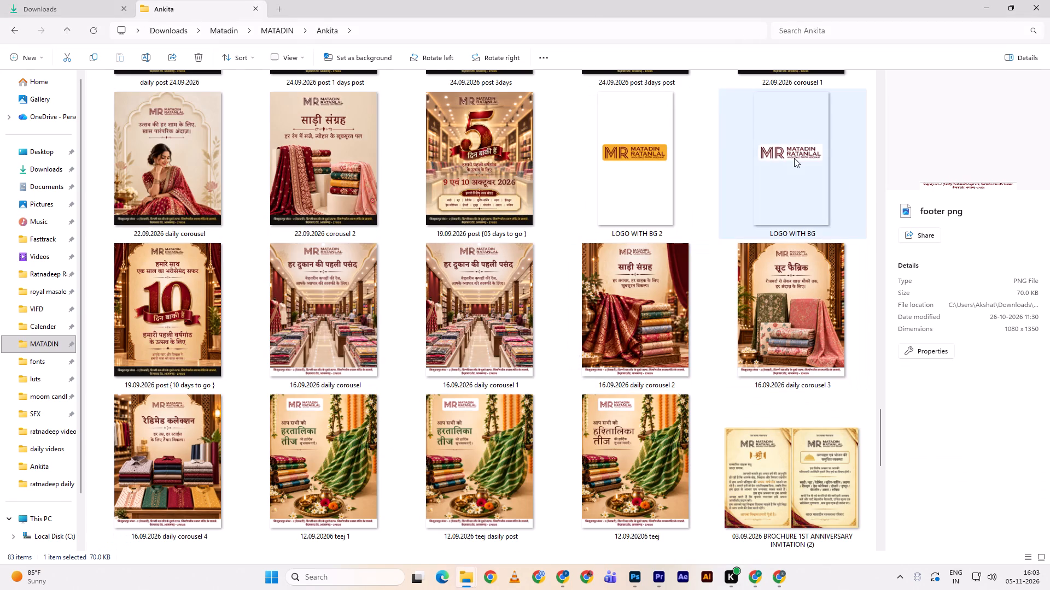
drag(794, 155, 260, 252)
key(alt+Tab)
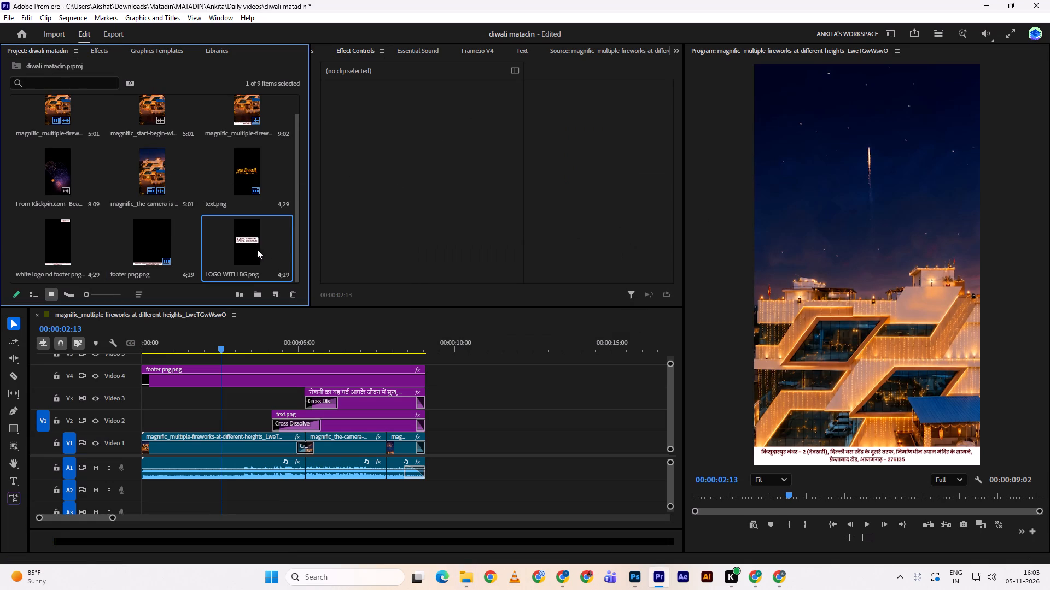
Place LOGO WITH BG.png on the Video 5 track above the footer clip, at the start of the sequence.
drag(247, 238, 139, 355)
drag(159, 347, 143, 338)
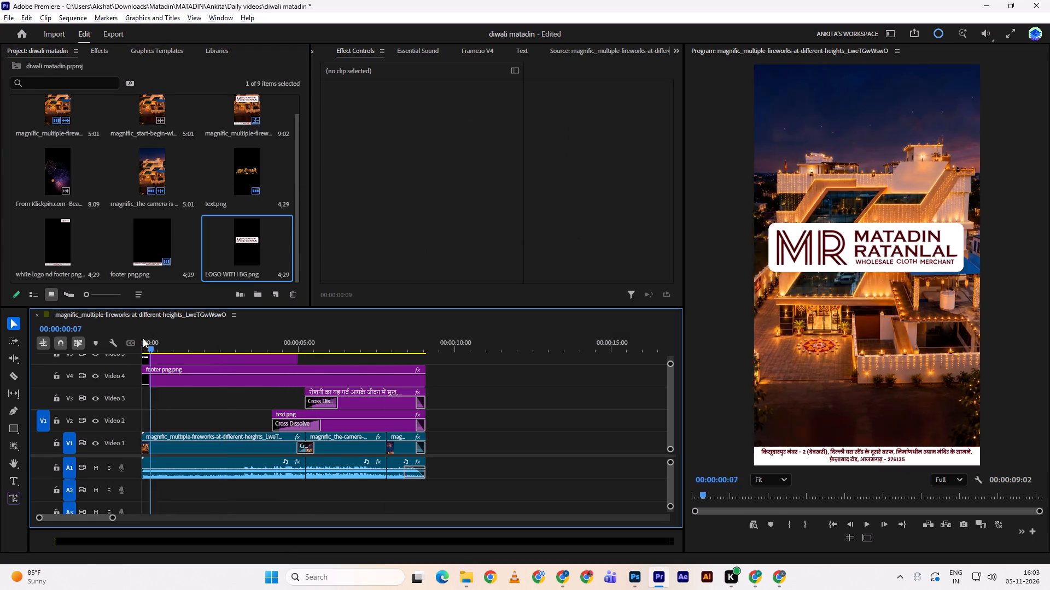
drag(143, 338, 138, 337)
Shrink the logo clip to a Scale of about 41 and move it to the frame's top, at about Position 552, 153.
click(196, 363)
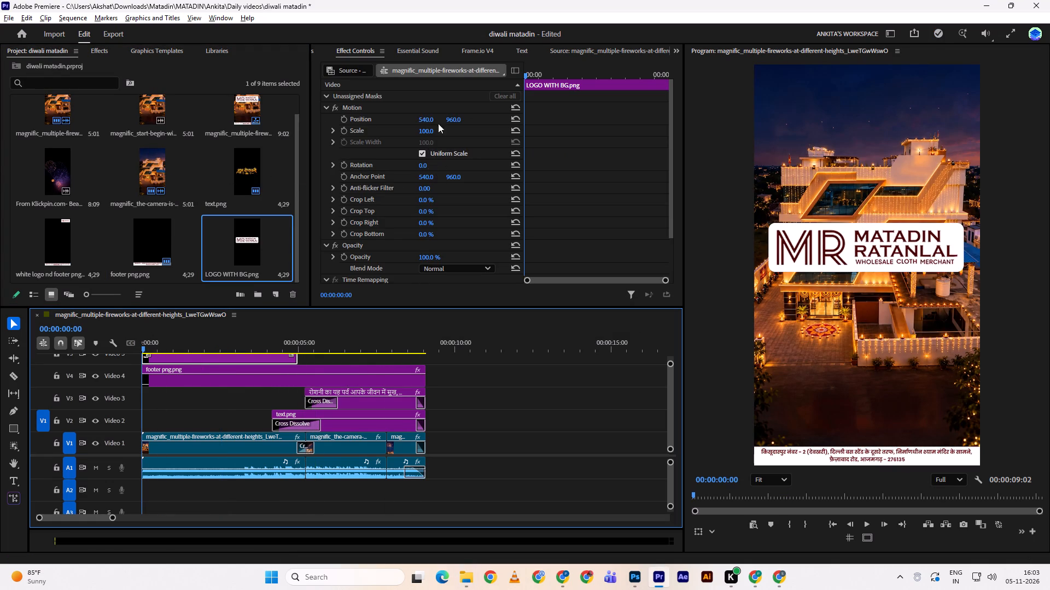
drag(456, 121, 415, 129)
click(458, 117)
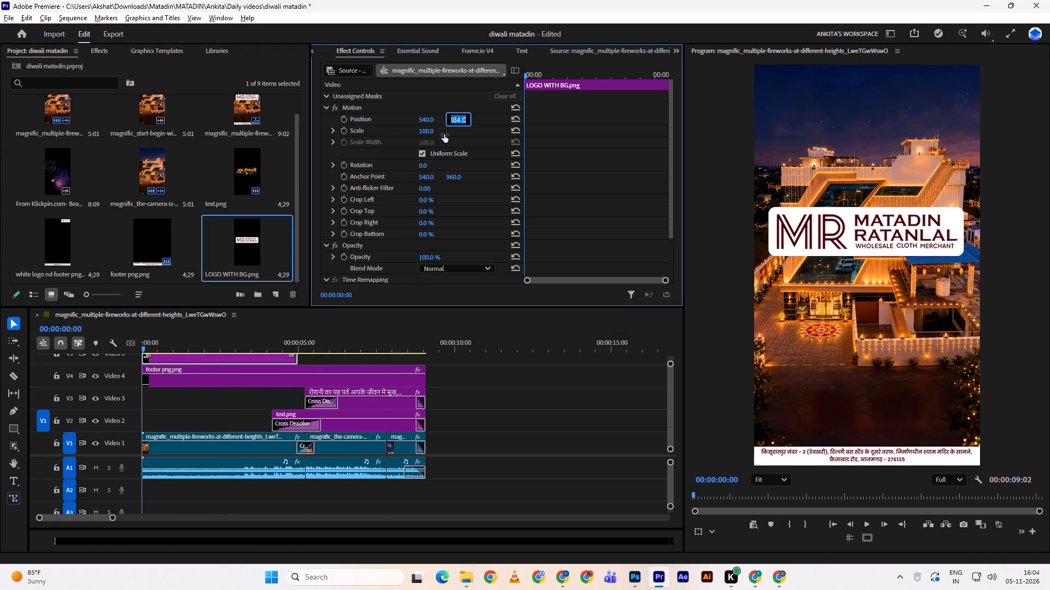
drag(433, 129, 399, 132)
drag(459, 119, 431, 136)
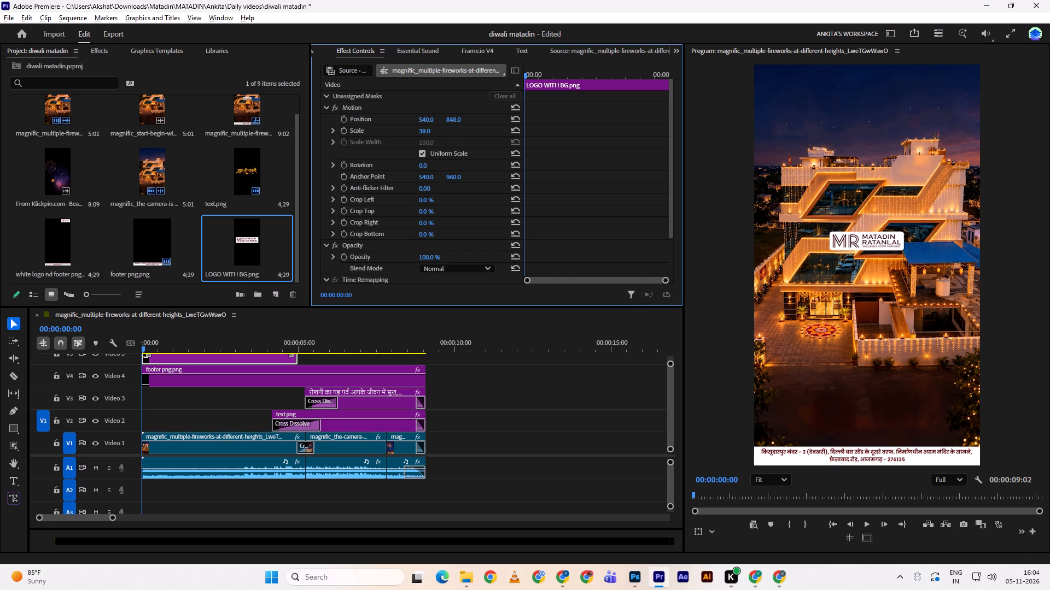
drag(431, 136, 68, 394)
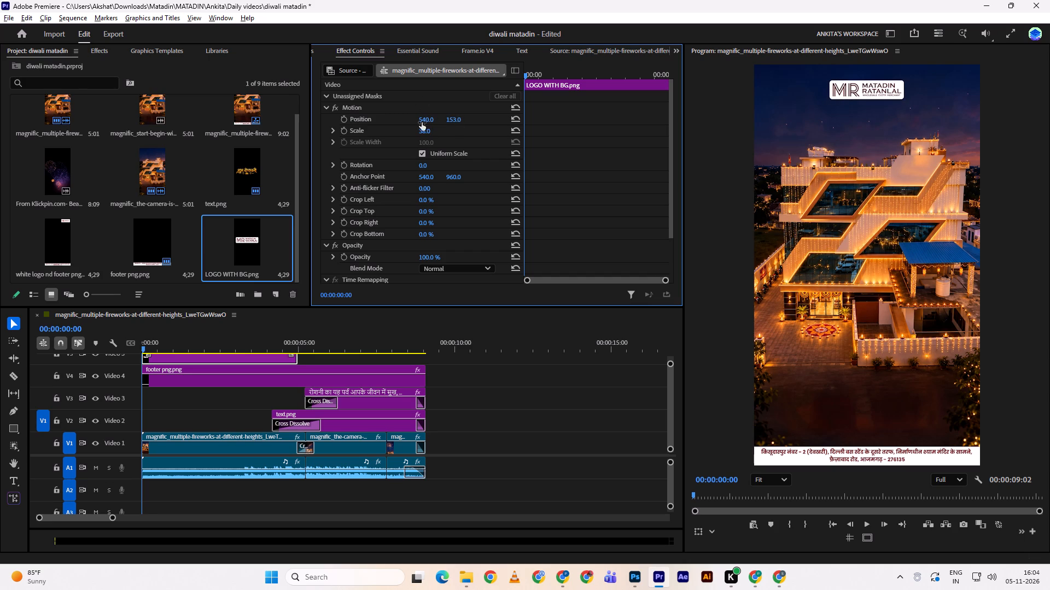
click(424, 131)
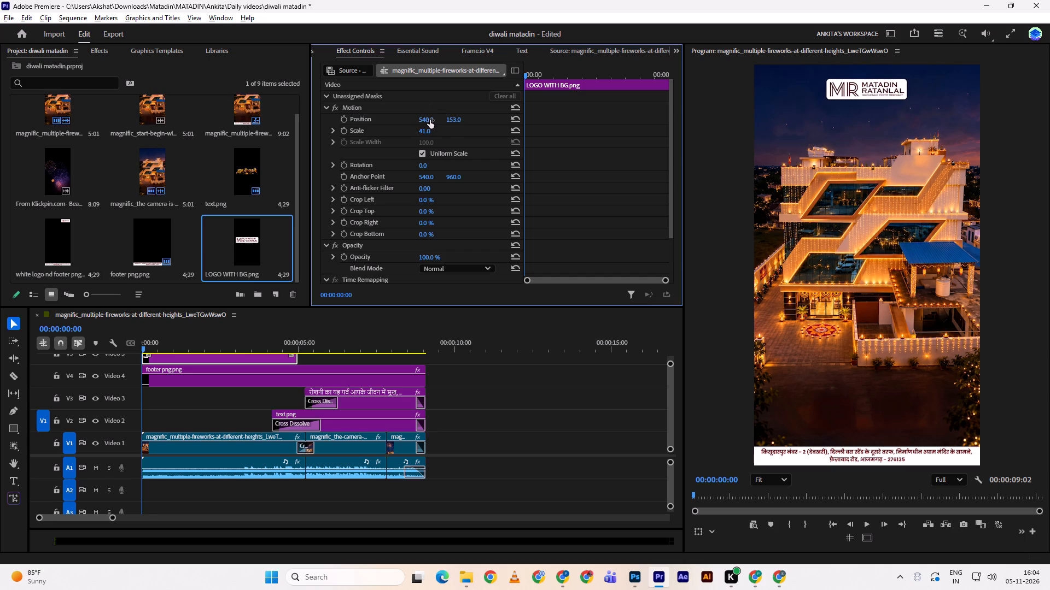
drag(431, 118, 434, 118)
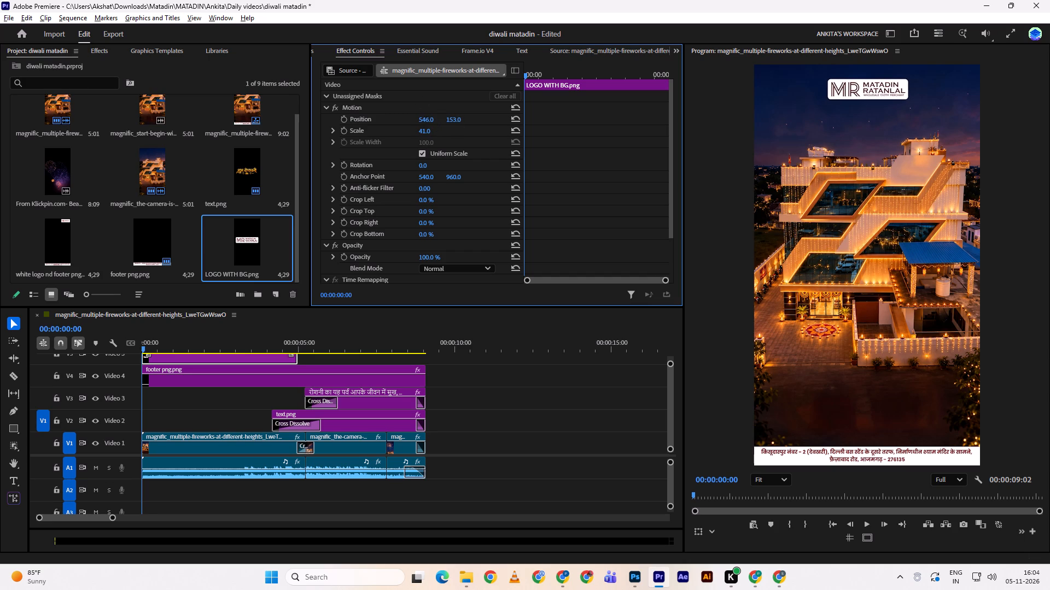
drag(434, 118, 437, 117)
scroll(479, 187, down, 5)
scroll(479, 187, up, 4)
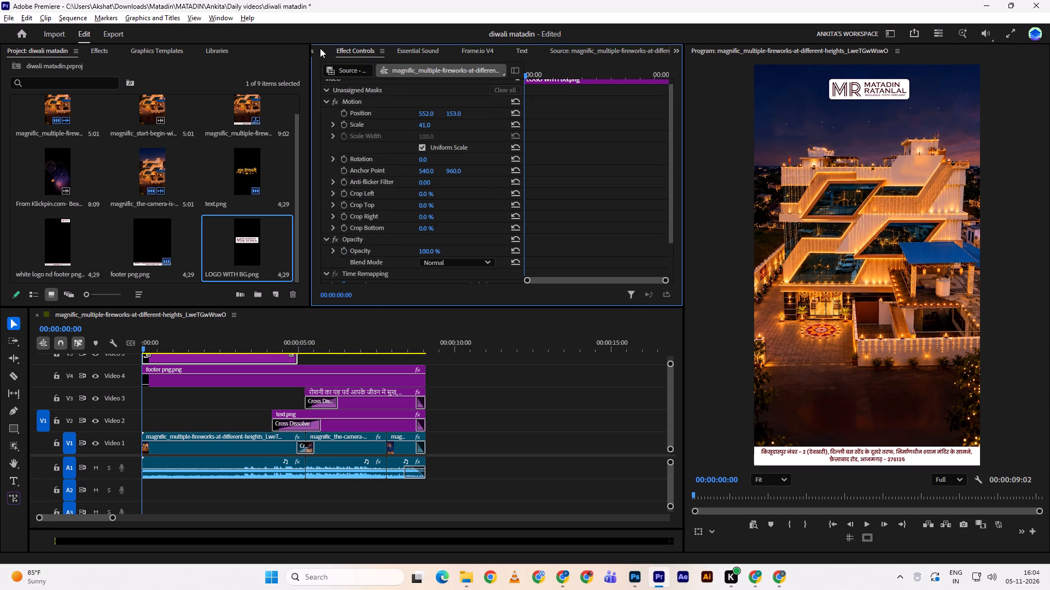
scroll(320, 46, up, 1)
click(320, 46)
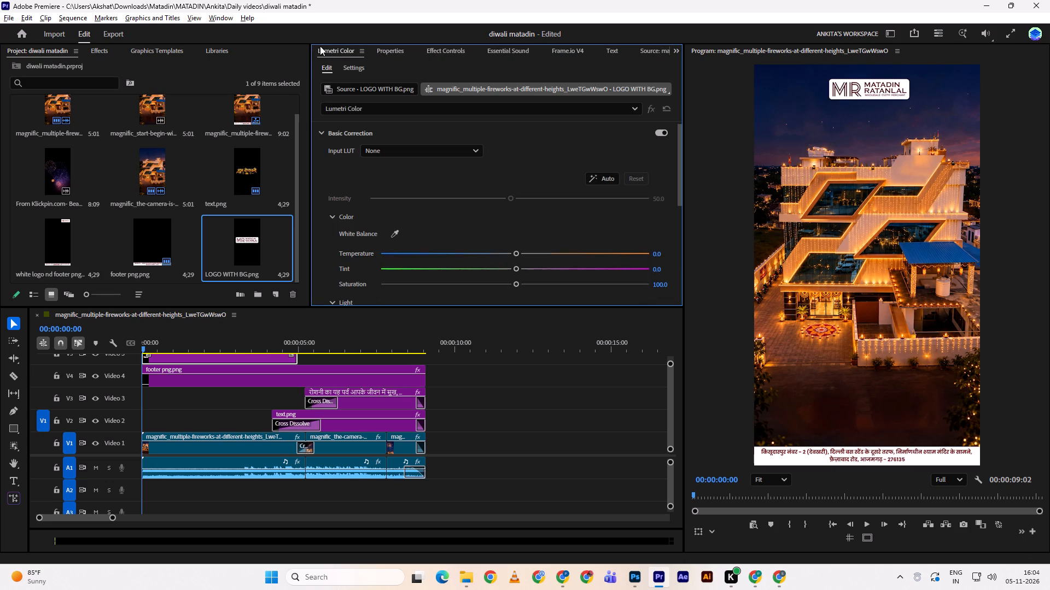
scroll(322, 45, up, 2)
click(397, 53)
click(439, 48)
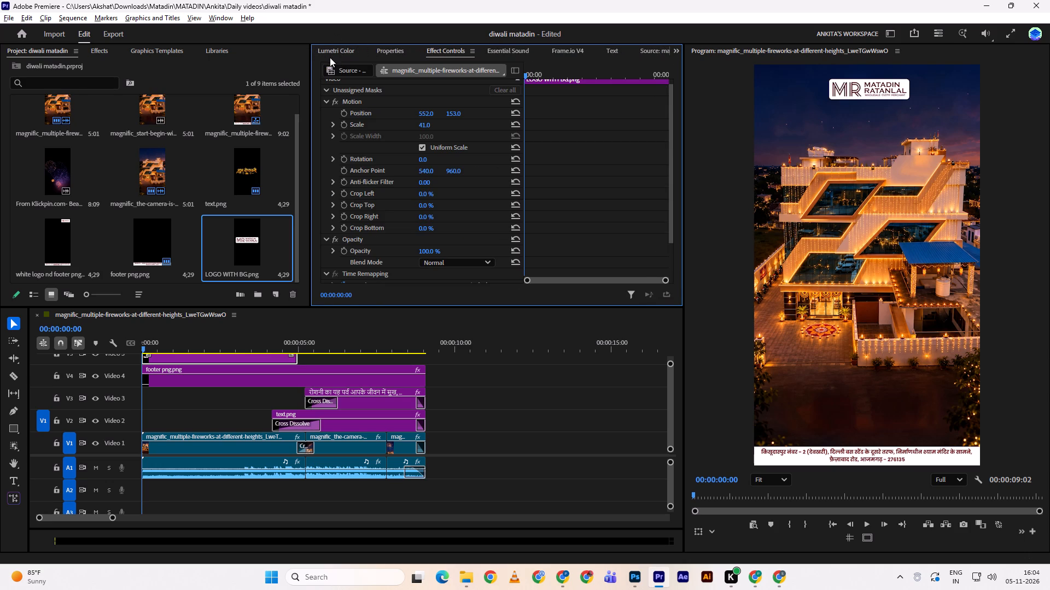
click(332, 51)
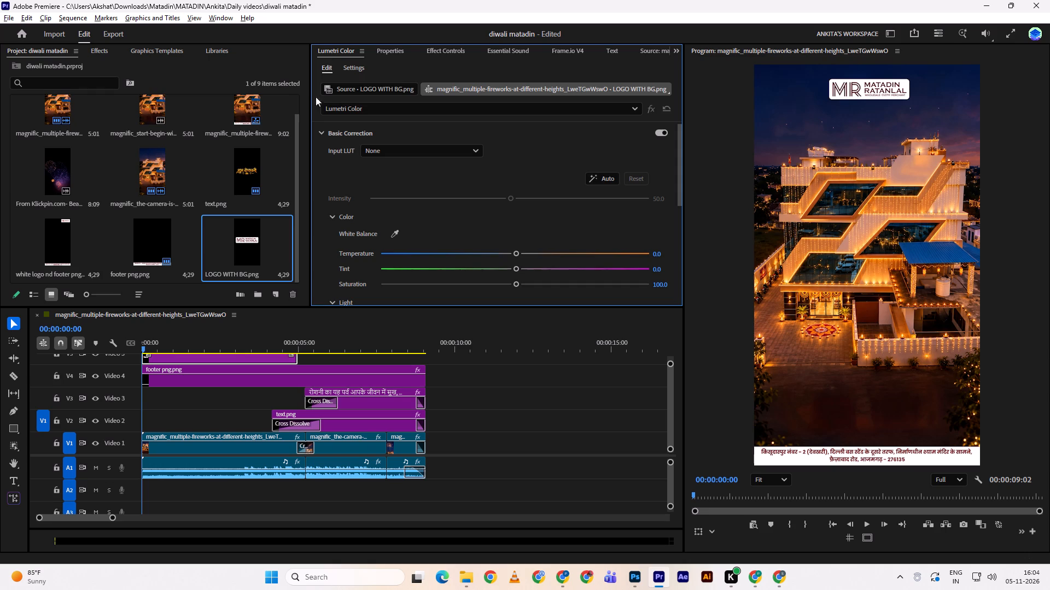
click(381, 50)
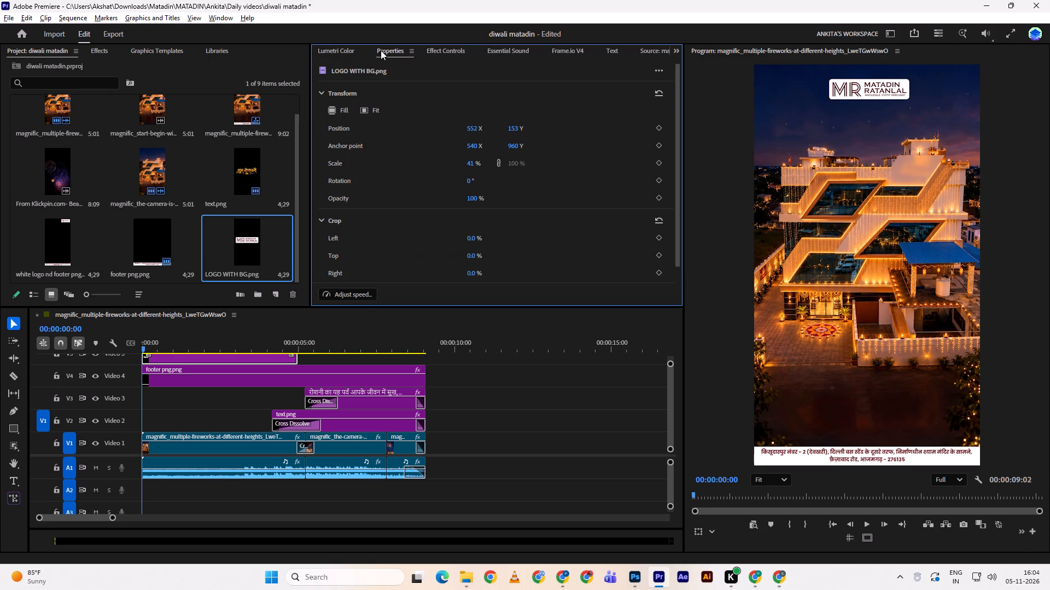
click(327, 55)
Enlarge the logo clip at the top of the frame to a Scale of about 48.
click(445, 52)
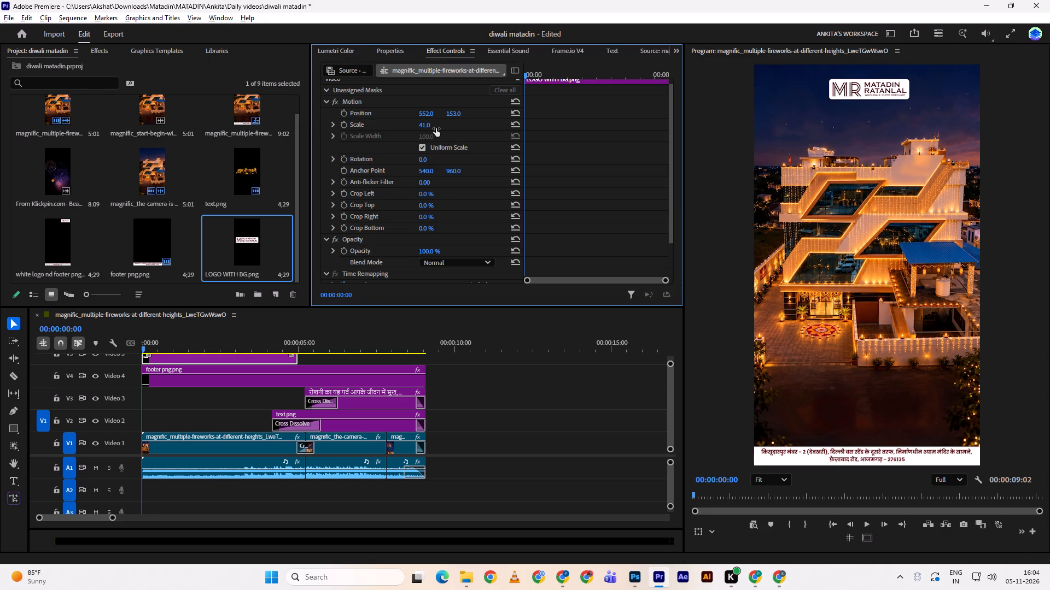
click(429, 128)
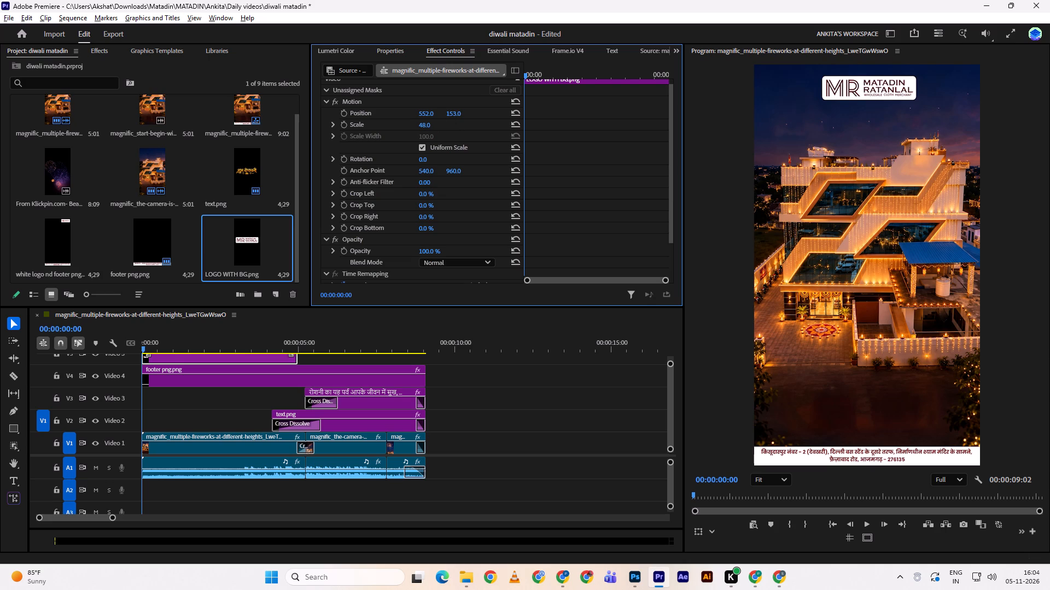
click(453, 115)
click(458, 111)
click(491, 364)
Extend the logo clip on Video 5 to the end of the sequence and return the playhead to the start.
drag(299, 358, 428, 355)
drag(389, 336, 120, 346)
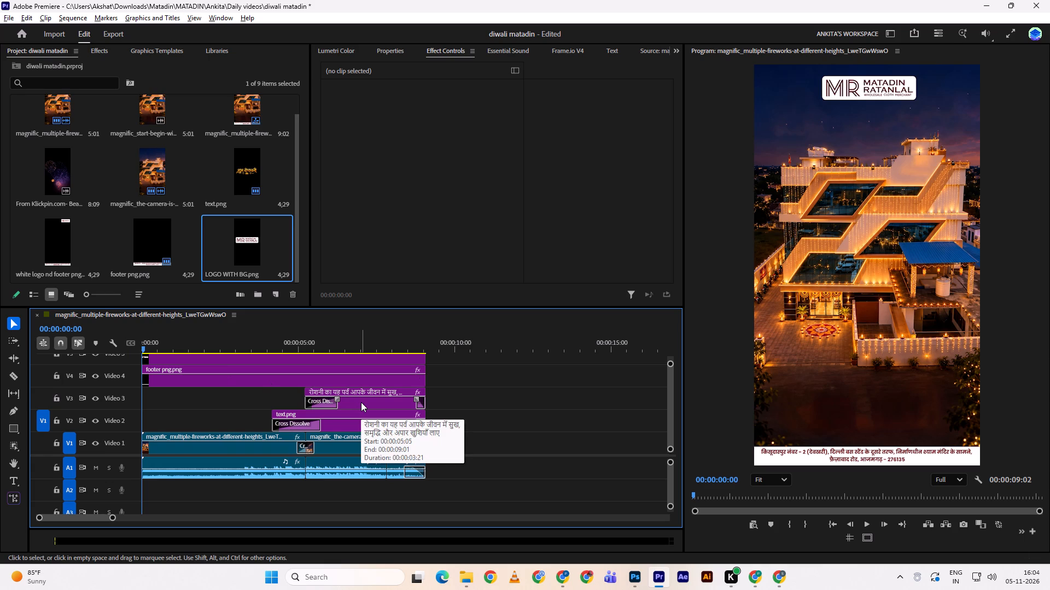
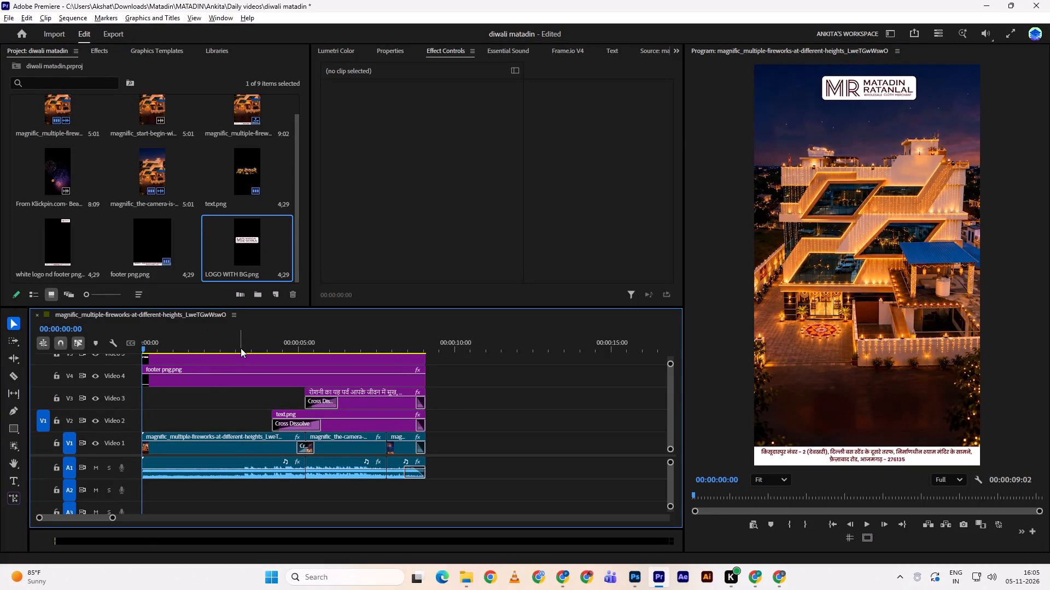
Play the whole sequence from the start to review the timing of the footer, logo, title and quote.
drag(202, 346, 121, 345)
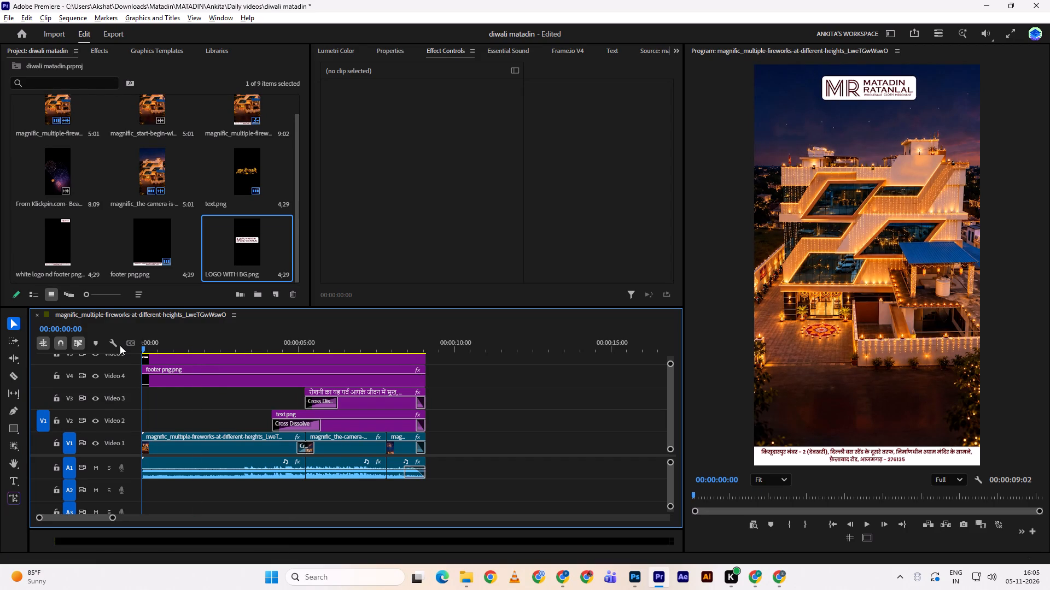
key(space)
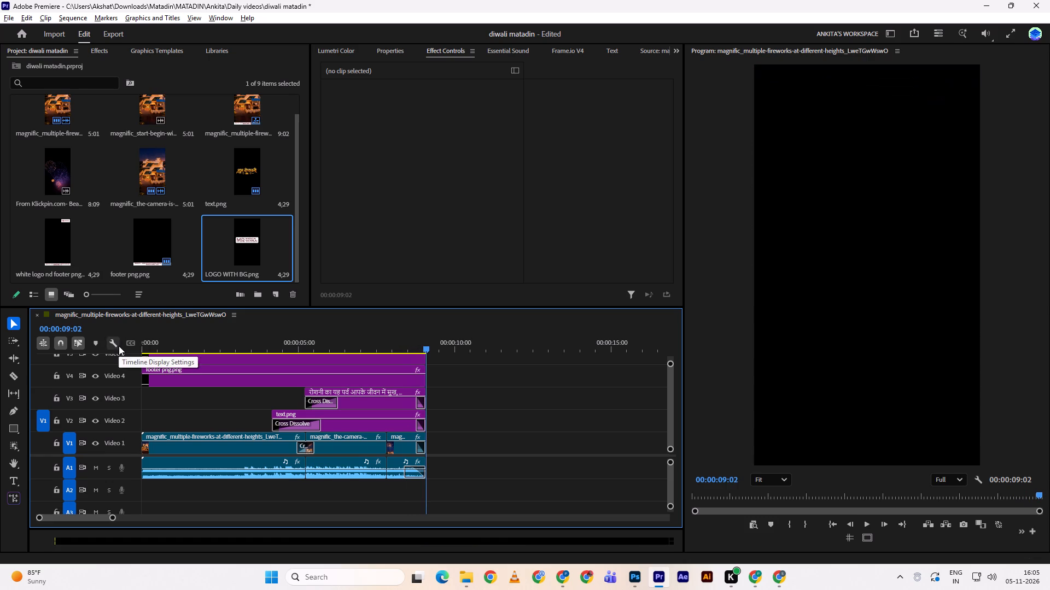
drag(184, 345, 147, 345)
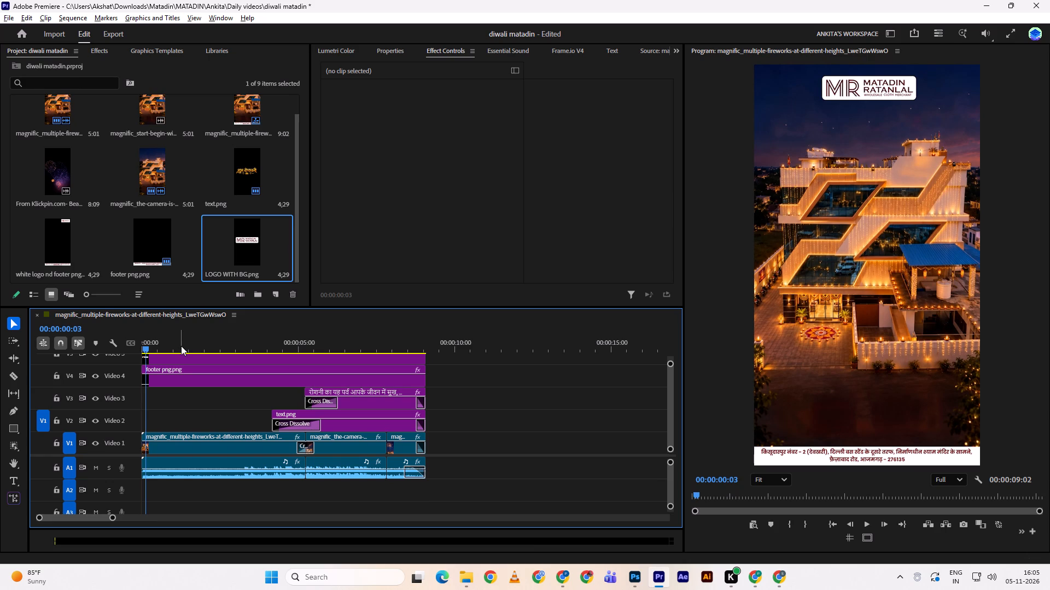
drag(177, 347, 109, 350)
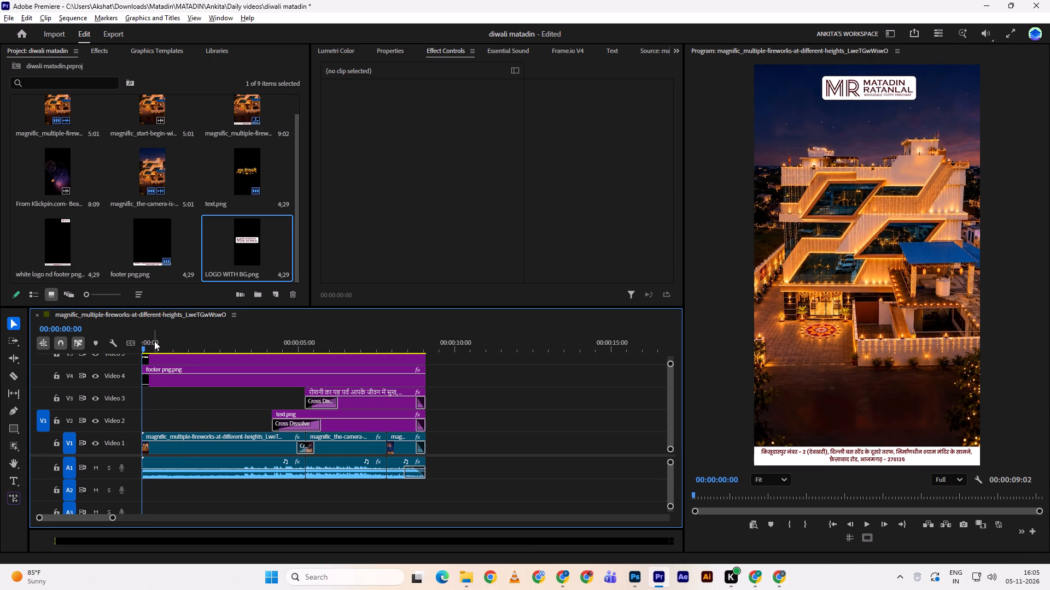
key(space)
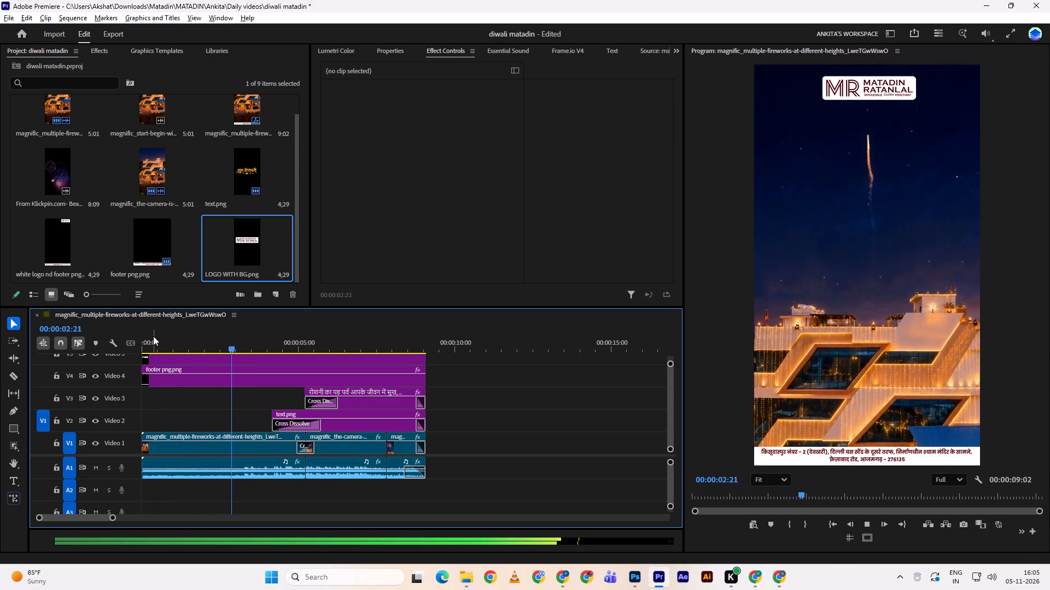
key(space)
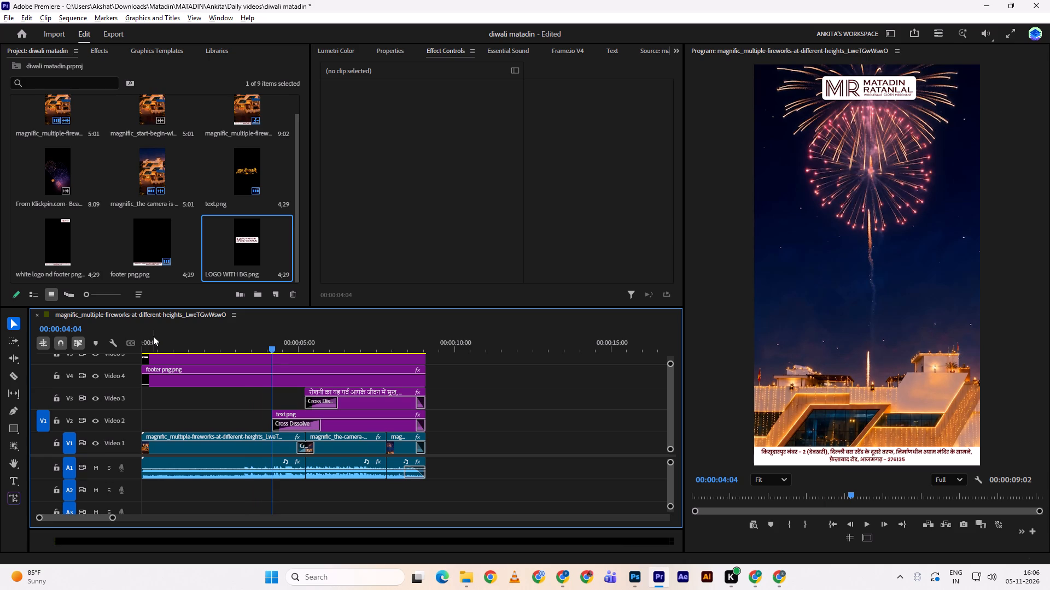
drag(156, 342, 103, 357)
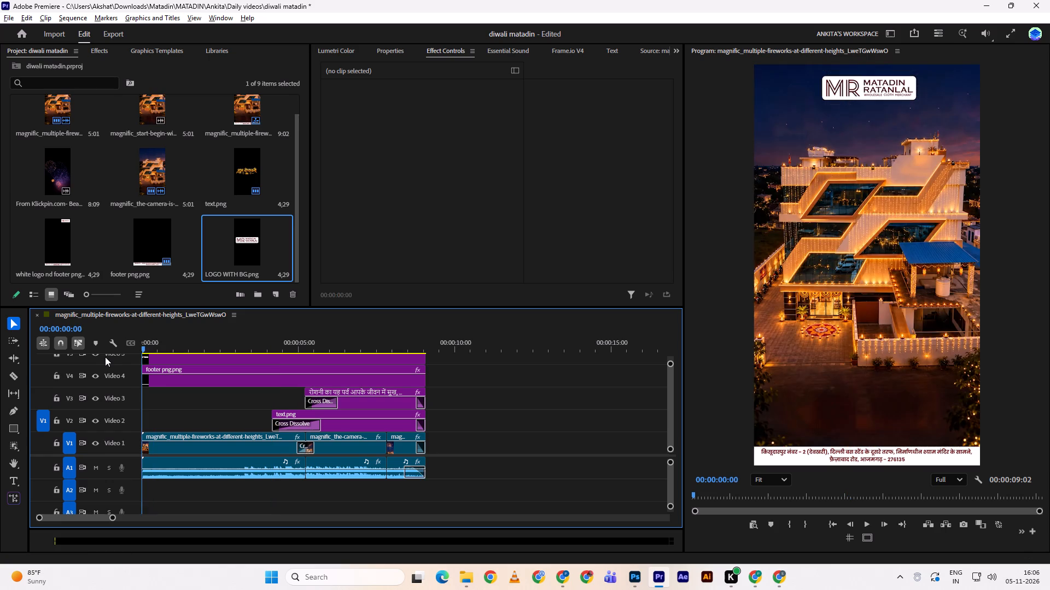
key(space)
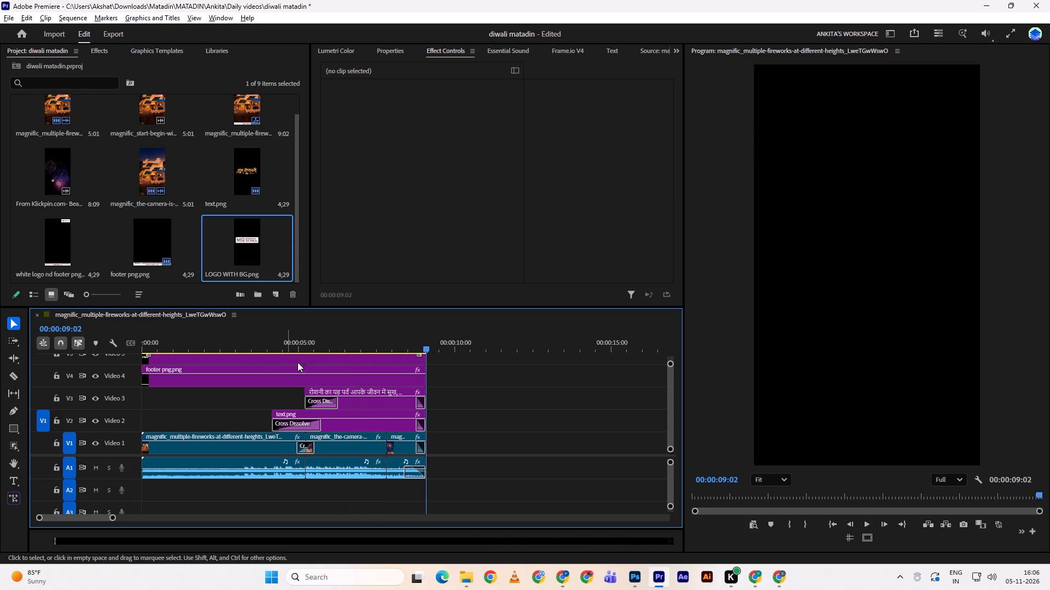
Add a short fade-out transition to the end of the logo clip on Video 5 and footer clip on Video 4, and preview the ending.
click(419, 355)
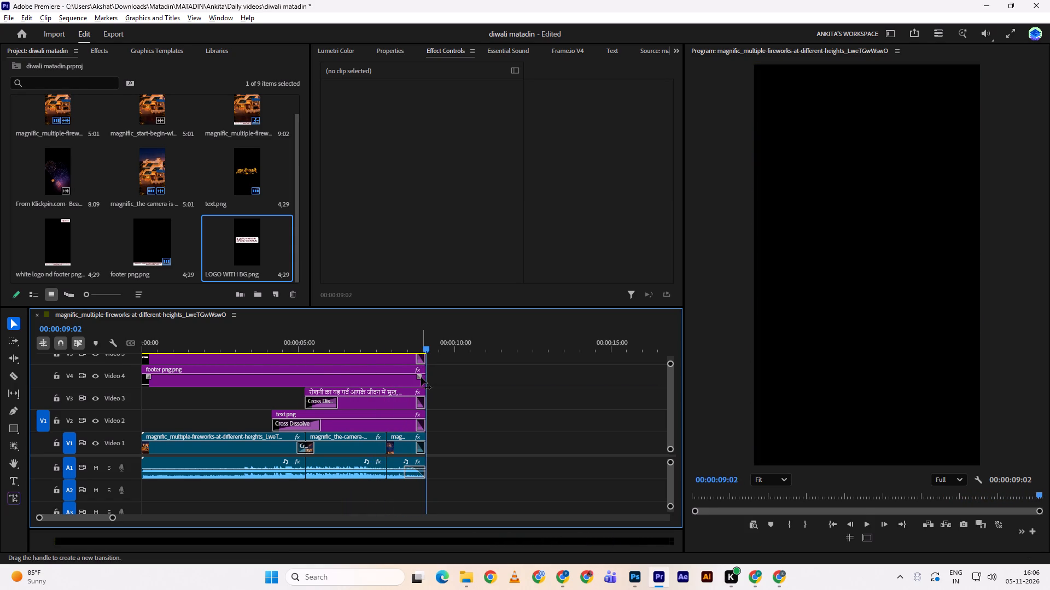
click(418, 376)
click(409, 344)
key(space)
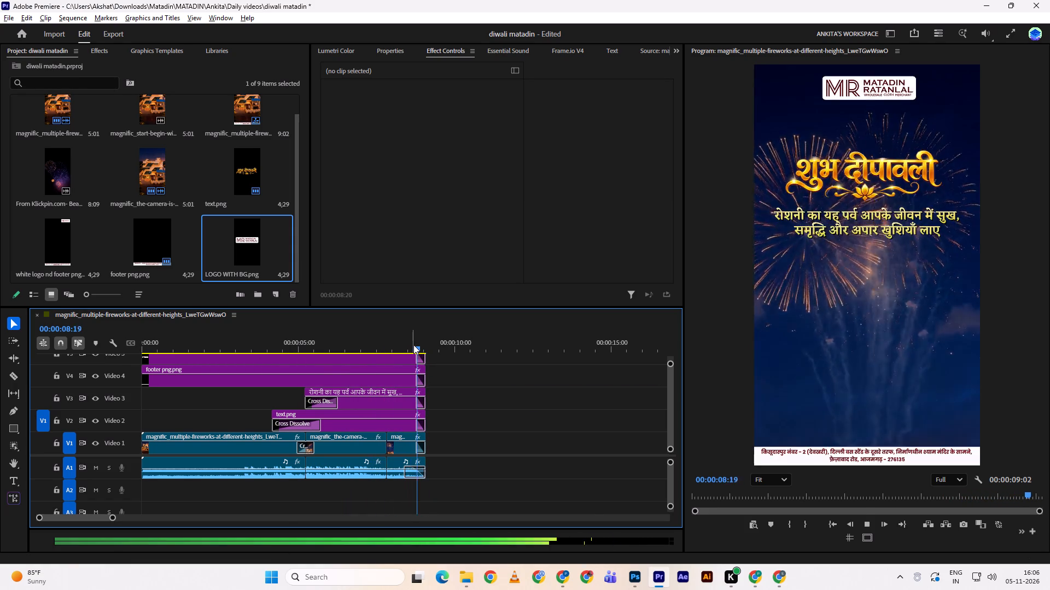
Replay the sequence, return the playhead to the start and save the project.
drag(413, 345, 159, 380)
click(159, 380)
key(space)
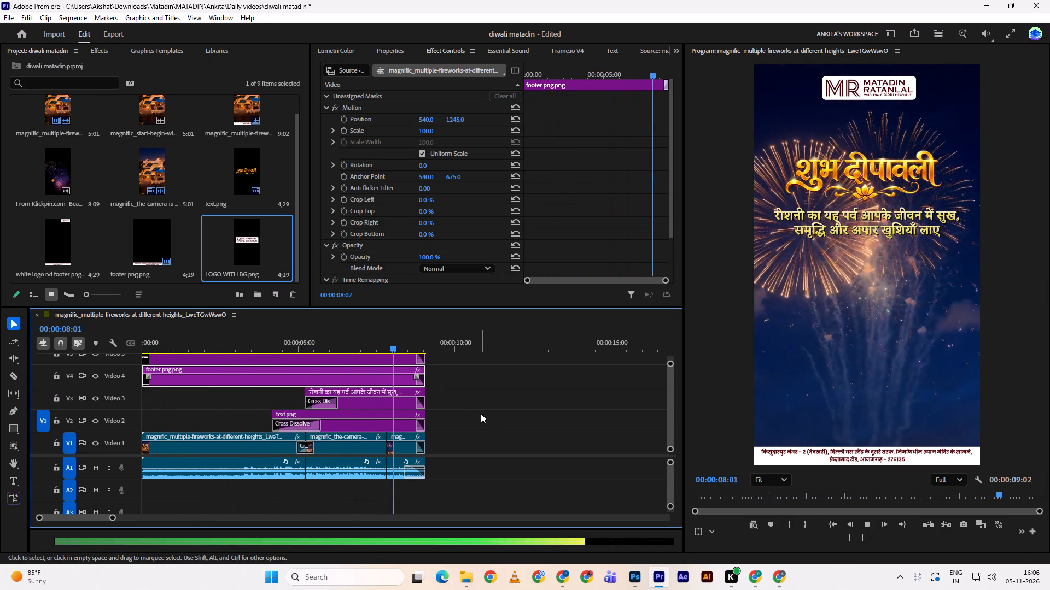
drag(427, 344, 423, 344)
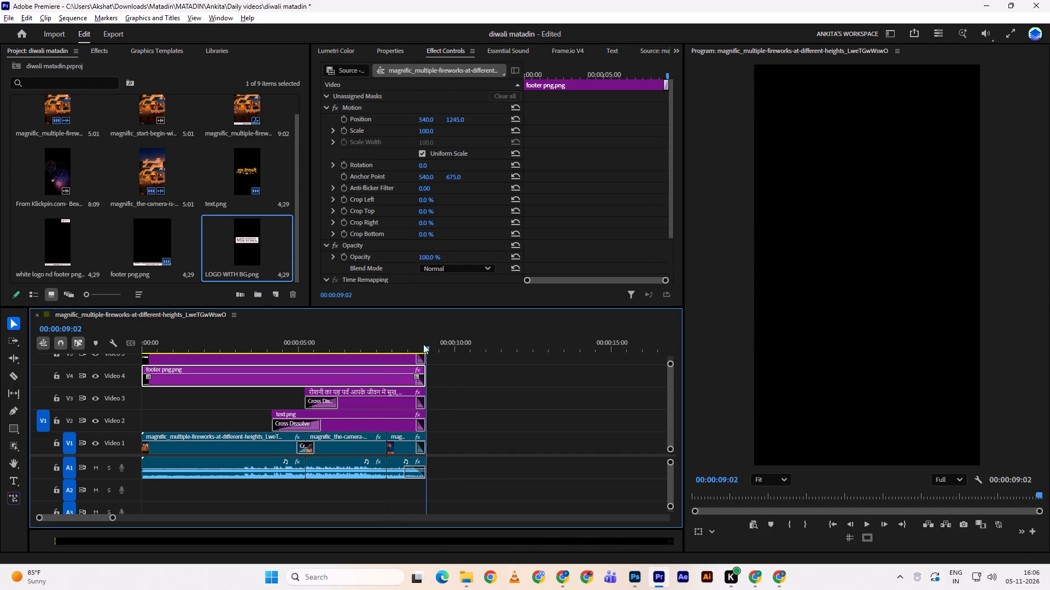
drag(423, 344, 126, 331)
click(521, 436)
key(ctrl+s)
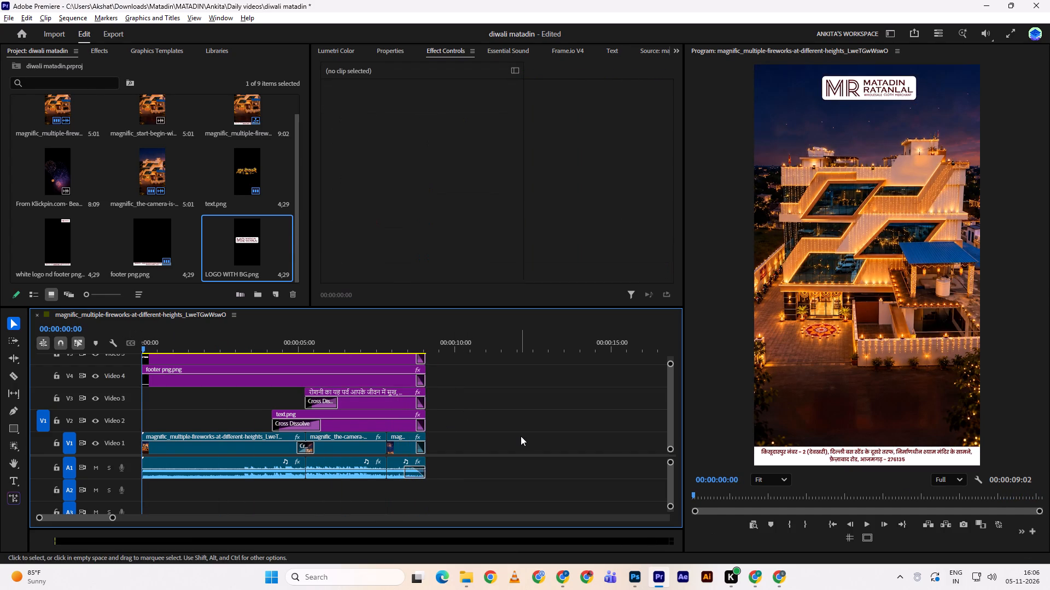
Switch to File Explorer and look through the Downloads folder for a Diwali background music track.
key(alt+Tab)
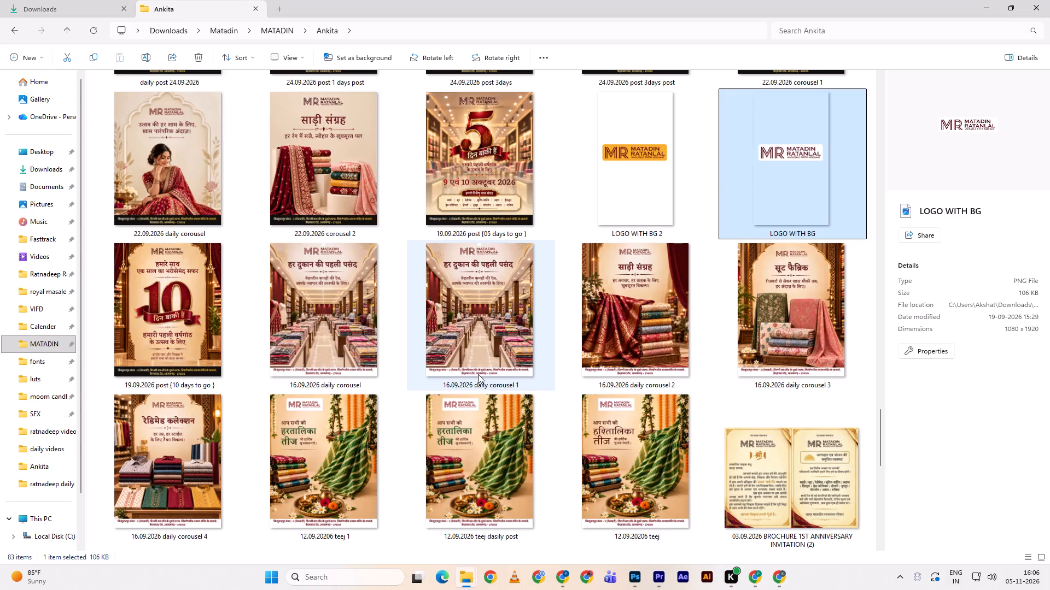
scroll(478, 374, up, 6)
click(52, 1)
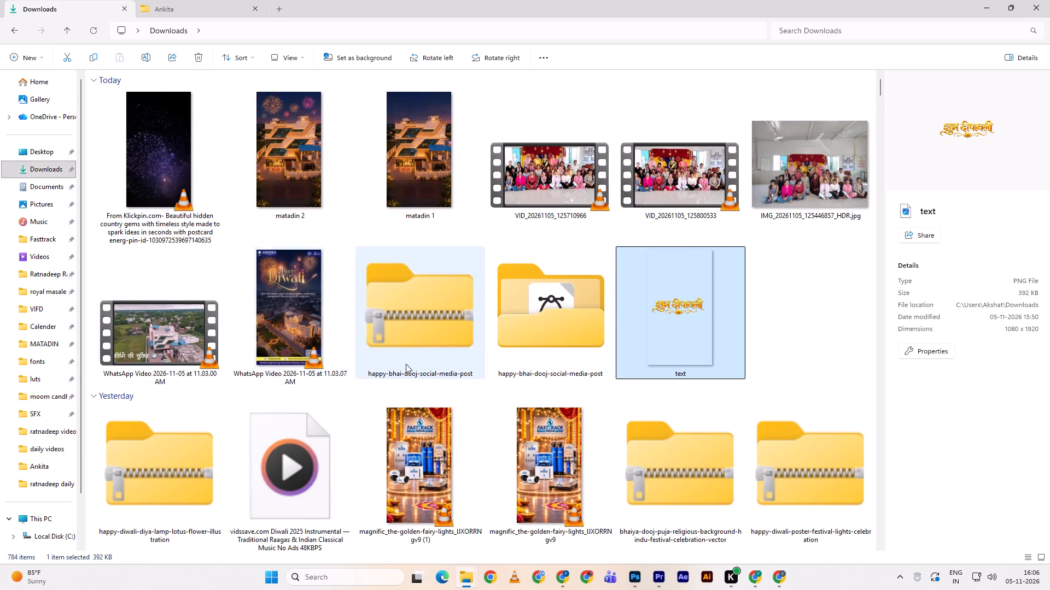
scroll(440, 370, down, 3)
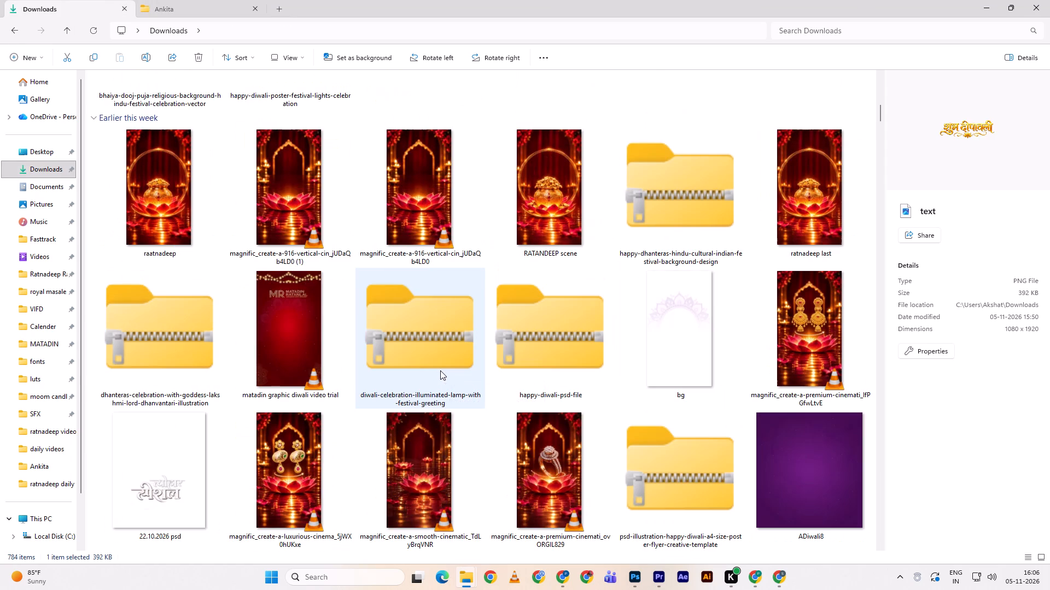
scroll(430, 372, down, 1)
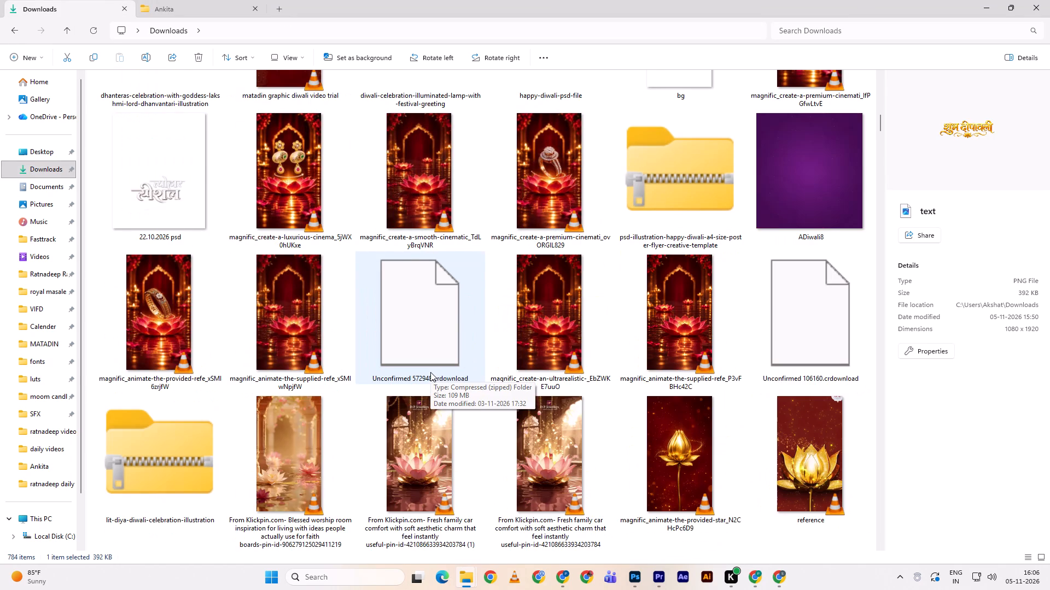
scroll(430, 372, down, 1)
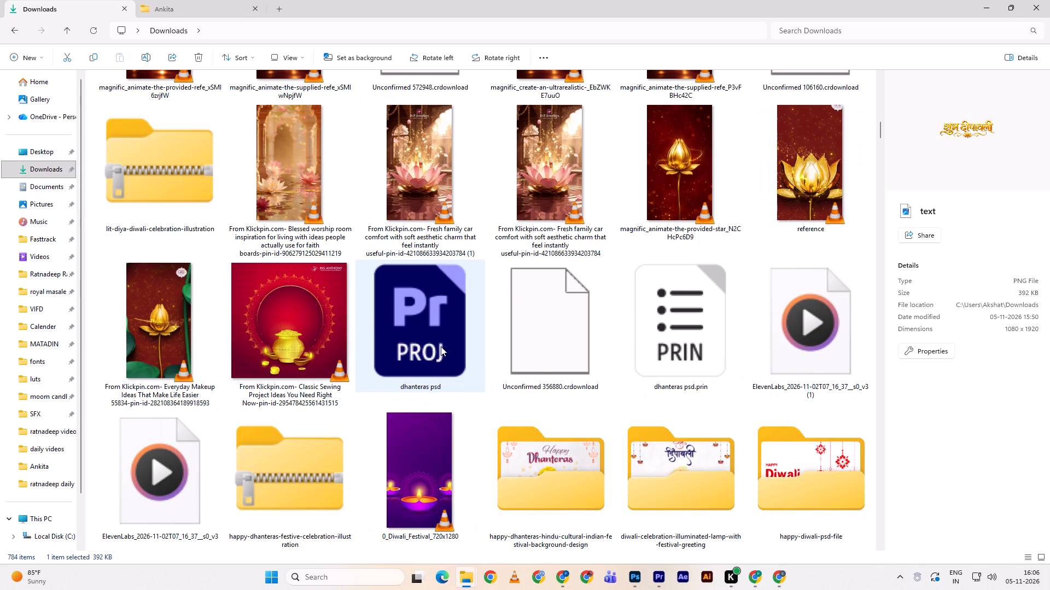
scroll(444, 345, down, 1)
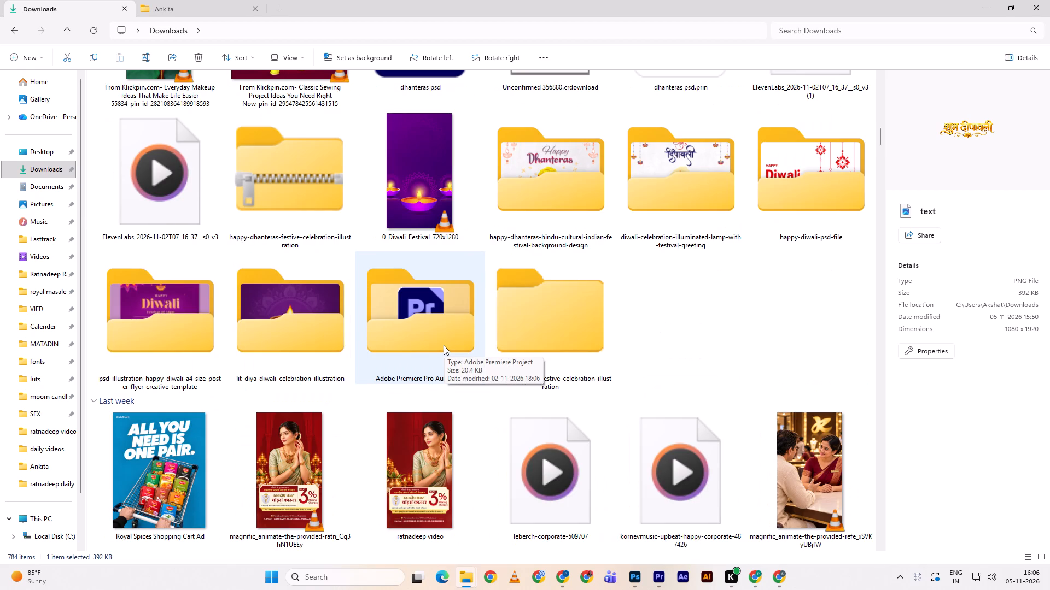
scroll(444, 345, down, 1)
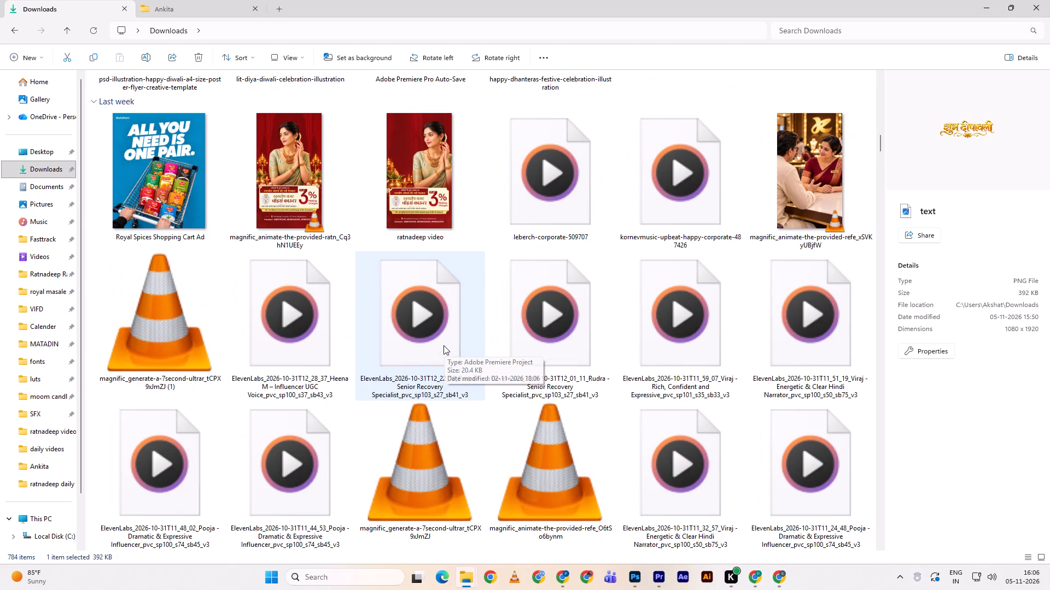
scroll(444, 345, up, 1)
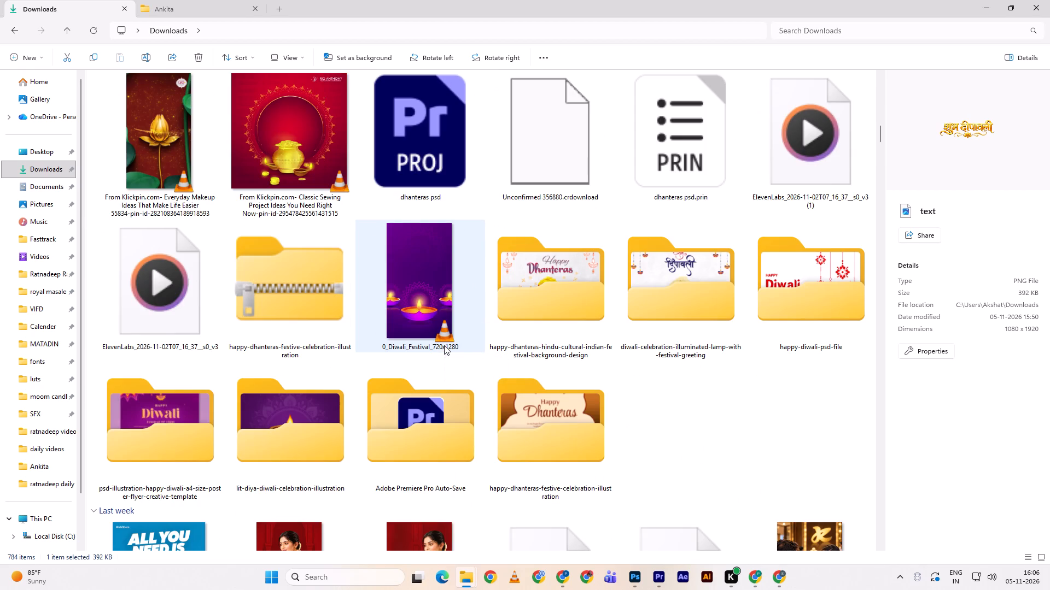
scroll(444, 345, up, 1)
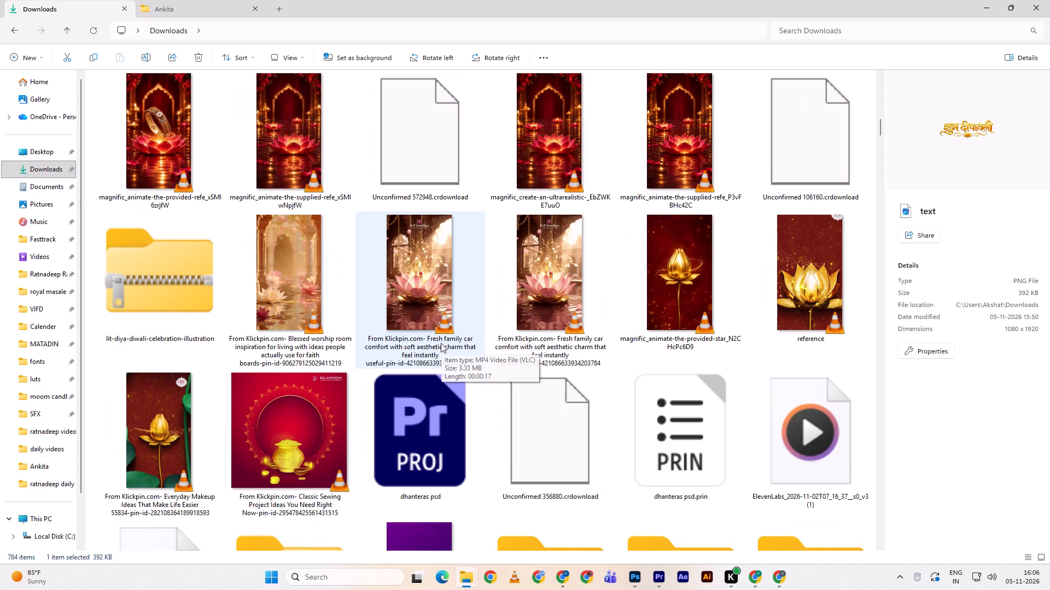
scroll(441, 343, up, 1)
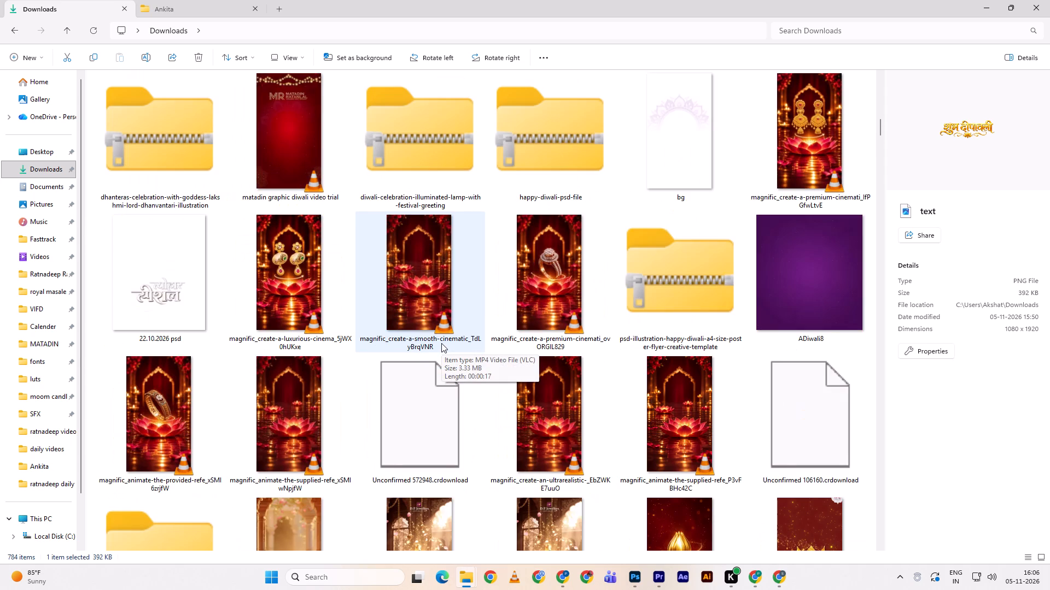
scroll(441, 343, up, 1)
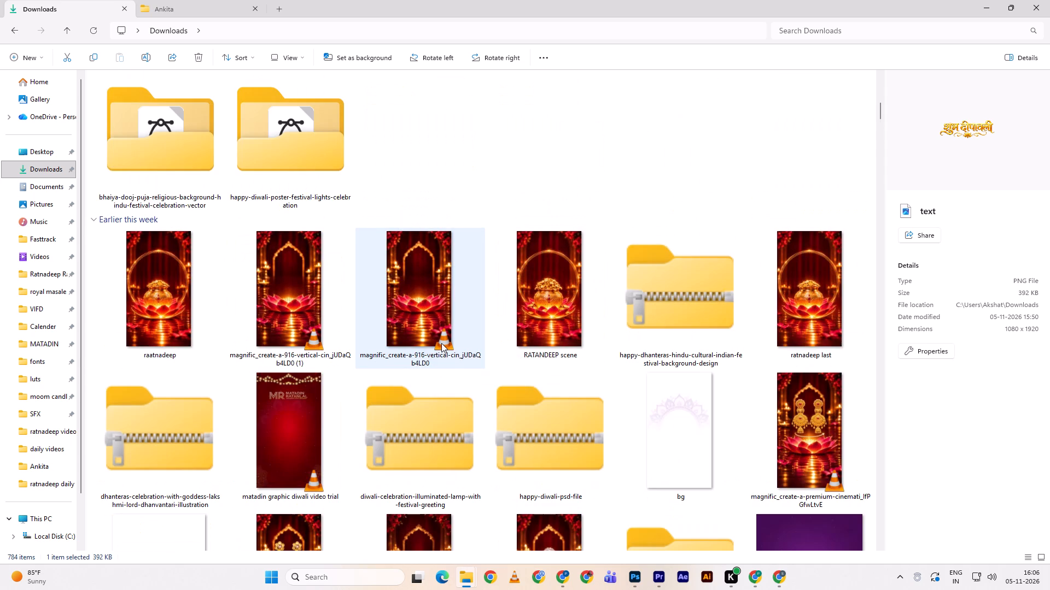
scroll(441, 343, down, 1)
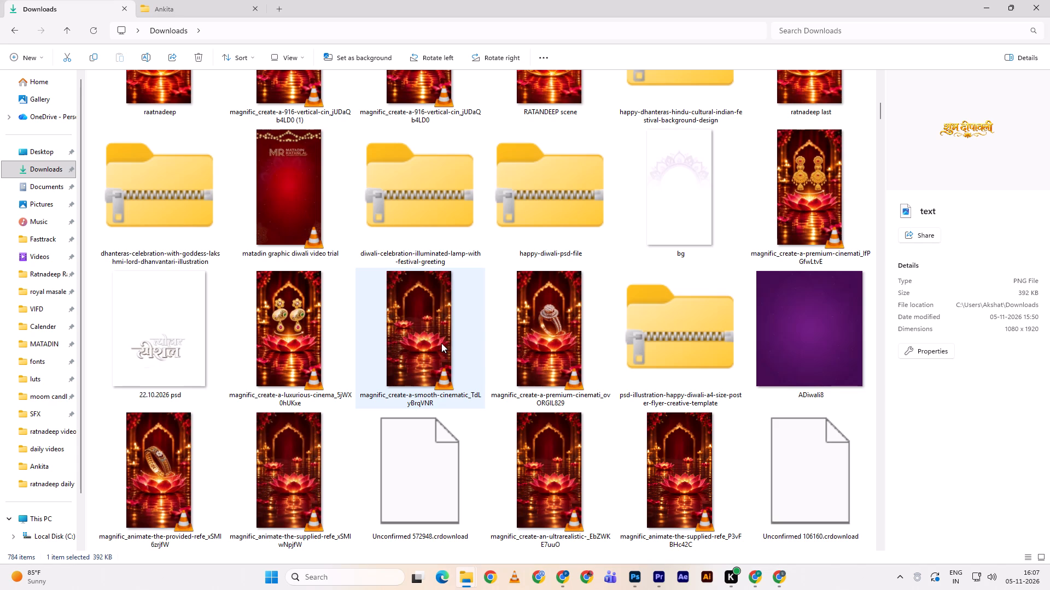
scroll(441, 343, down, 1)
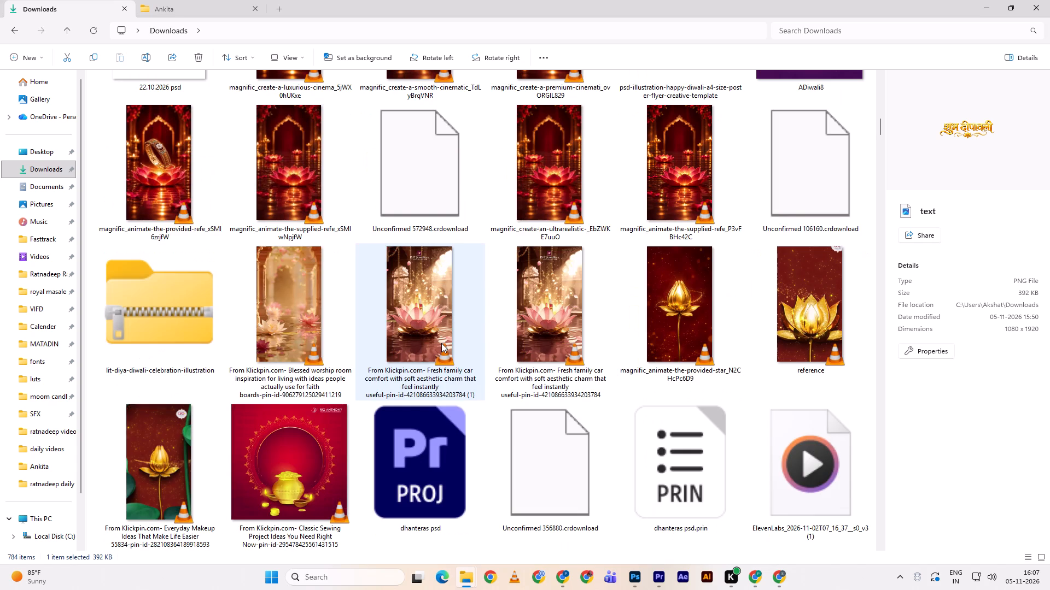
scroll(441, 343, down, 2)
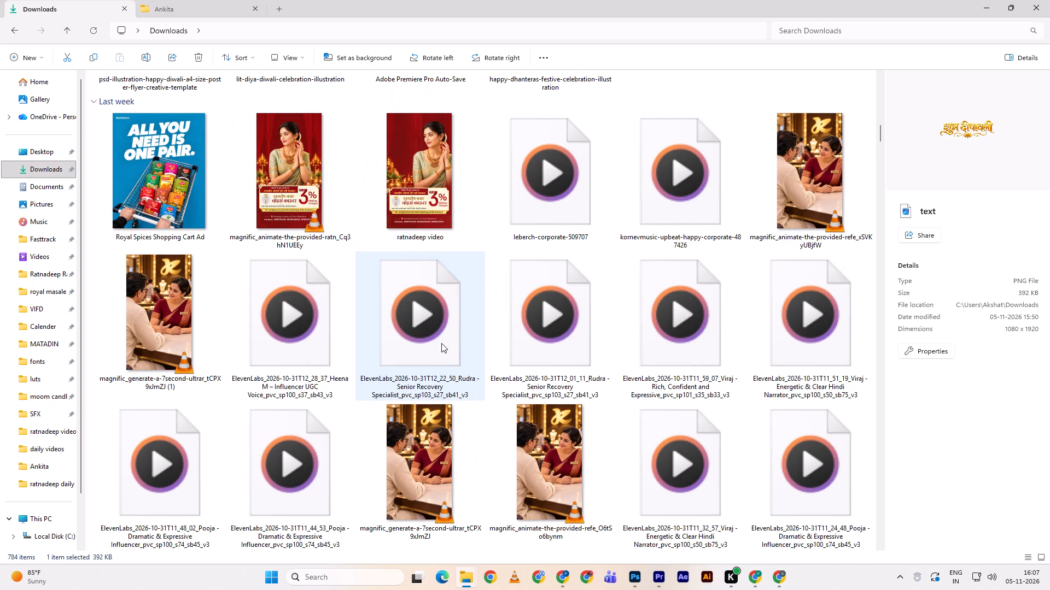
scroll(441, 343, down, 1)
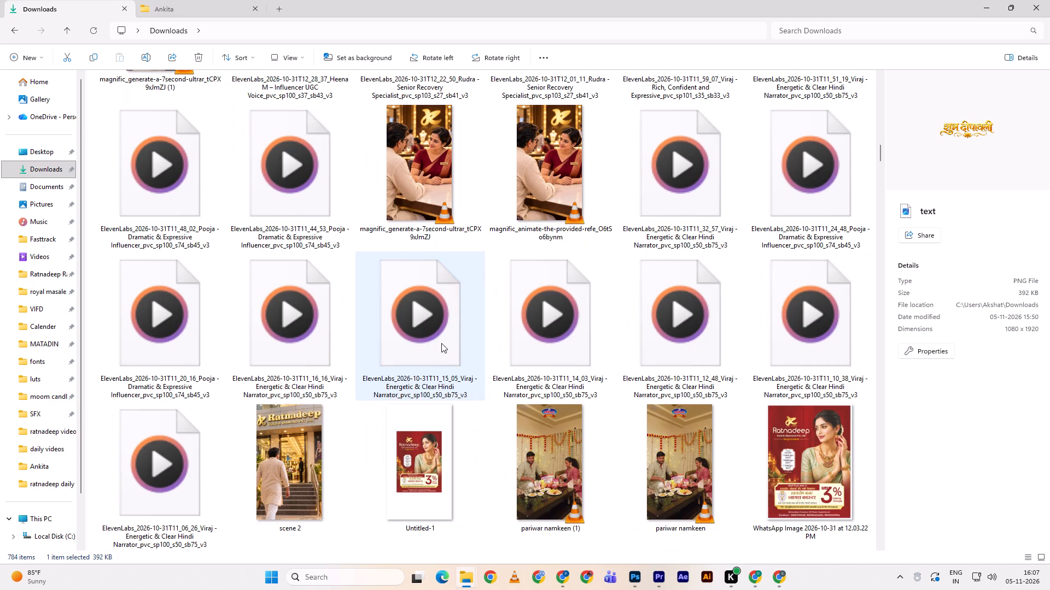
scroll(441, 343, up, 3)
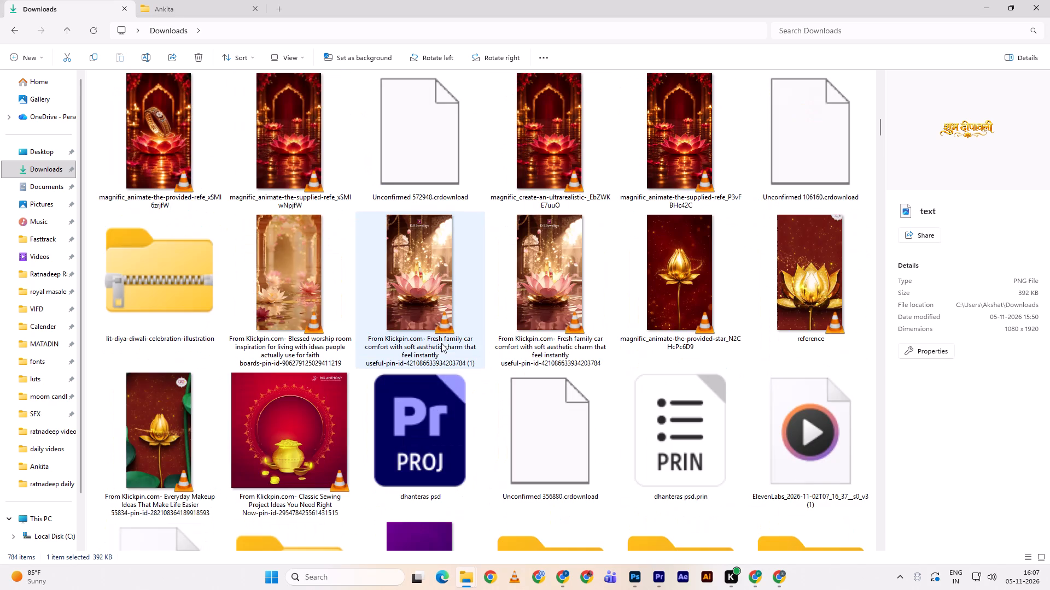
scroll(441, 343, up, 6)
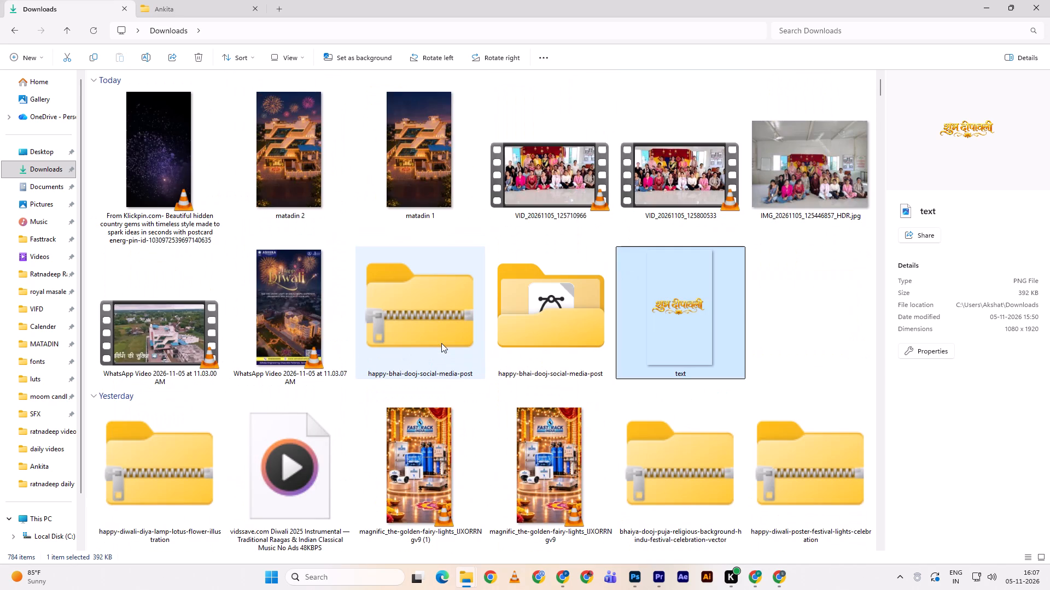
scroll(441, 343, down, 1)
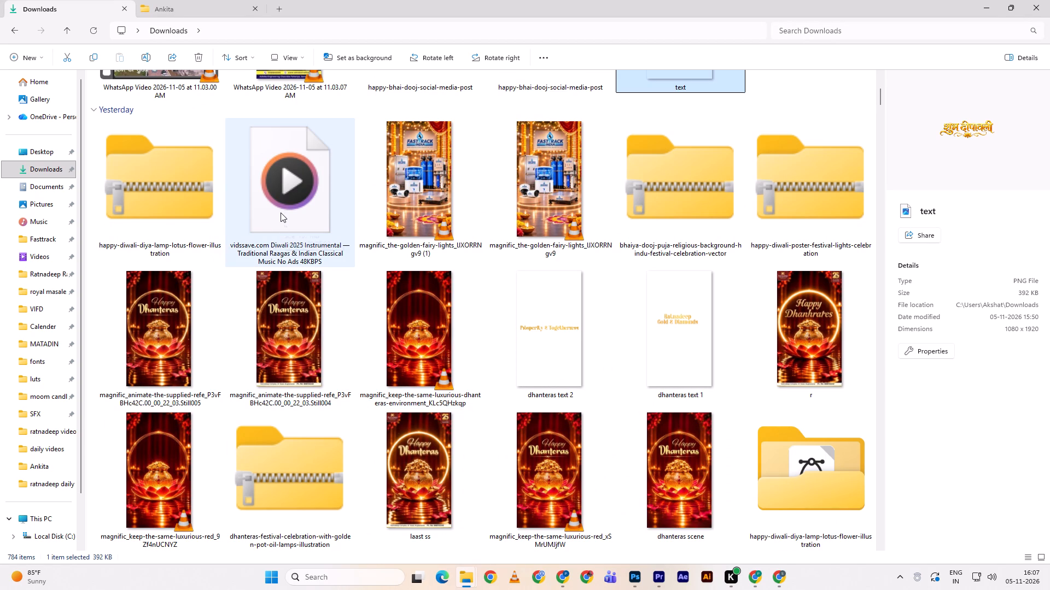
scroll(281, 213, up, 1)
scroll(281, 213, down, 1)
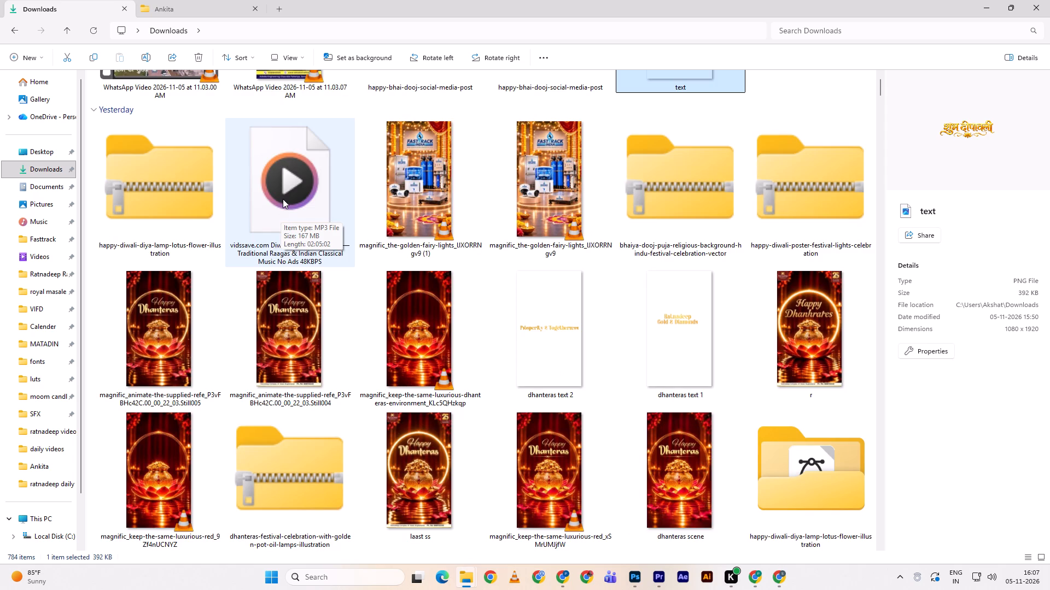
Preview the Diwali 2025 Instrumental MP3 at two points in Media Player and close the player.
double_click(283, 199)
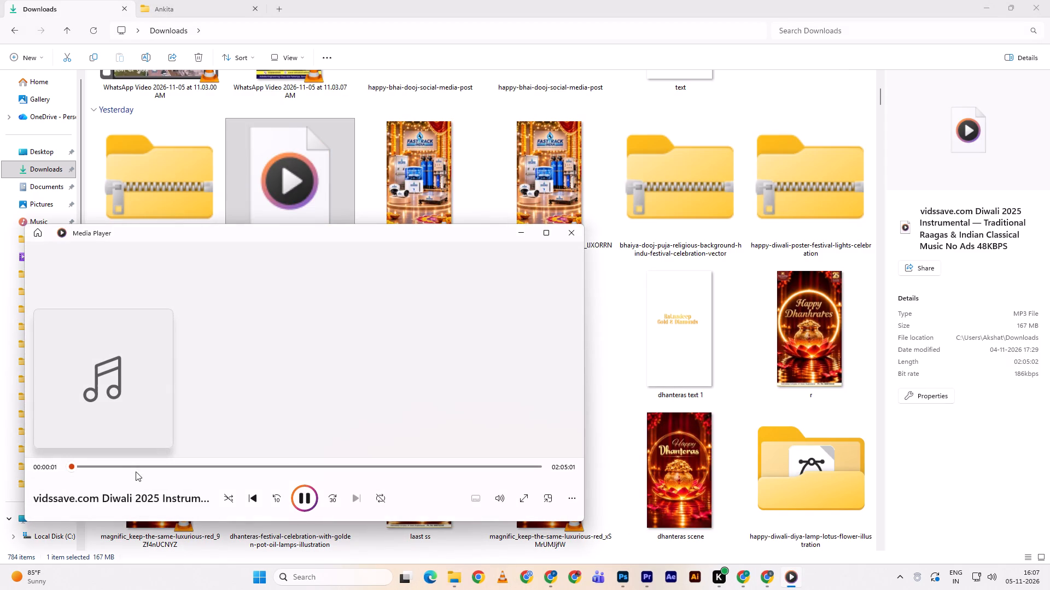
click(121, 468)
click(155, 464)
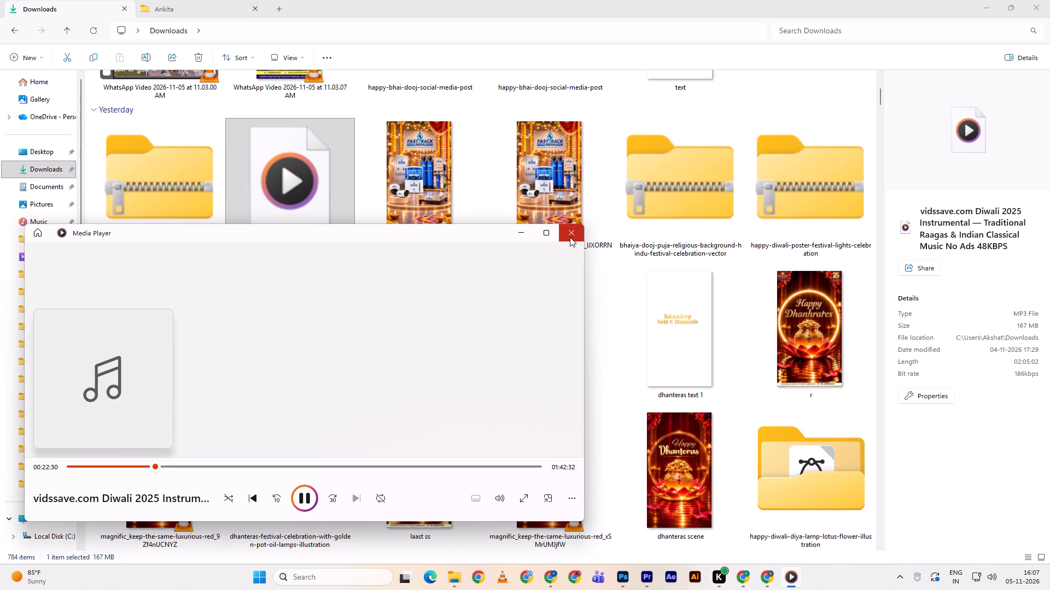
click(570, 237)
Import the Diwali 2025 Instrumental MP3 from the Downloads folder into the diwali matadin project in Premiere.
drag(287, 188, 311, 225)
key(alt+Tab)
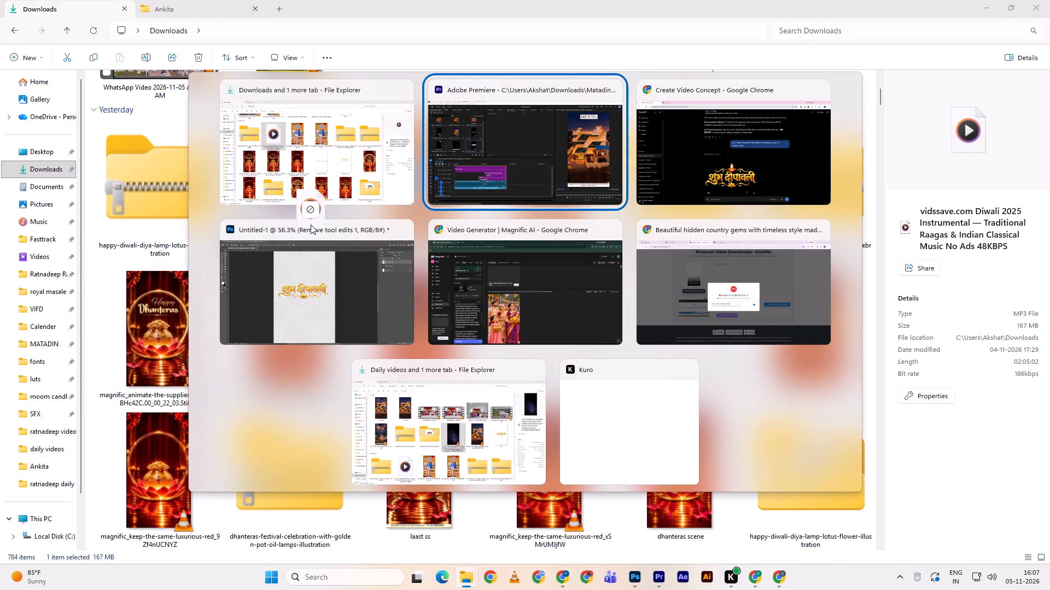
drag(311, 225, 200, 220)
Open the Diwali instrumental in the Source monitor and audition it at several points from the start to about 01;18;29.
triple_click(217, 235)
key(space)
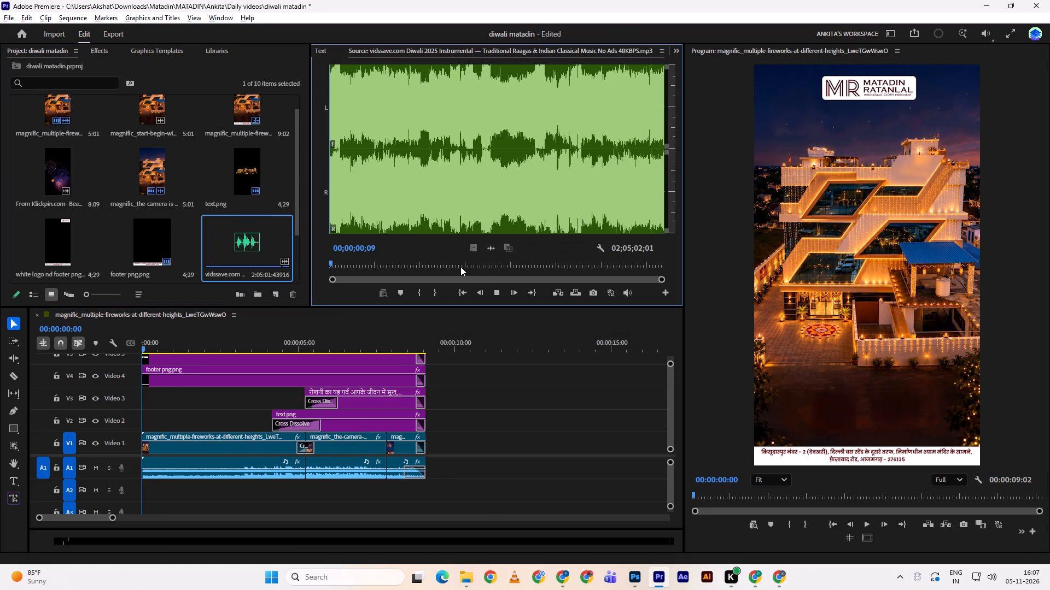
click(459, 268)
key(space)
drag(462, 265, 481, 253)
click(481, 253)
key(space)
click(491, 259)
key(space)
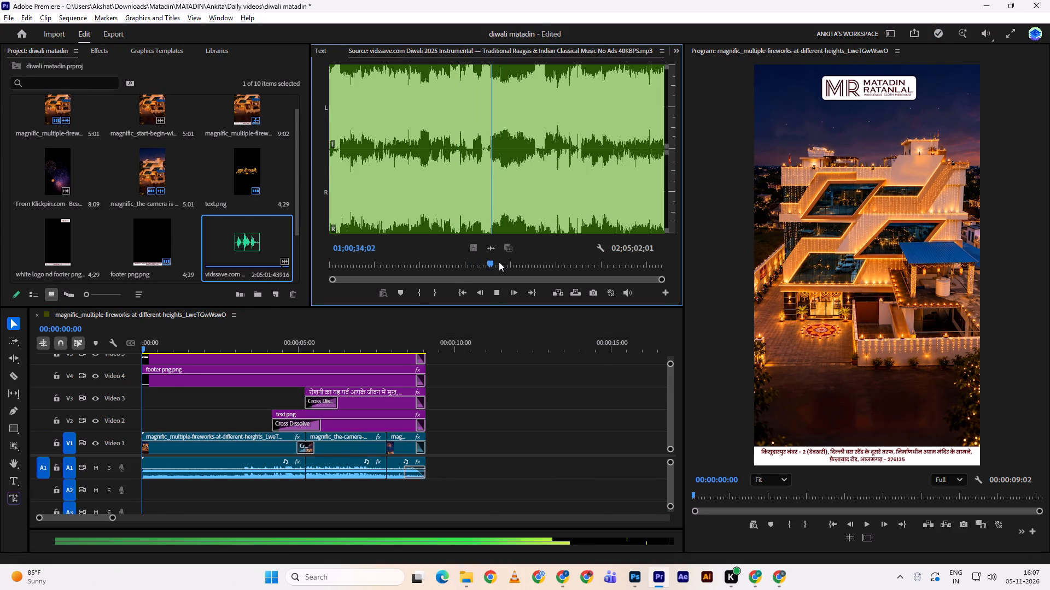
click(502, 259)
key(space)
click(539, 260)
key(space)
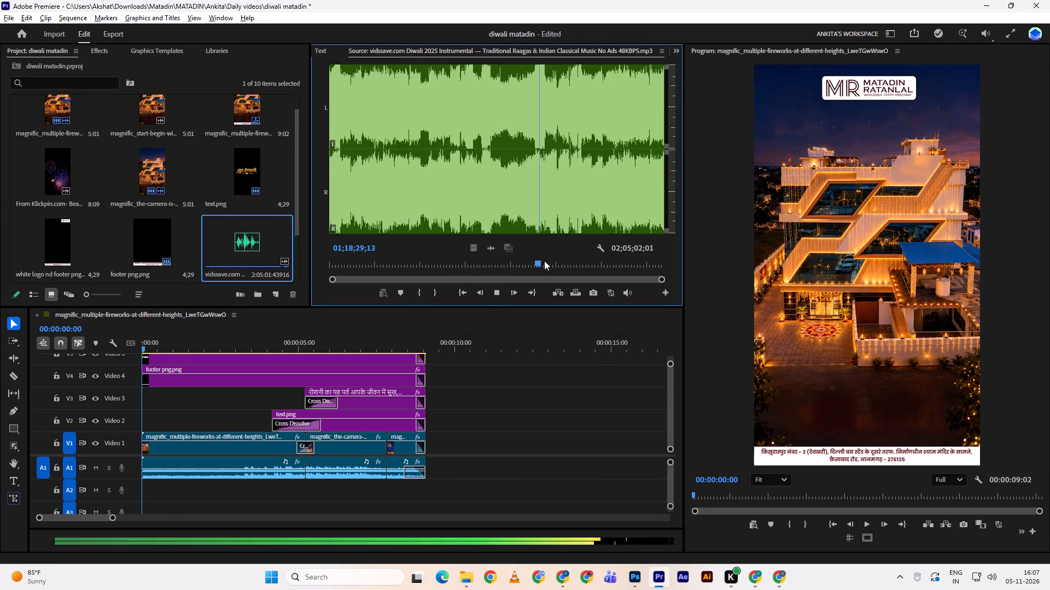
Audition the last third of the Diwali instrumental at several points, up to about 01;56;47.
click(542, 261)
key(space)
click(549, 263)
key(space)
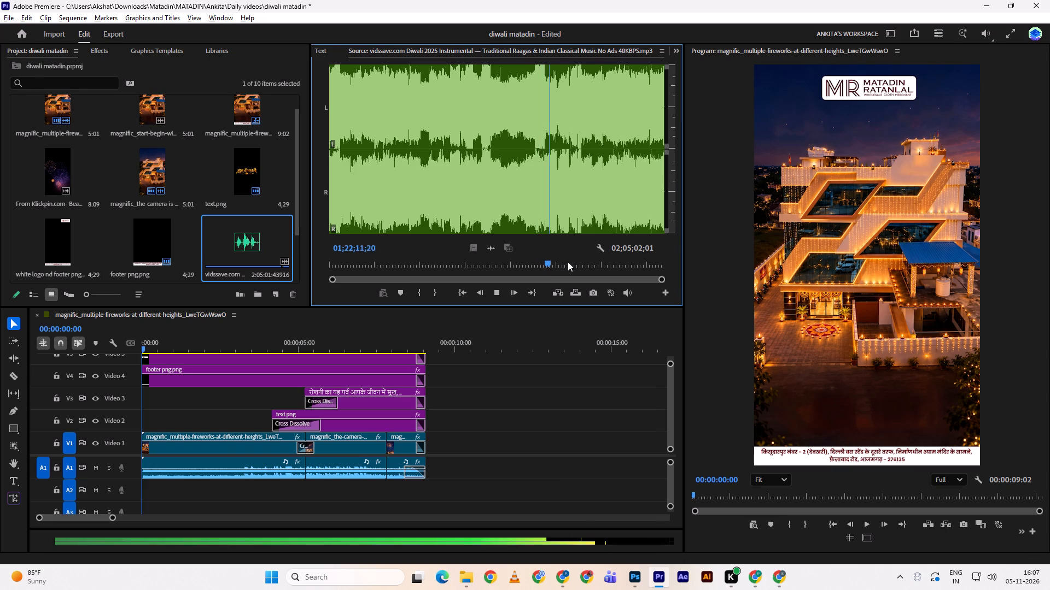
click(568, 262)
key(space)
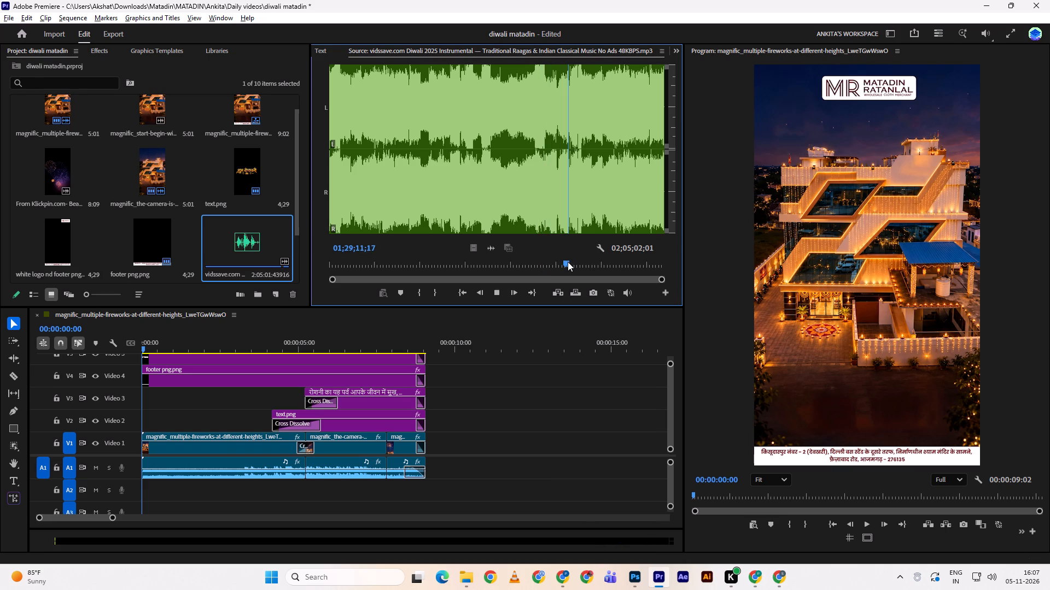
click(594, 260)
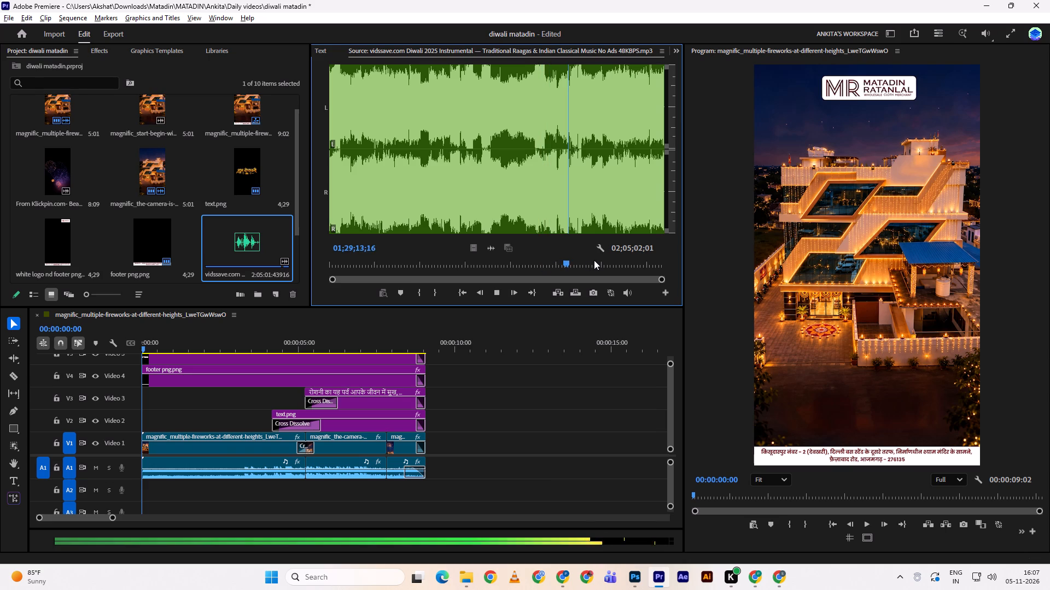
key(space)
click(615, 262)
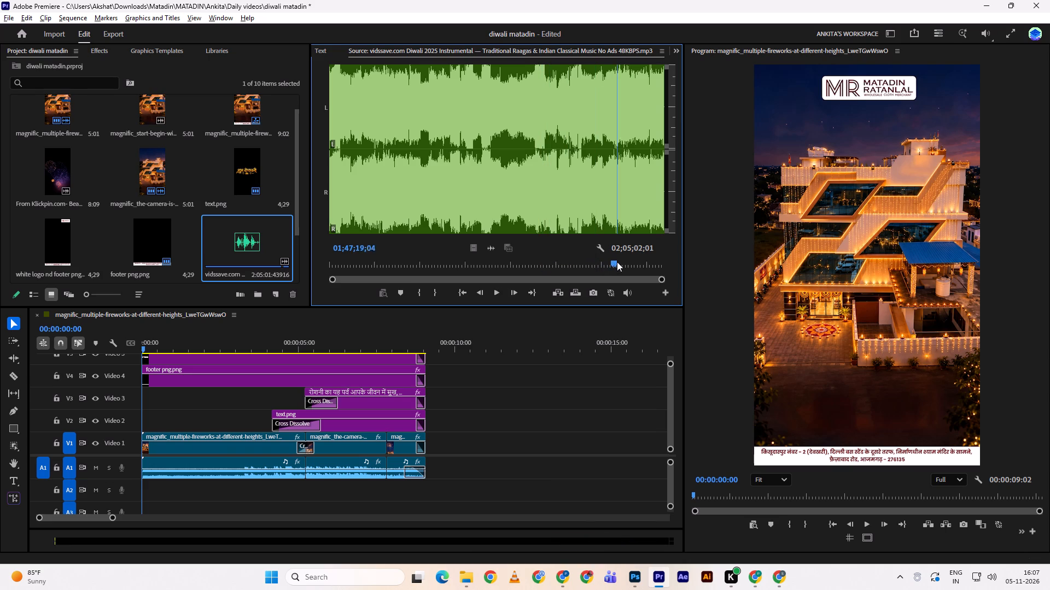
key(space)
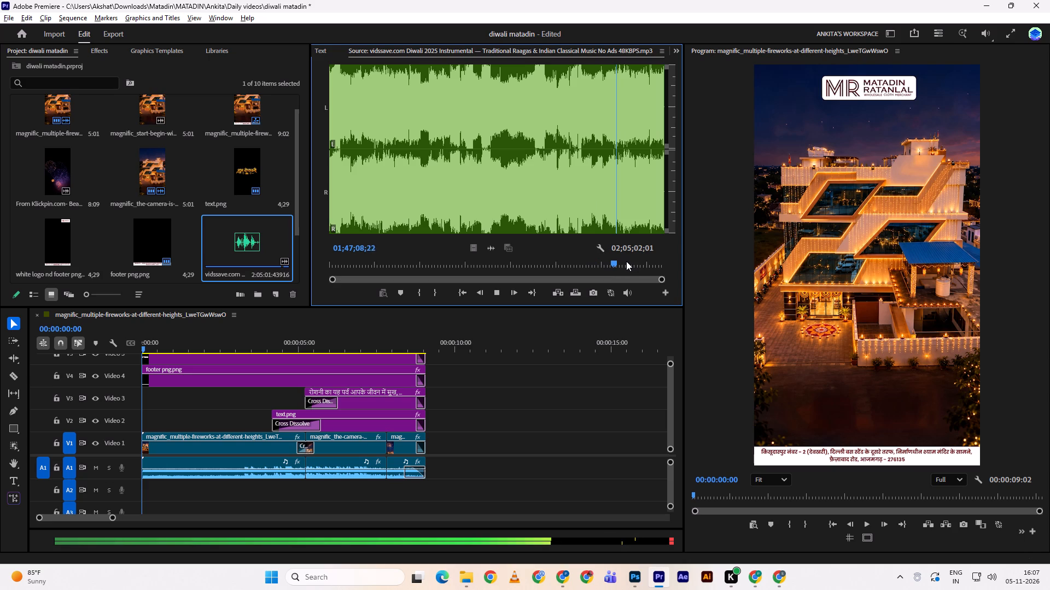
click(626, 261)
key(space)
click(640, 261)
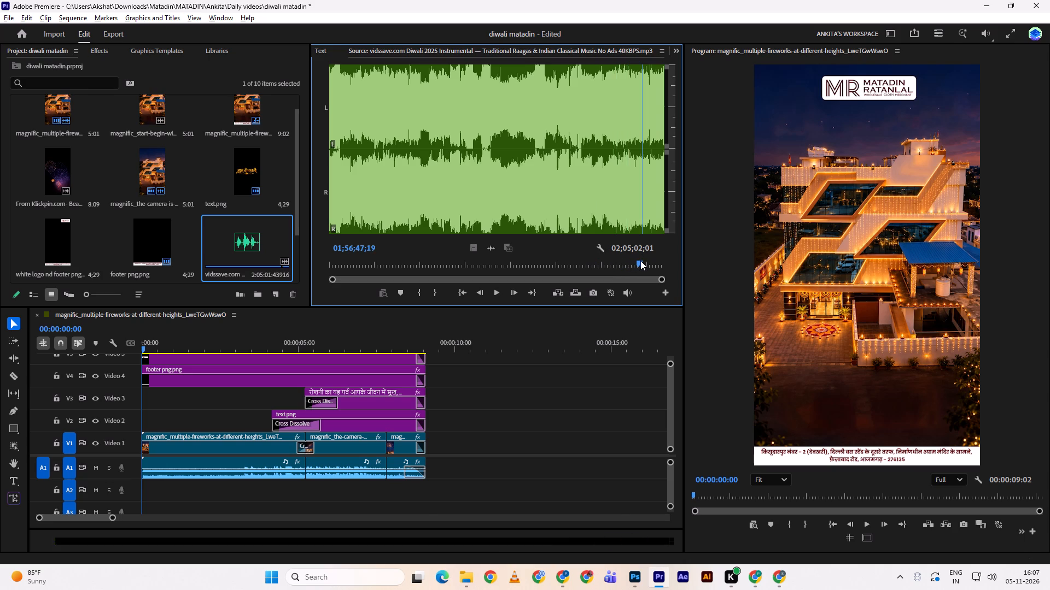
key(space)
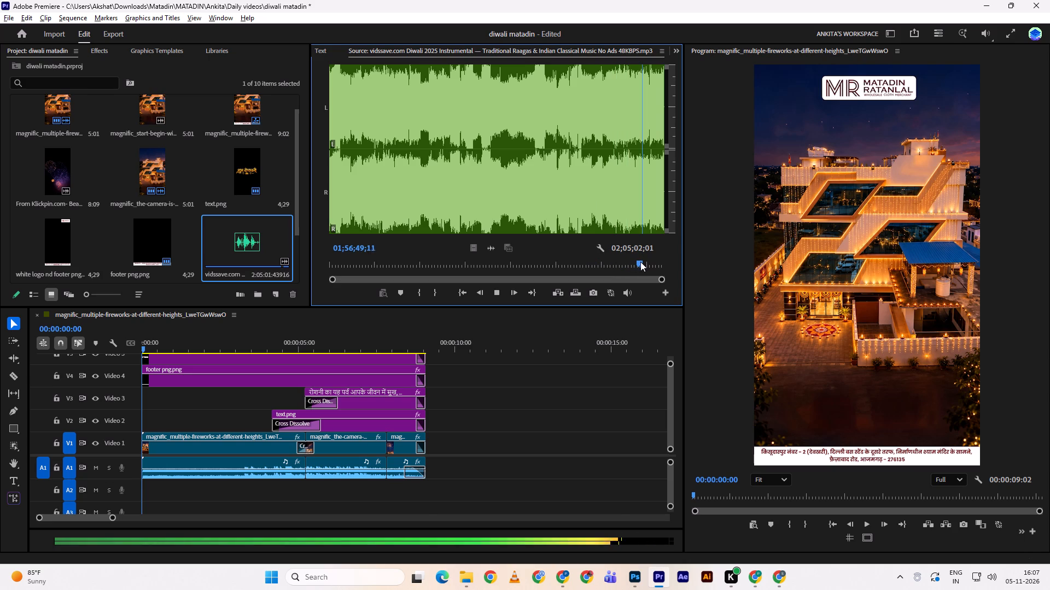
Audition the early part of the Diwali instrumental at several points between about 00;10;18 and 00;30;04, and stop playback.
drag(638, 264, 355, 243)
key(space)
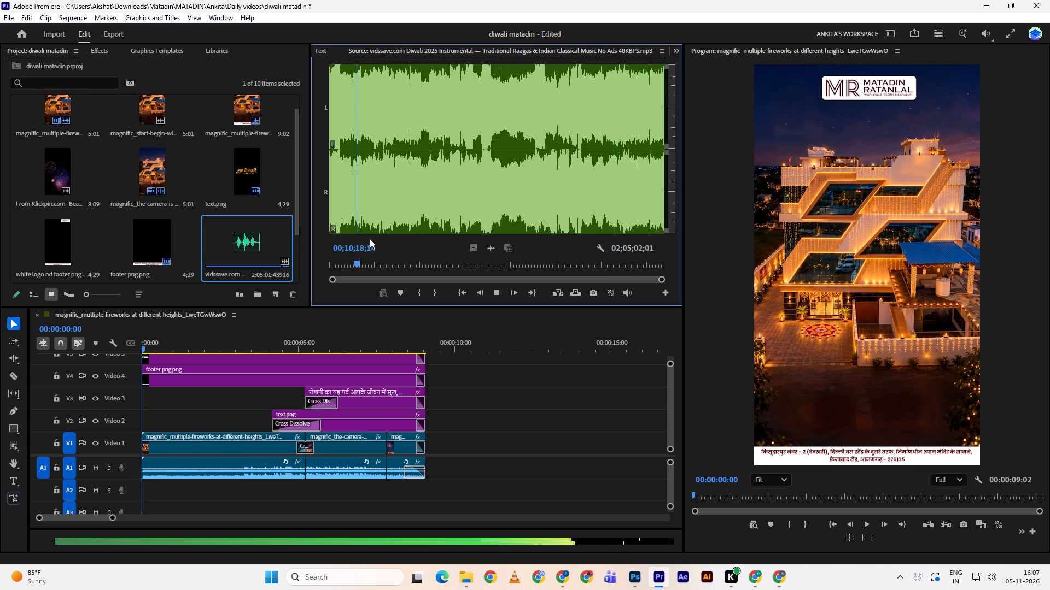
double_click(370, 263)
key(space)
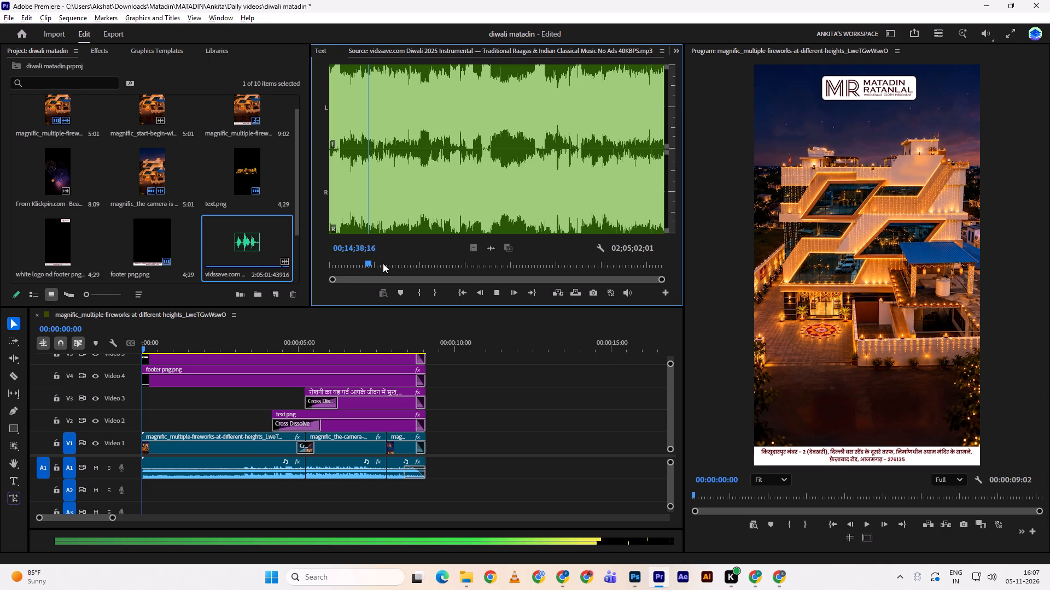
click(383, 263)
key(space)
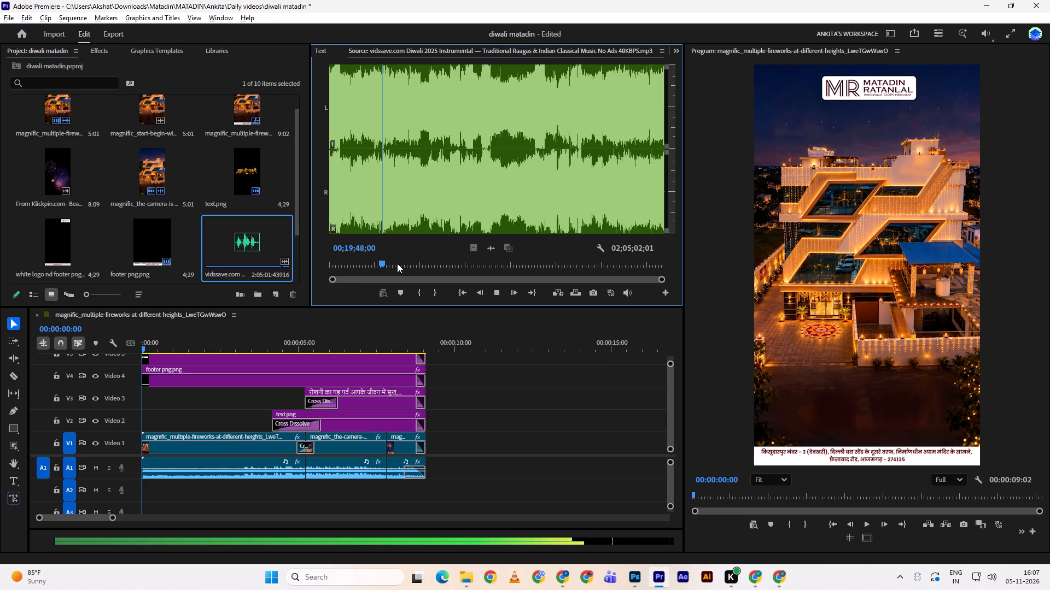
click(392, 261)
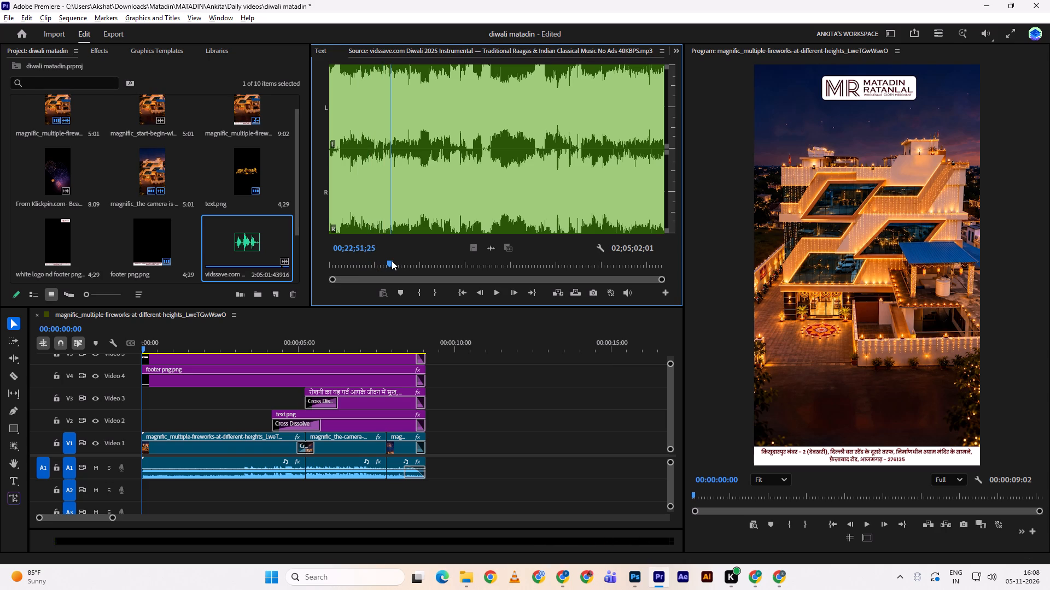
key(space)
click(411, 264)
key(space)
key(space)
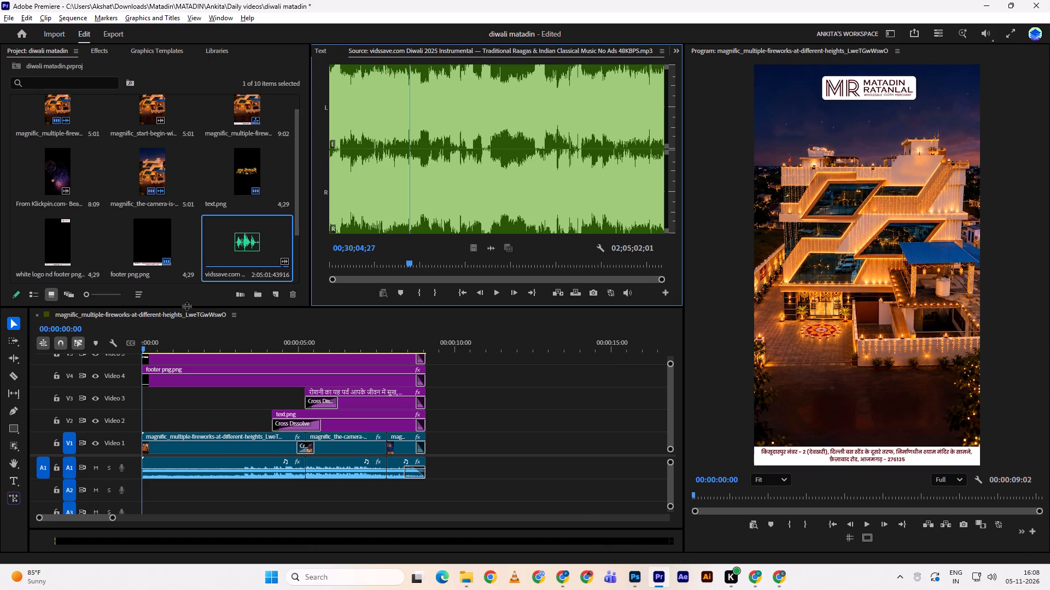
Save the diwali matadin project.
key(ctrl+s)
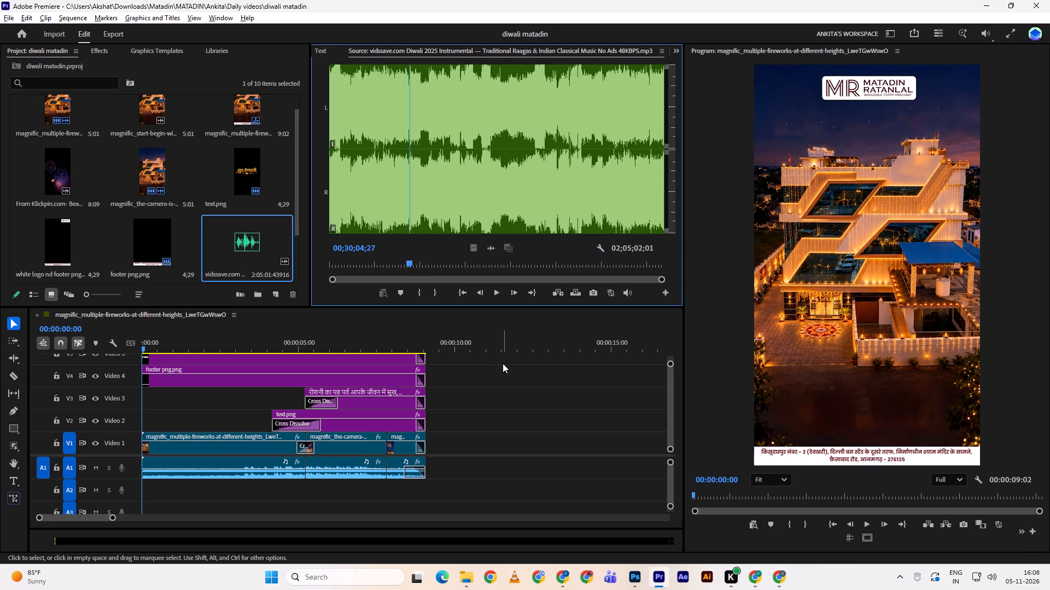
key(ctrl+s)
Switch to File Explorer, look through Downloads for another audio track, and briefly preview two ElevenLabs MP3s from 2 November and 31 October.
key(alt+Tab)
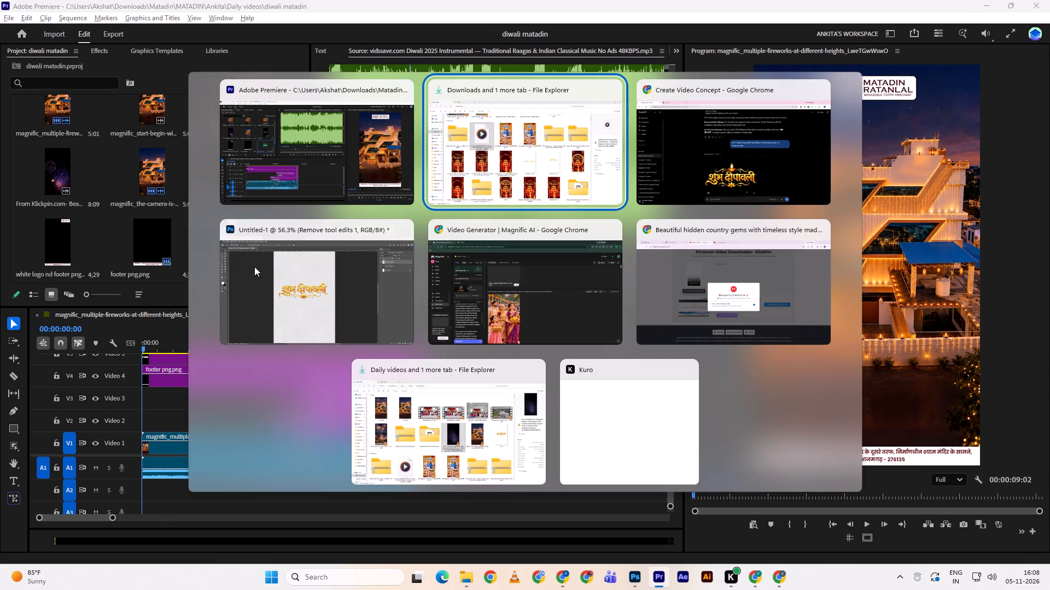
scroll(398, 270, down, 2)
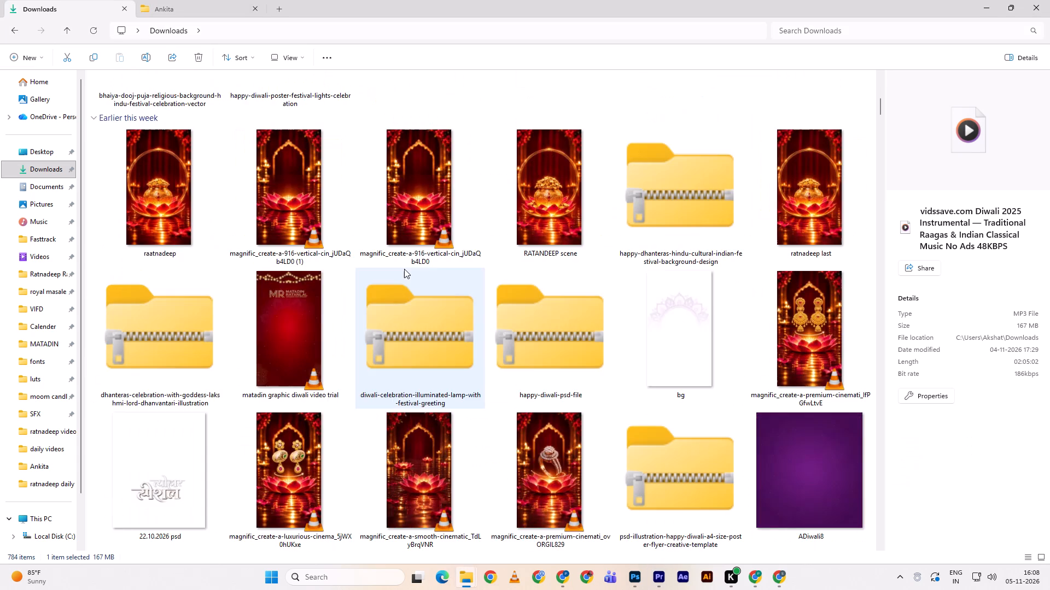
scroll(404, 269, down, 2)
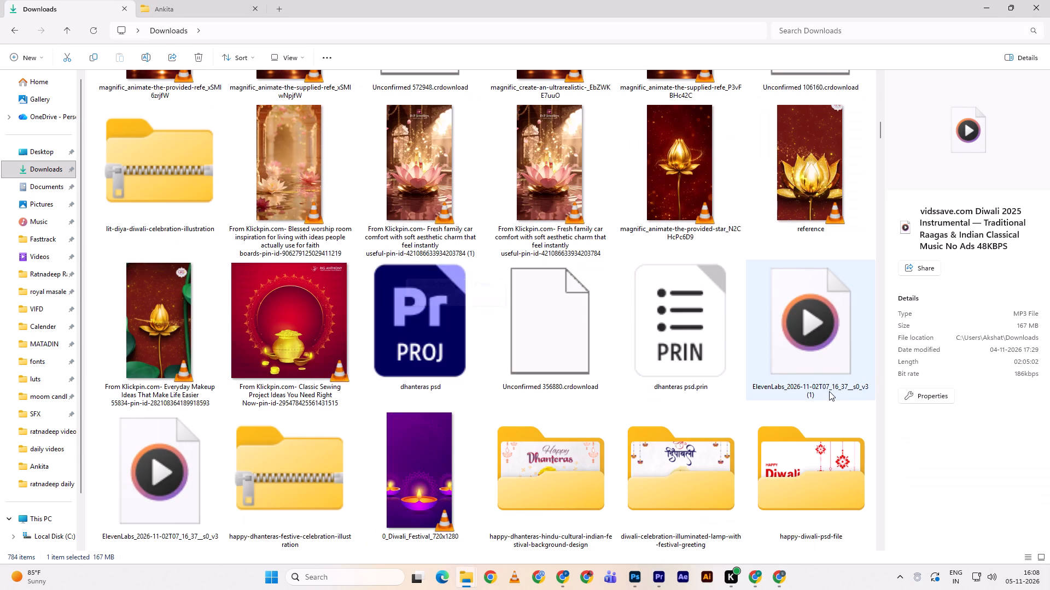
double_click(812, 339)
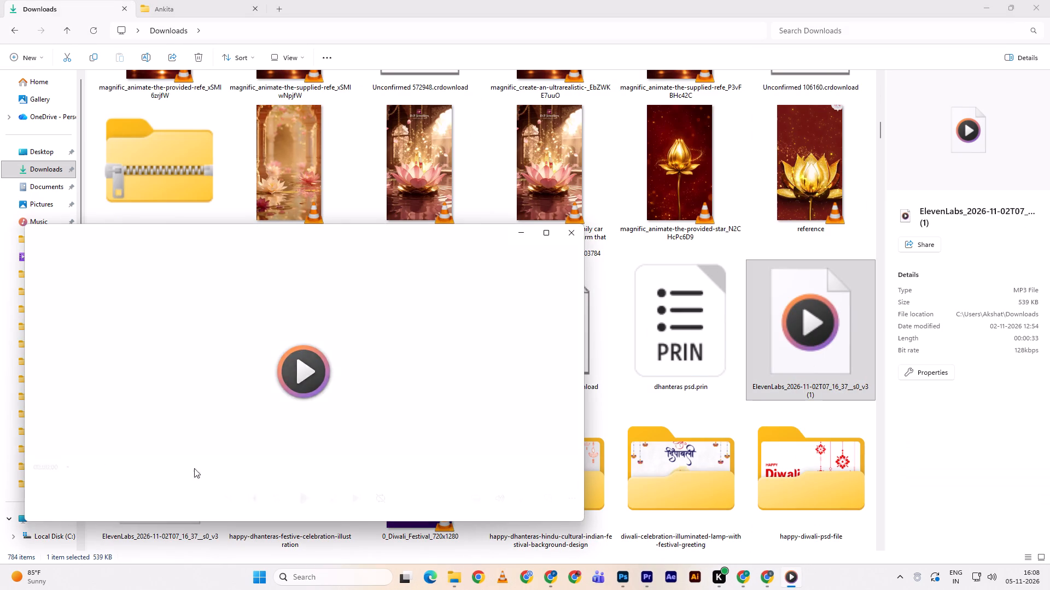
double_click(566, 239)
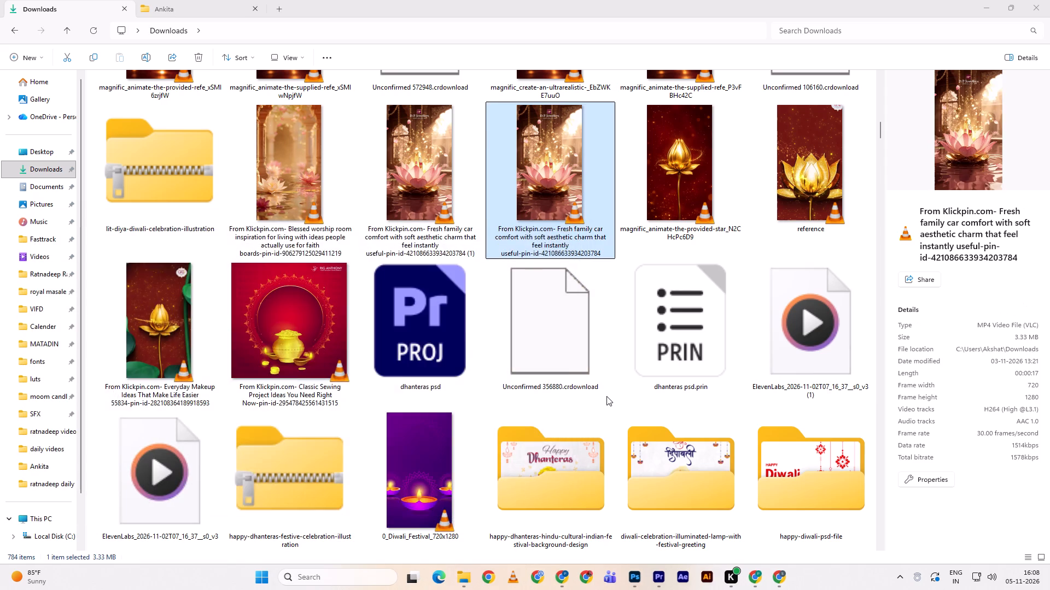
scroll(606, 396, down, 2)
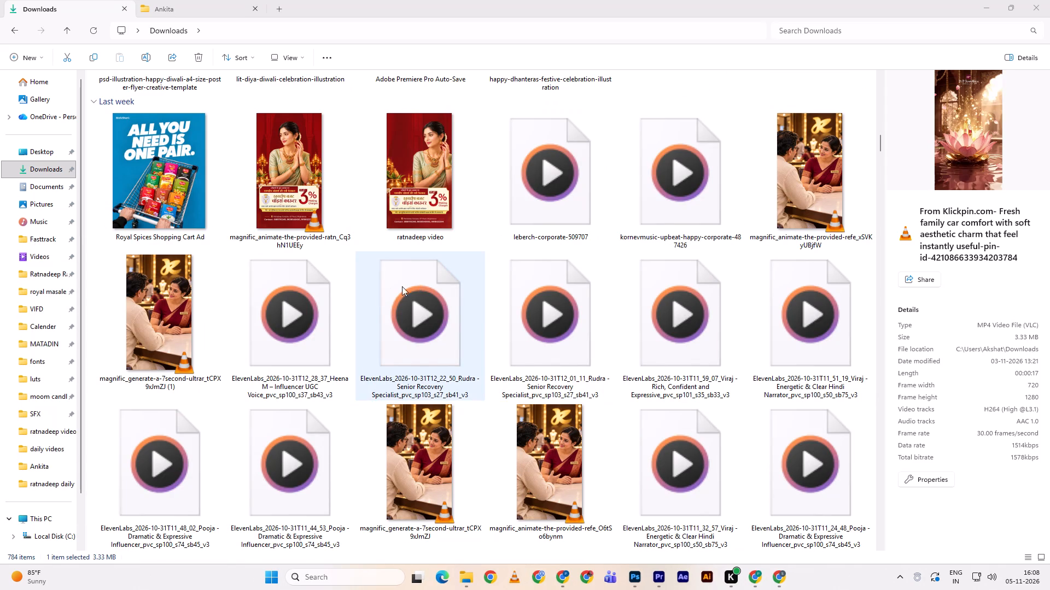
double_click(314, 312)
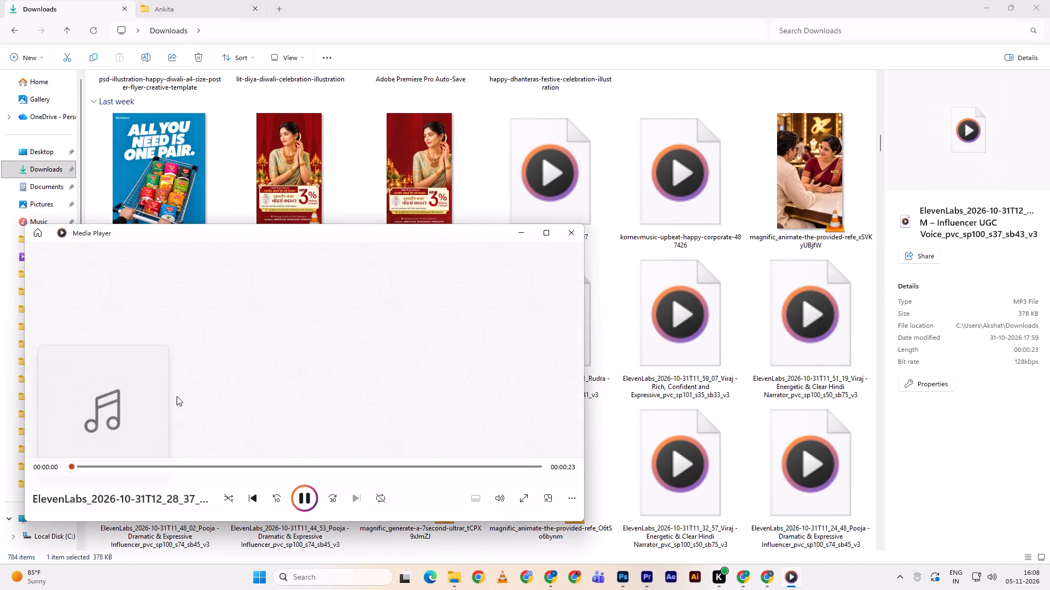
double_click(575, 231)
Look further through Downloads and in the Fasttrack and Ratnadeep Rakhi Work folders for suitable music.
scroll(548, 330, down, 1)
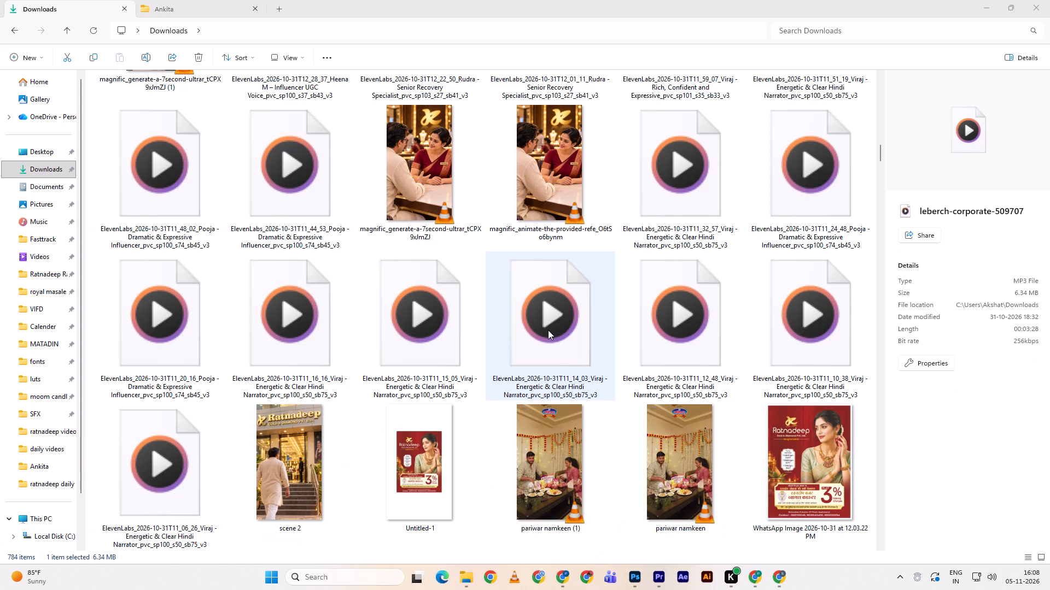
scroll(548, 330, up, 2)
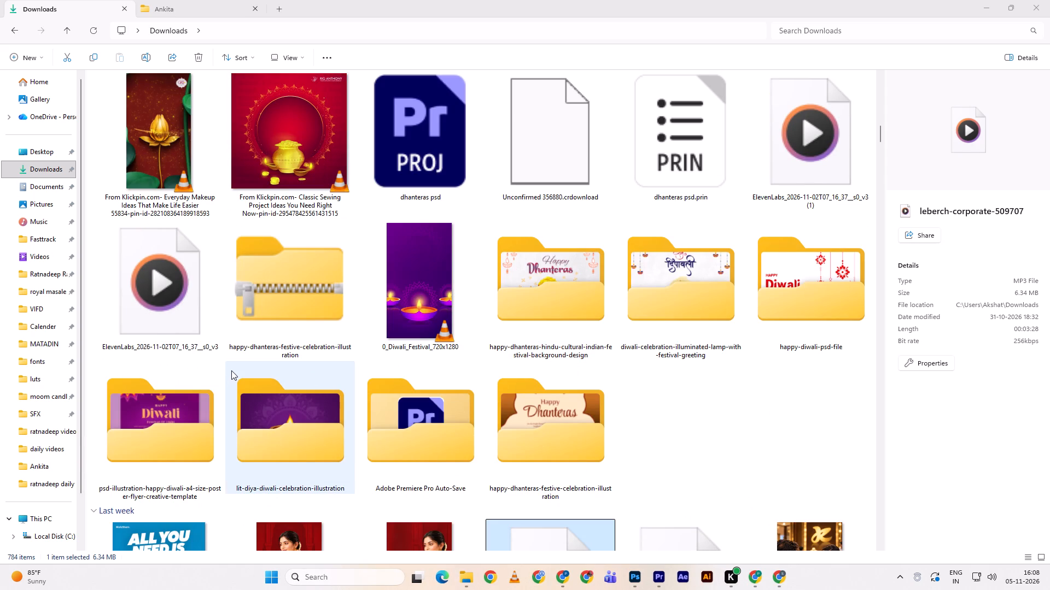
scroll(376, 361, up, 2)
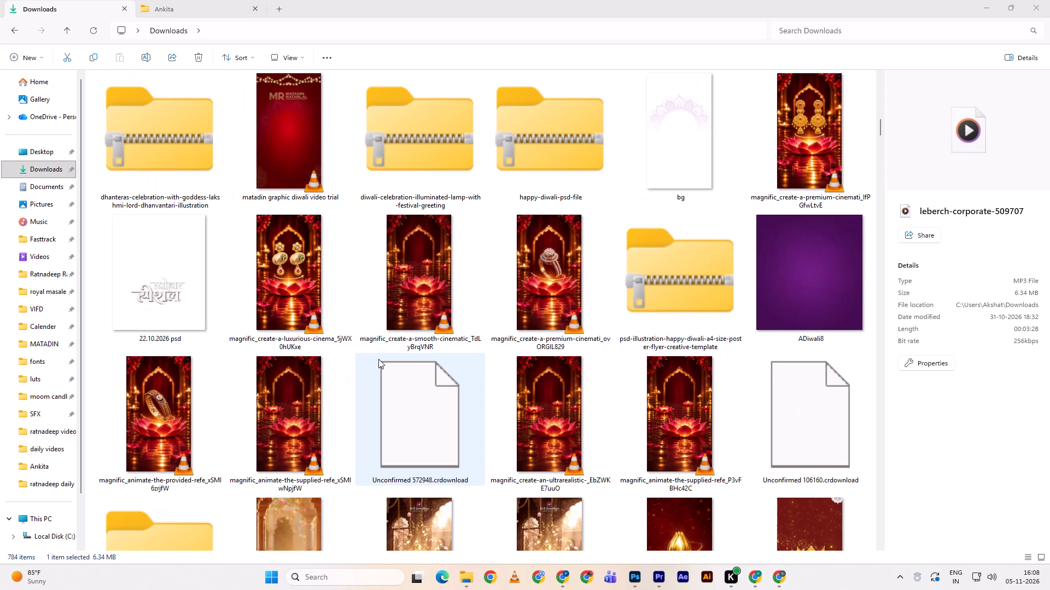
scroll(378, 359, up, 3)
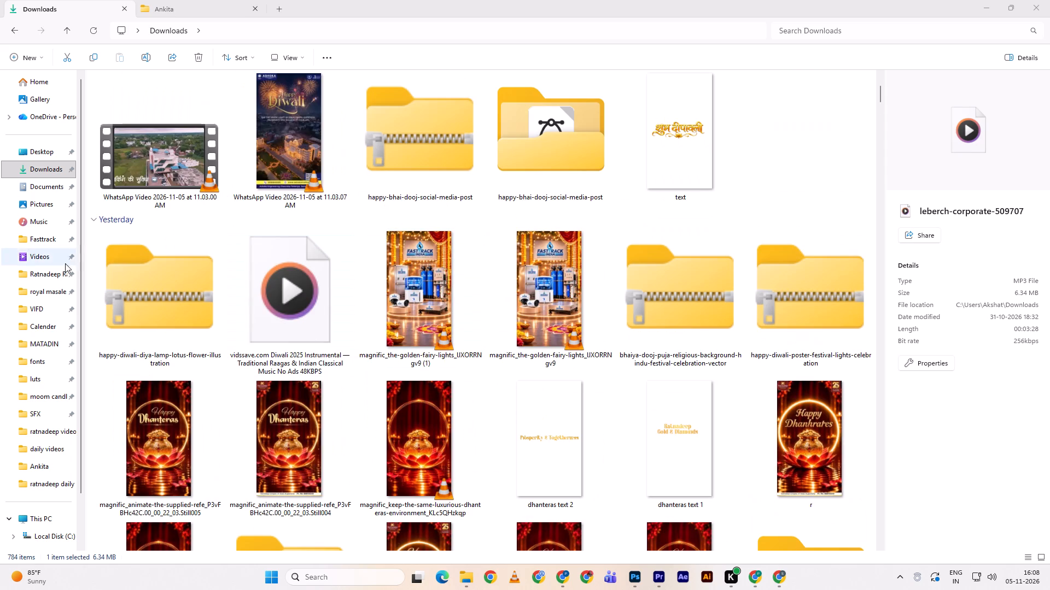
double_click(50, 246)
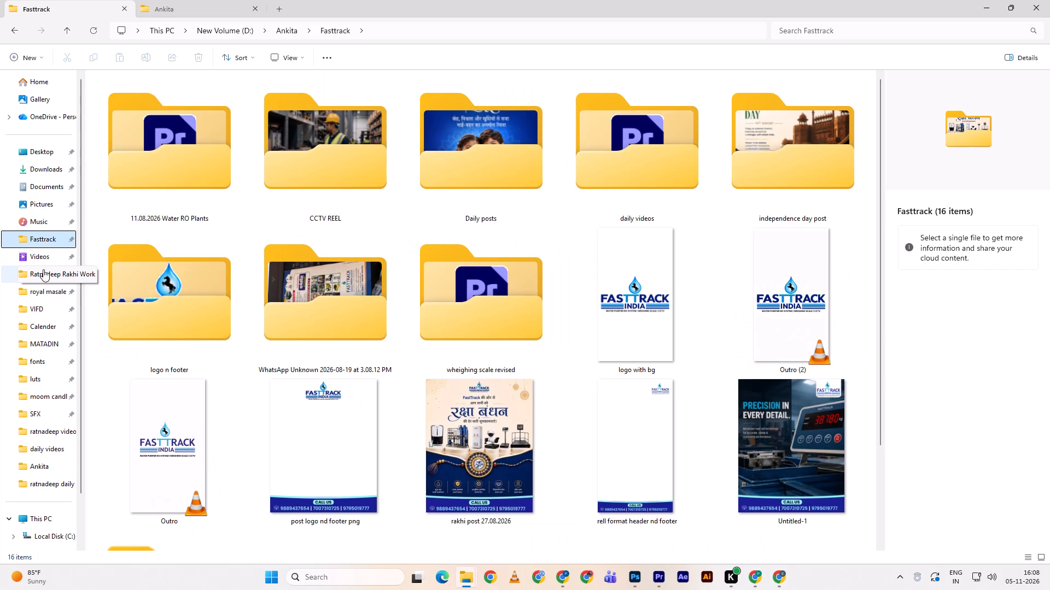
click(43, 269)
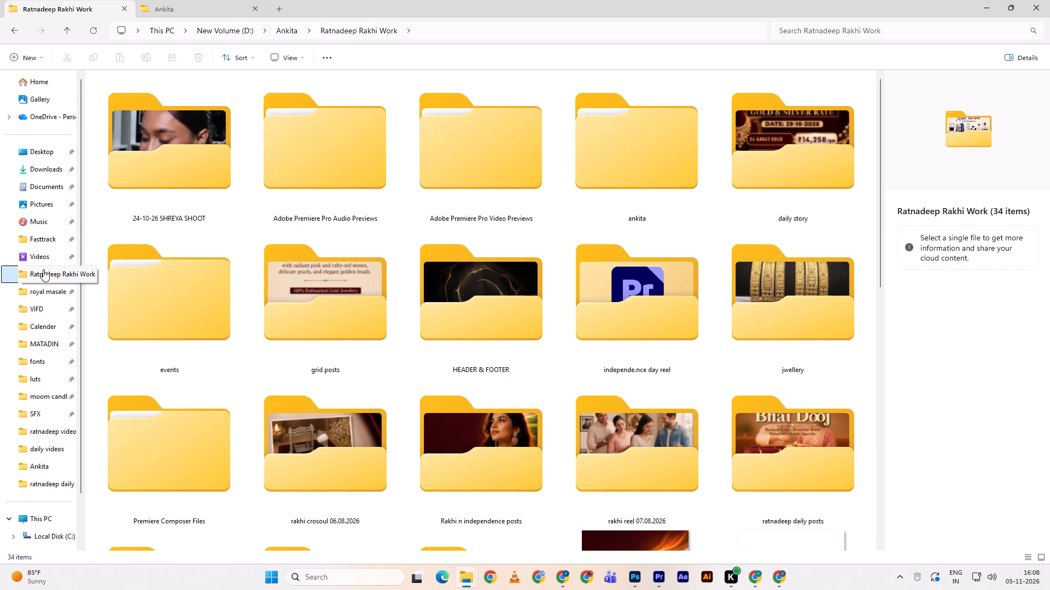
Switch back to Premiere, play the whole sequence from the start, and return the playhead to the beginning.
key(alt+Tab)
key(space)
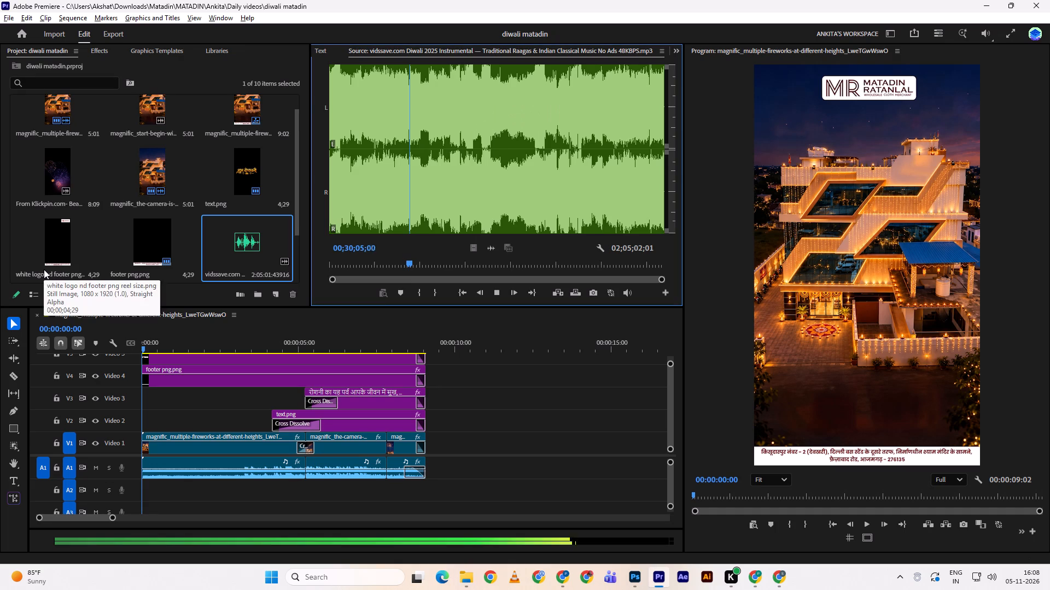
drag(168, 338, 133, 343)
key(space)
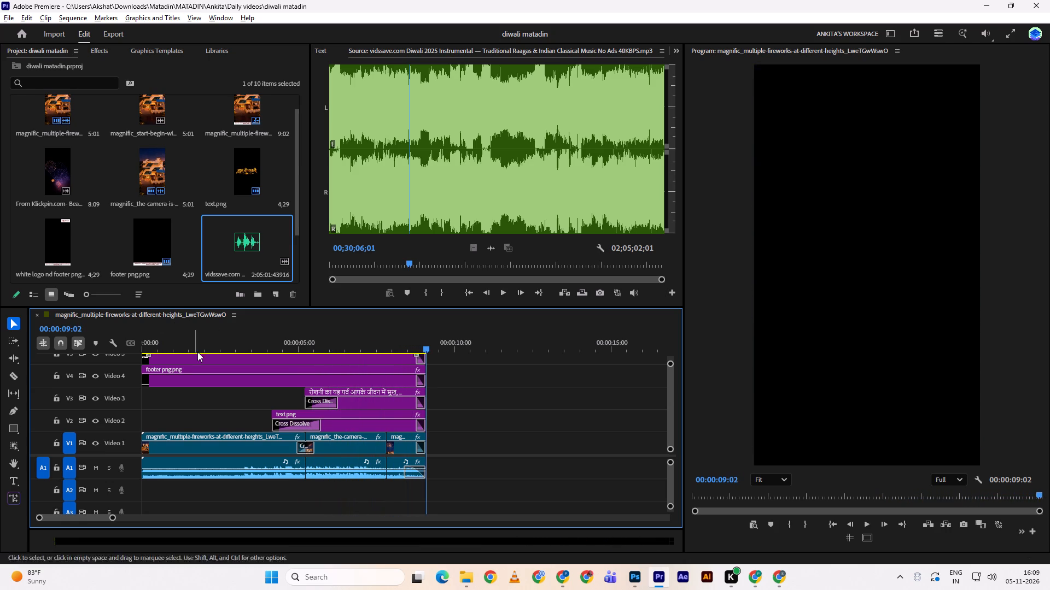
drag(209, 335, 147, 350)
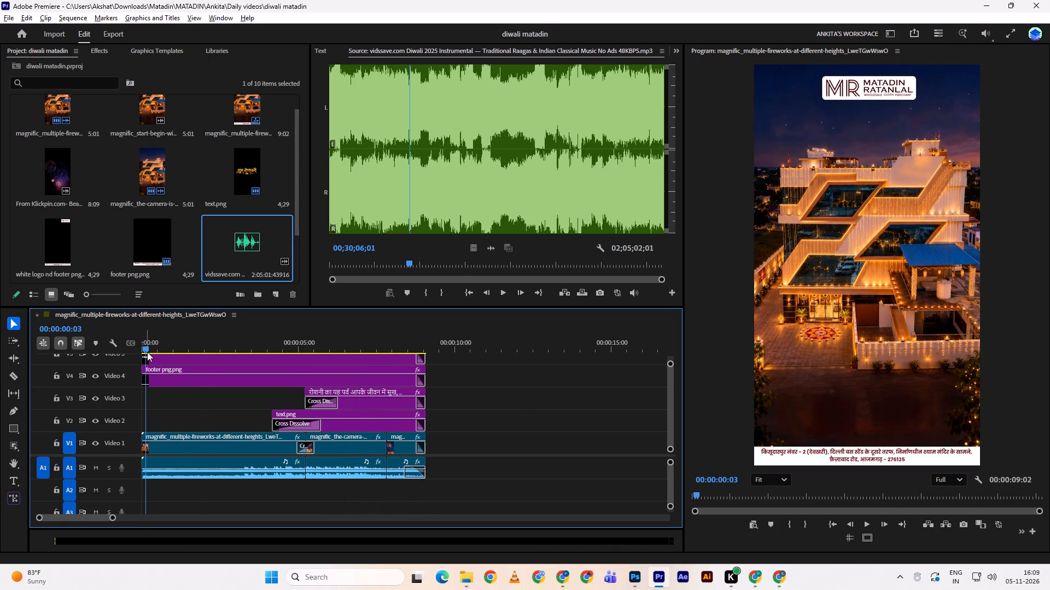
Switch to the File Explorer window showing the Ratnadeep Rakhi Work folder.
key(alt+Tab)
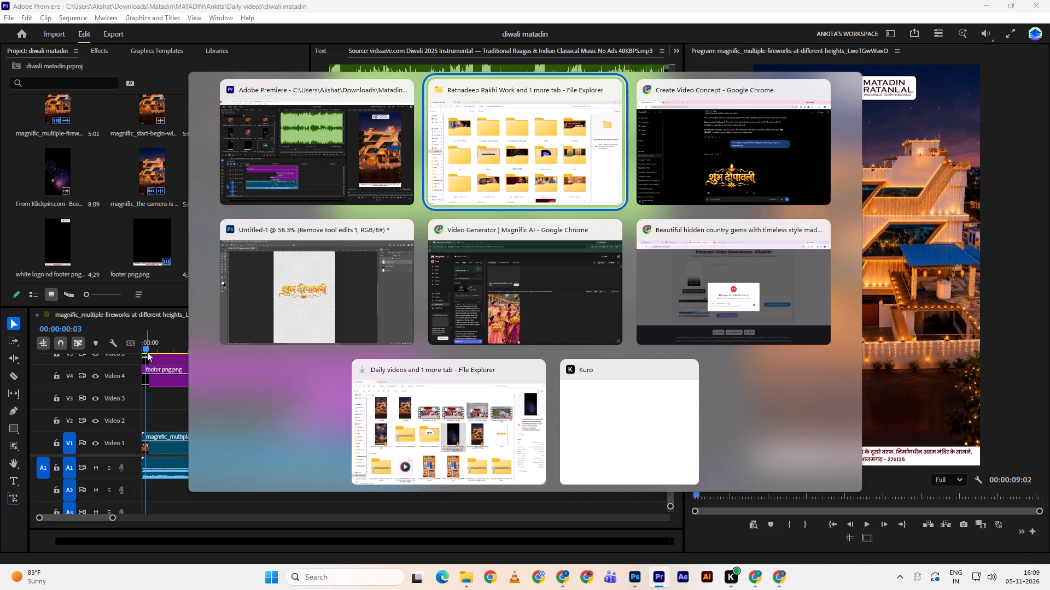
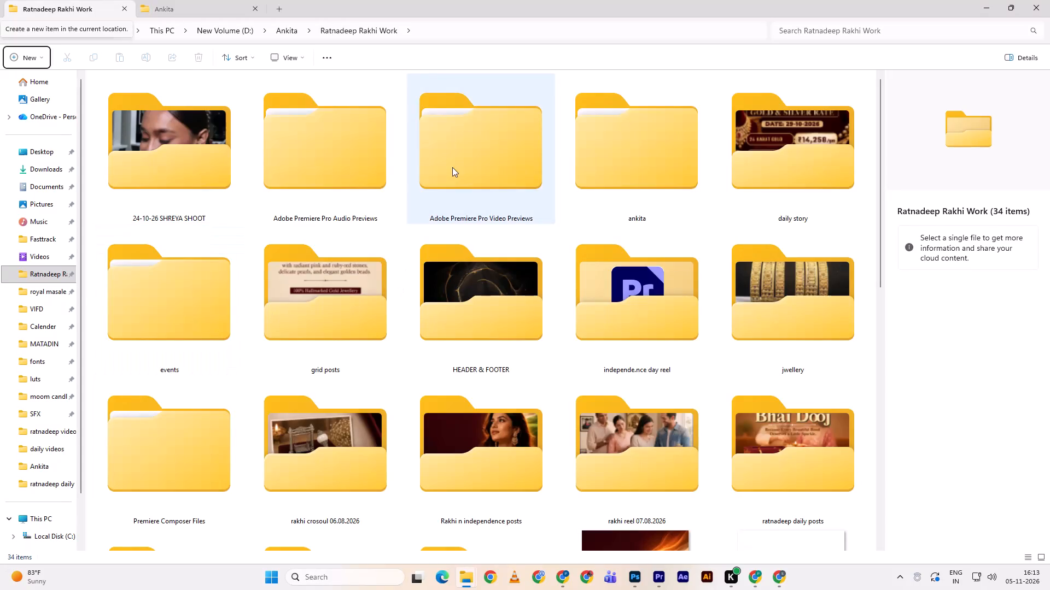
Switch back to Premiere and briefly play the Diwali sequence from the start.
key(alt+Tab)
key(alt+Tab)
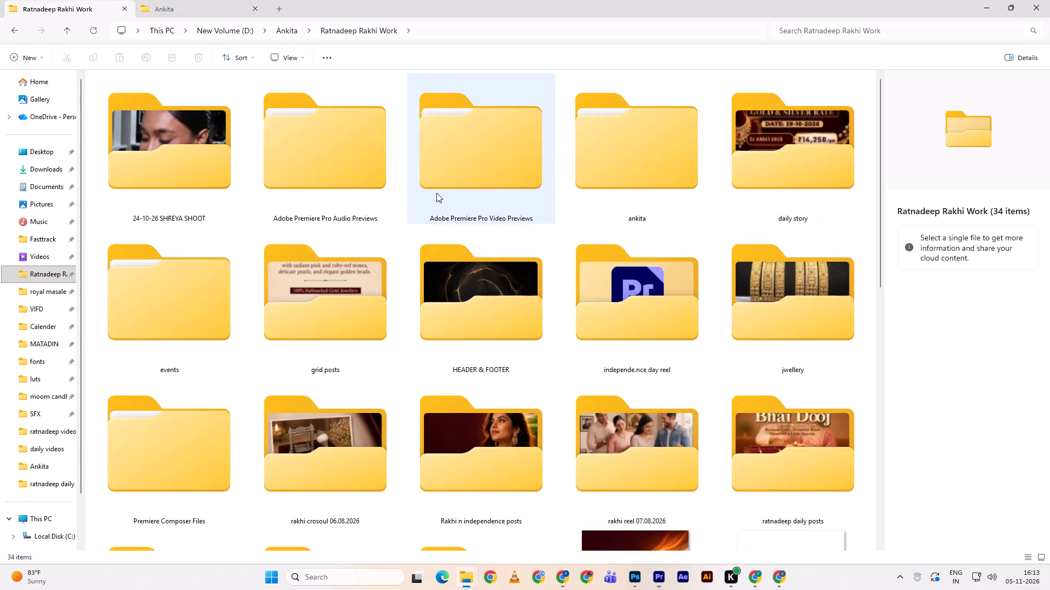
key(alt+Tab)
drag(250, 330, 109, 321)
click(109, 321)
key(space)
key(space)
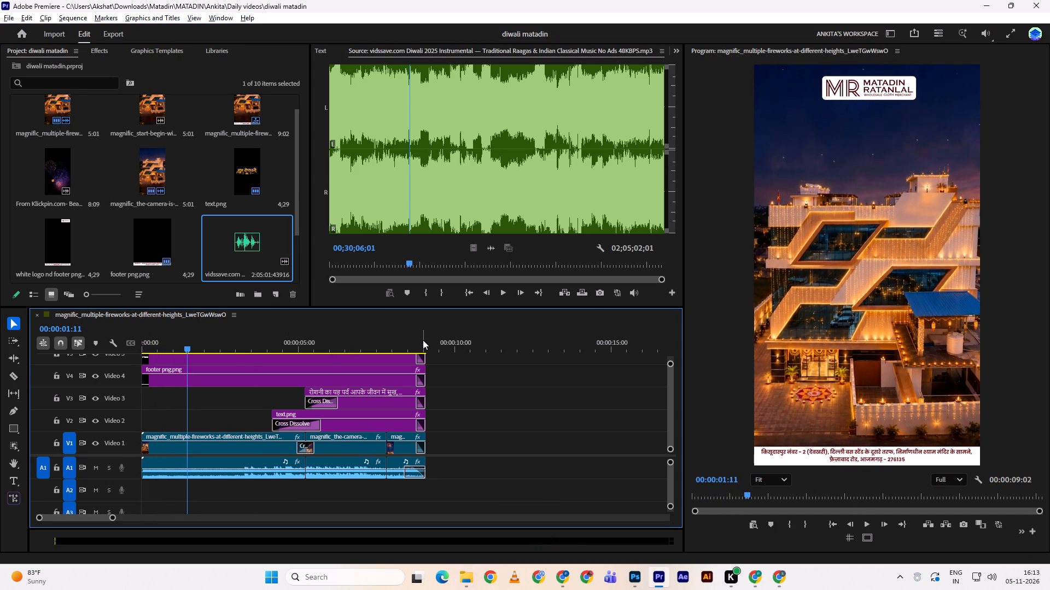
Switch to the Chrome window with the ChatGPT tab and open the Pixabay website in the empty tab.
key(alt+Tab)
key(alt+Tab)
key(alt+Tab)
key(alt+Tab)
key(alt+Tab)
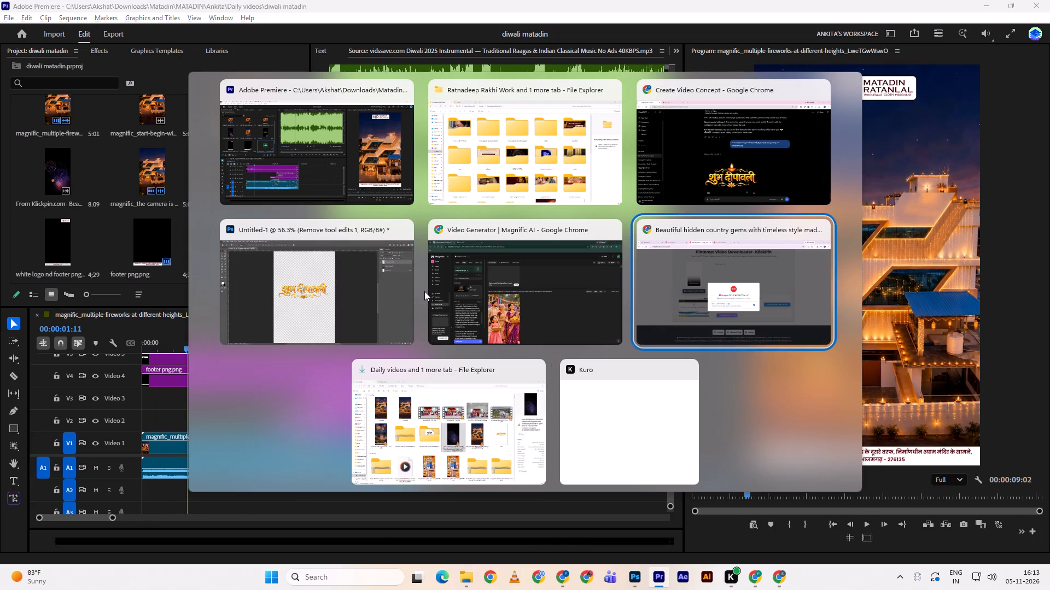
key(alt+Tab)
key(alt+Tab)
key(alt+Tab)
key(alt+Tab)
key(alt+Tab)
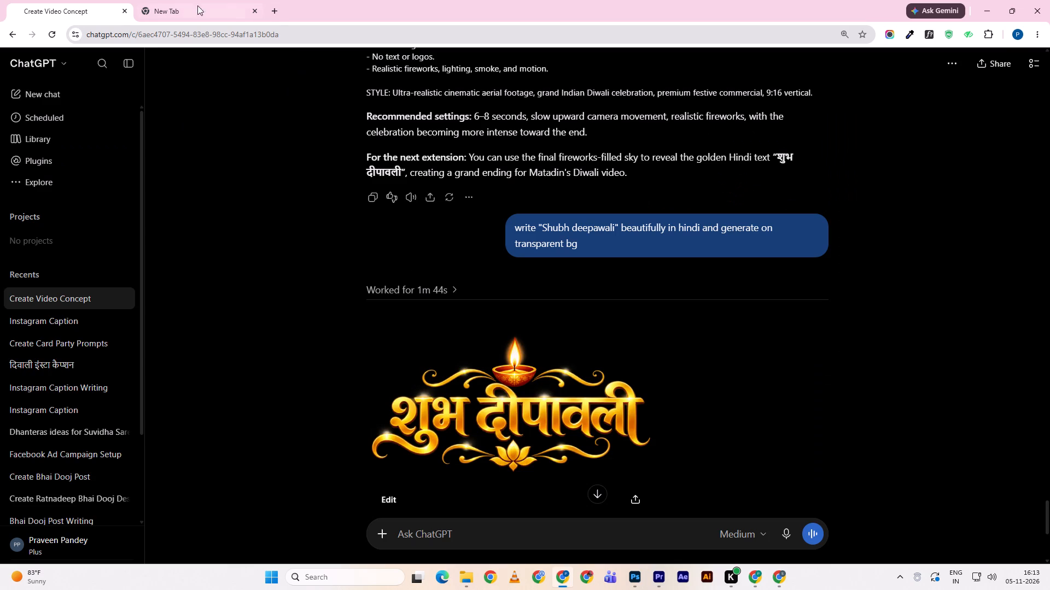
click(182, 2)
click(430, 233)
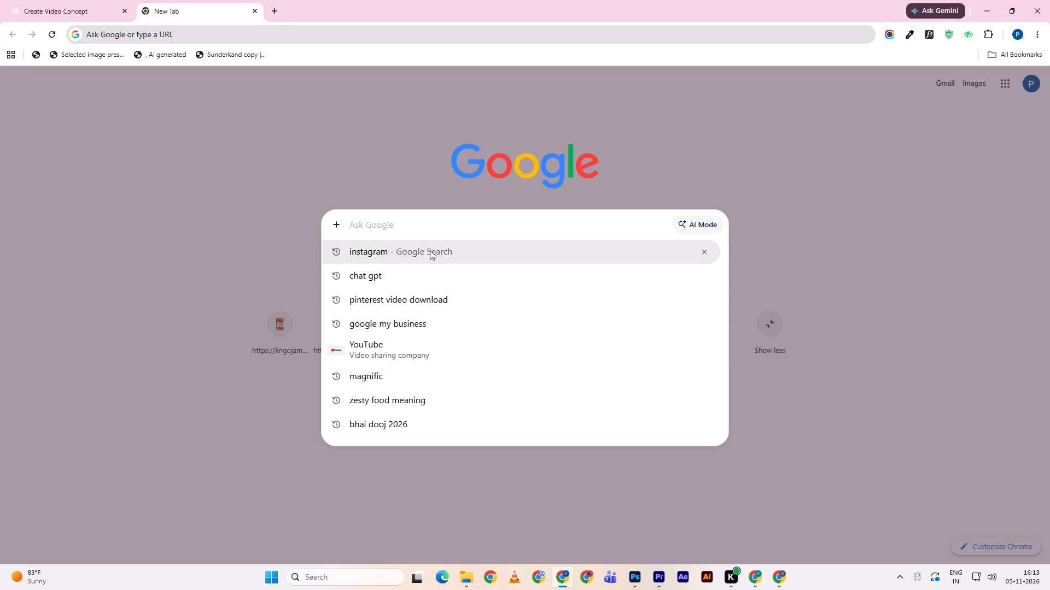
text(pixab)
click(400, 272)
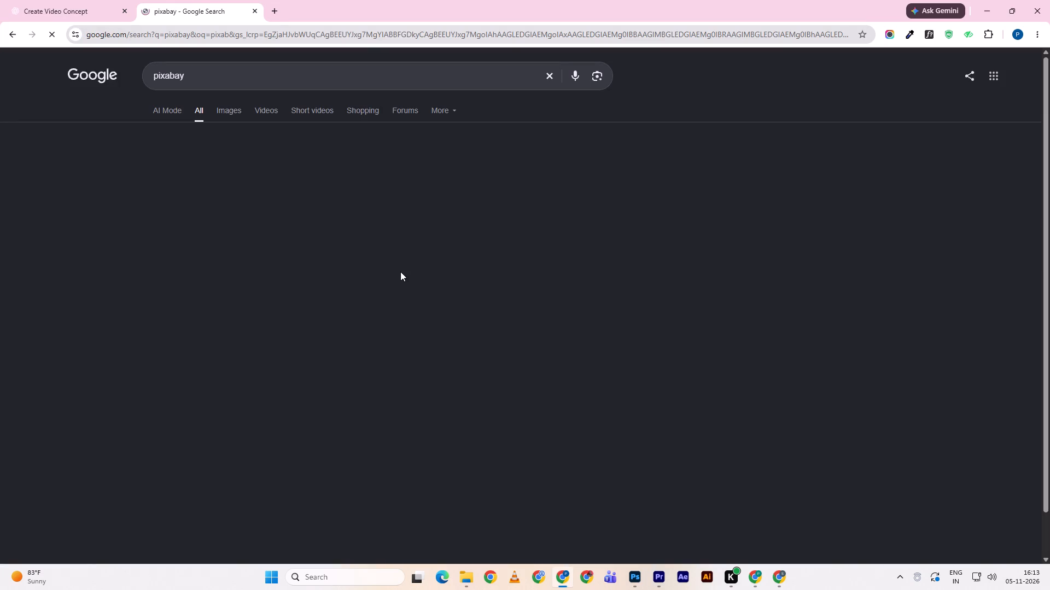
click(208, 163)
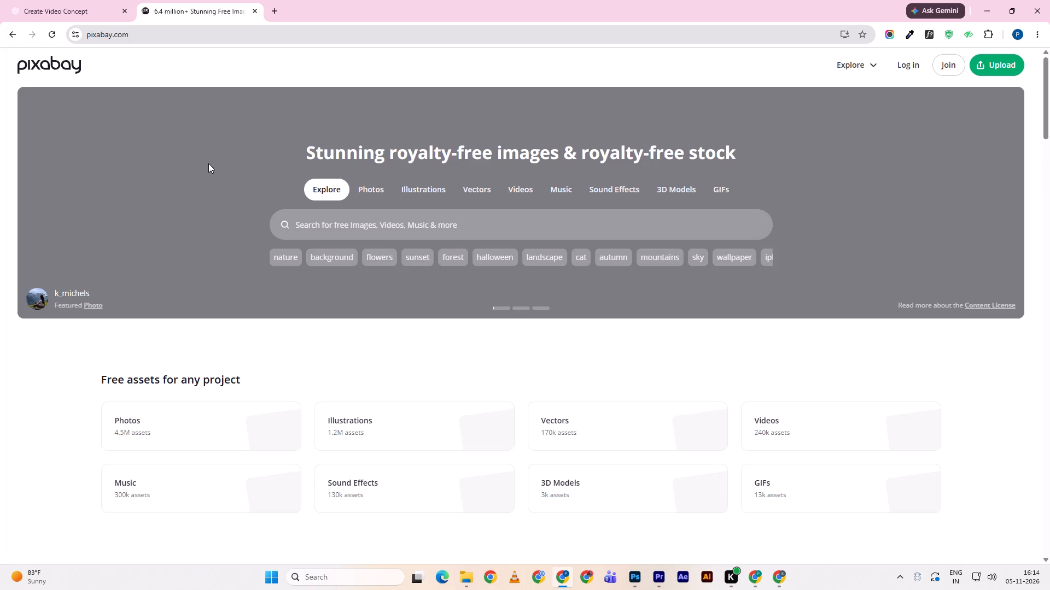
Open Pixabay's music section and preview the track Infinity Love.
click(569, 188)
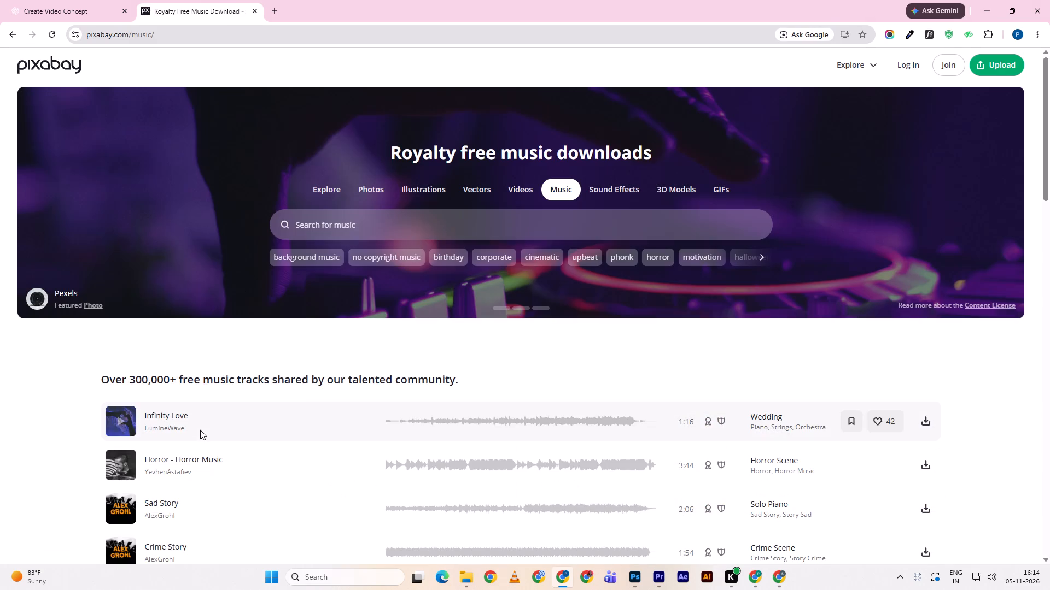
double_click(116, 421)
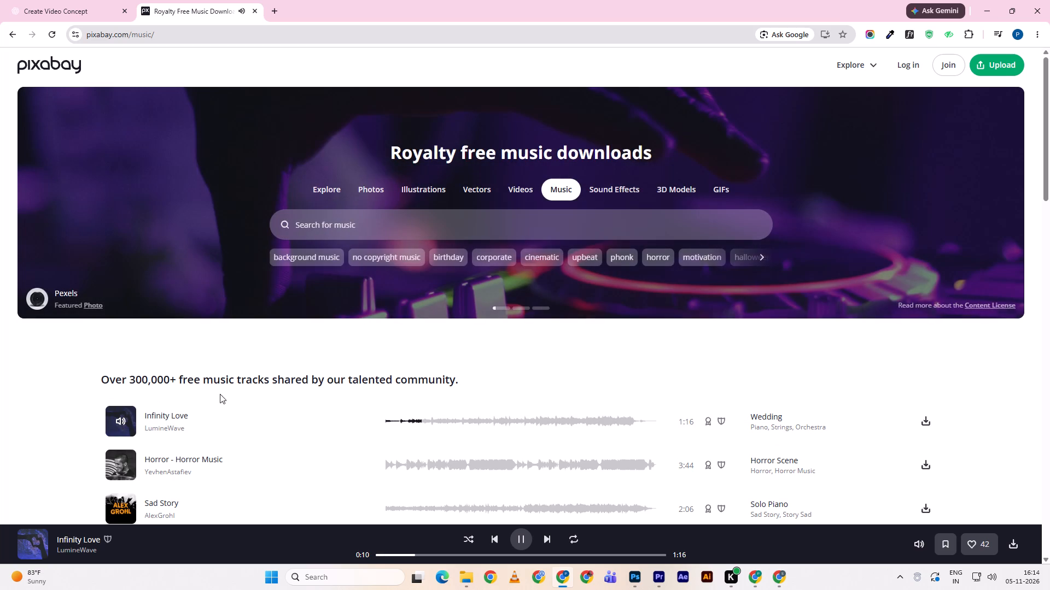
Search Pixabay music for "firecracker".
double_click(337, 237)
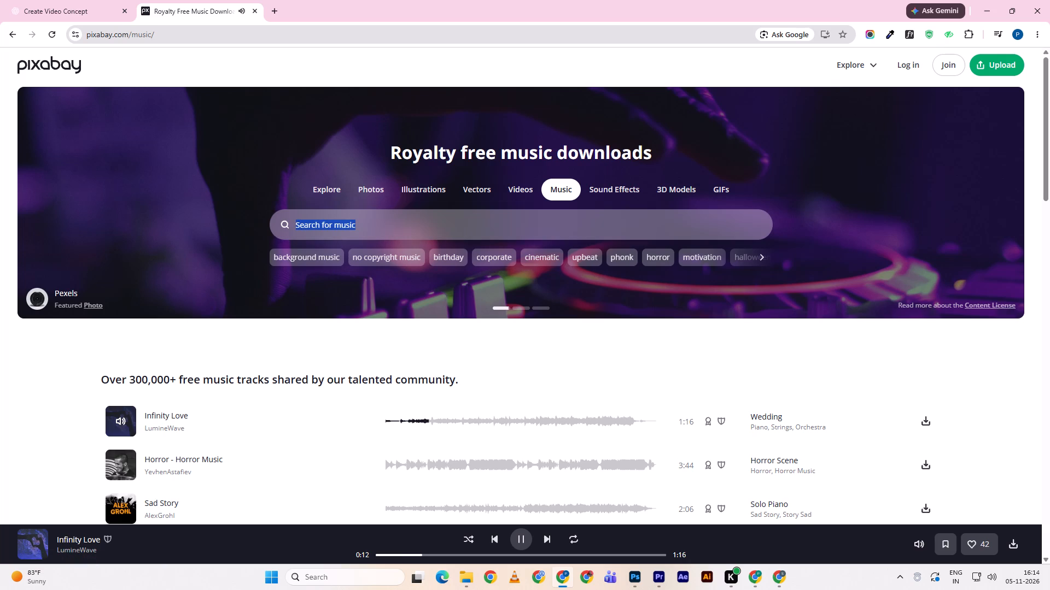
click(424, 223)
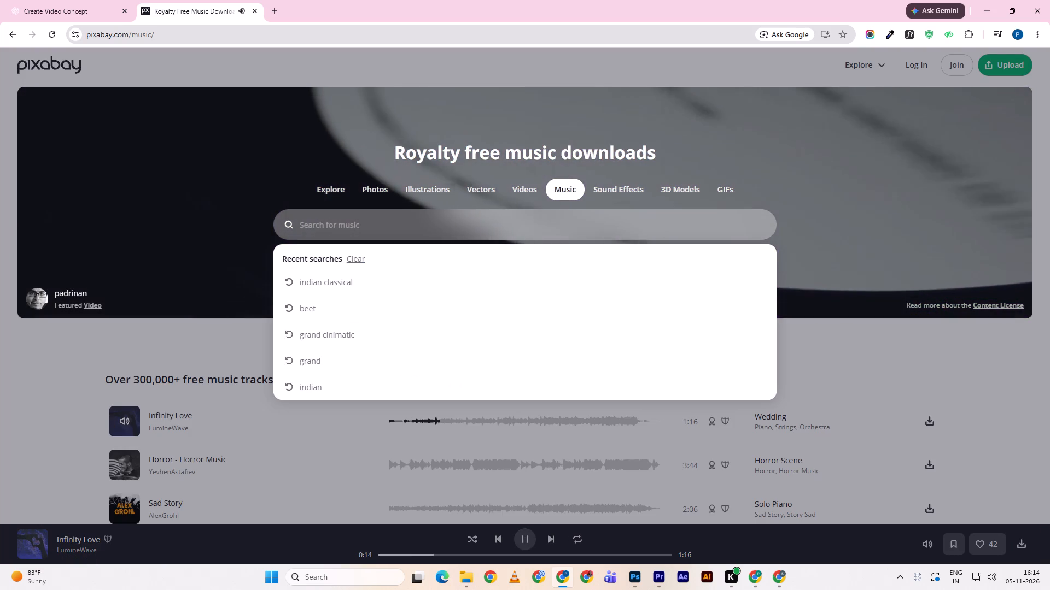
key(f)
key(BackSpace)
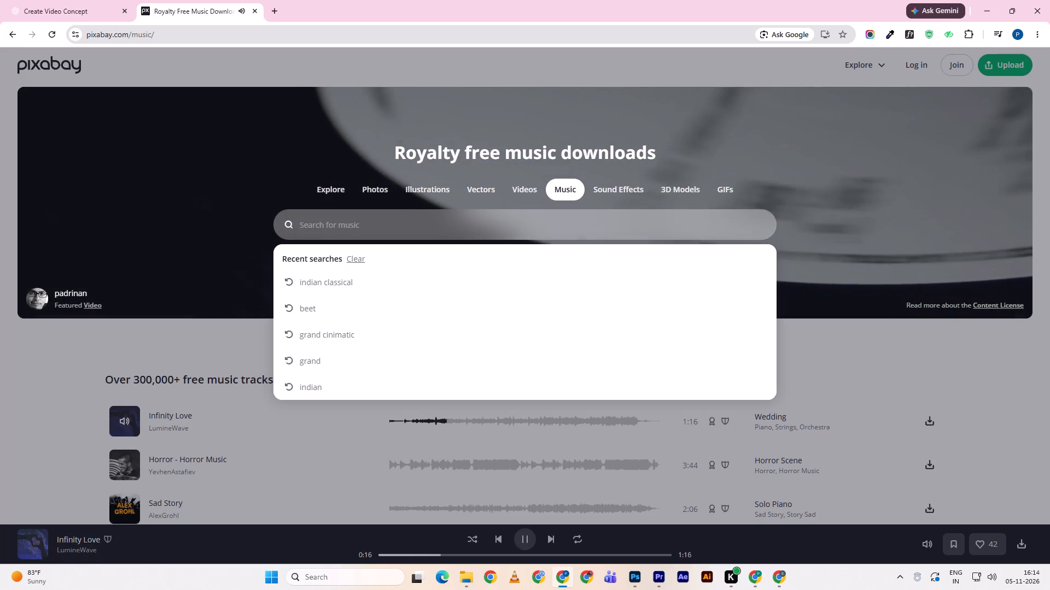
text(firecracker)
key(Return)
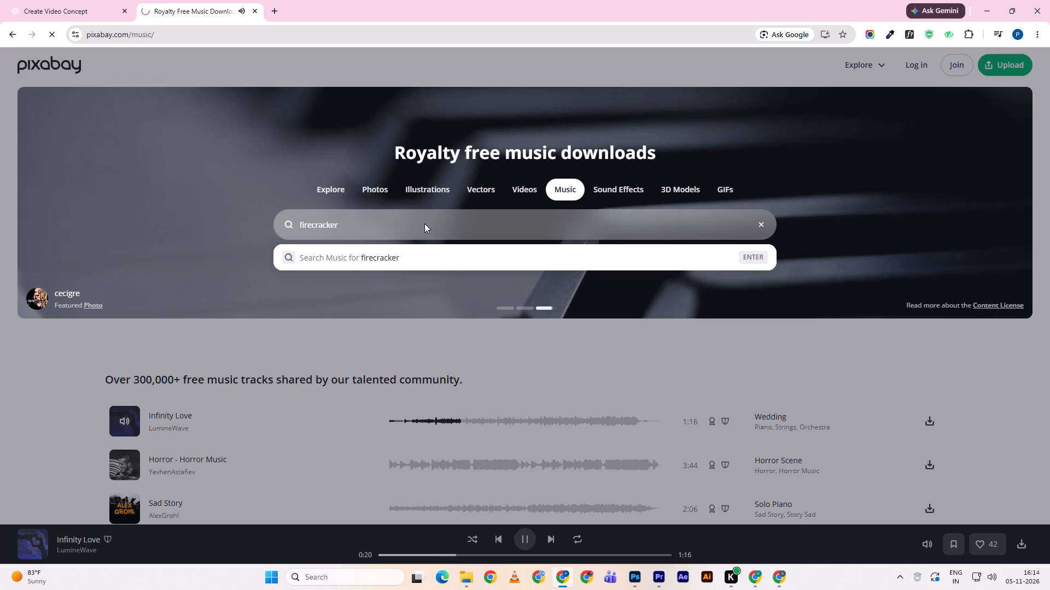
Look through the firecracker tracks, previewing Trap x Trap City x Banger and Dragon Dance.
scroll(424, 223, up, 3)
double_click(116, 409)
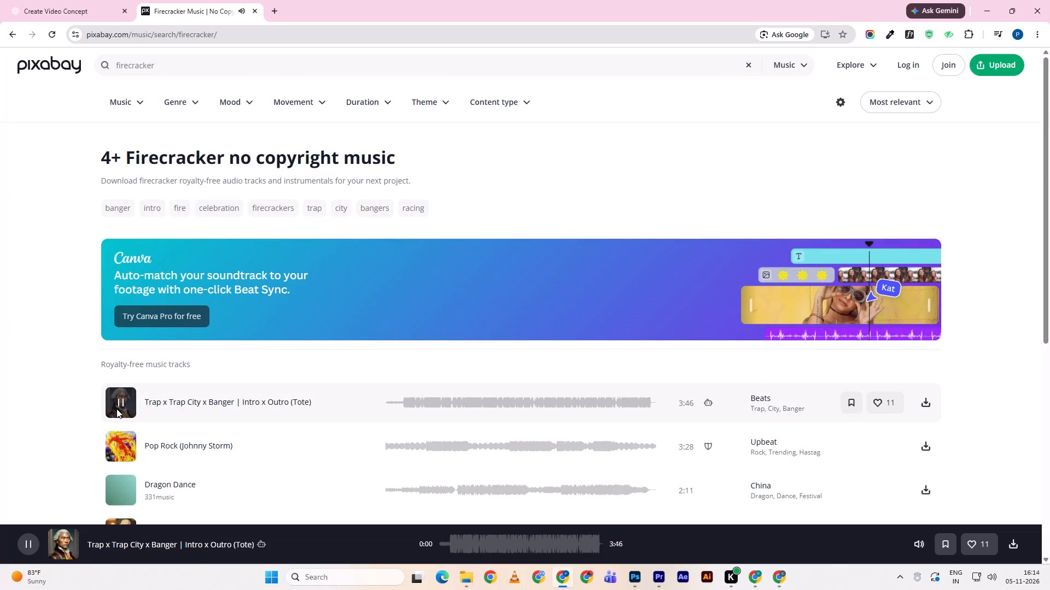
click(411, 398)
scroll(130, 454, down, 2)
scroll(137, 438, up, 4)
scroll(134, 438, down, 2)
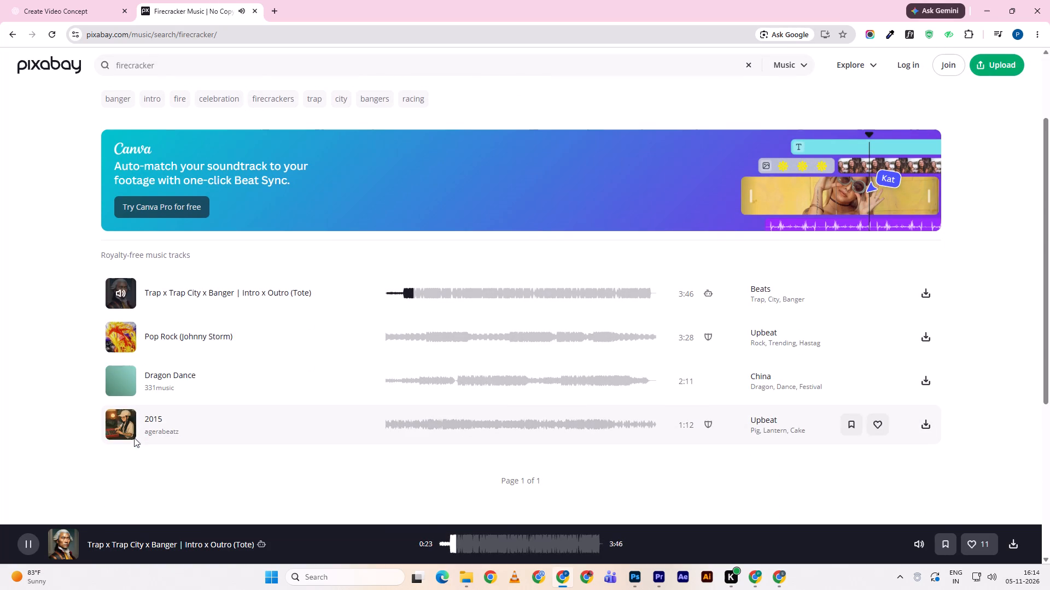
click(126, 382)
Replace the Pixabay music search term with "celebration" and run the search.
scroll(126, 382, up, 6)
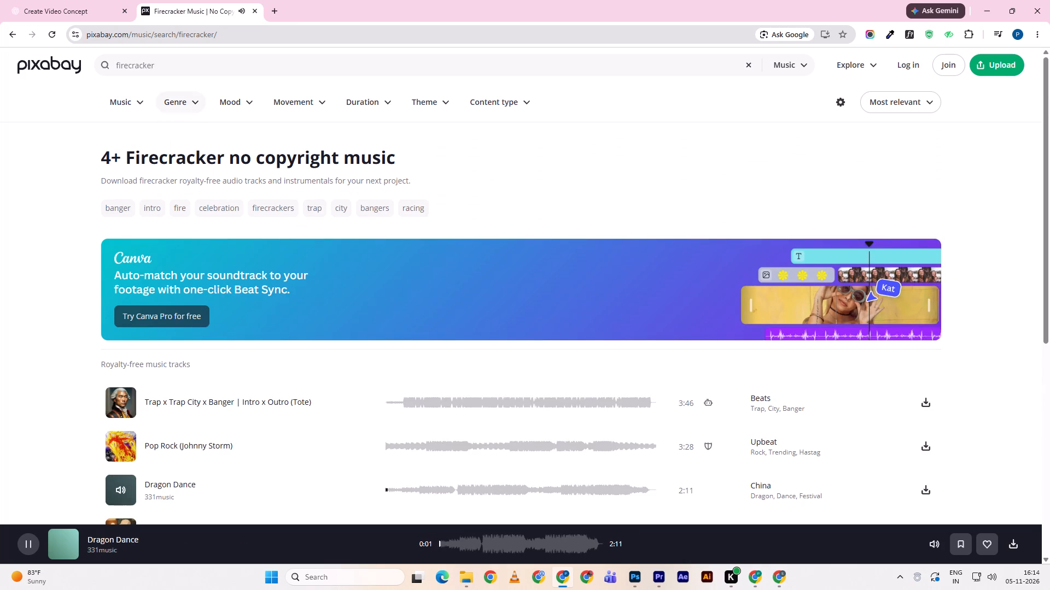
click(178, 68)
key(BackSpace)
key(BackSpace)
key(BackSpace)
key(BackSpace)
key(BackSpace)
key(BackSpace)
key(BackSpace)
key(BackSpace)
key(BackSpace)
key(BackSpace)
key(BackSpace)
key(BackSpace)
key(BackSpace)
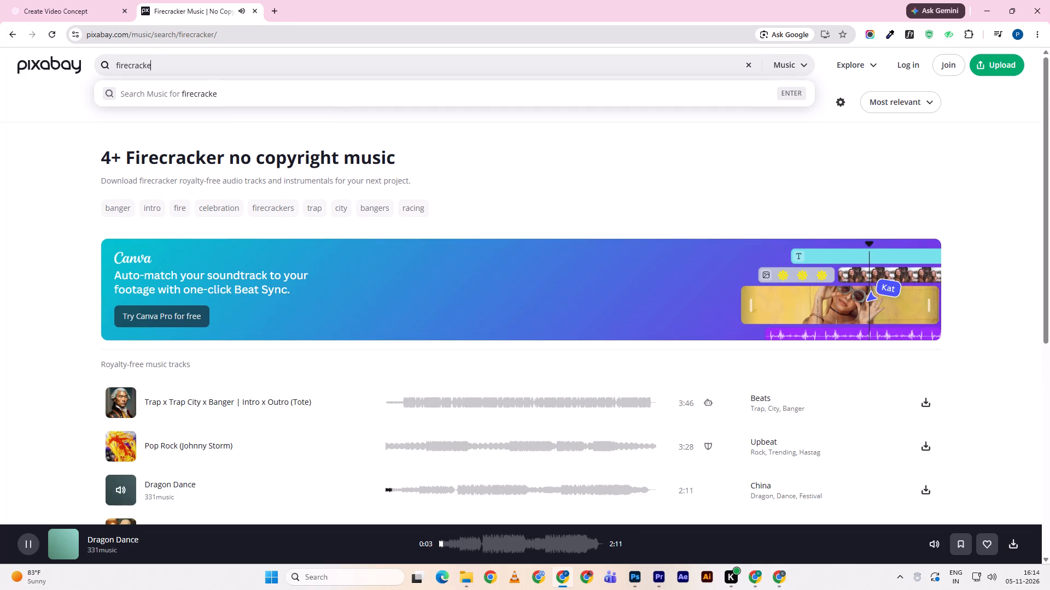
text(celebration)
key(Return)
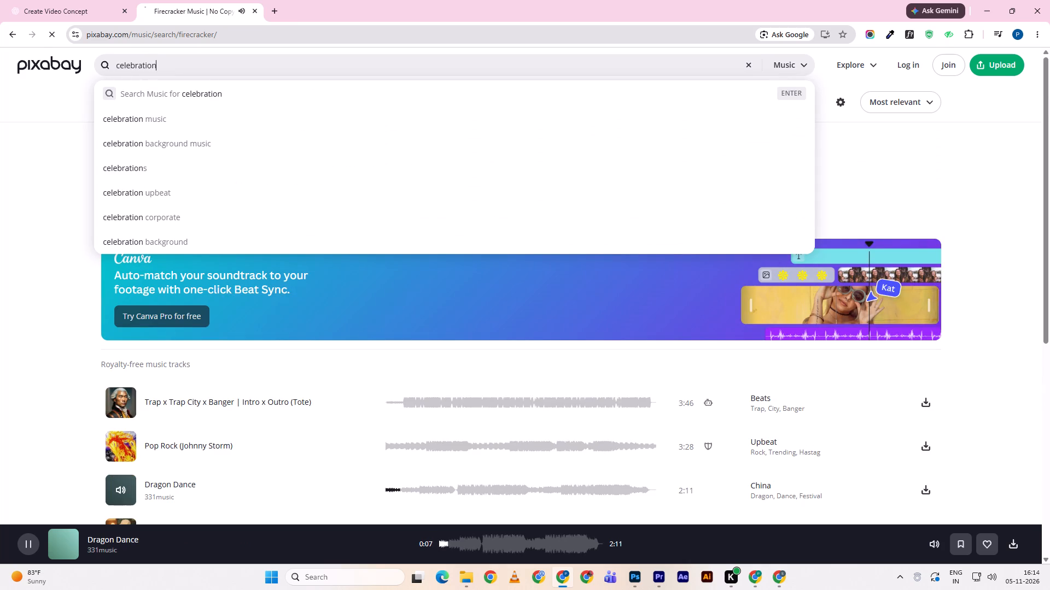
Preview several celebration tracks, from ikoliks_aj's Celebration Music and New Year Celebration to Caldena's Christmas Celebration, and stop playback.
double_click(118, 402)
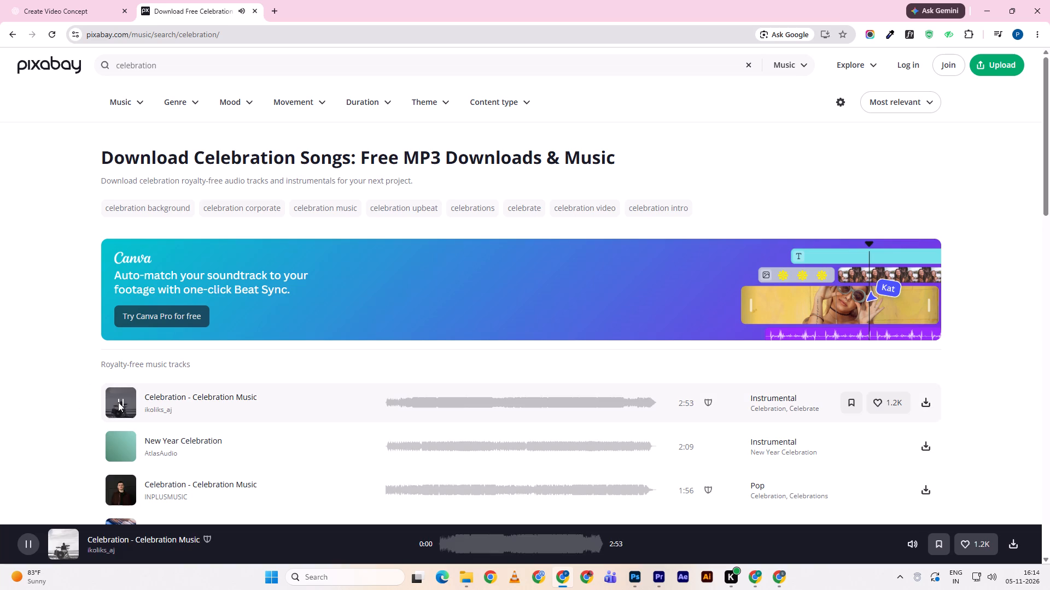
scroll(118, 402, down, 1)
click(411, 338)
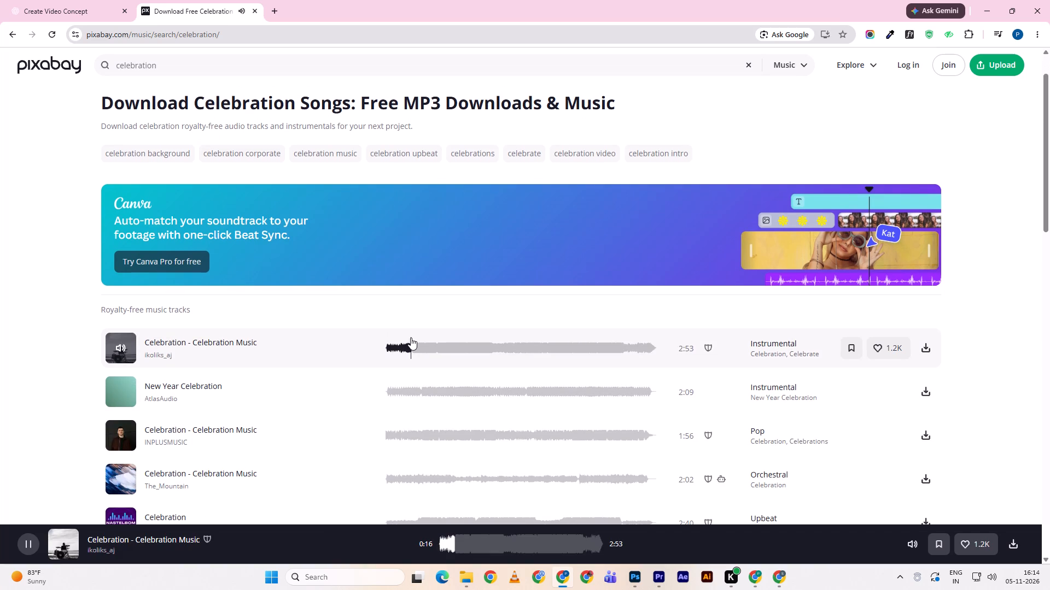
click(124, 391)
scroll(124, 391, down, 1)
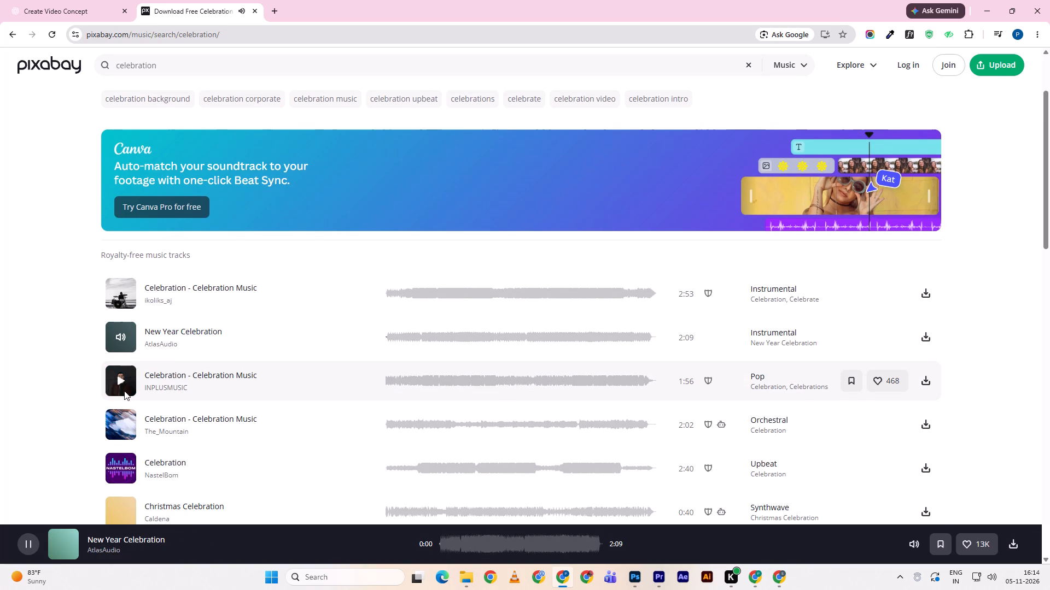
double_click(127, 380)
scroll(127, 380, down, 2)
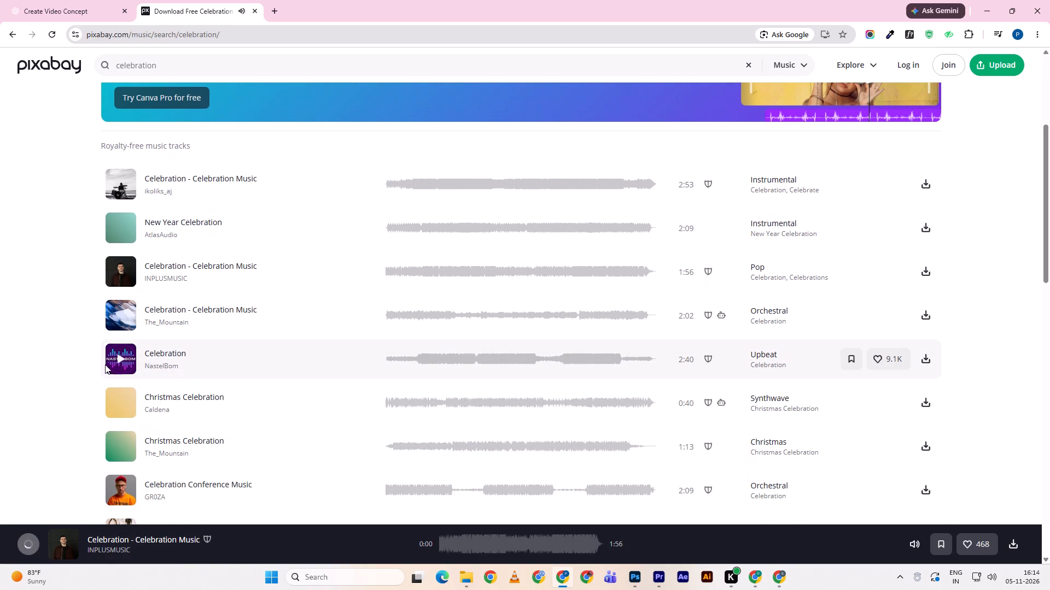
click(119, 358)
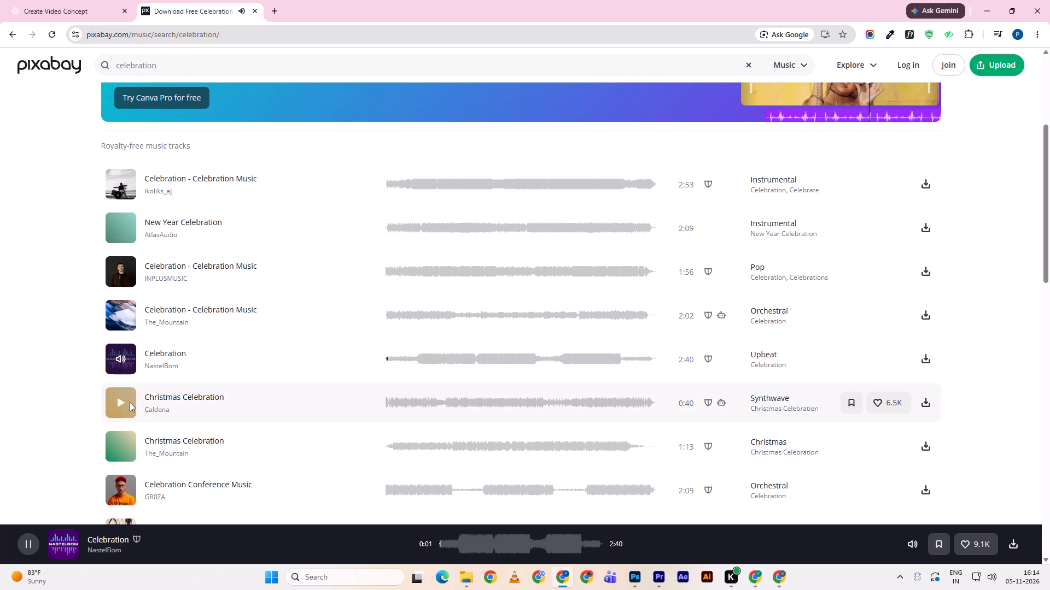
click(121, 414)
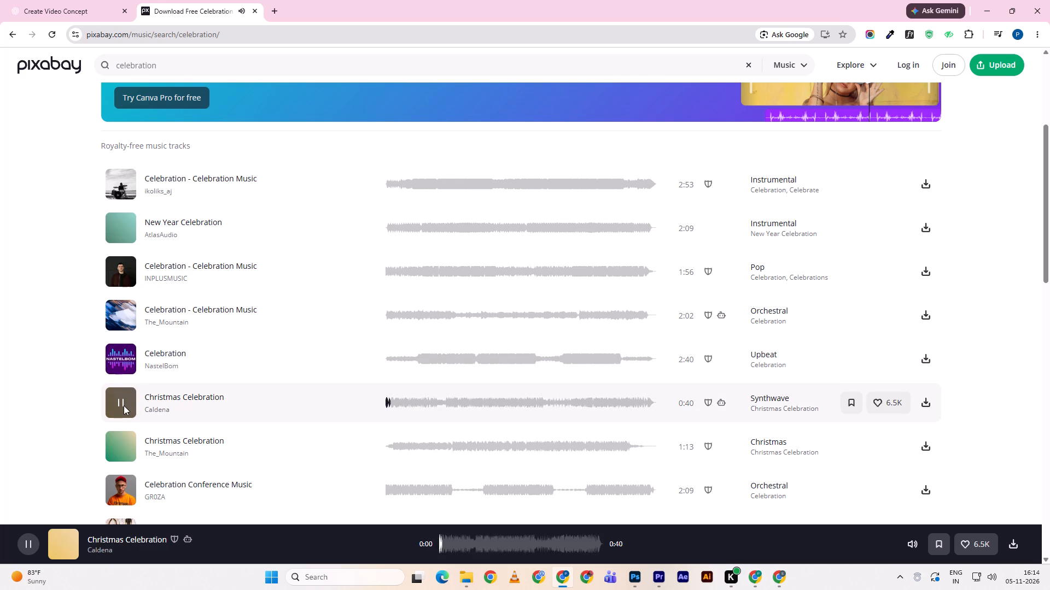
click(124, 405)
Switch to Premiere, play the whole sequence from the start, and scrub back over its closing fireworks section.
key(alt+Tab)
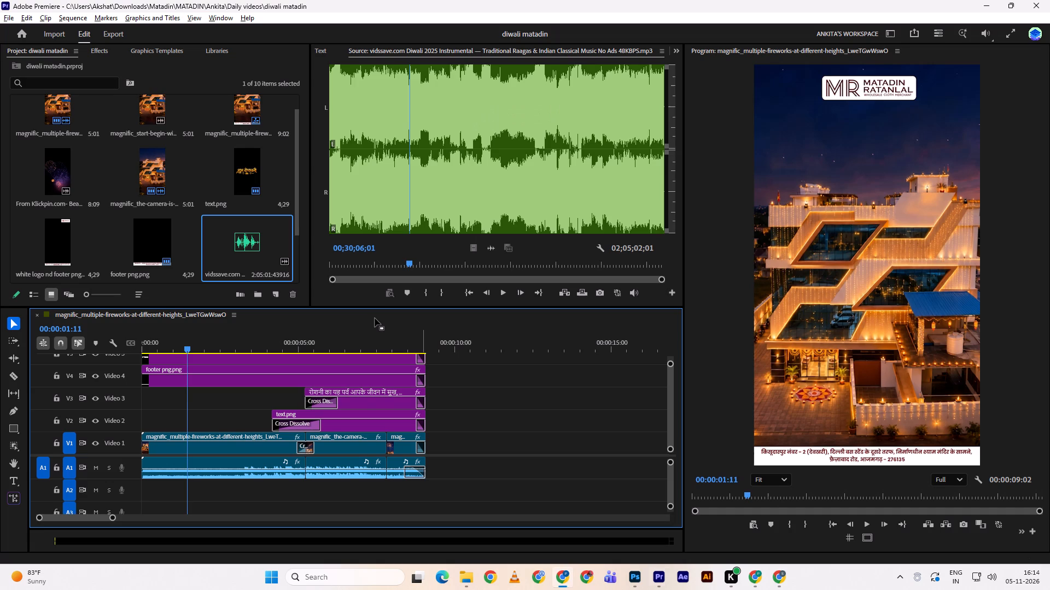
drag(208, 335, 106, 352)
key(space)
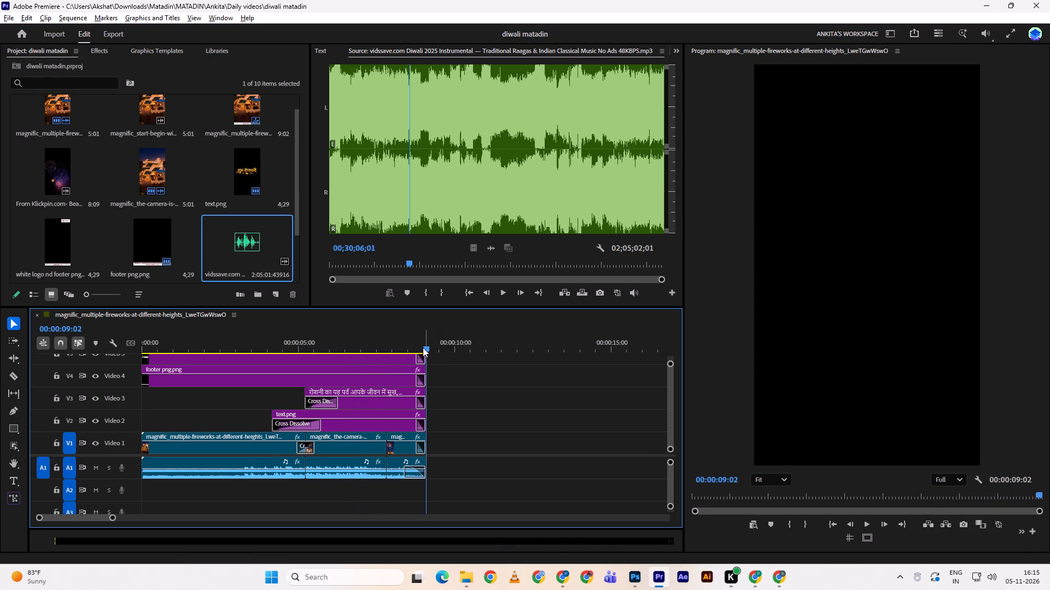
drag(423, 347, 374, 351)
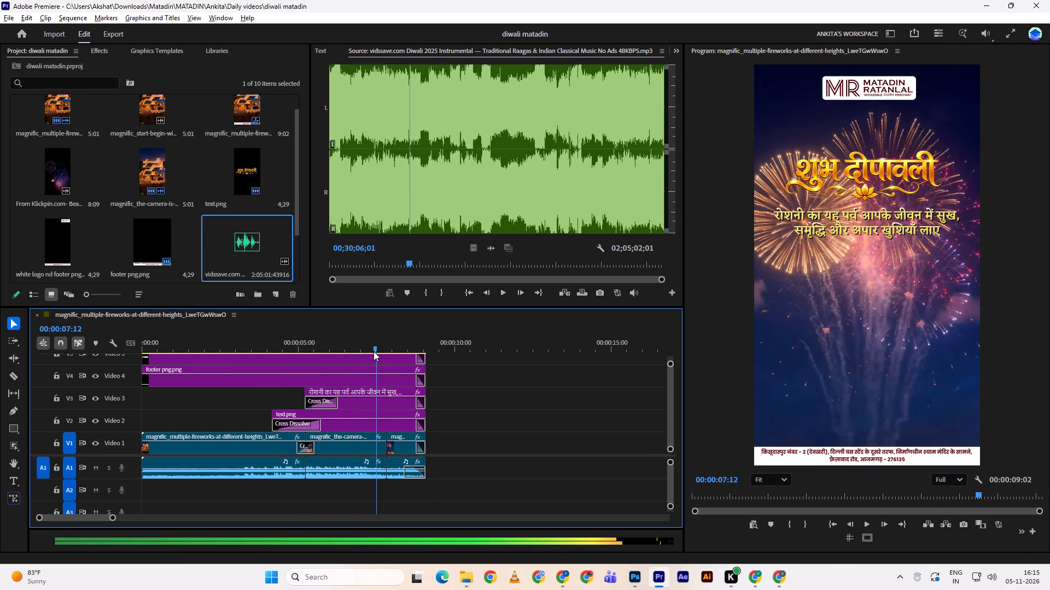
drag(374, 351, 346, 357)
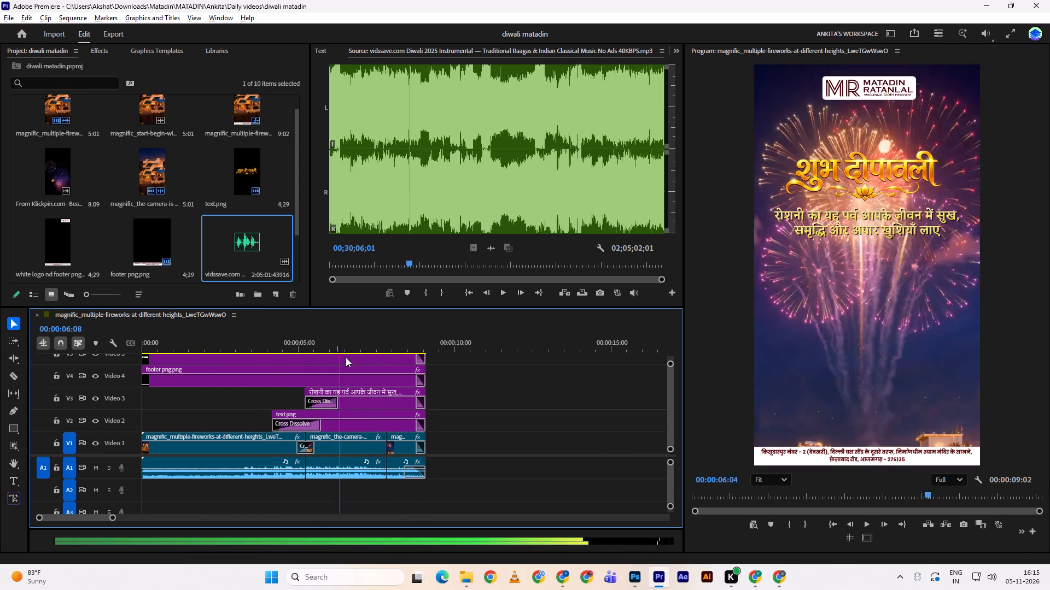
drag(346, 357, 410, 357)
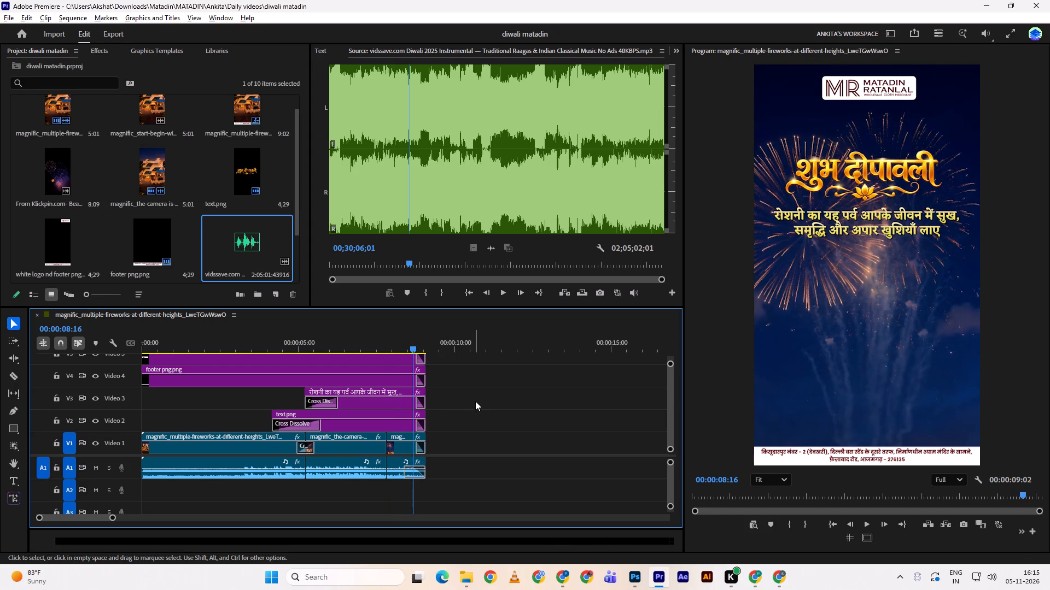
Save the diwali matadin project.
key(ctrl+s)
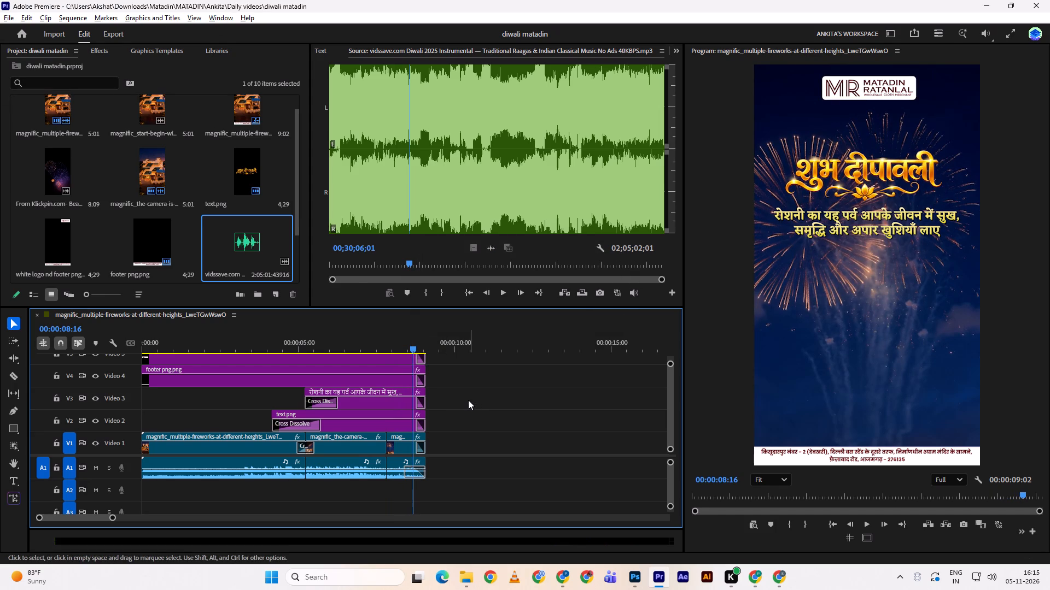
Audition passages within about the first 27 minutes of the Diwali 2025 Instrumental audio in the source view.
click(392, 196)
key(space)
drag(373, 260, 336, 262)
click(336, 262)
key(space)
click(350, 264)
key(space)
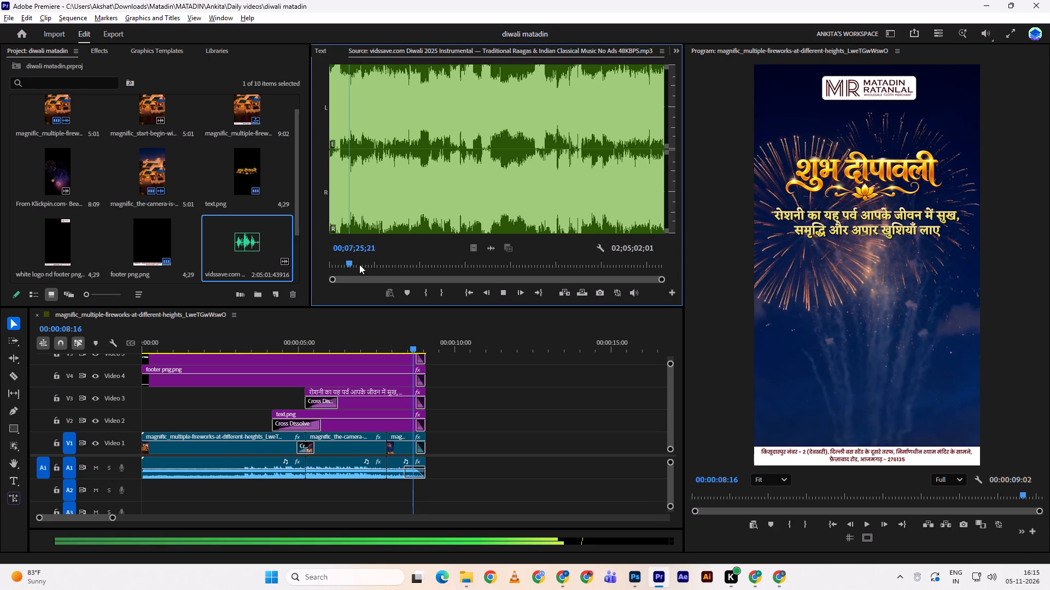
double_click(359, 264)
key(space)
click(367, 265)
key(space)
double_click(383, 267)
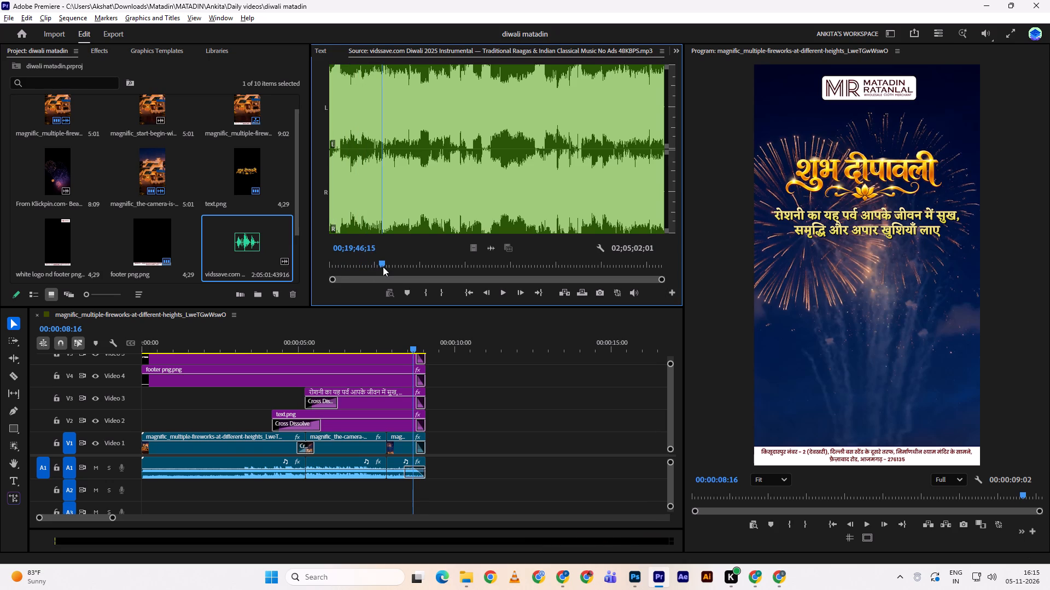
key(space)
drag(389, 267, 378, 267)
key(space)
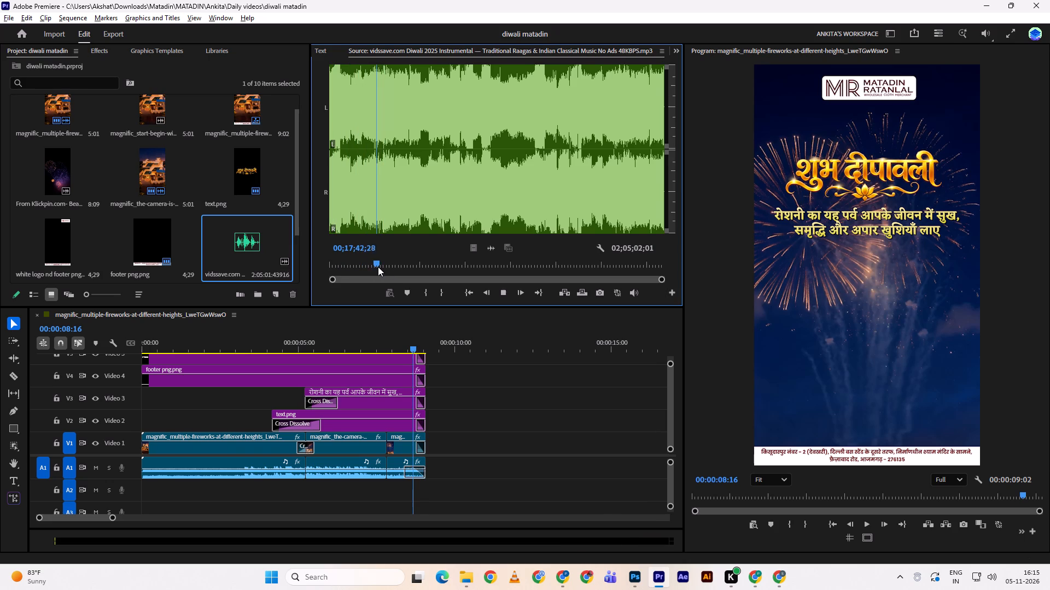
click(389, 268)
key(space)
double_click(401, 267)
key(space)
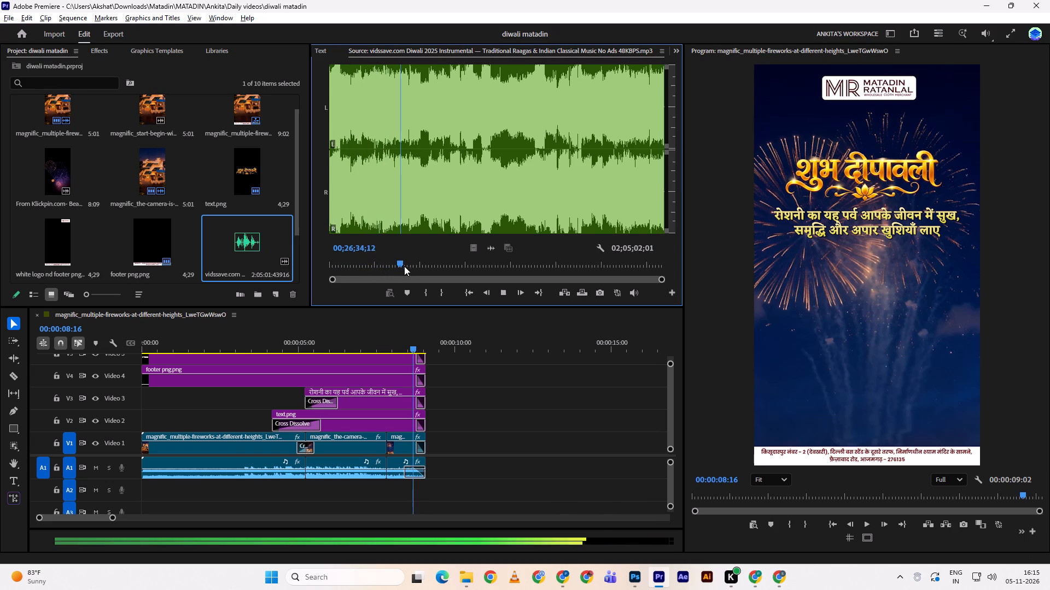
Continue auditioning later passages of the Diwali instrumental, up to about 00;56;00, to find a suitable excerpt.
click(413, 263)
key(space)
click(431, 264)
key(space)
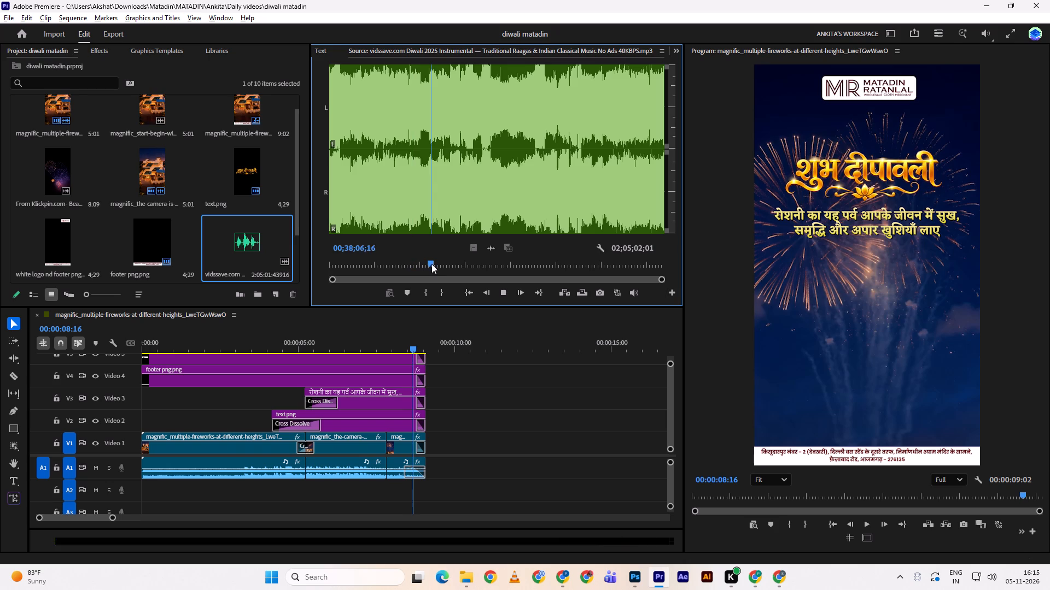
double_click(442, 264)
key(space)
click(453, 264)
key(space)
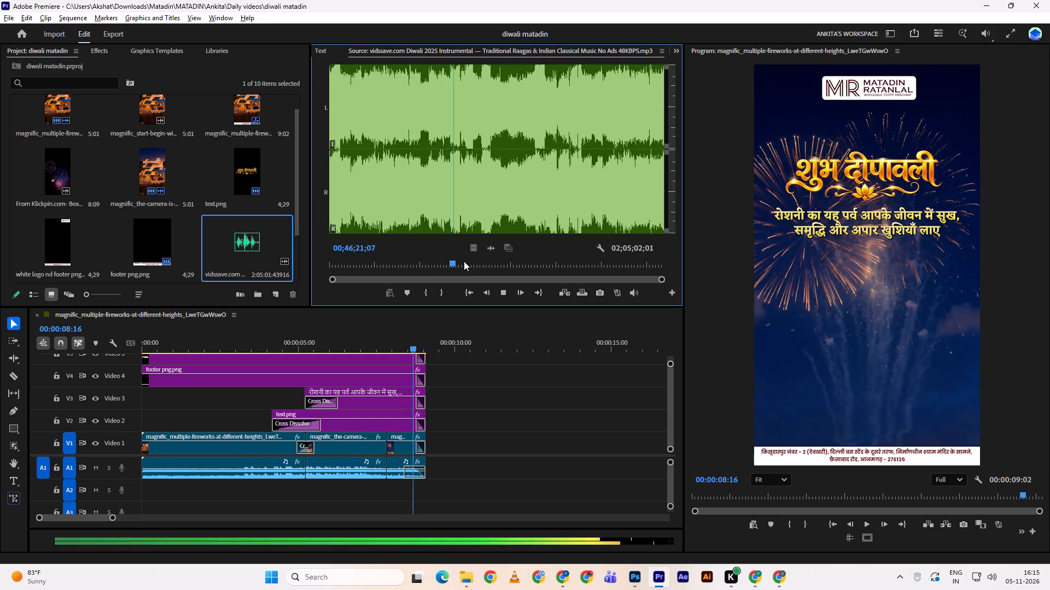
click(464, 261)
key(space)
click(480, 261)
key(space)
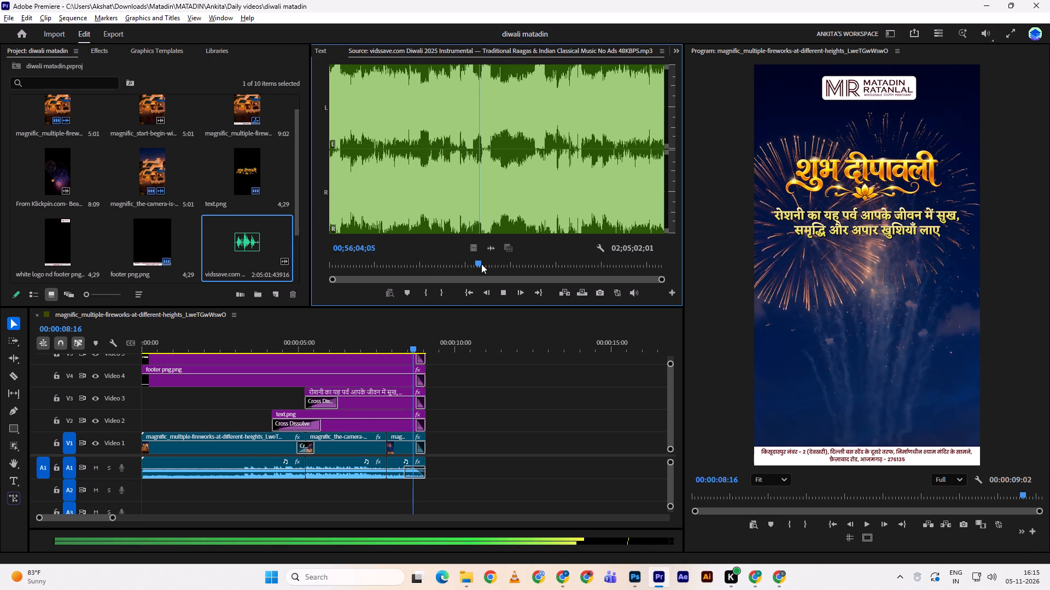
Mark an In point at about 00;54;00 in the Diwali instrumental and sample the music beyond it.
drag(478, 262, 473, 262)
click(473, 262)
key(space)
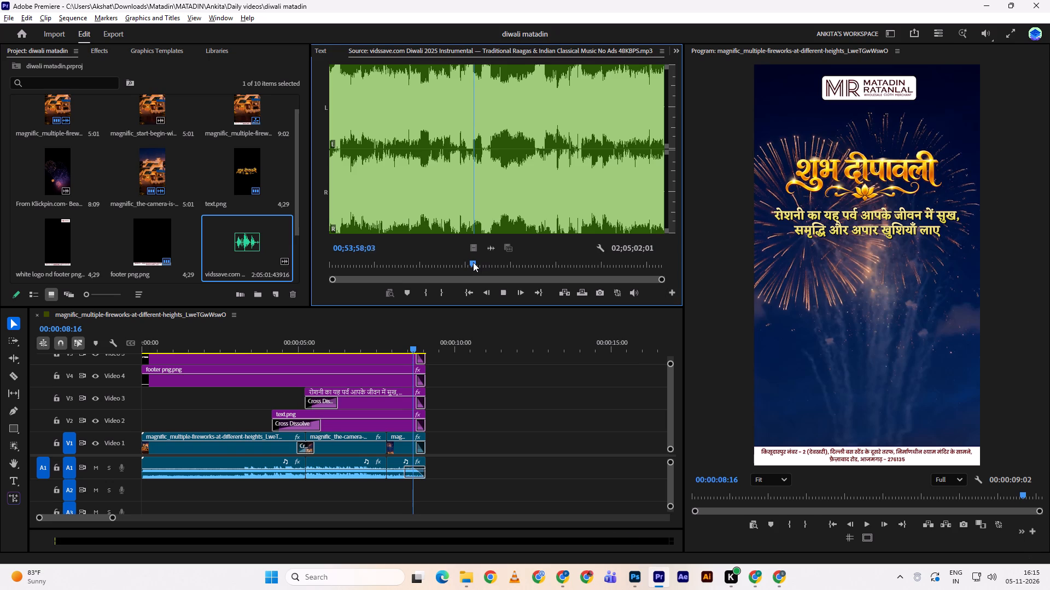
text(i)
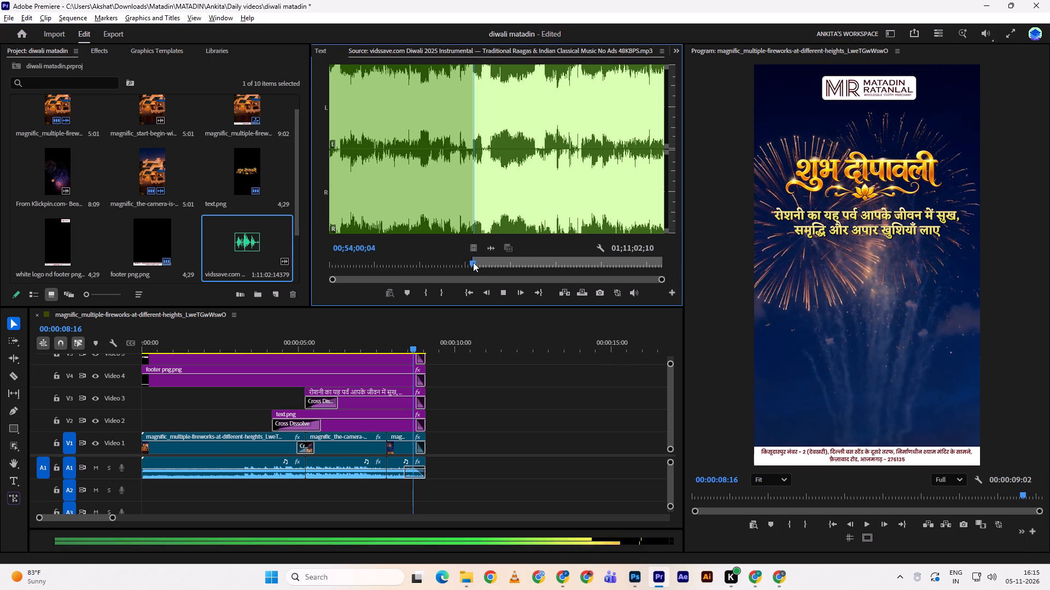
key(space)
key(space)
drag(477, 263, 485, 263)
click(485, 263)
key(space)
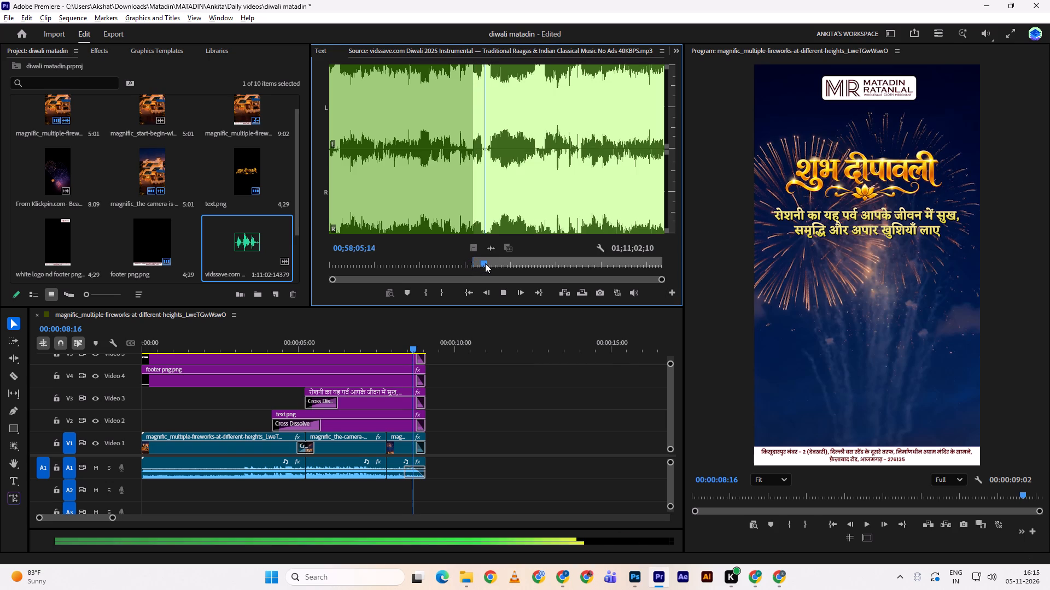
key(space)
text(0)
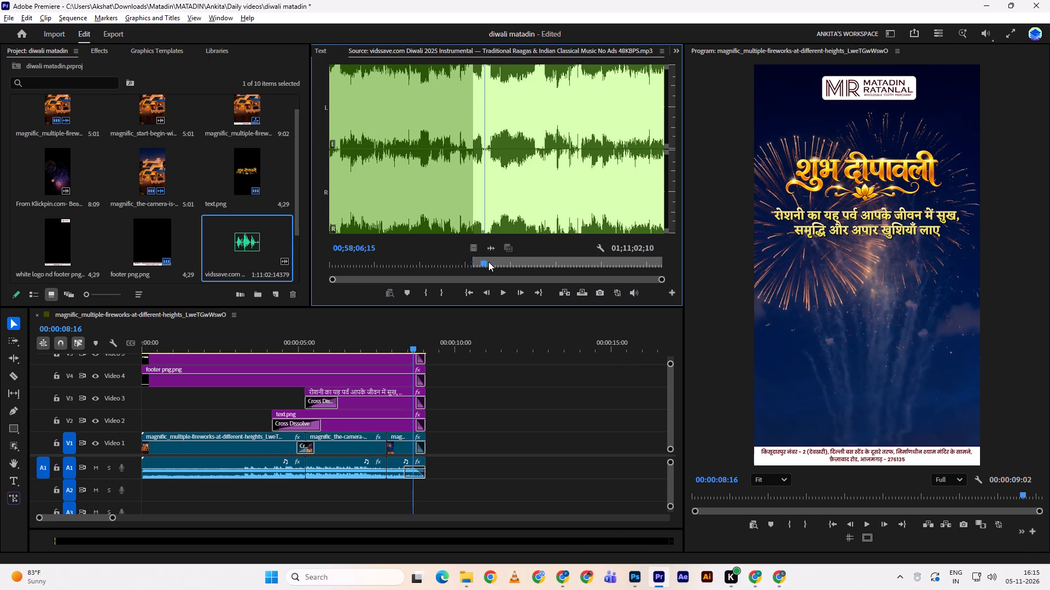
Place the marked Diwali instrumental audio on track Audio 2 at the start of the sequence.
drag(491, 250, 136, 493)
Play the sequence from the start to listen to the added music against the picture.
drag(151, 339, 118, 343)
click(118, 343)
key(space)
double_click(166, 347)
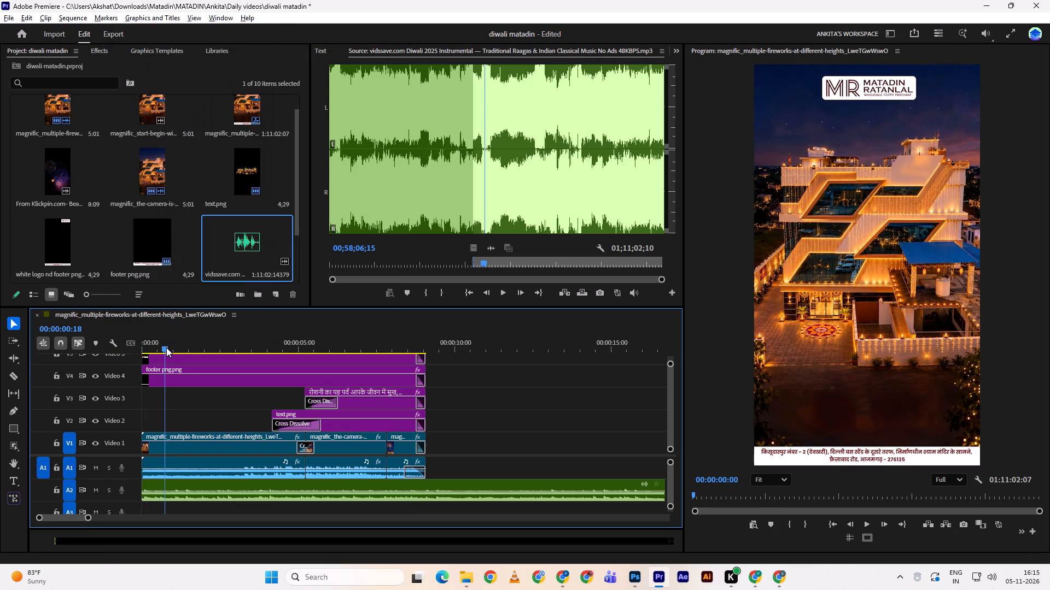
drag(166, 347, 125, 362)
drag(151, 345, 118, 351)
key(space)
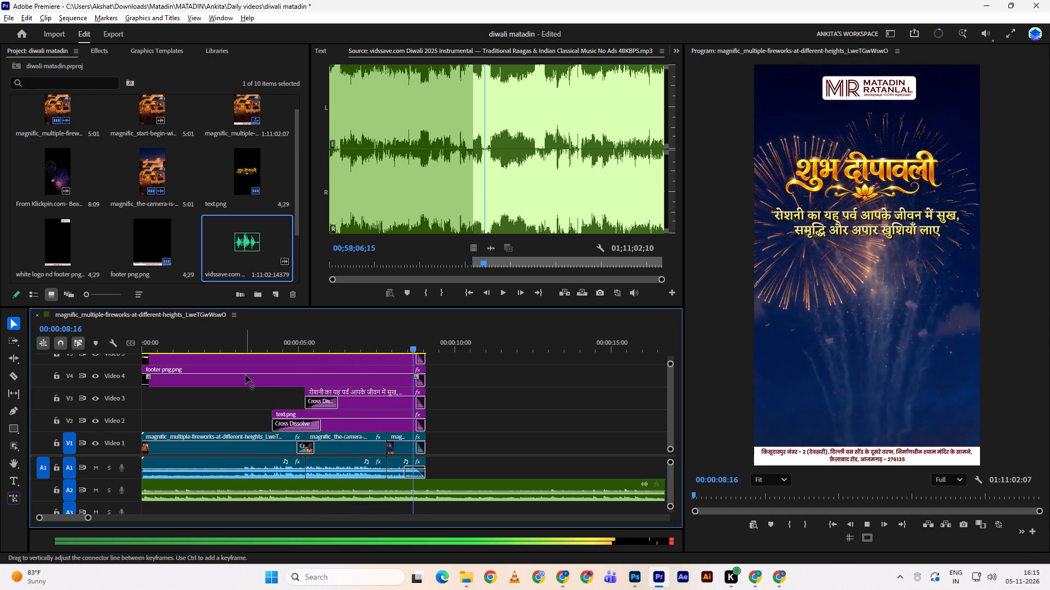
key(space)
Cut the Audio 2 music at the end of the video, 00:00:09:02, and delete the excess portion.
shift+click(431, 343)
shift+click(428, 340)
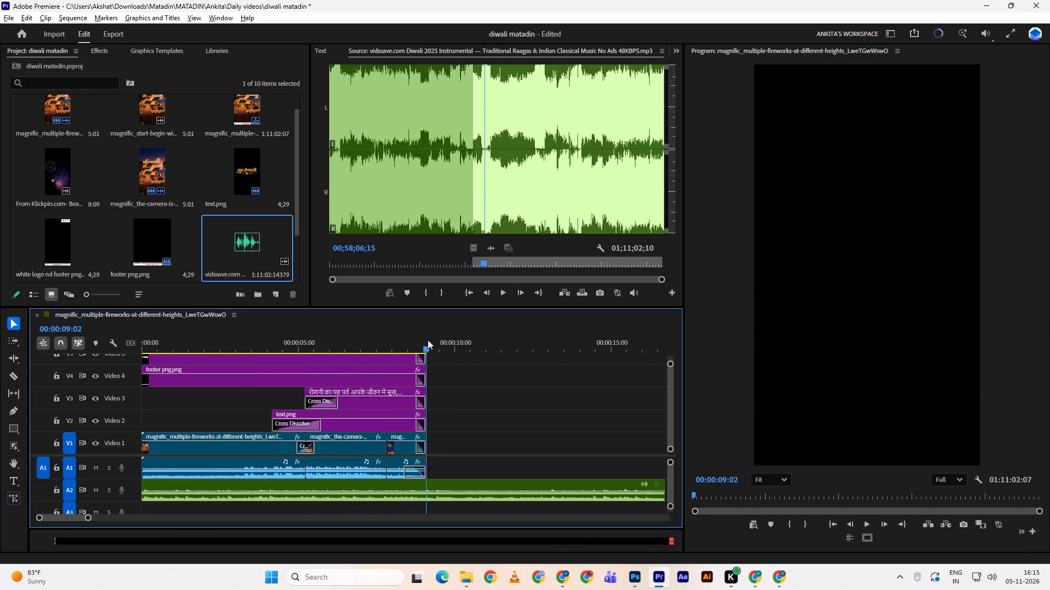
key(c)
double_click(428, 487)
key(v)
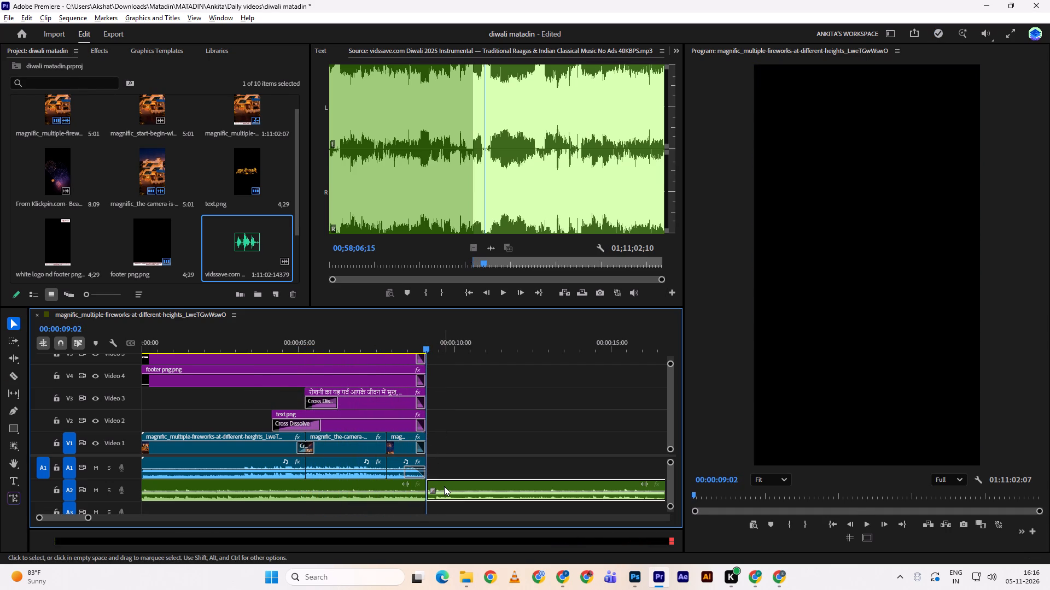
click(444, 486)
key(d)
Add a fade-out at the end of the music clip on Audio 2.
drag(417, 489, 402, 486)
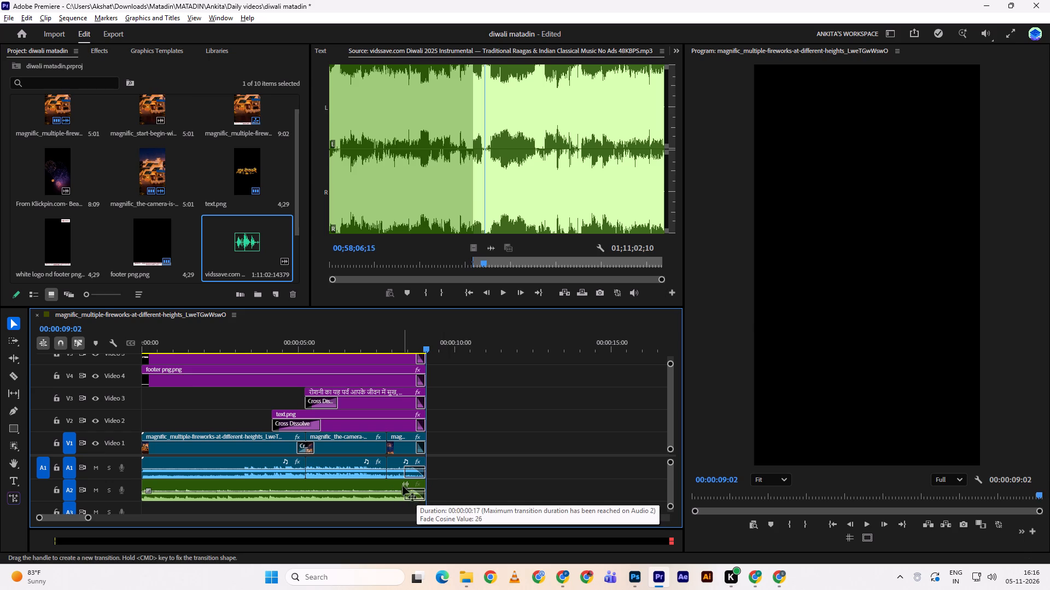
drag(402, 486, 396, 483)
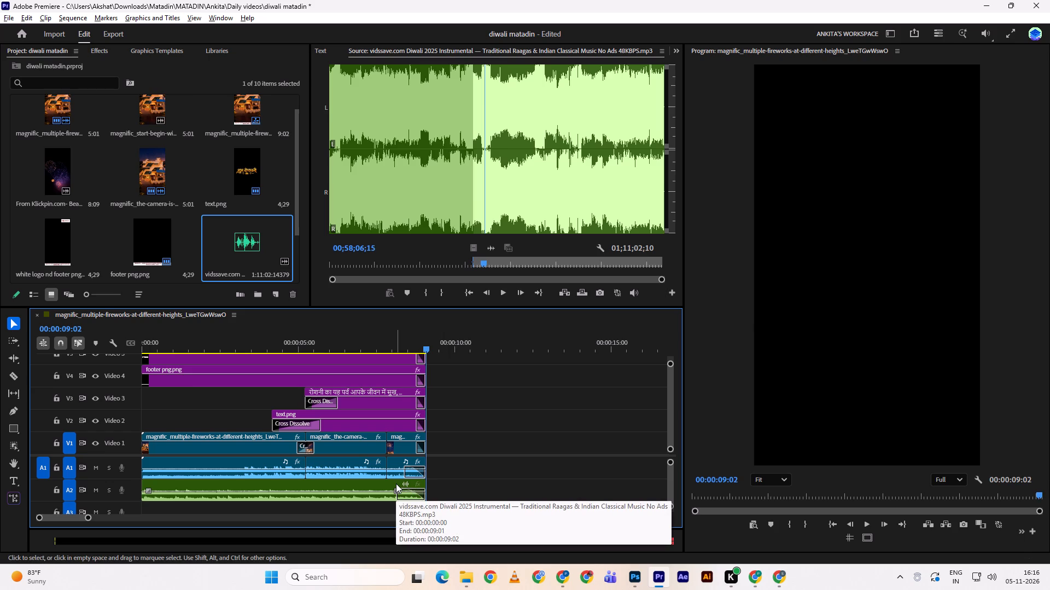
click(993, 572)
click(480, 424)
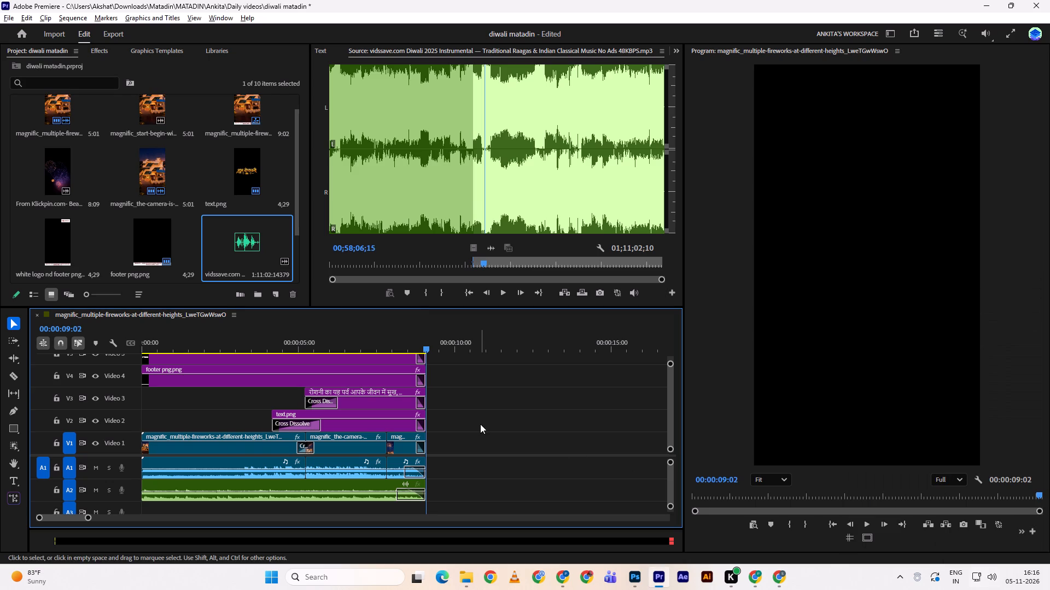
Save the diwali matadin project.
key(ctrl+s)
key(ctrl+s)
key(ctrl+s)
key(ctrl+s)
Play back the closing section and the whole sequence from the start to check how the music and fireworks sounds mix.
drag(425, 345, 377, 342)
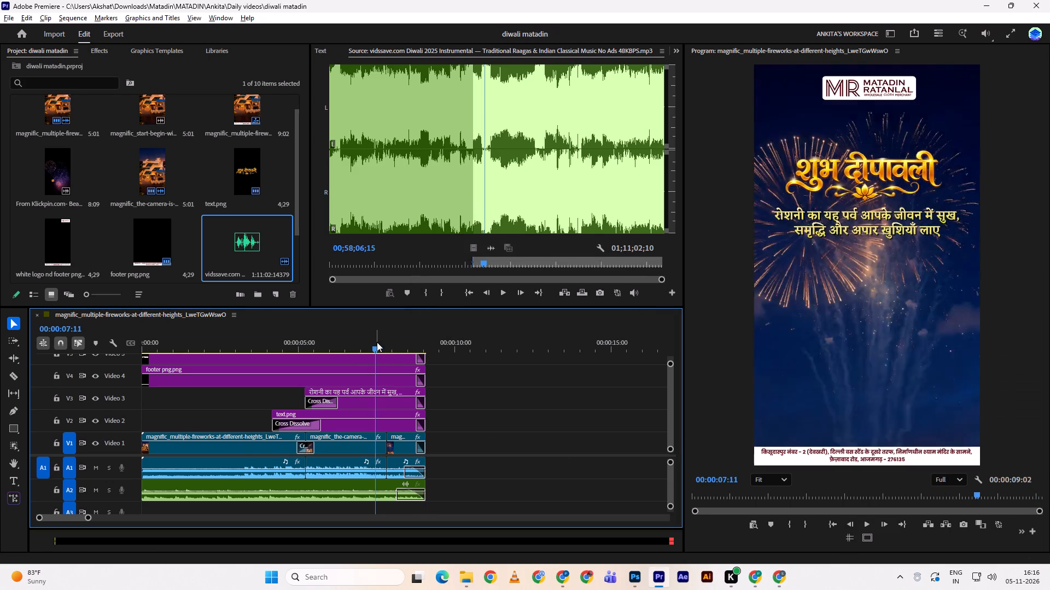
click(470, 390)
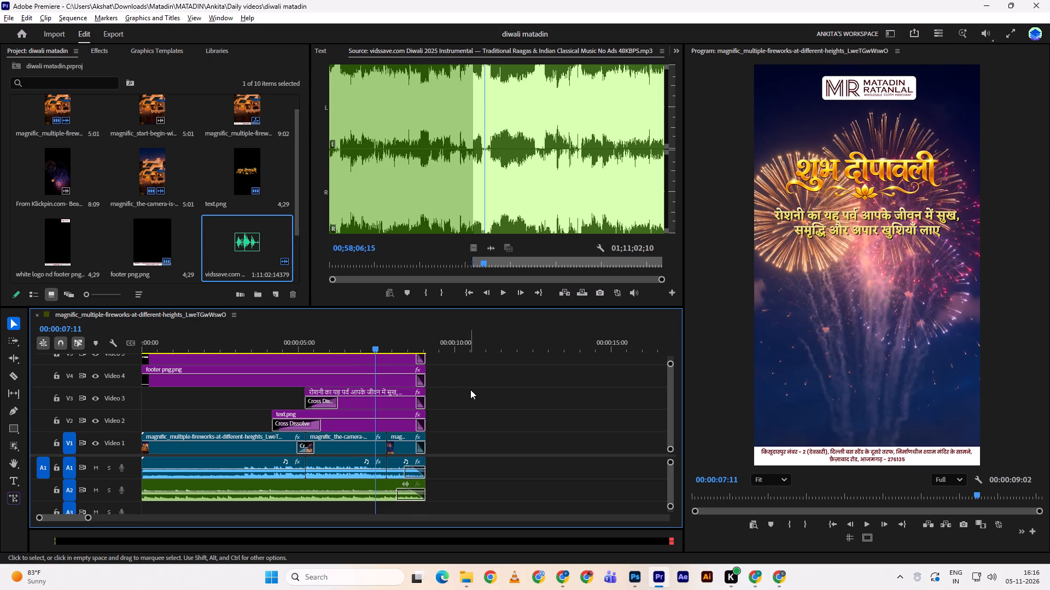
double_click(470, 390)
key(space)
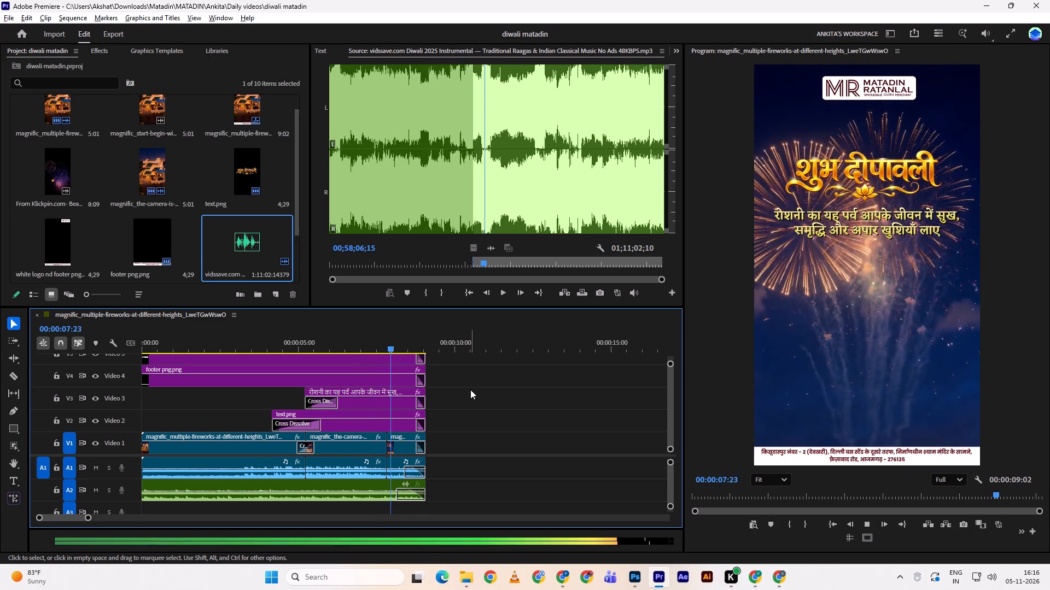
drag(414, 332, 51, 327)
key(space)
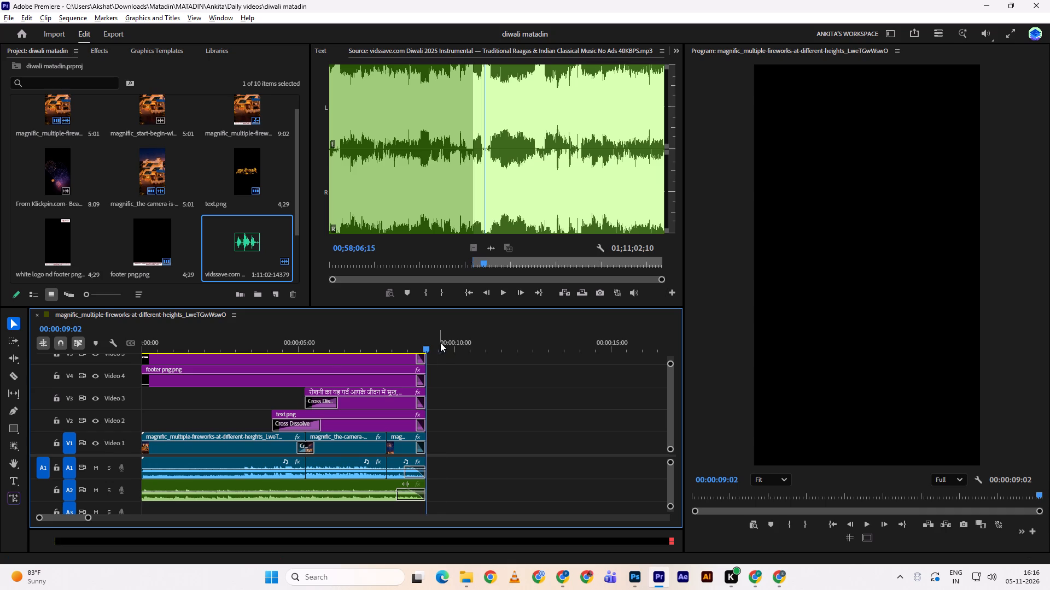
drag(440, 343, 19, 317)
key(space)
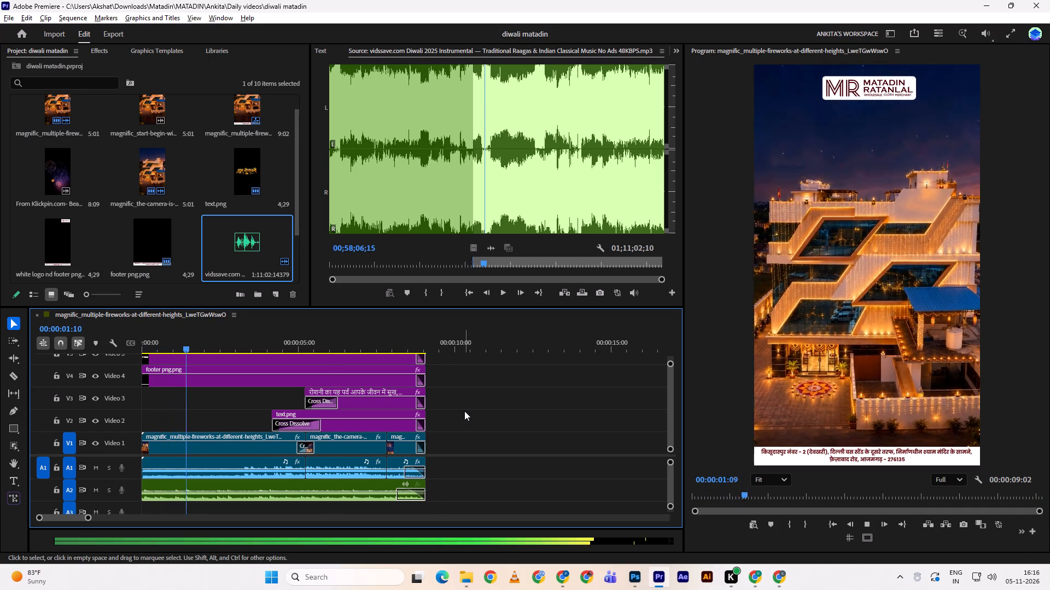
key(space)
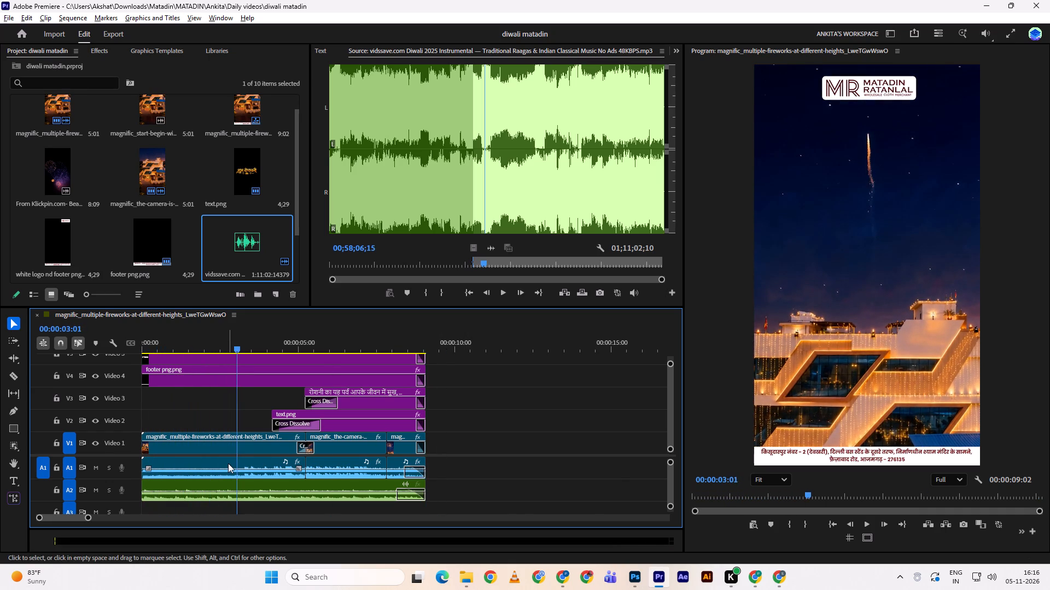
key(space)
key(space)
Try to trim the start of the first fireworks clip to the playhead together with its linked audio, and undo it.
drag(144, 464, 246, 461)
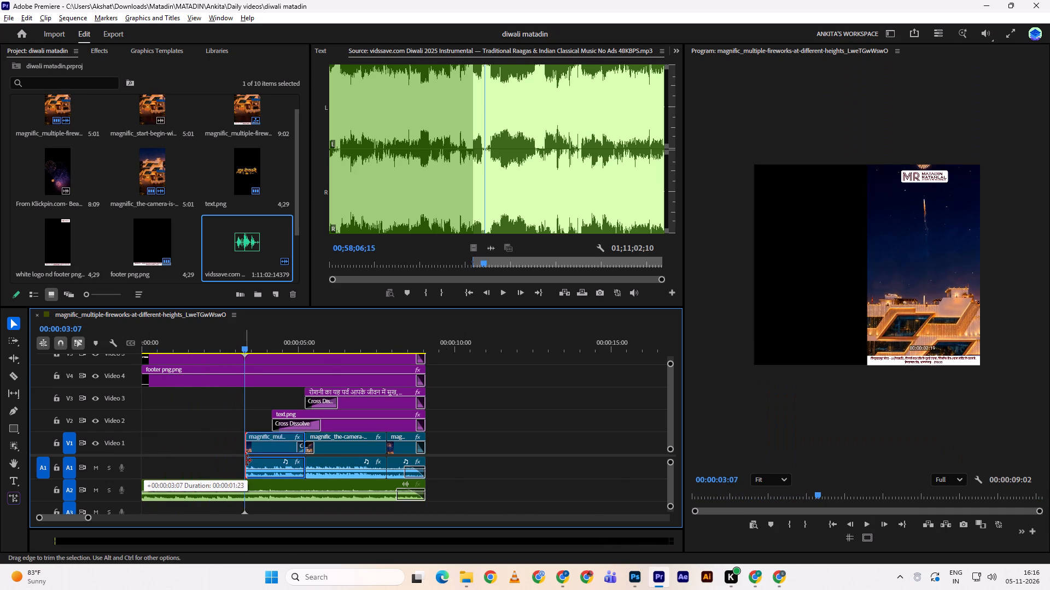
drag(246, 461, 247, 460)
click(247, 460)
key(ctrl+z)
Turn off linked selection and trim only the first fireworks clip's audio on Audio 1 to start at 00:00:03:07.
click(75, 347)
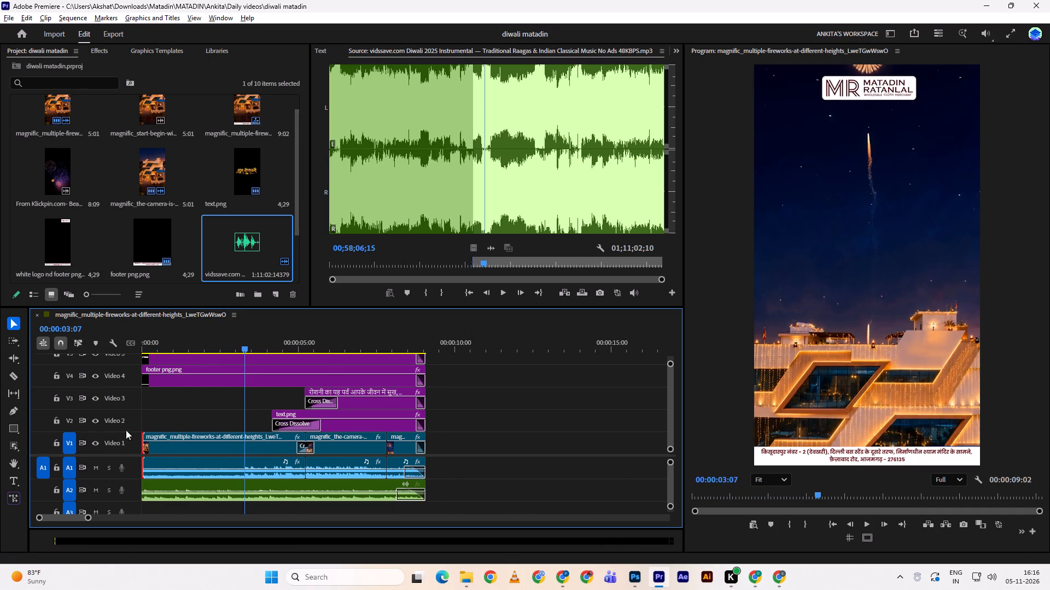
drag(142, 462, 186, 462)
key(ctrl+z)
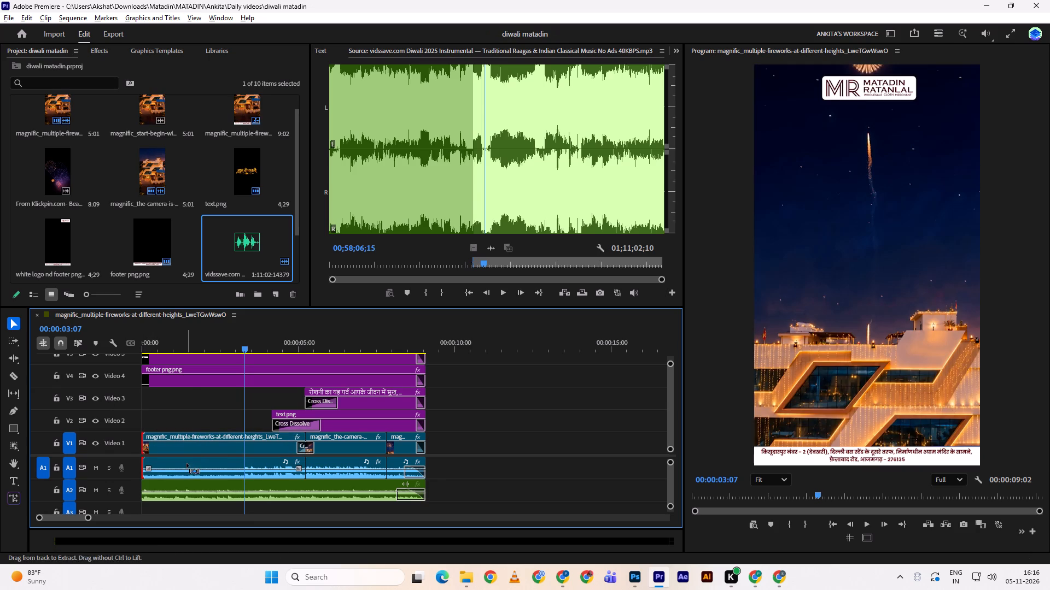
click(173, 465)
drag(144, 459, 246, 473)
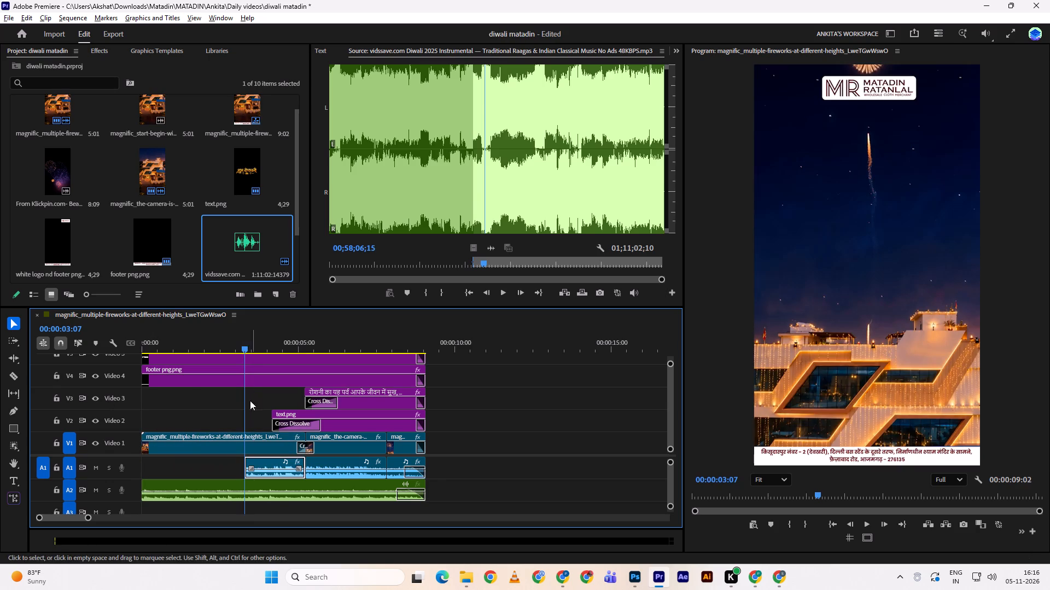
Play the sequence from the start and lower the Audio 2 music clip's volume level to -3.9 dB.
drag(240, 334, 127, 349)
double_click(493, 398)
key(space)
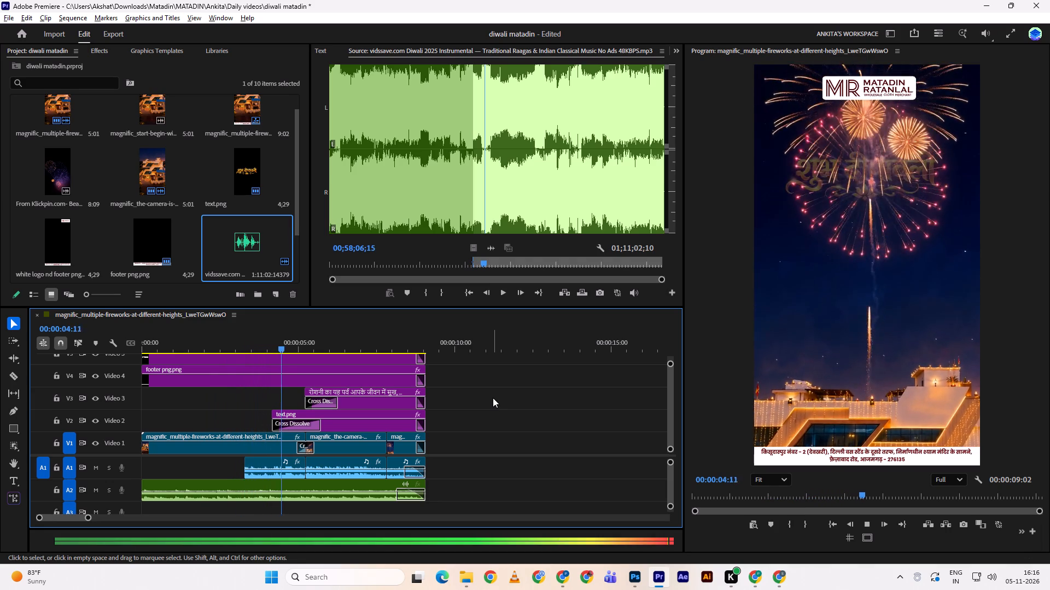
click(356, 493)
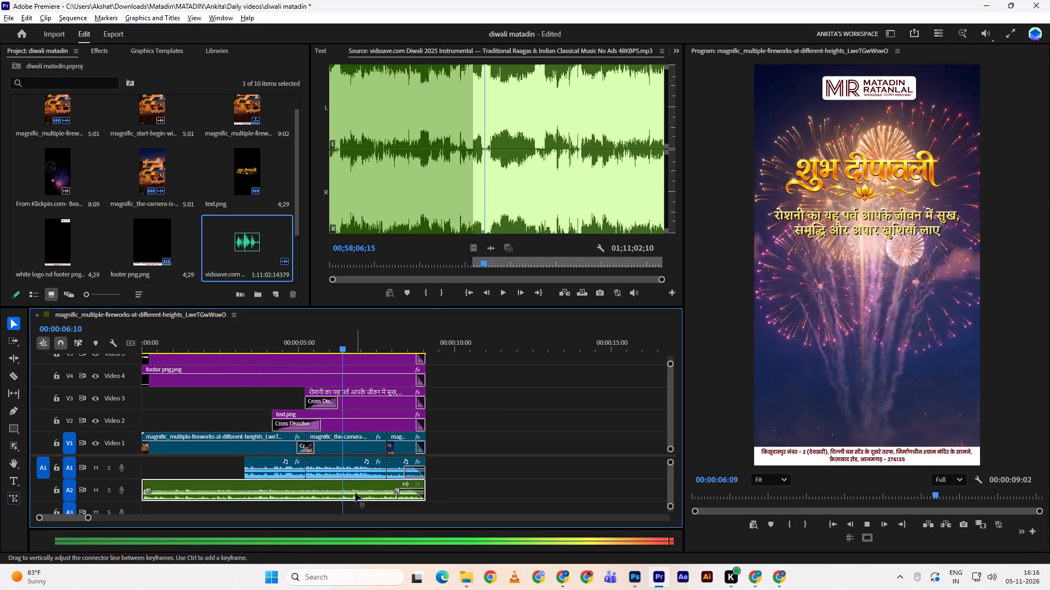
scroll(320, 46, up, 4)
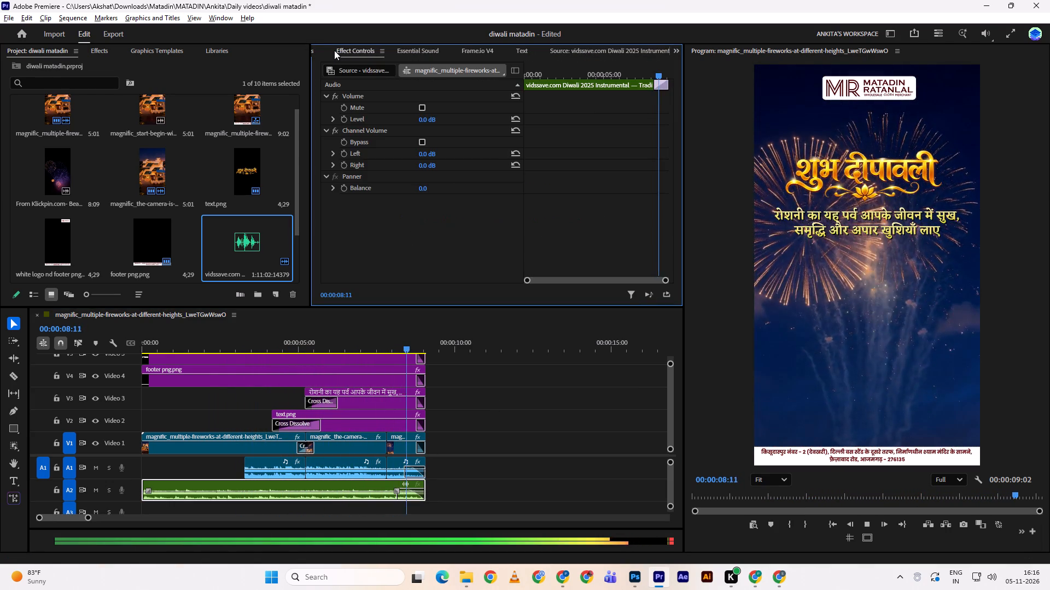
drag(429, 119, 424, 119)
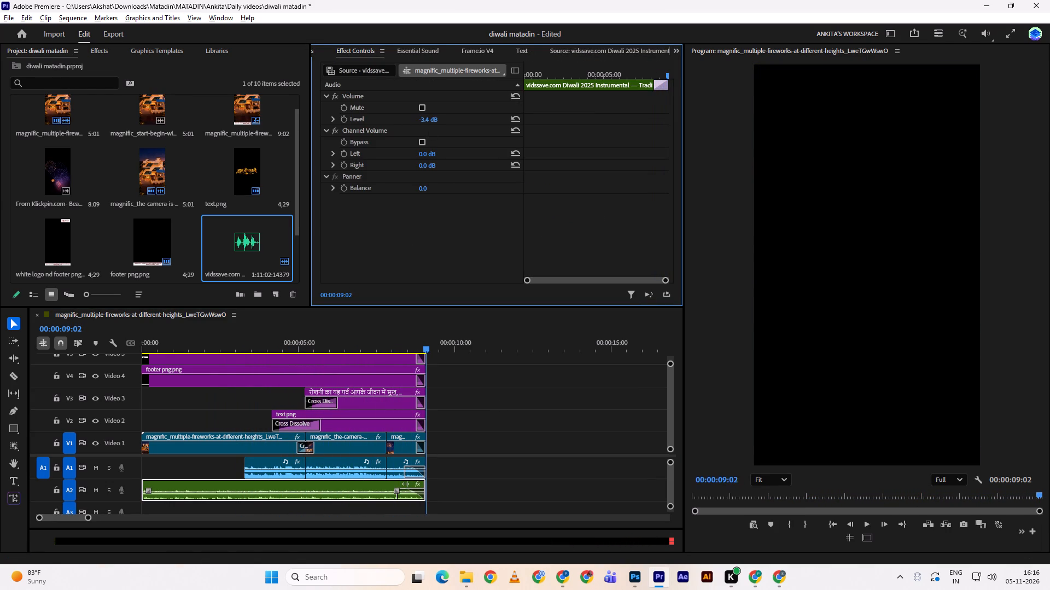
drag(424, 119, 424, 119)
Play the sequence from the start to hear the music and fireworks mix, and check the system sound volume.
drag(353, 343, 78, 377)
key(space)
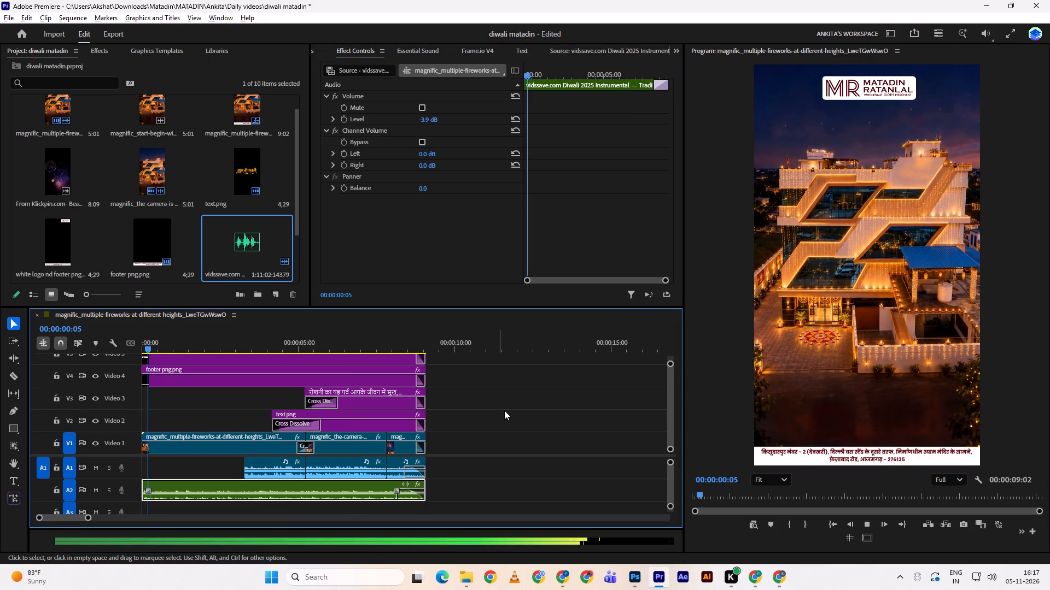
double_click(504, 410)
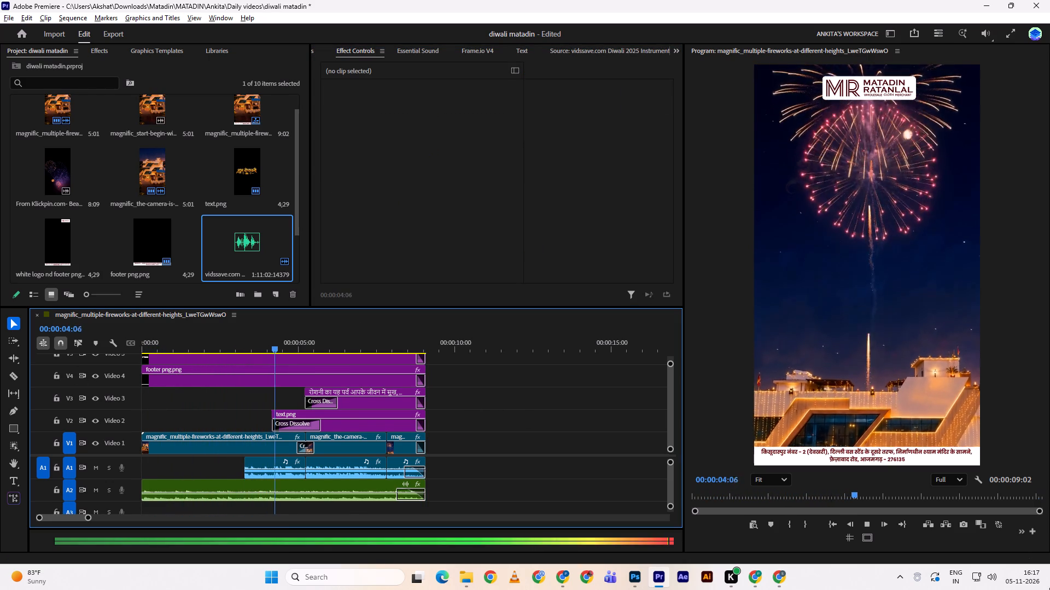
click(983, 582)
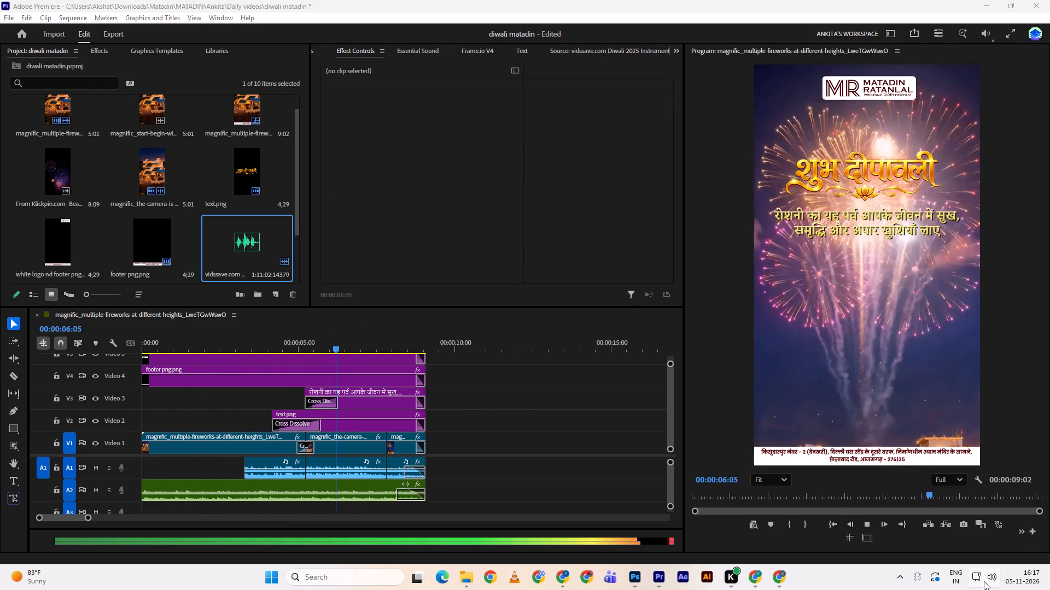
click(984, 581)
click(979, 581)
key(space)
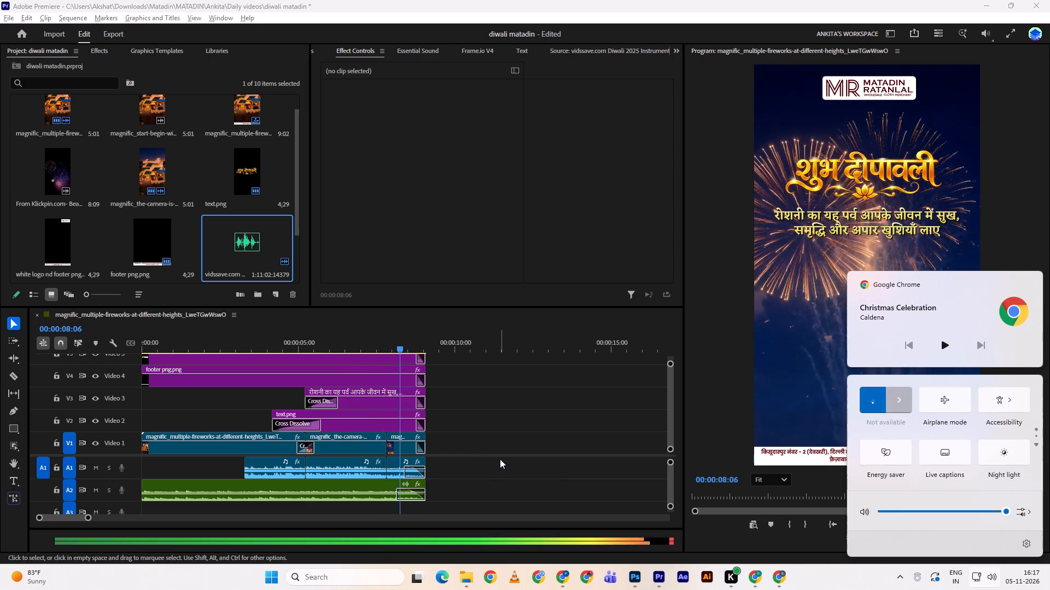
click(500, 459)
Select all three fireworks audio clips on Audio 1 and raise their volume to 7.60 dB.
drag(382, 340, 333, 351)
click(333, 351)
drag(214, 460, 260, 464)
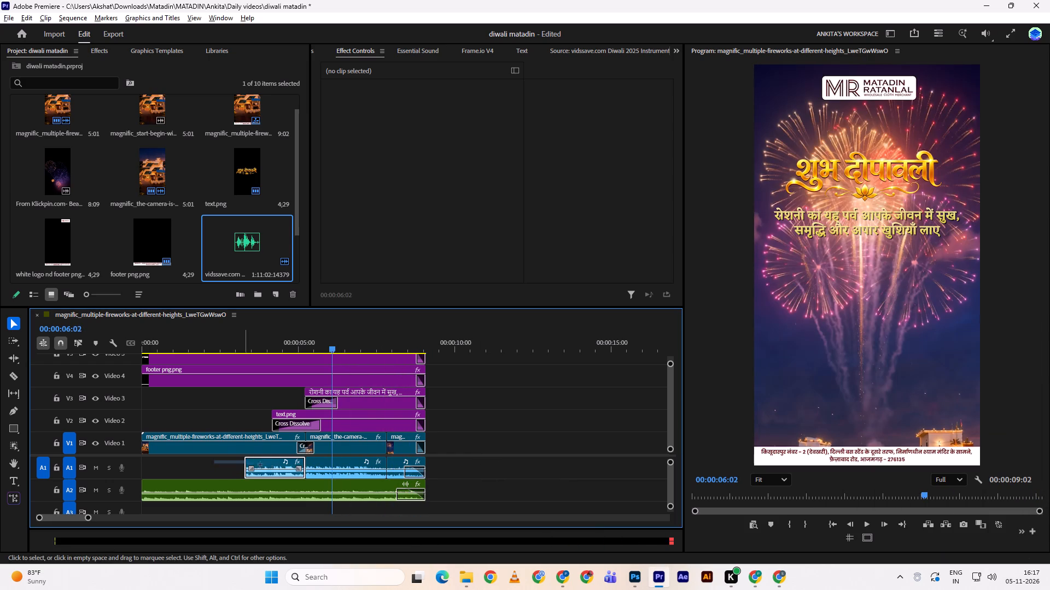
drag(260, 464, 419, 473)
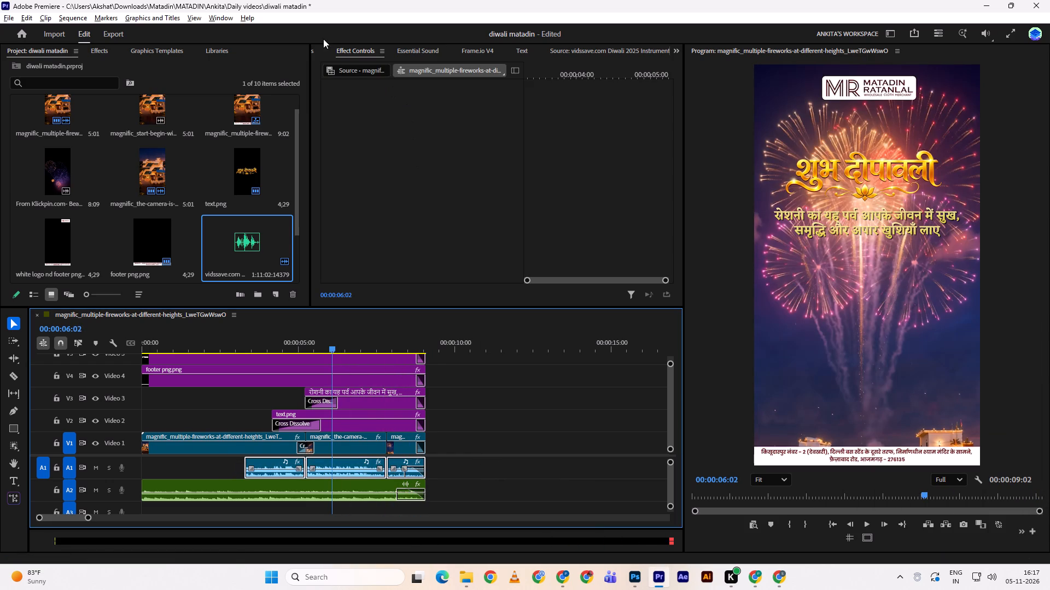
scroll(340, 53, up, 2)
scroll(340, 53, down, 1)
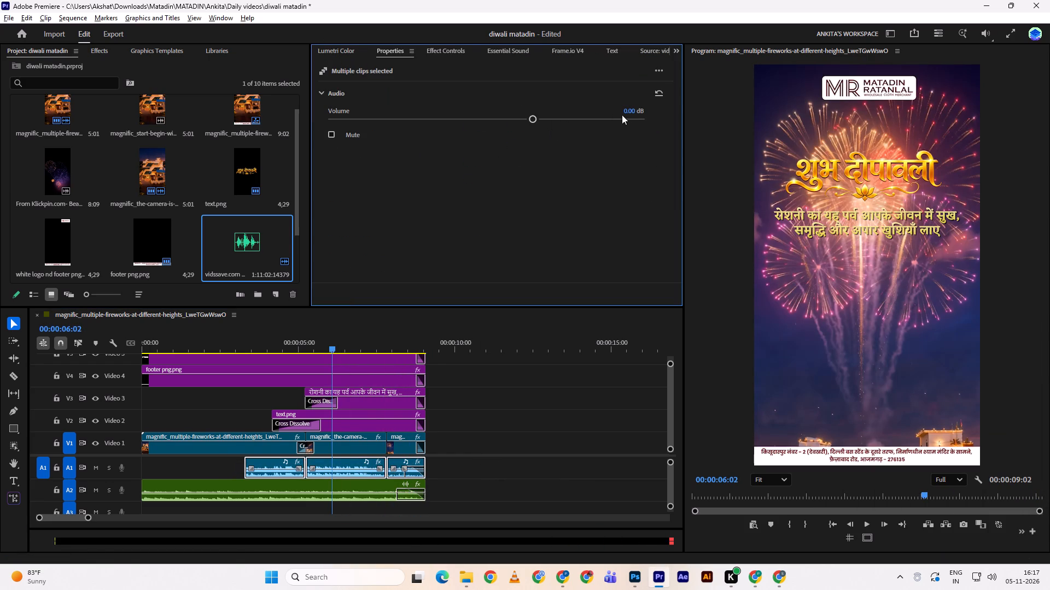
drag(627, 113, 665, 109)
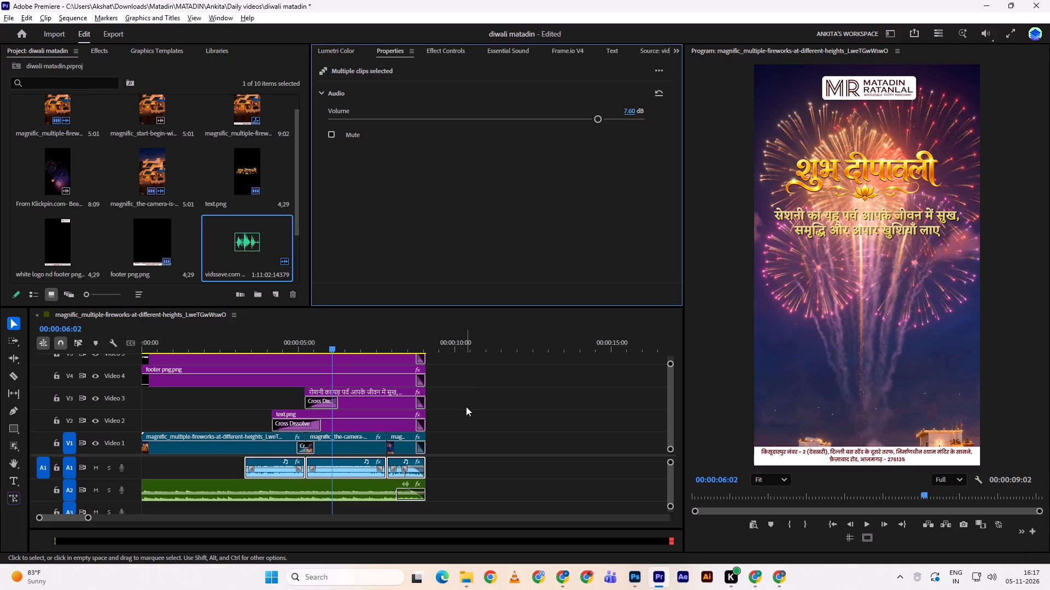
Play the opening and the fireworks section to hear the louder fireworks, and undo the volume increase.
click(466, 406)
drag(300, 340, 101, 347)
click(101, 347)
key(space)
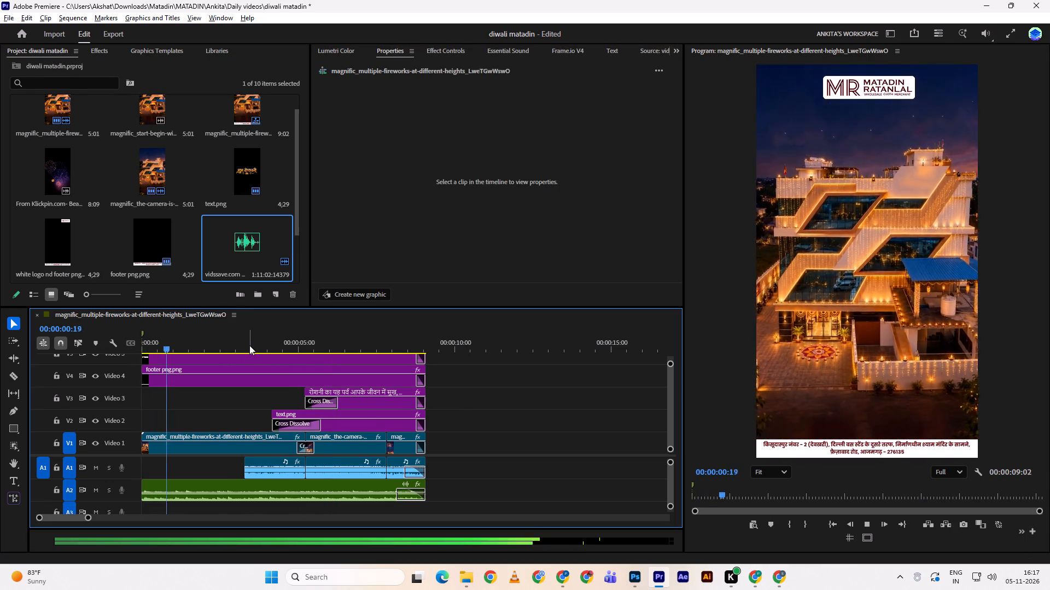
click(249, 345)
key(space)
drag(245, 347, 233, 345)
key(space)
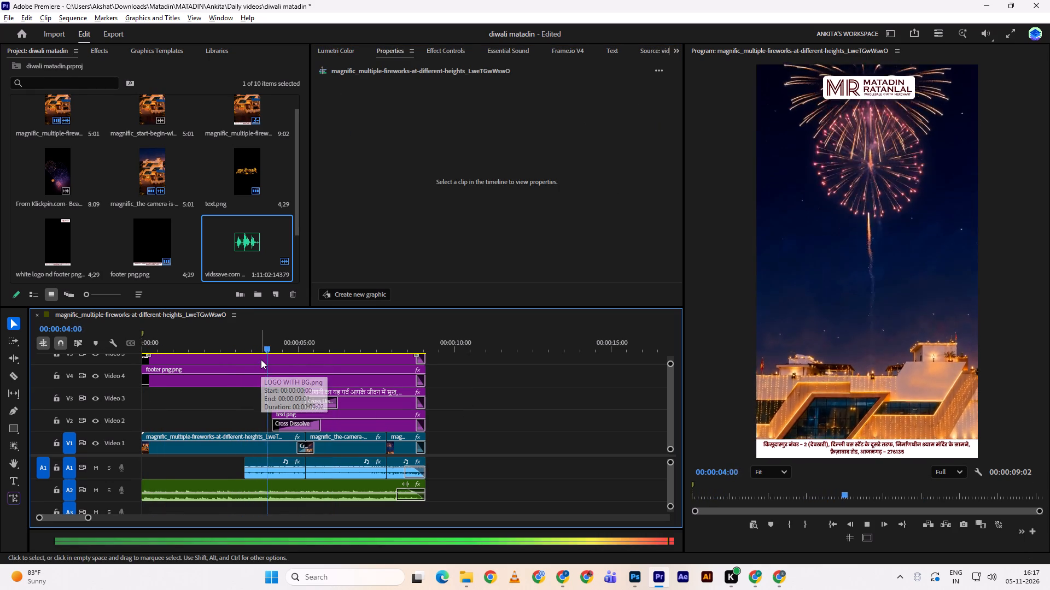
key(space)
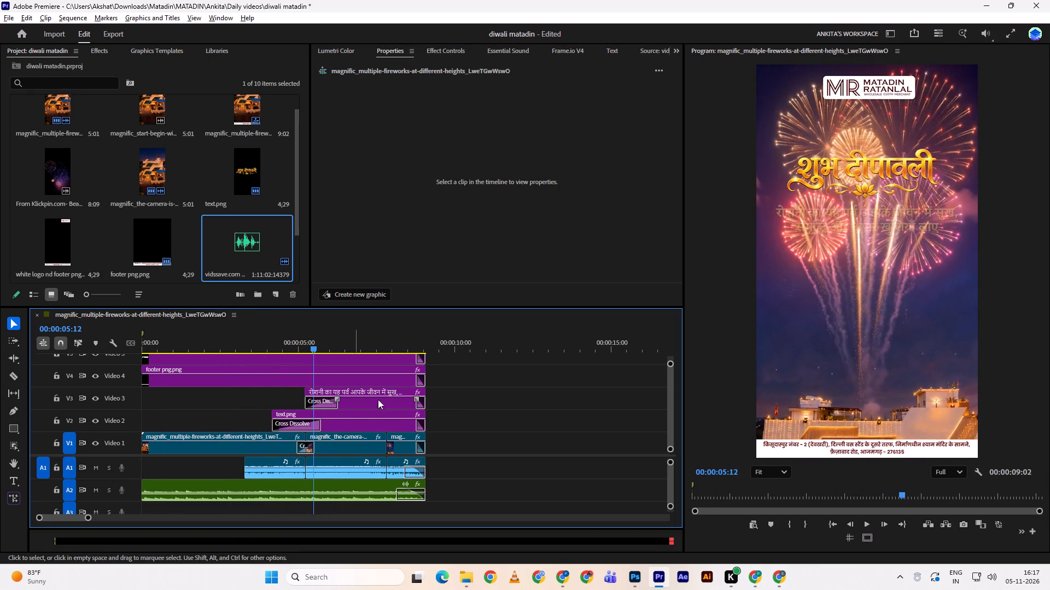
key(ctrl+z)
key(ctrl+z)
Raise the volume of the three Audio 1 fireworks clips slightly and play from where the fireworks audio begins.
drag(218, 470, 321, 477)
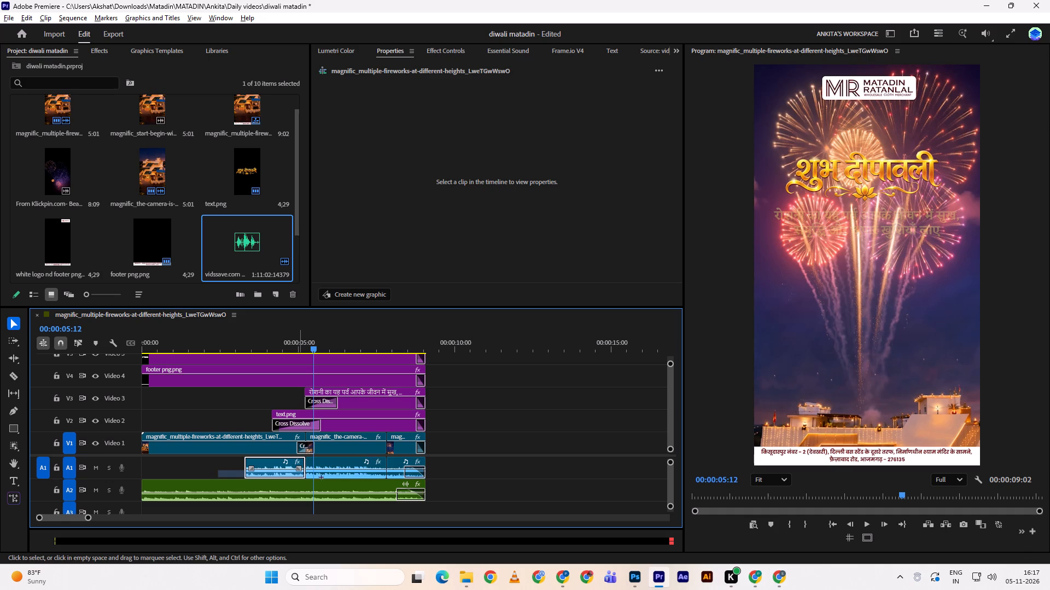
drag(321, 477, 423, 470)
drag(626, 105, 637, 101)
click(588, 435)
drag(252, 343, 246, 341)
key(space)
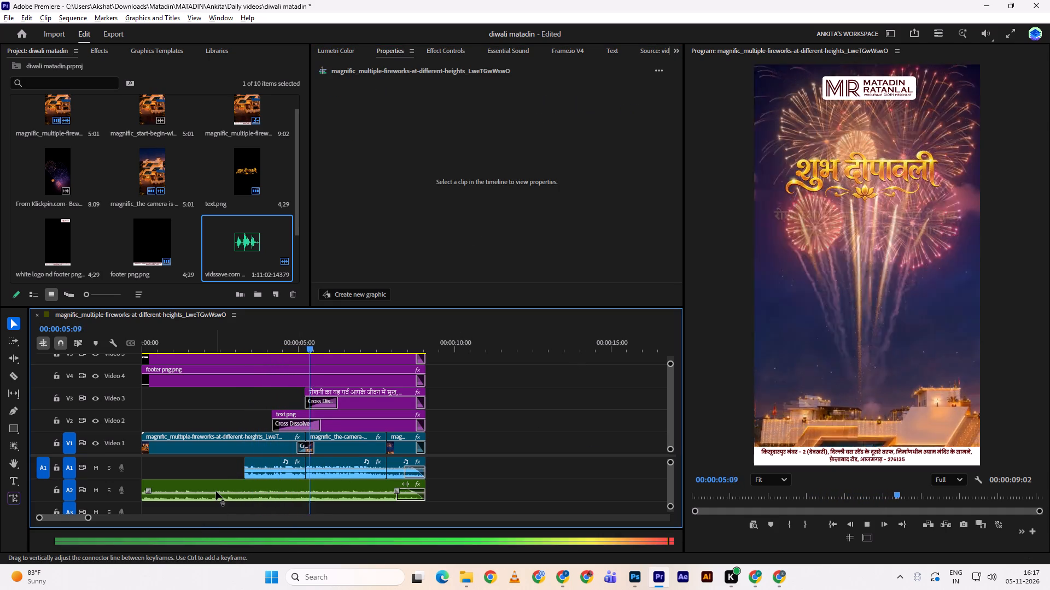
Set the Audio 2 music clip's volume to 1.00 dB and play the sequence from the start to check the mix.
click(216, 491)
drag(629, 105, 633, 105)
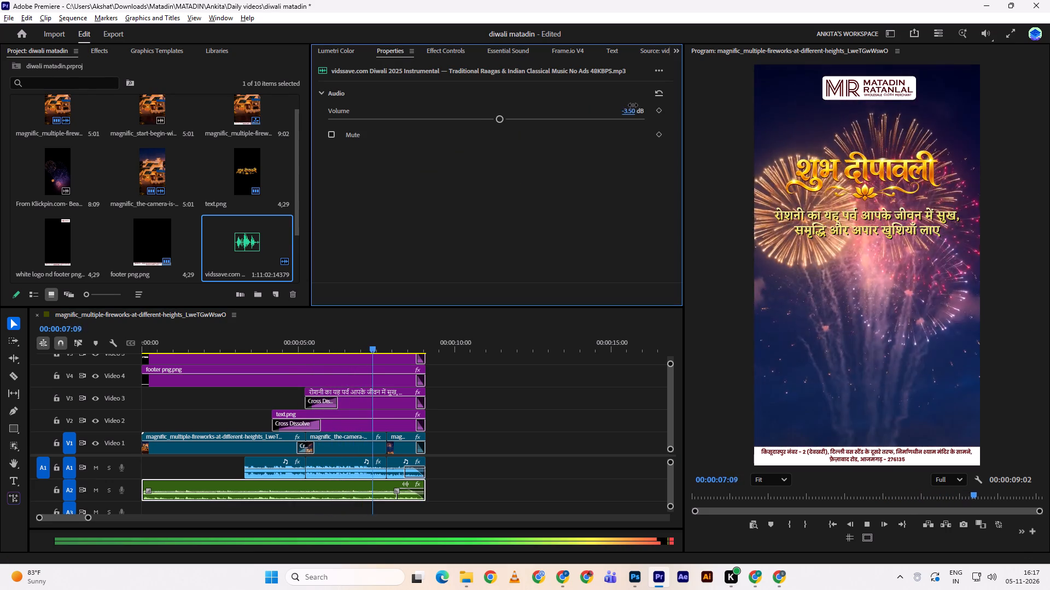
drag(633, 105, 649, 97)
drag(218, 337, 135, 339)
key(space)
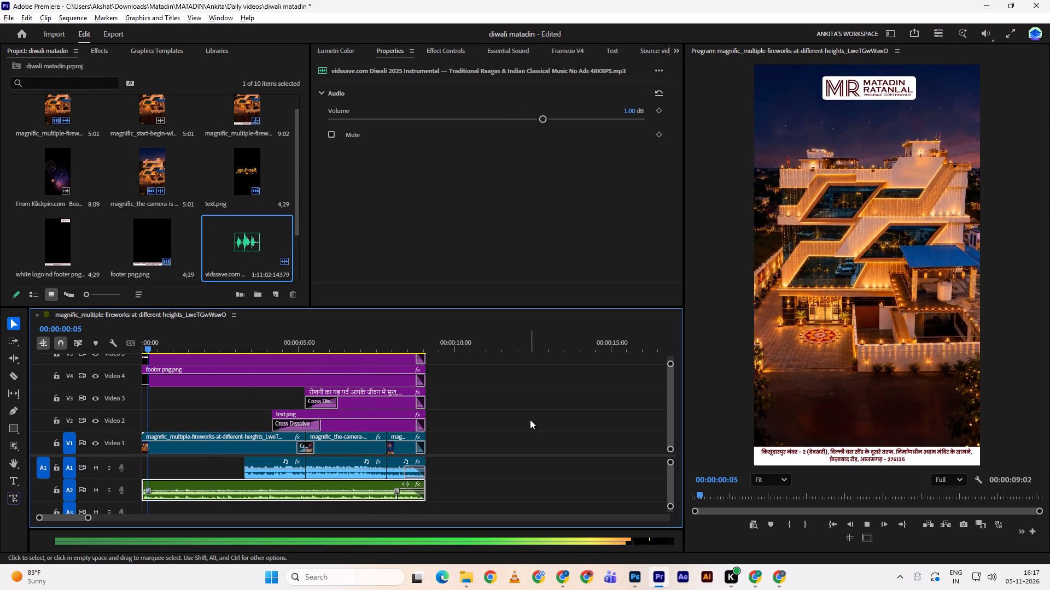
double_click(511, 430)
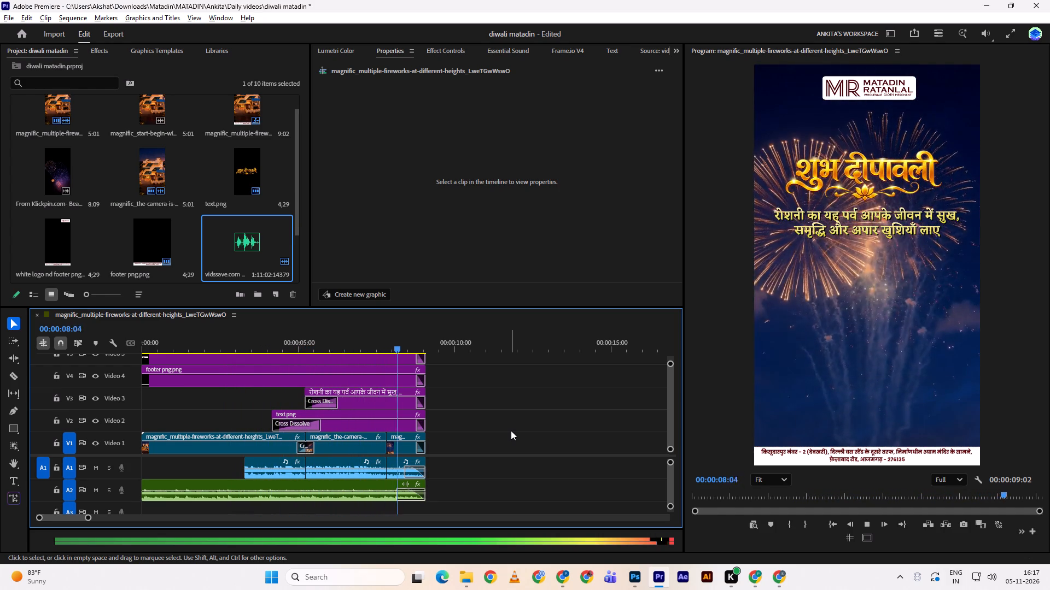
drag(417, 345, 0, 353)
key(space)
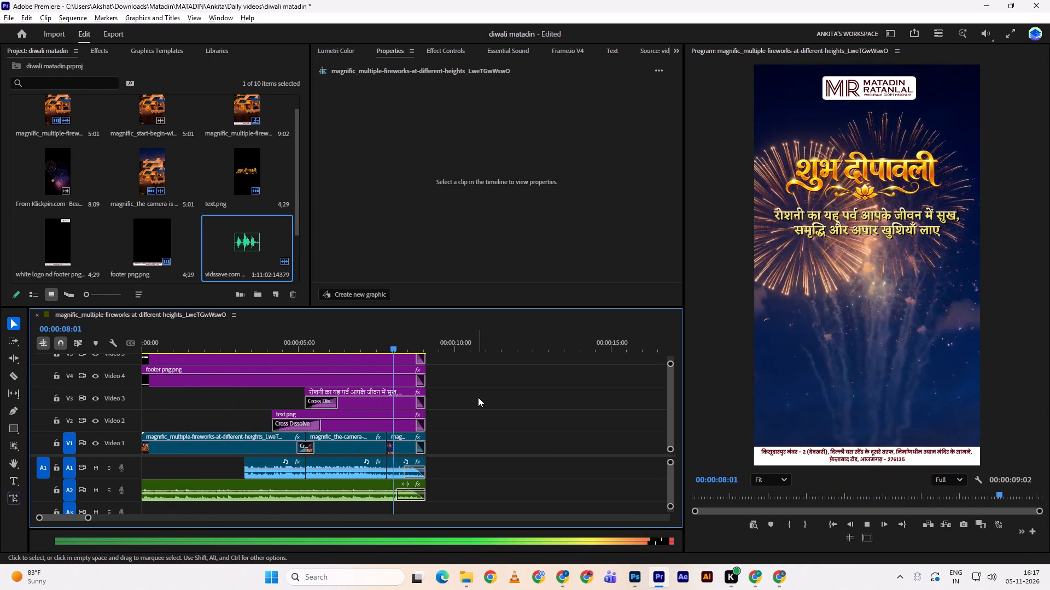
key(space)
key(space)
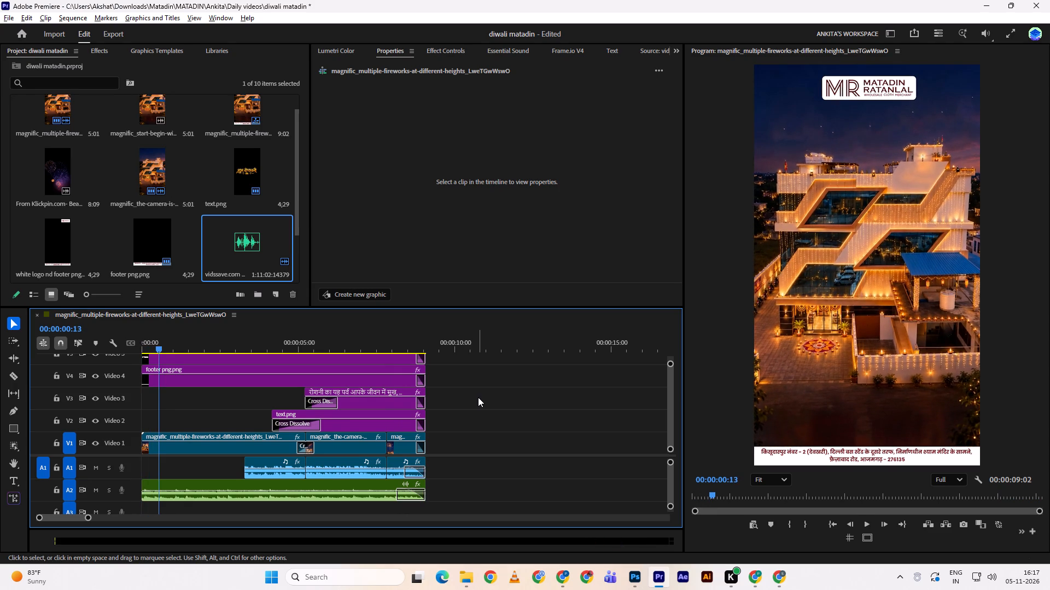
Save the diwali matadin project.
key(ctrl+s)
key(ctrl+s)
Open the export settings for the sequence and choose the MATADIN > Ankita > Daily videos folder as the output location.
key(ctrl+m)
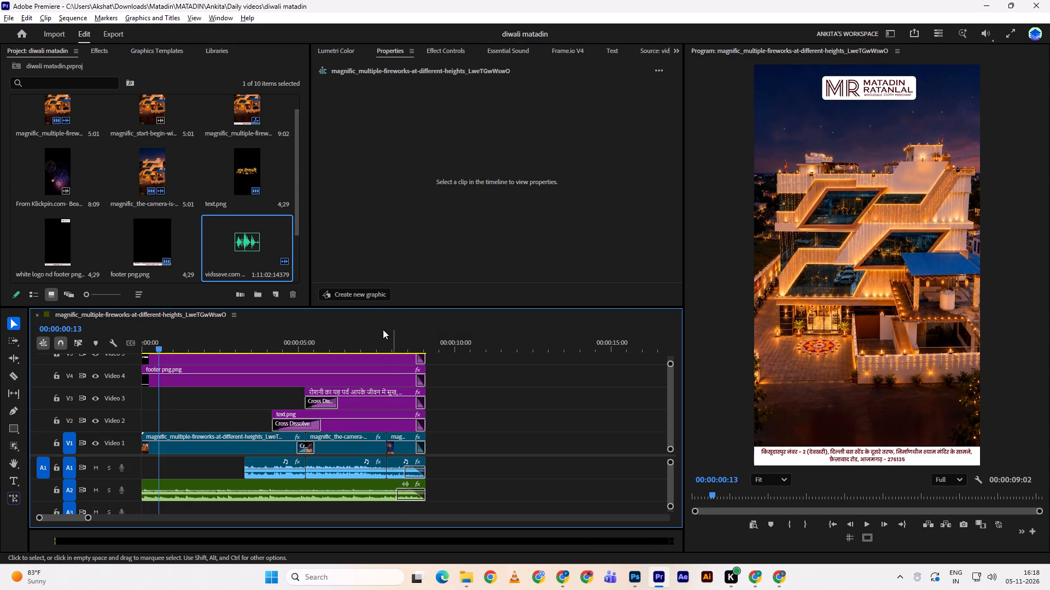
click(273, 101)
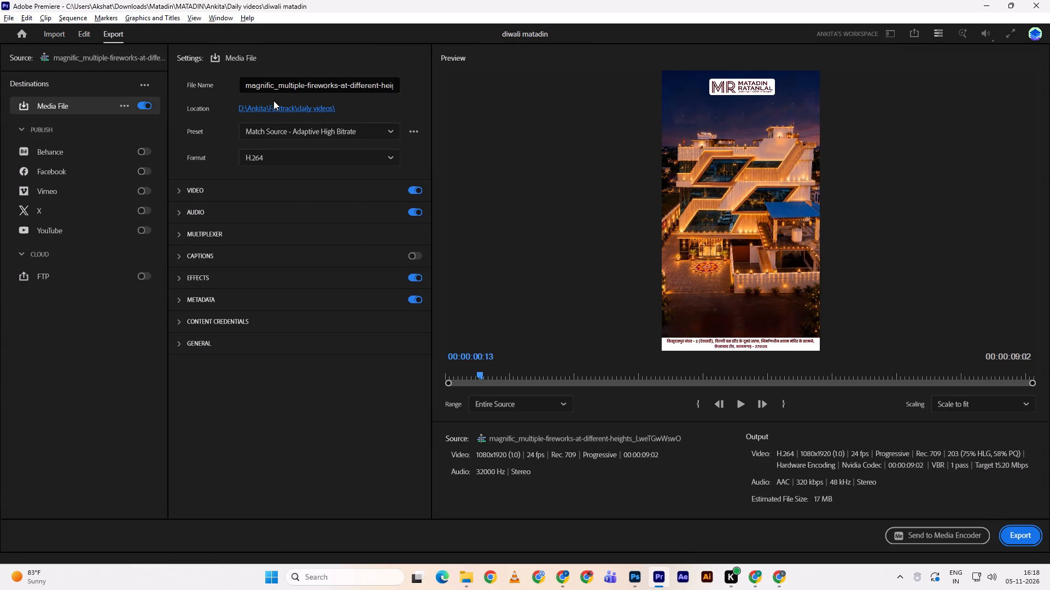
double_click(272, 110)
scroll(25, 178, up, 2)
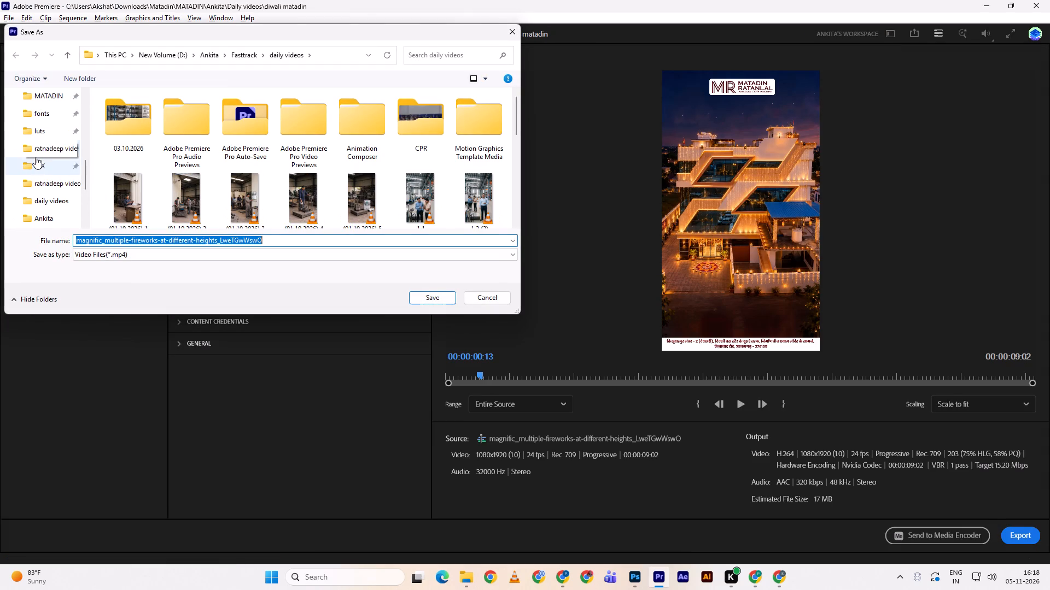
scroll(36, 157, up, 1)
click(40, 149)
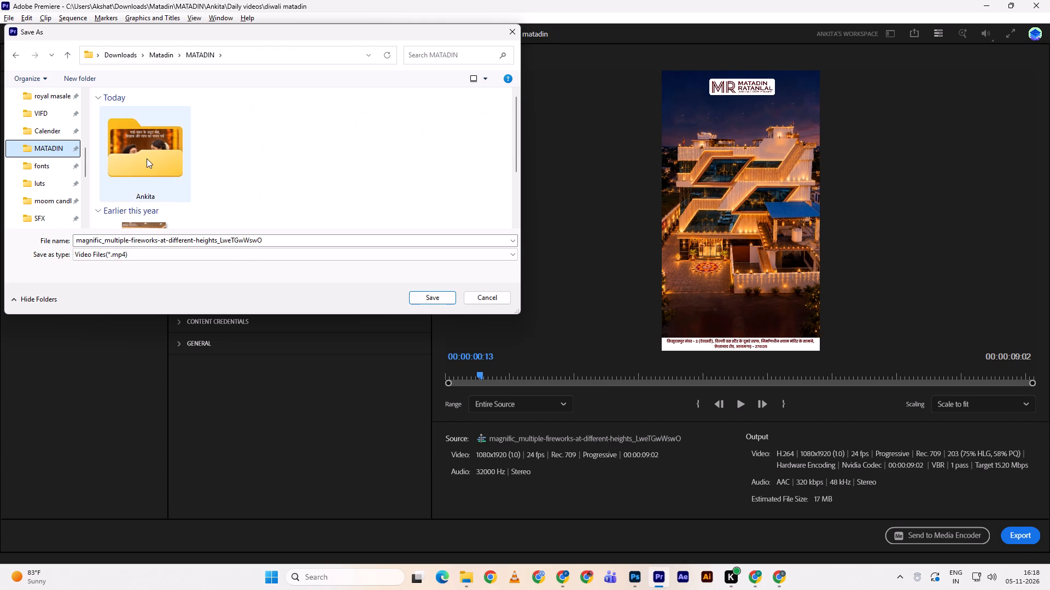
double_click(147, 158)
triple_click(167, 172)
click(268, 256)
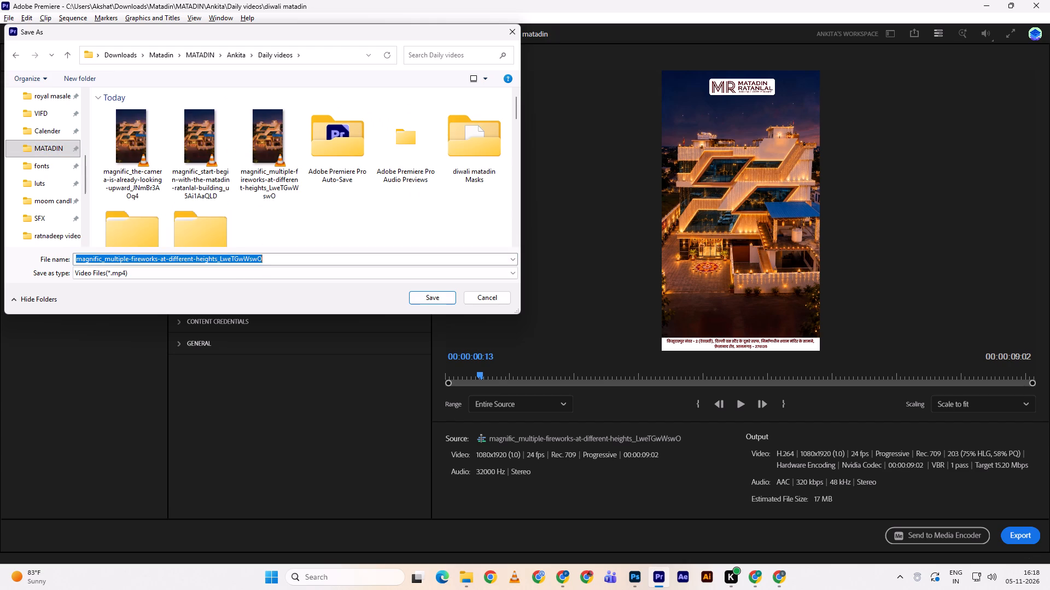
Export the video as an MP4 named "matadin diwali 05.11.2026" and save the project.
text(matadin diwali)
key(space)
text(05.11.2026)
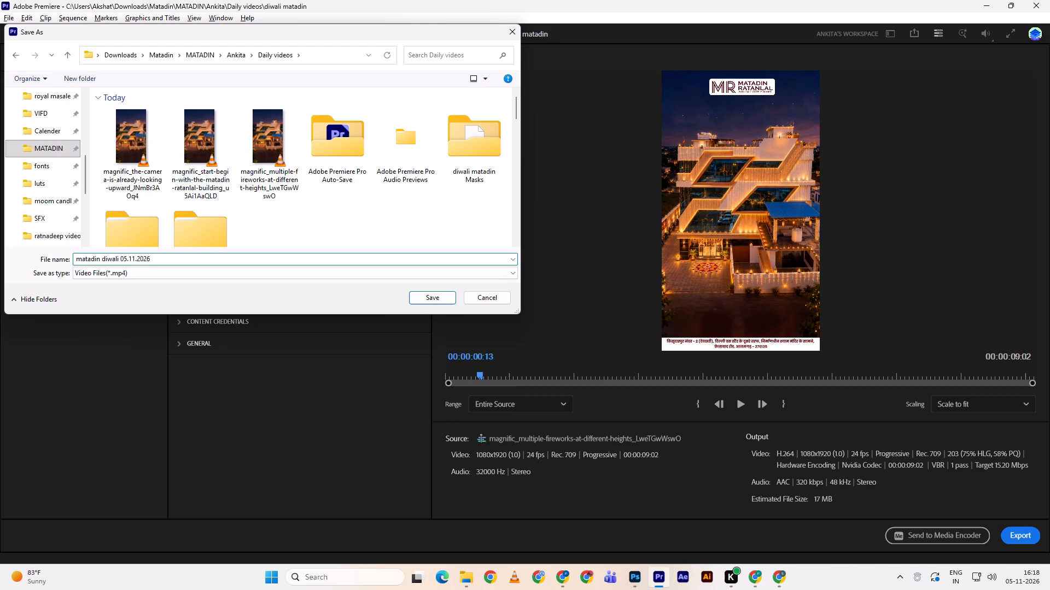
key(space)
key(Return)
key(Return)
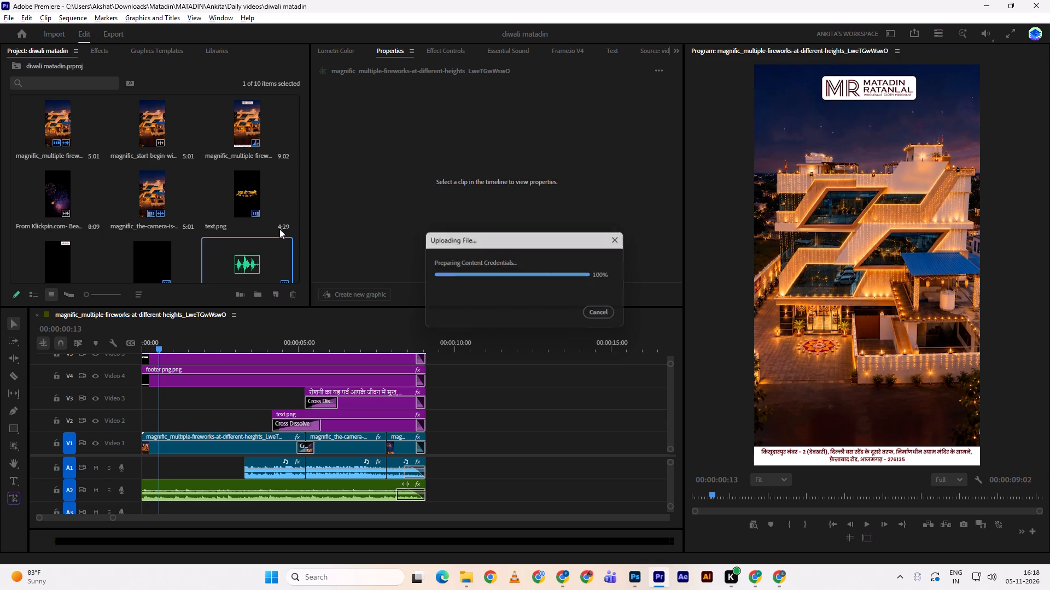
key(ctrl+s)
key(alt+Tab)
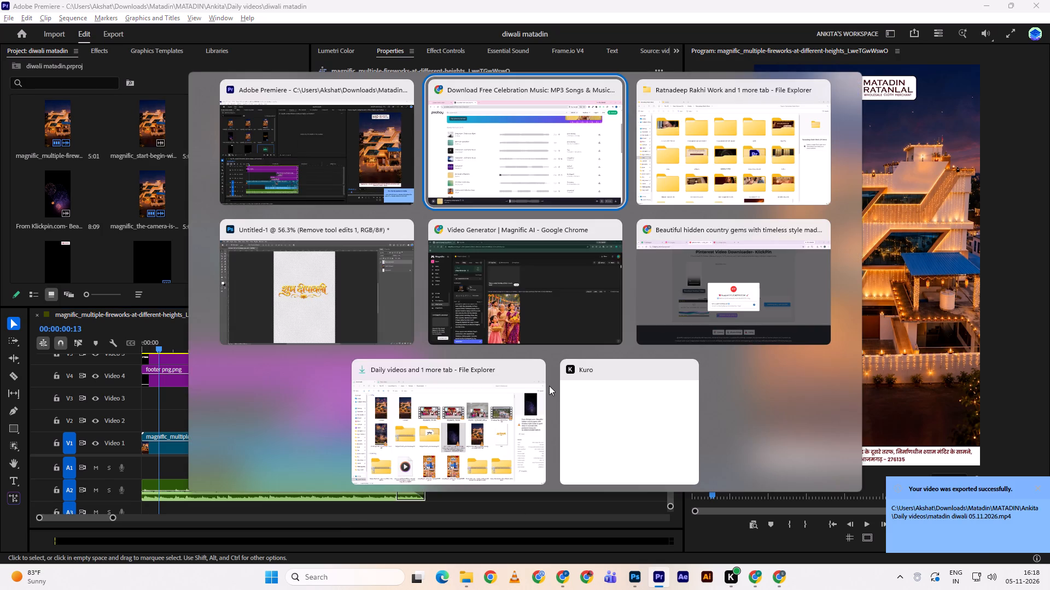
key(alt+Tab)
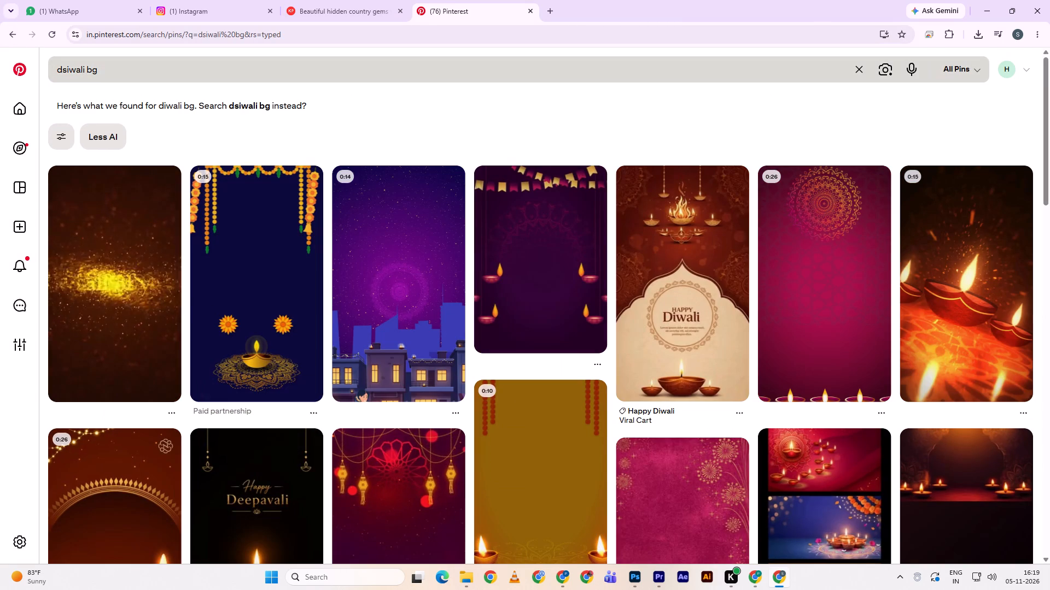
click(65, 74)
key(BackSpace)
key(Return)
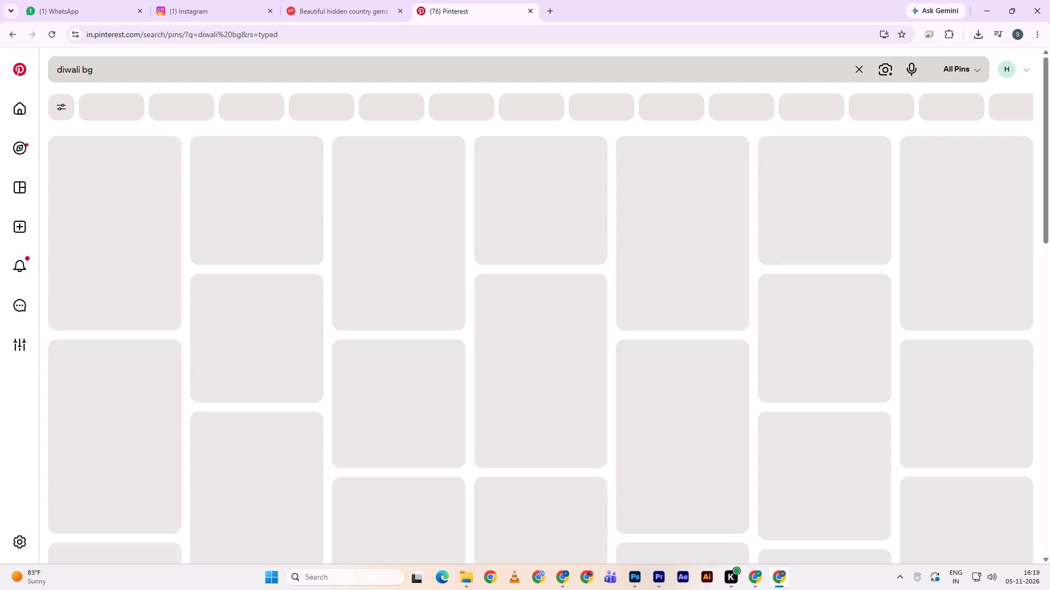
Browse the Diwali background results and play the brown sparkle video pin reading "To all of you".
scroll(284, 234, down, 4)
scroll(288, 240, up, 5)
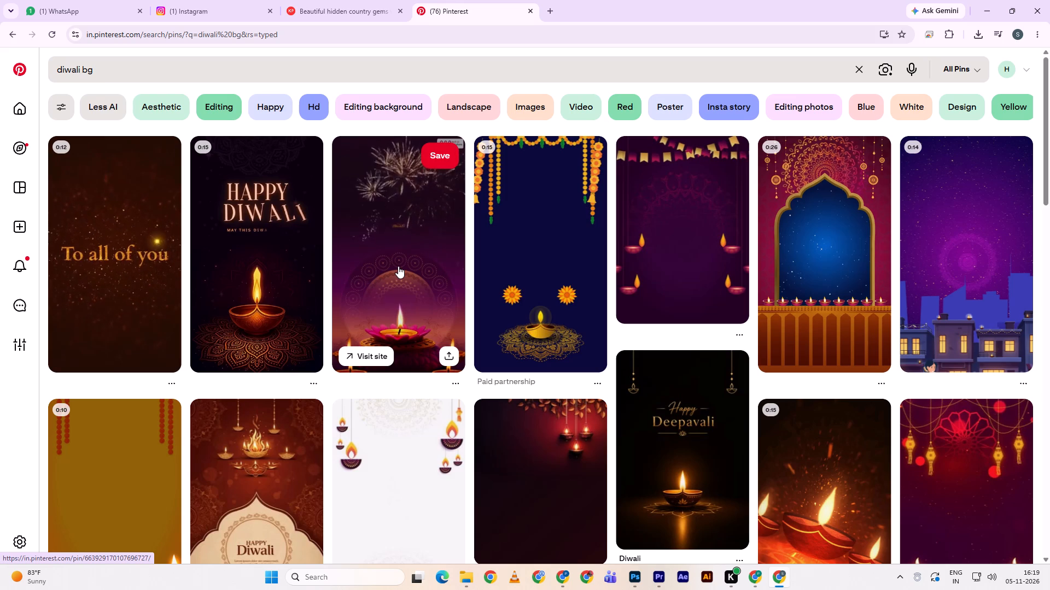
scroll(112, 235, down, 4)
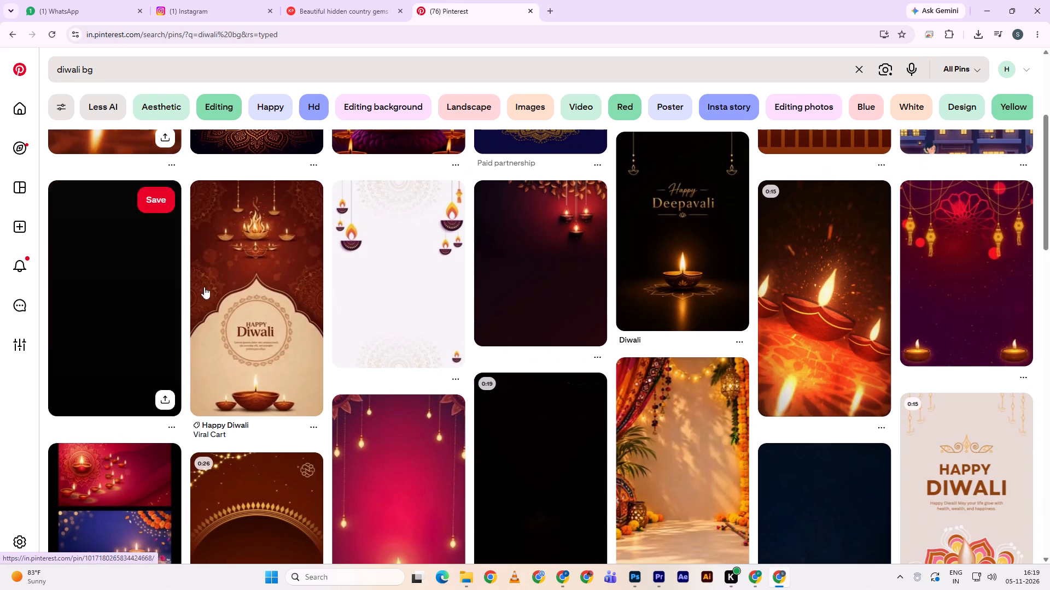
scroll(129, 265, up, 4)
click(122, 237)
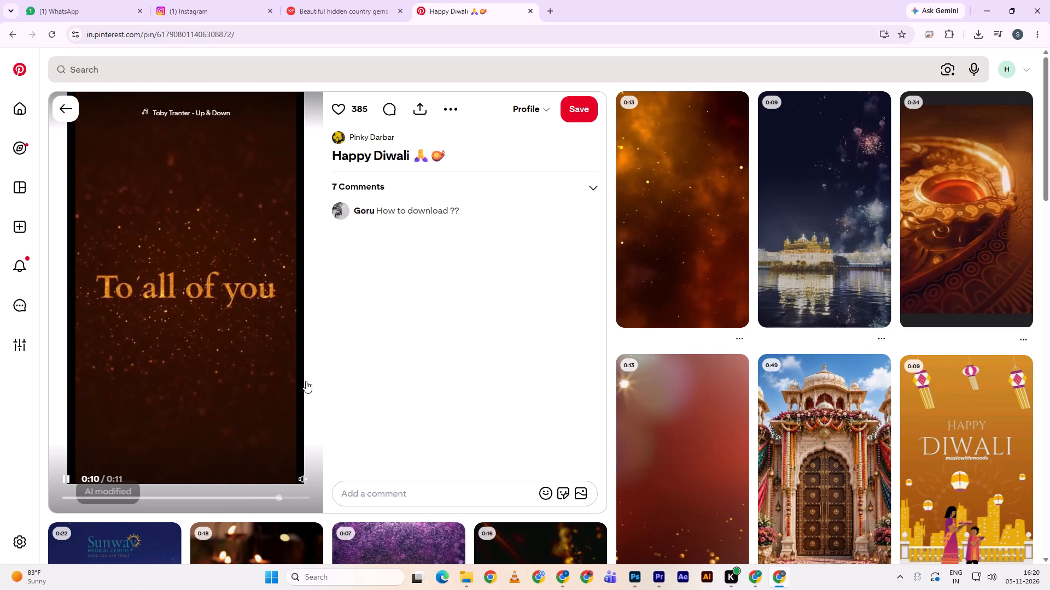
click(207, 288)
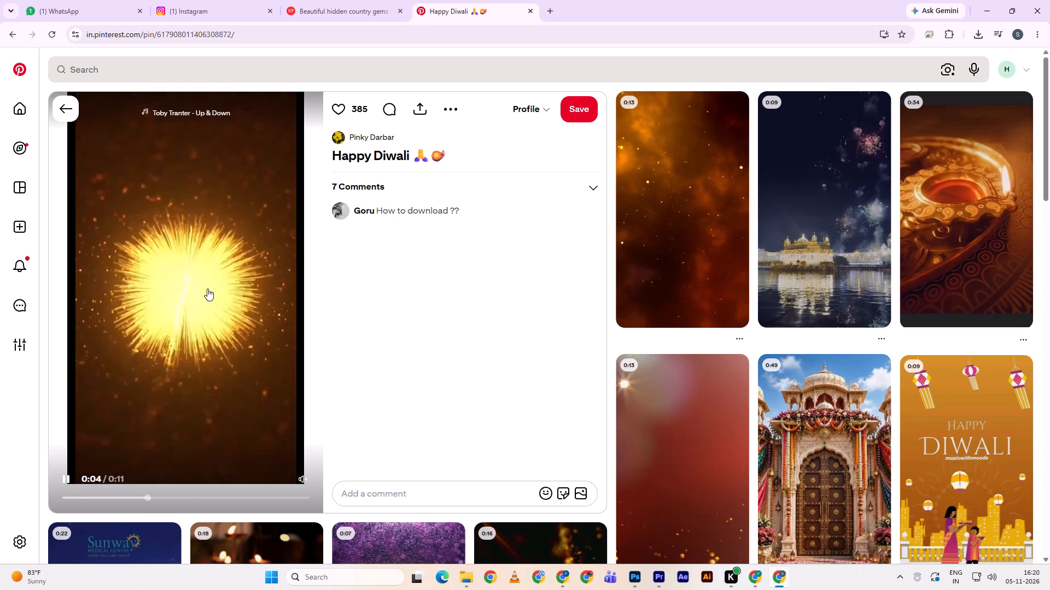